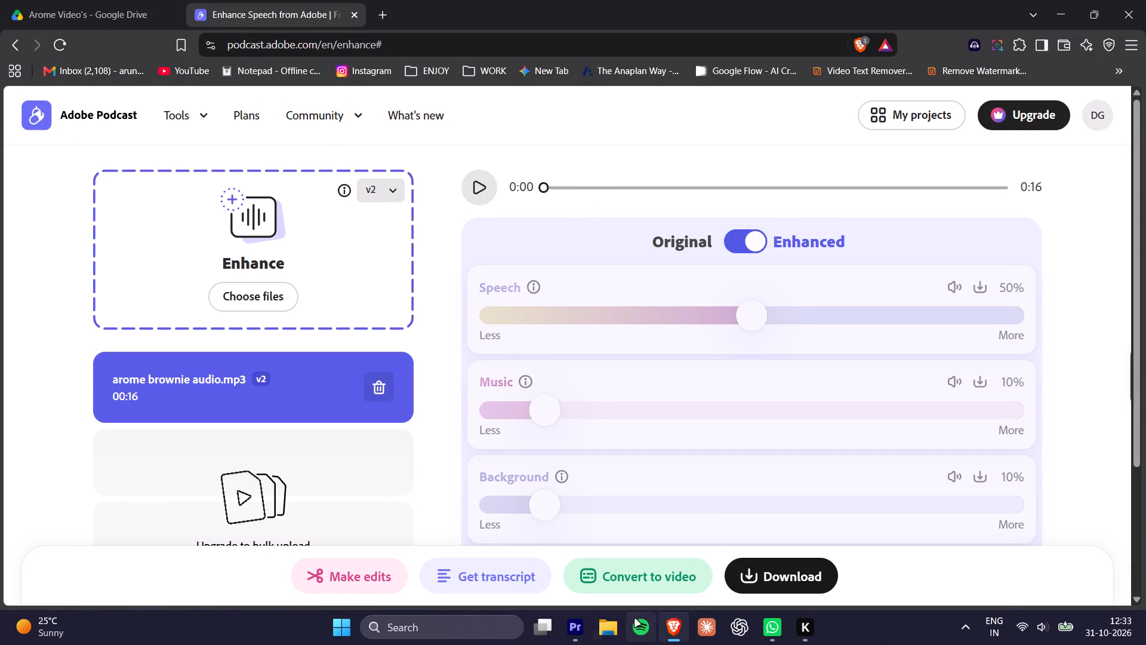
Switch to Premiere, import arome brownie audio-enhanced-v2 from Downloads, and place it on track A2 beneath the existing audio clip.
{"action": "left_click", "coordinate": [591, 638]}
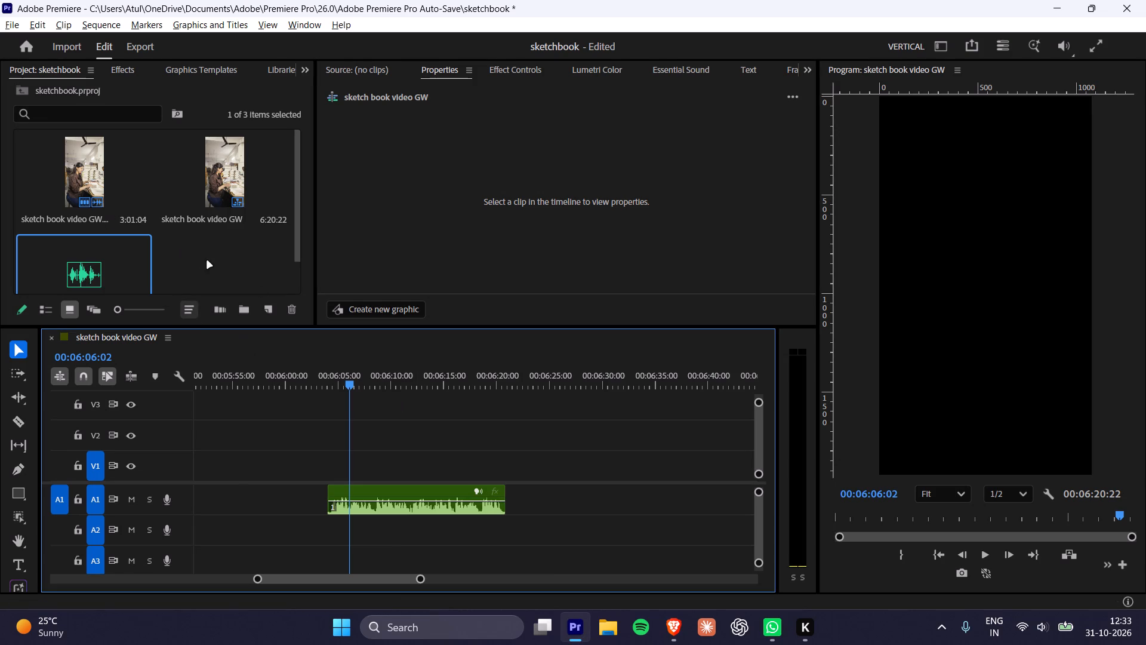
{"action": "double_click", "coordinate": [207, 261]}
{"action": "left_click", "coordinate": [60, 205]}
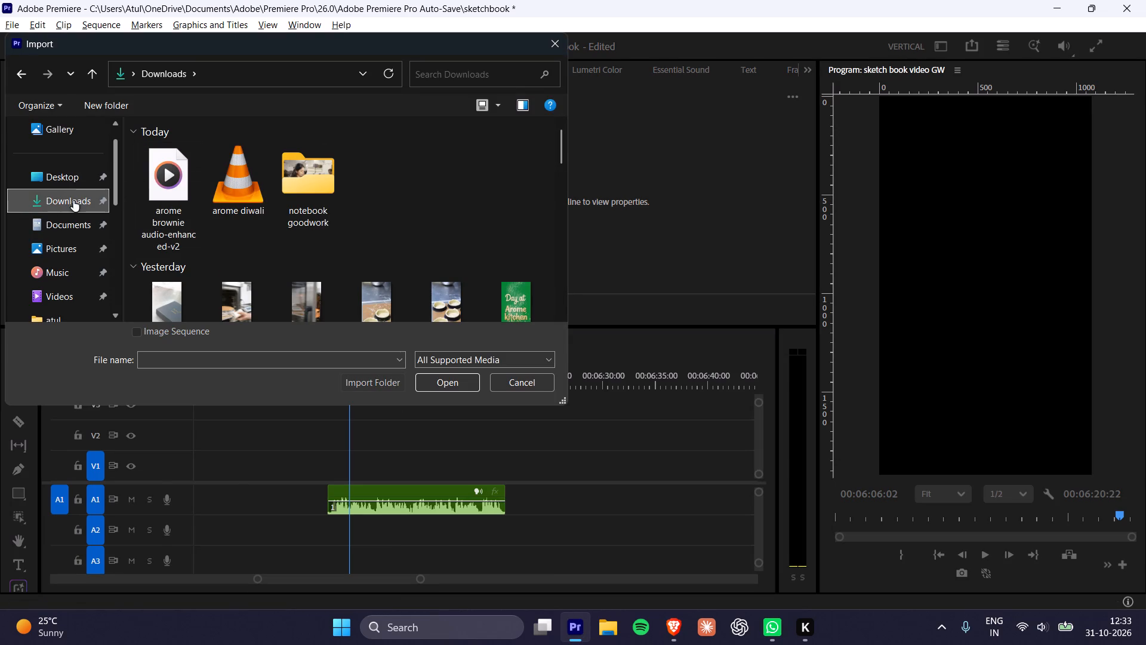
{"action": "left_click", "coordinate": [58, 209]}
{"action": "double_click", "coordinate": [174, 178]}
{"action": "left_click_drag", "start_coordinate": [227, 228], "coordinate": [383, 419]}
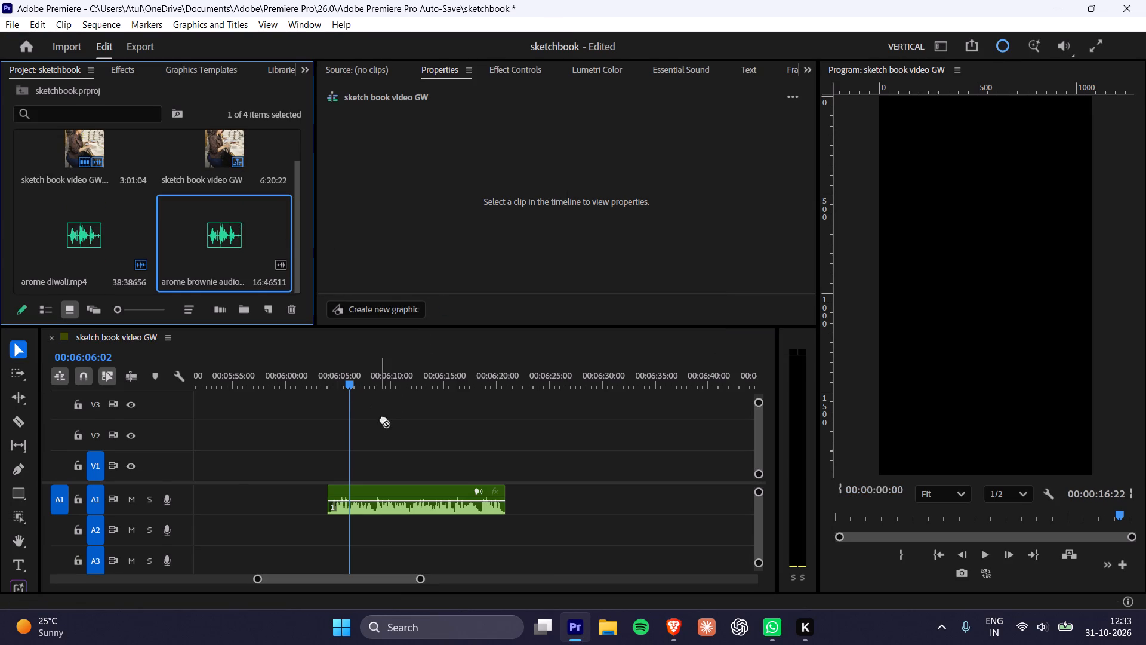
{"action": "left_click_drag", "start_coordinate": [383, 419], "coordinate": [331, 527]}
Delete the existing audio clip on track A1 and move the enhanced brownie audio up from A2 into its place.
{"action": "left_click", "coordinate": [378, 500]}
{"action": "key", "text": "Delete"}
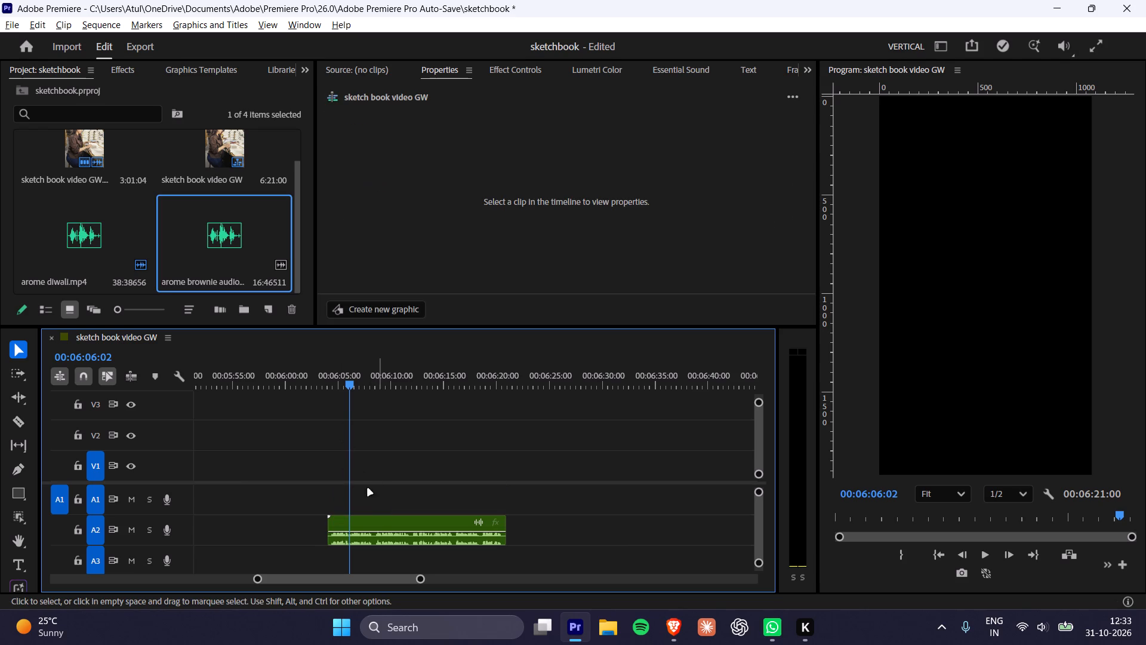
{"action": "left_click_drag", "start_coordinate": [363, 527], "coordinate": [358, 506]}
Play the enhanced brownie audio on track A1 from its beginning to check the sound.
{"action": "left_click", "coordinate": [322, 373]}
{"action": "key", "text": "space"}
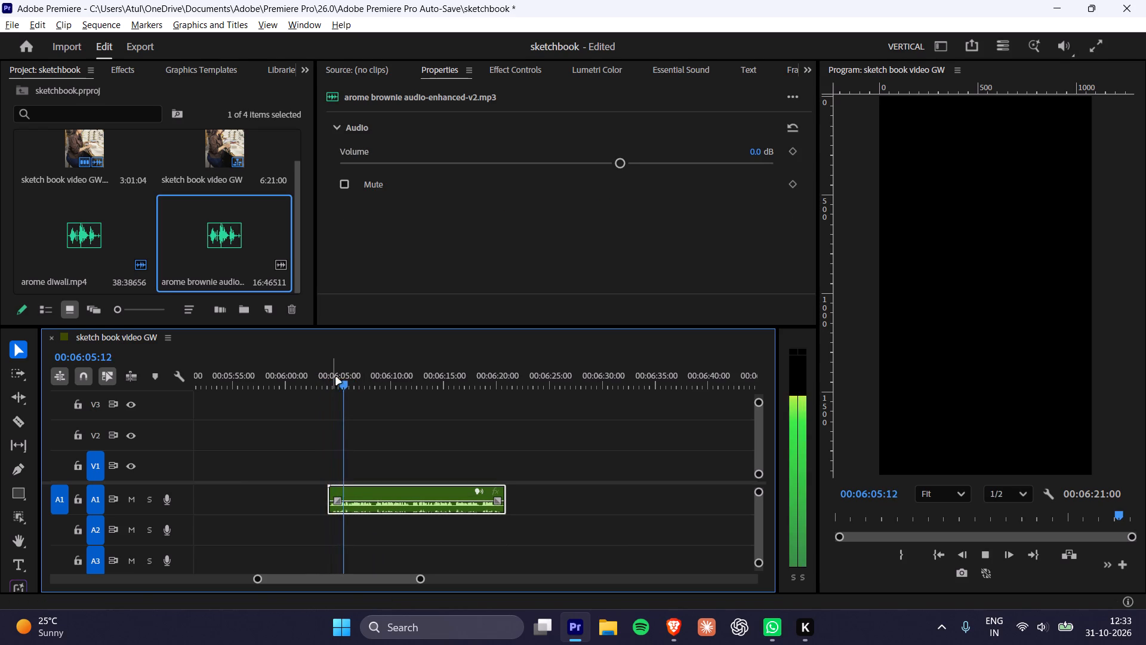
{"action": "scroll", "coordinate": [423, 488], "scroll_direction": "up", "scroll_amount": 1, "text": "alt"}
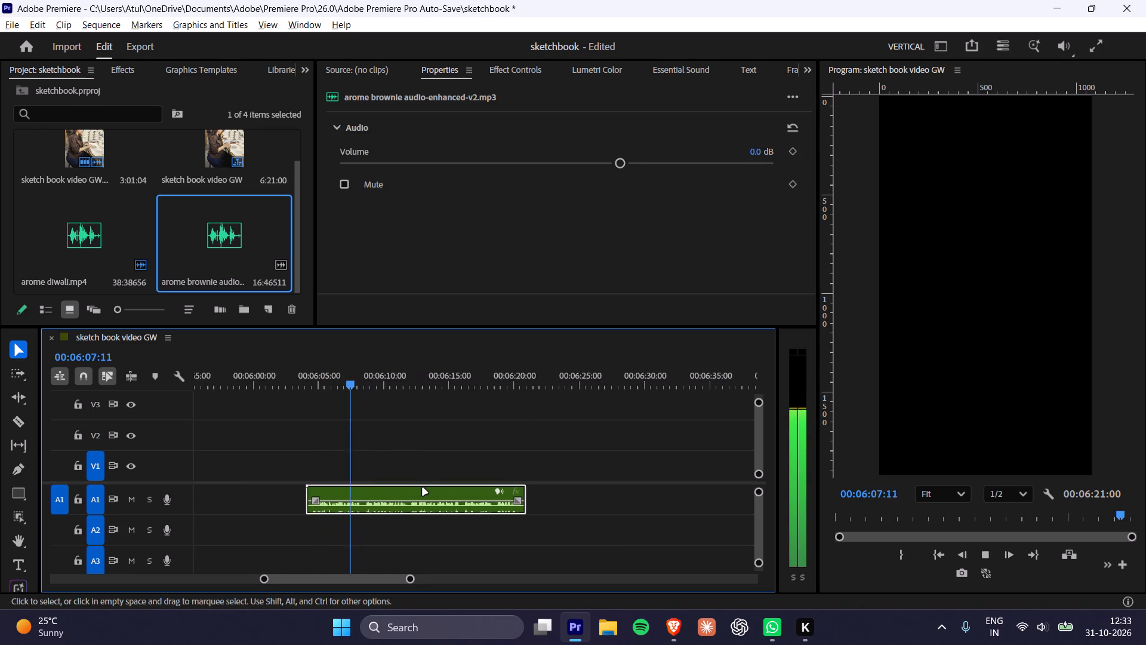
{"action": "scroll", "coordinate": [423, 488], "scroll_direction": "up", "scroll_amount": 7, "text": "alt"}
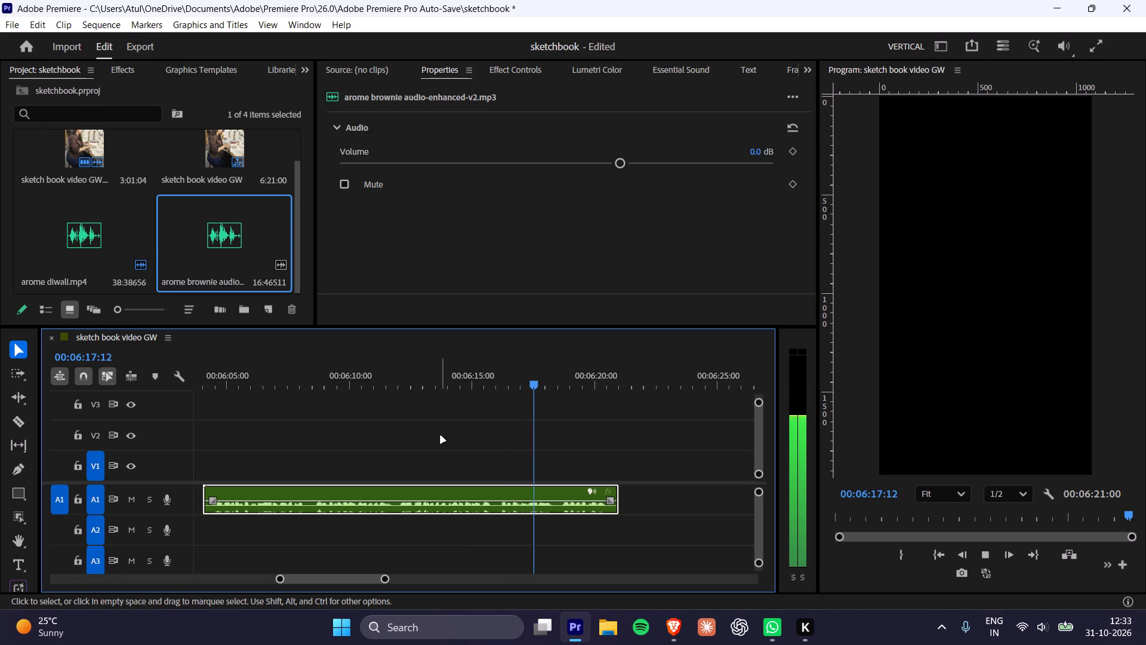
{"action": "key", "text": "space"}
Switch to the browser and look through the Arome Video's folder in Google Drive, briefly opening the brownie box folder.
{"action": "key", "text": "alt+Tab"}
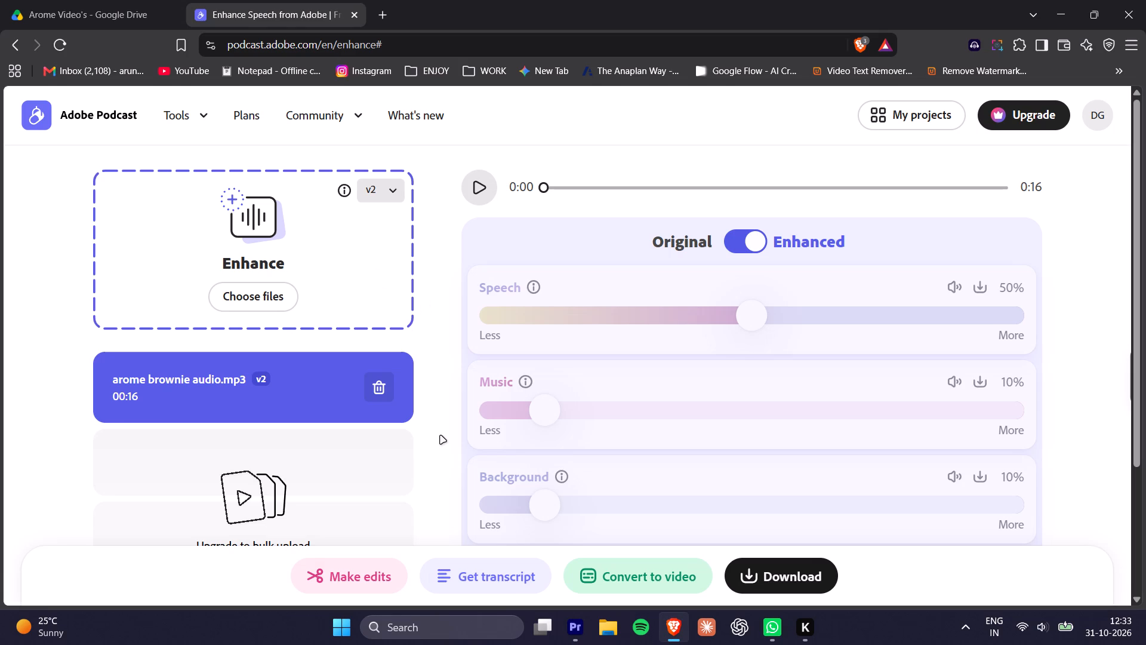
{"action": "left_click", "coordinate": [26, 0]}
{"action": "left_click", "coordinate": [543, 498]}
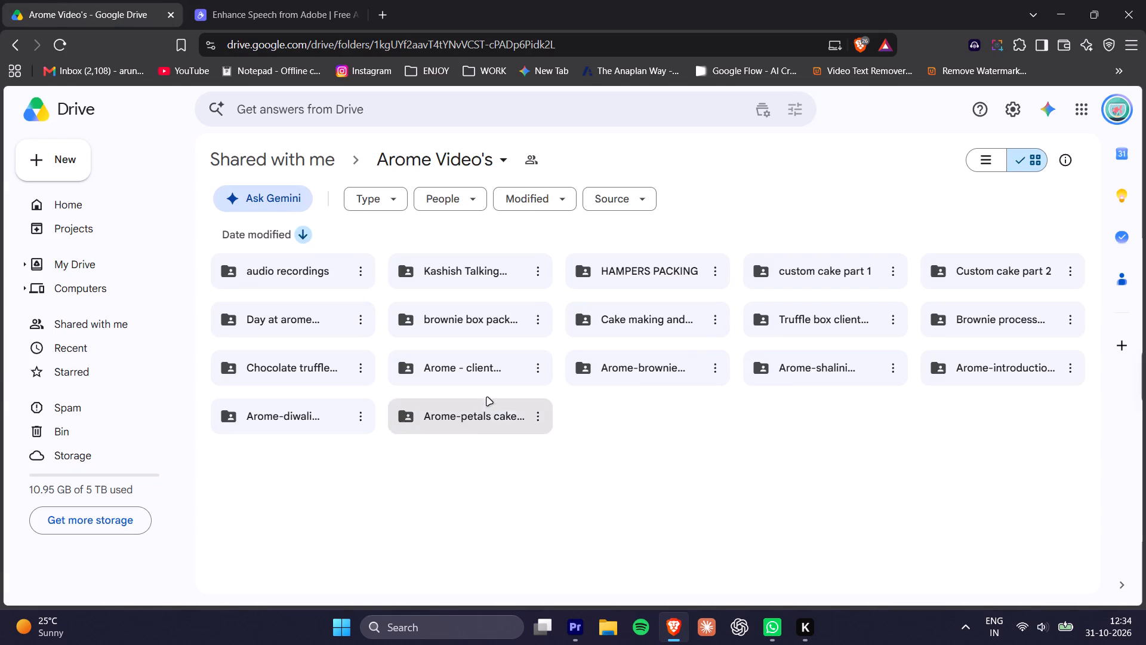
{"action": "double_click", "coordinate": [455, 331]}
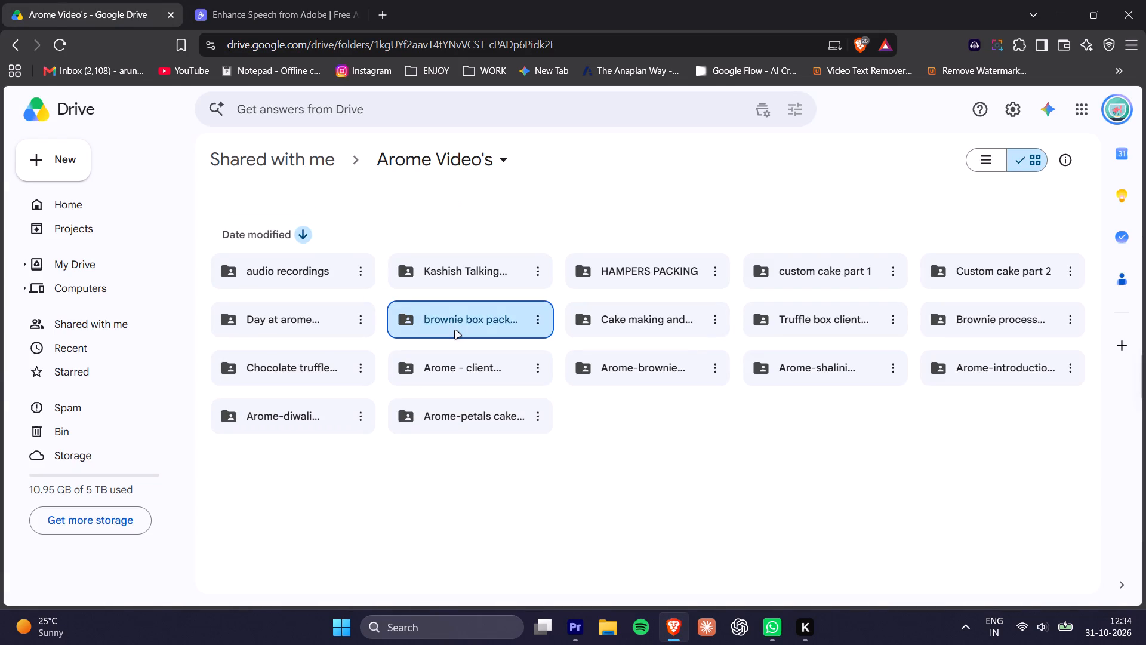
{"action": "left_click", "coordinate": [745, 365]}
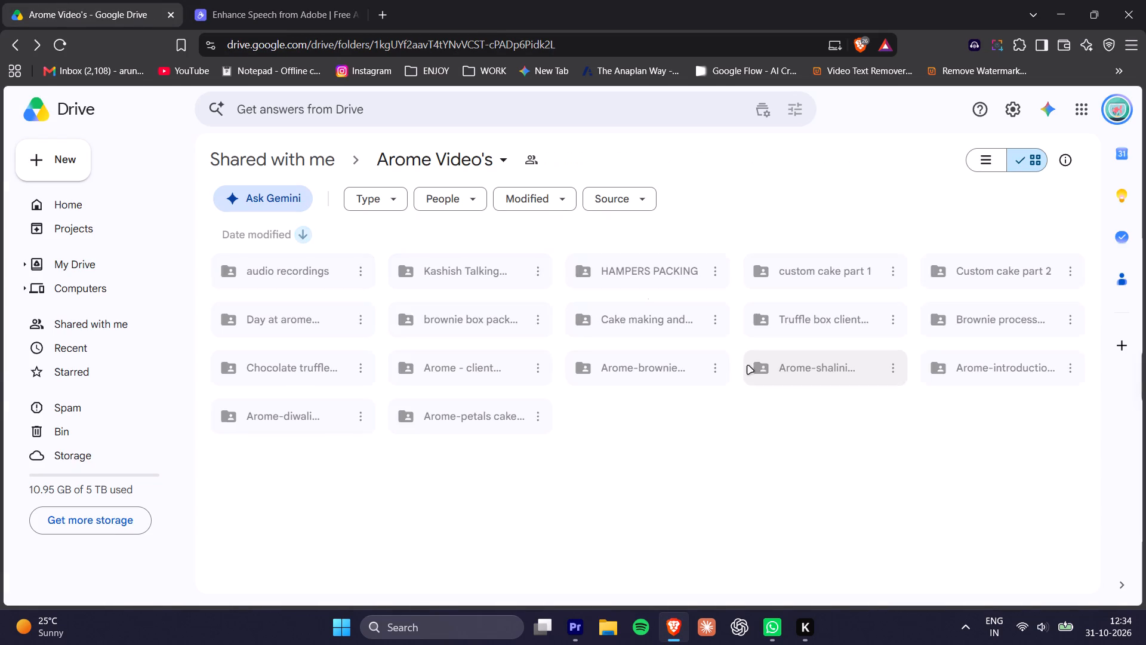
{"action": "left_click", "coordinate": [682, 435]}
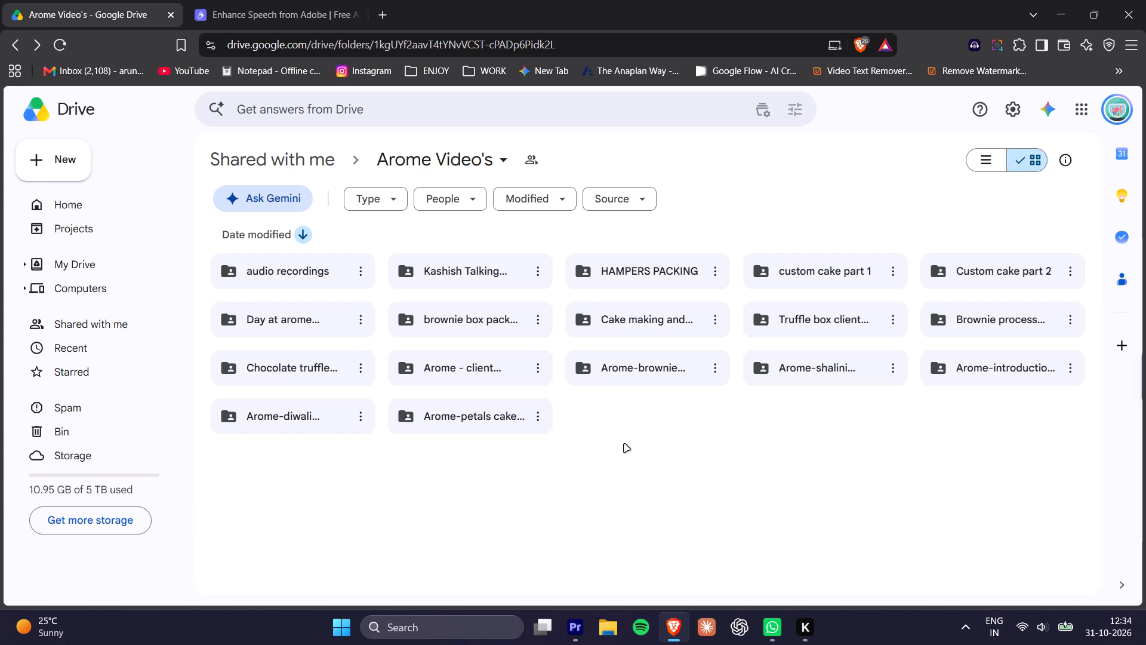
{"action": "left_click", "coordinate": [623, 410]}
{"action": "left_click", "coordinate": [639, 466]}
Return to Premiere, scrub through the enhanced brownie audio, and delete that clip from track A1.
{"action": "key", "text": "alt+Tab"}
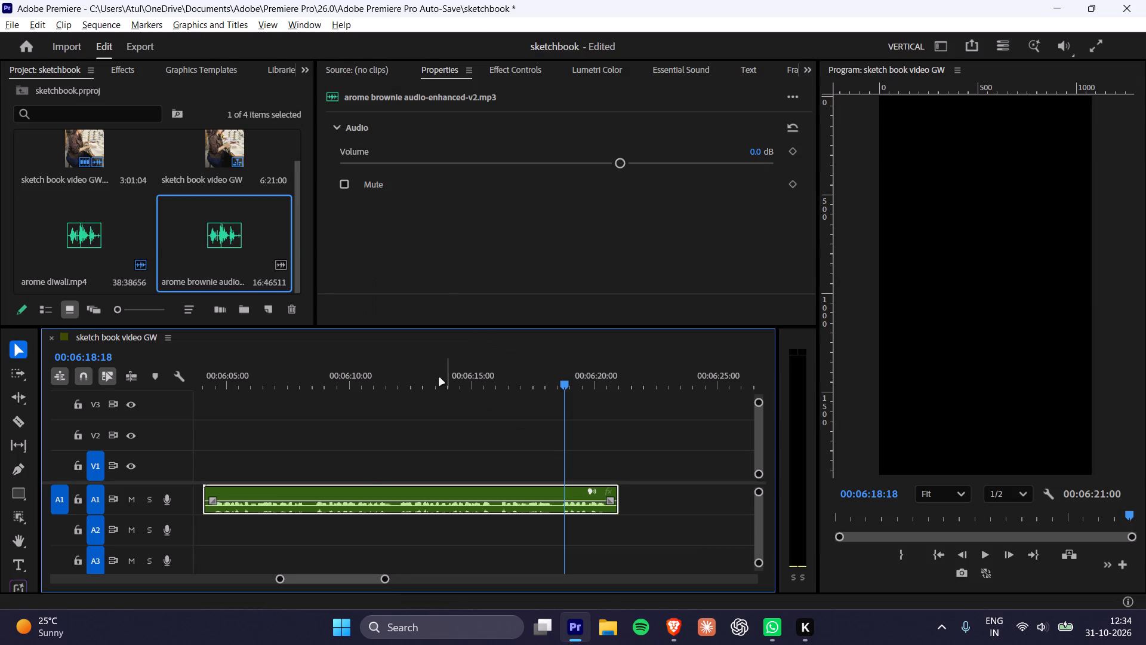
{"action": "left_click_drag", "start_coordinate": [445, 385], "coordinate": [507, 417]}
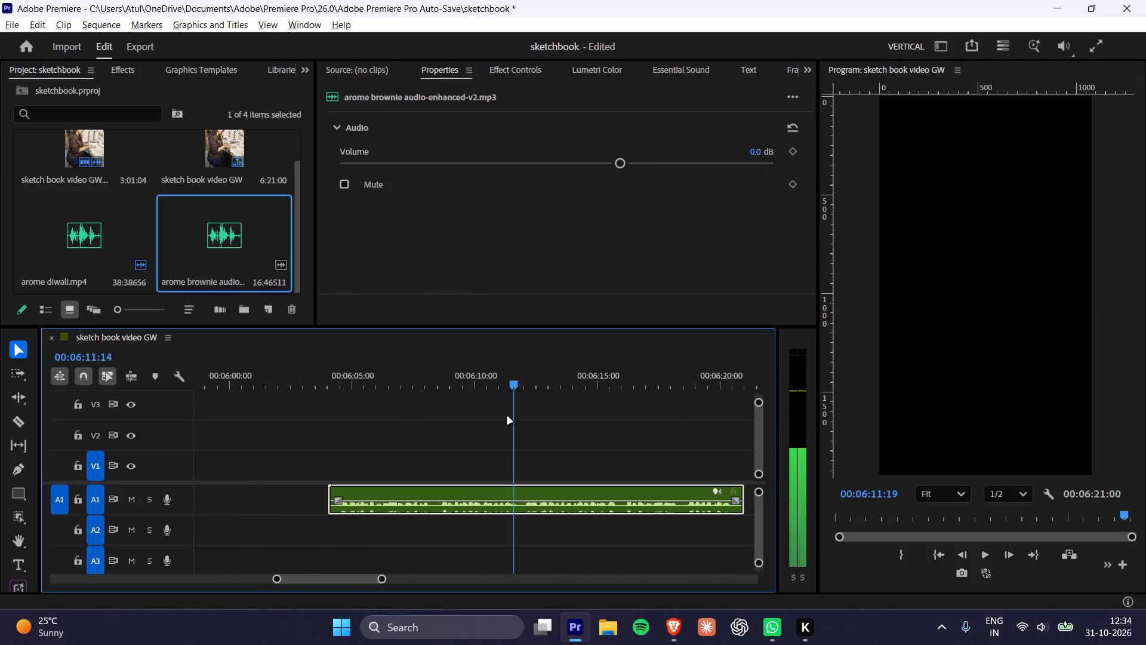
{"action": "left_click_drag", "start_coordinate": [507, 417], "coordinate": [475, 427]}
{"action": "scroll", "coordinate": [399, 441], "scroll_direction": "down", "scroll_amount": 10, "text": "alt"}
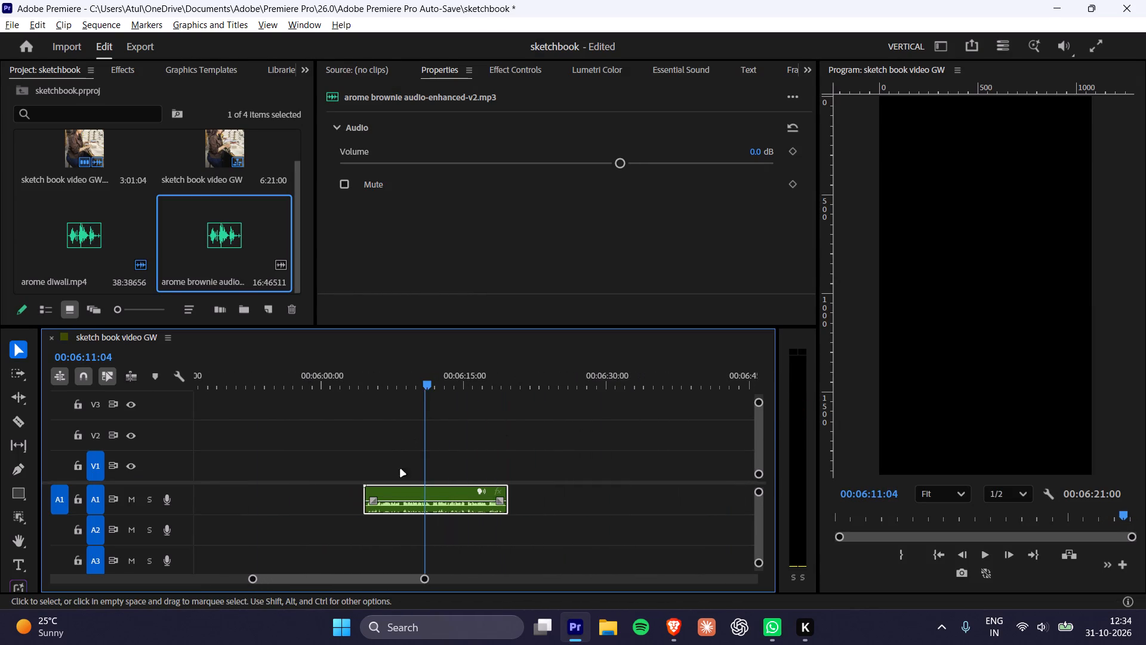
{"action": "left_click", "coordinate": [419, 497]}
{"action": "key", "text": "Delete"}
Delete the arome brownie audio and arome diwali.mp4 items from the project.
{"action": "left_click", "coordinate": [217, 238]}
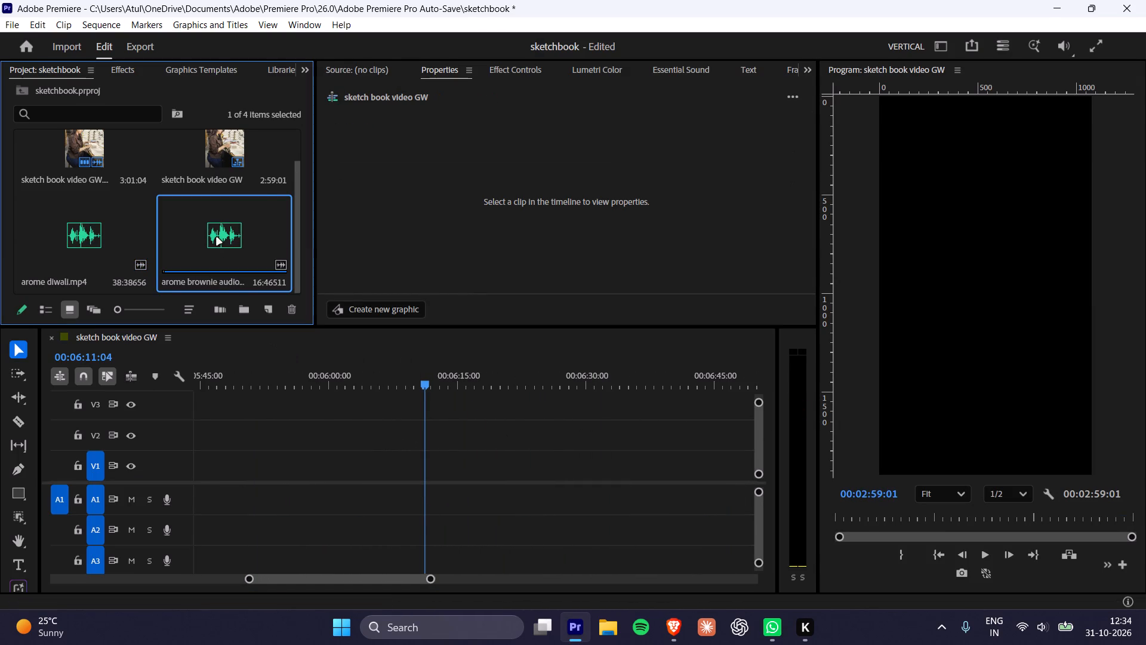
{"action": "key", "text": "Delete"}
{"action": "left_click", "coordinate": [105, 236]}
{"action": "key", "text": "Delete"}
Play the sketch book video from the start of the sequence to about 00:00:33 to review the footage.
{"action": "left_click_drag", "start_coordinate": [245, 385], "coordinate": [0, 402]}
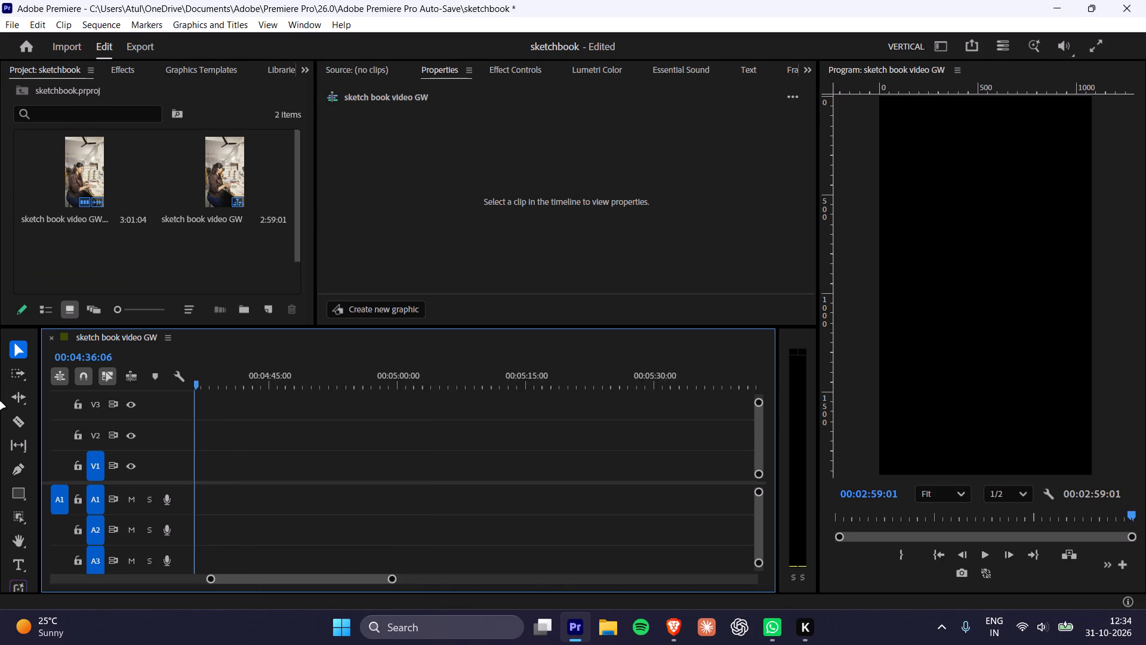
{"action": "left_click_drag", "start_coordinate": [0, 402], "coordinate": [0, 432]}
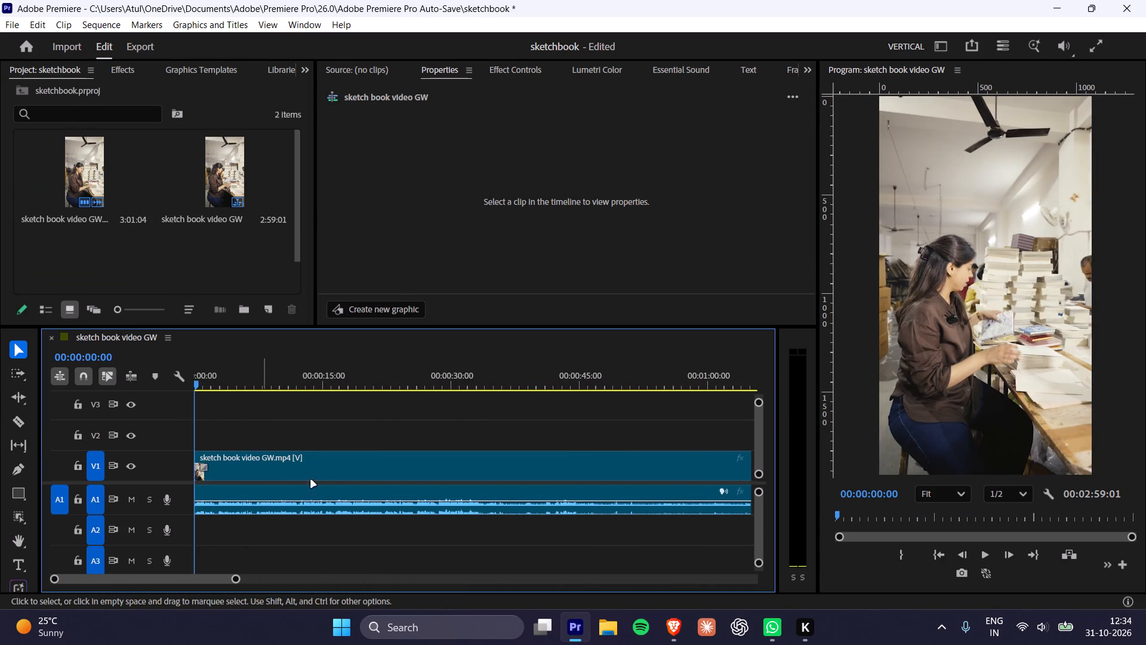
{"action": "key", "text": "space"}
{"action": "scroll", "coordinate": [407, 481], "scroll_direction": "up", "scroll_amount": 7, "text": "alt"}
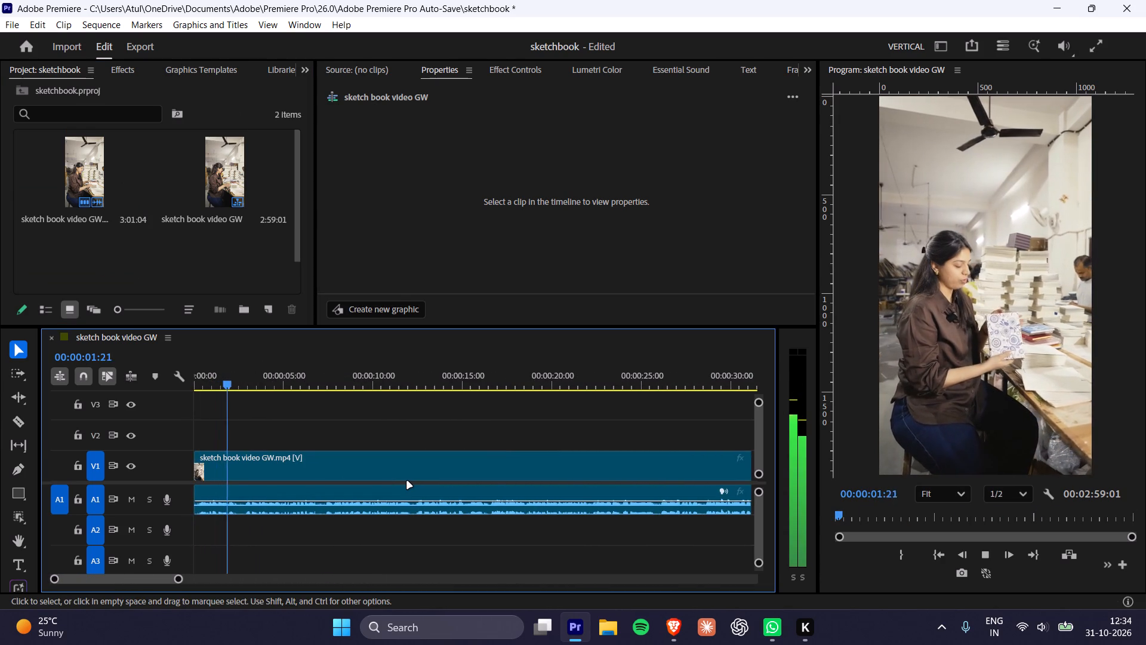
{"action": "scroll", "coordinate": [407, 481], "scroll_direction": "down", "scroll_amount": 2, "text": "alt"}
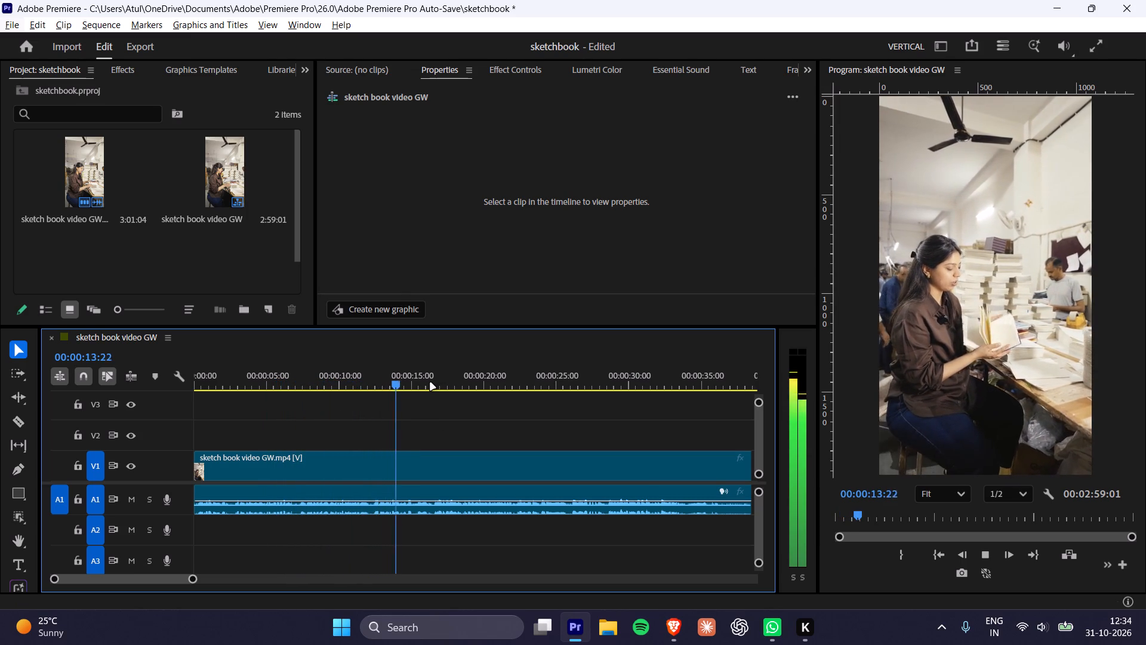
{"action": "scroll", "coordinate": [503, 444], "scroll_direction": "up", "scroll_amount": 8, "text": "alt"}
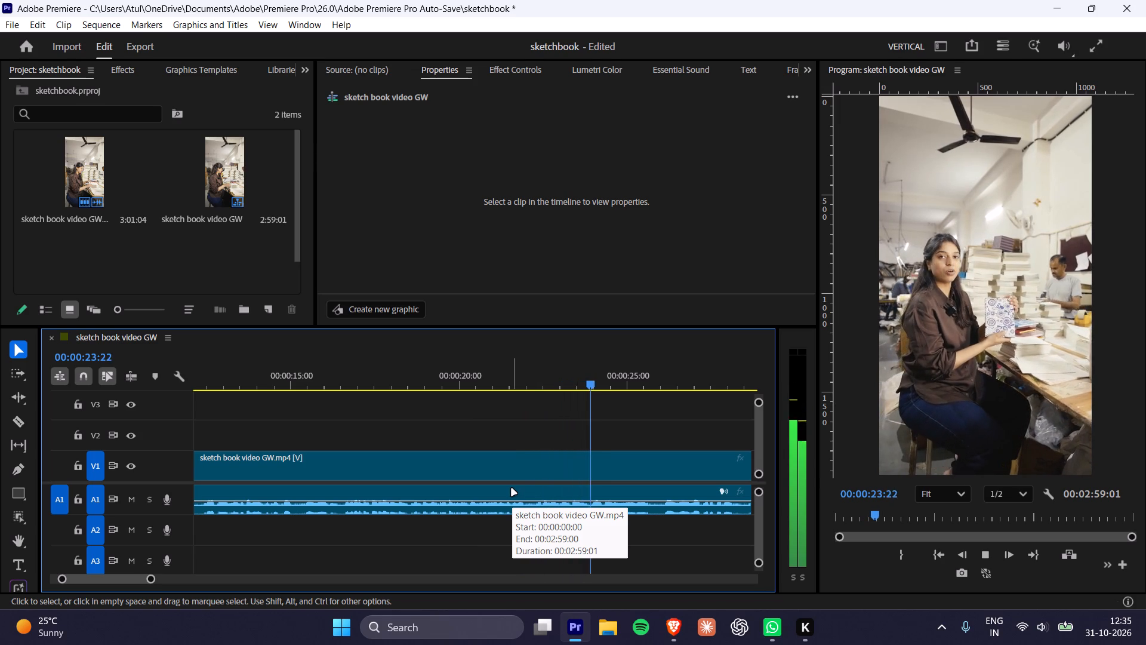
{"action": "left_click", "coordinate": [566, 480]}
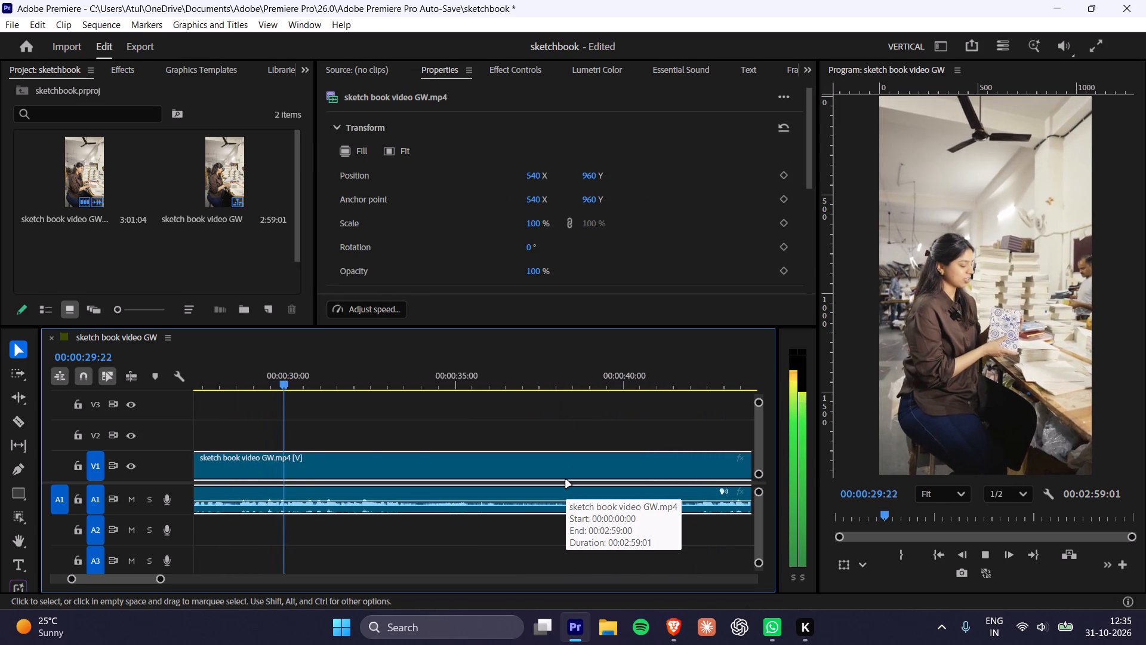
{"action": "left_click", "coordinate": [419, 474]}
{"action": "key", "text": "space"}
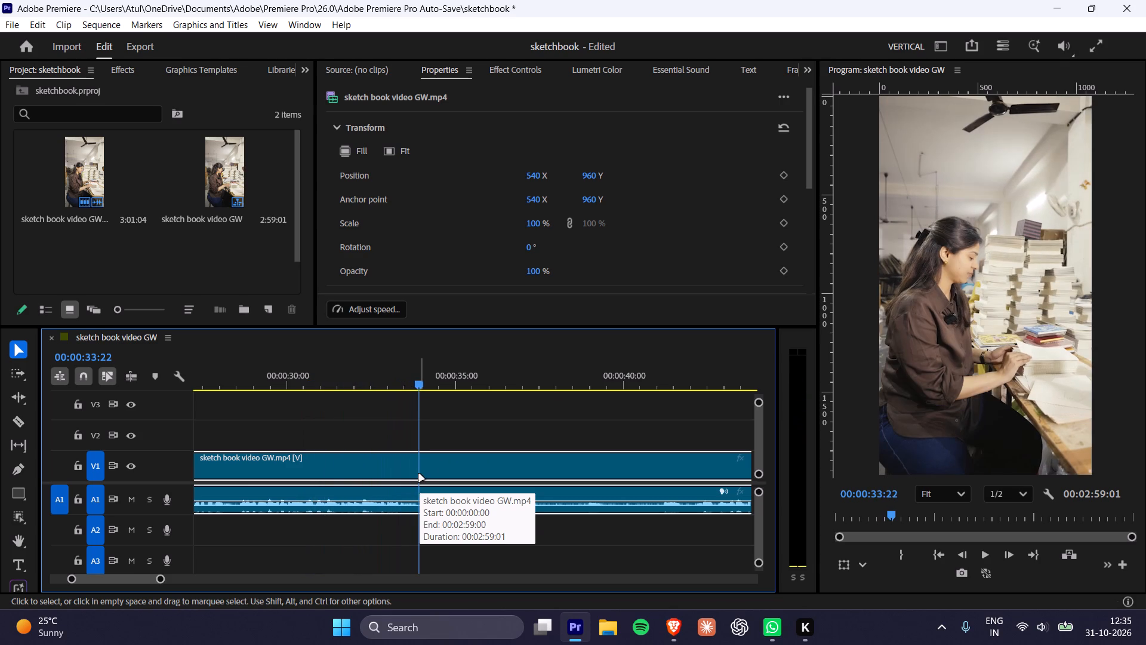
Play on to about 00:00:45, and replay the passage from about 00:00:38 to 00:00:42 to examine the take.
{"action": "key", "text": "space"}
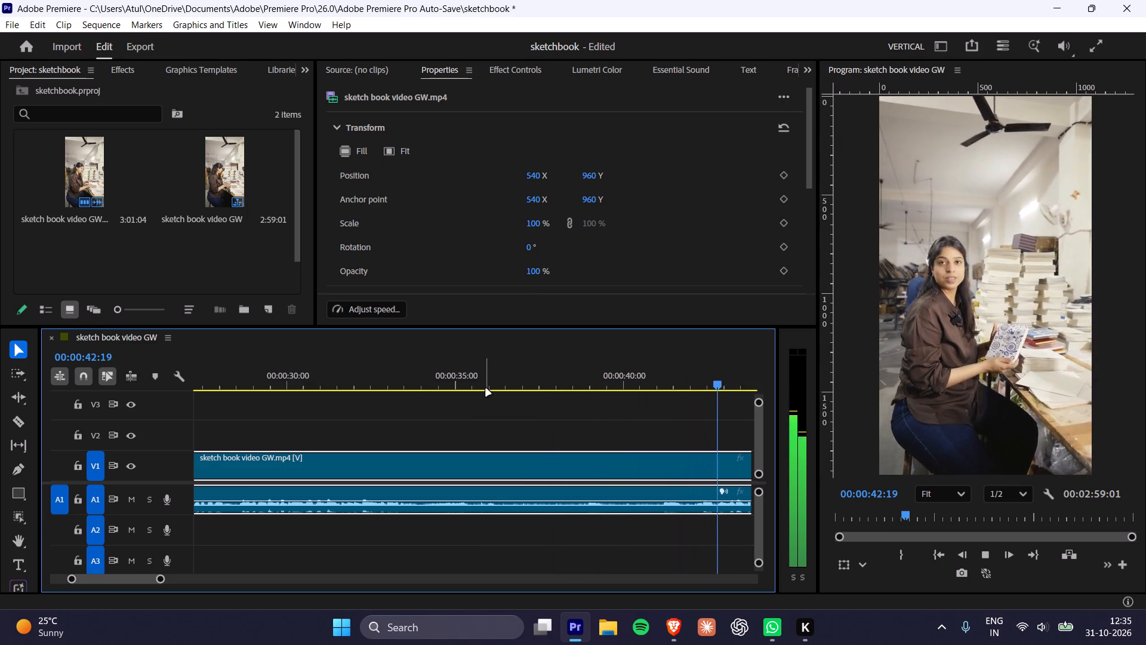
{"action": "scroll", "coordinate": [485, 441], "scroll_direction": "down", "scroll_amount": 3, "text": "alt"}
{"action": "scroll", "coordinate": [392, 447], "scroll_direction": "down", "scroll_amount": 3, "text": "alt"}
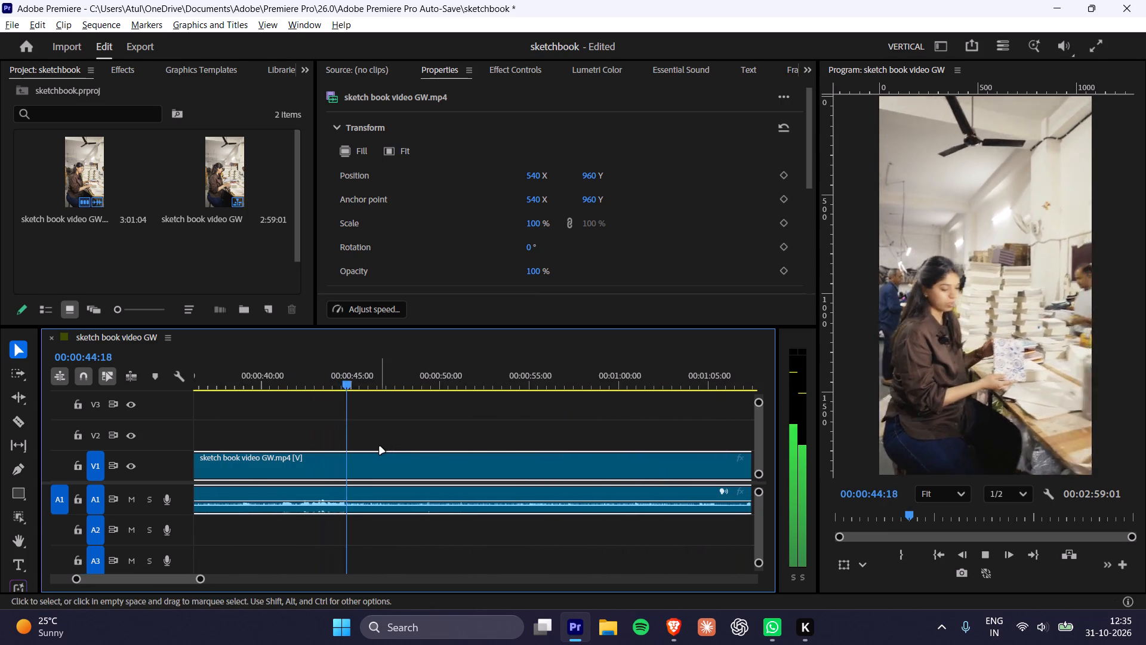
{"action": "scroll", "coordinate": [380, 447], "scroll_direction": "down", "scroll_amount": 2, "text": "alt"}
{"action": "key", "text": "space"}
{"action": "left_click_drag", "start_coordinate": [277, 380], "coordinate": [263, 381]}
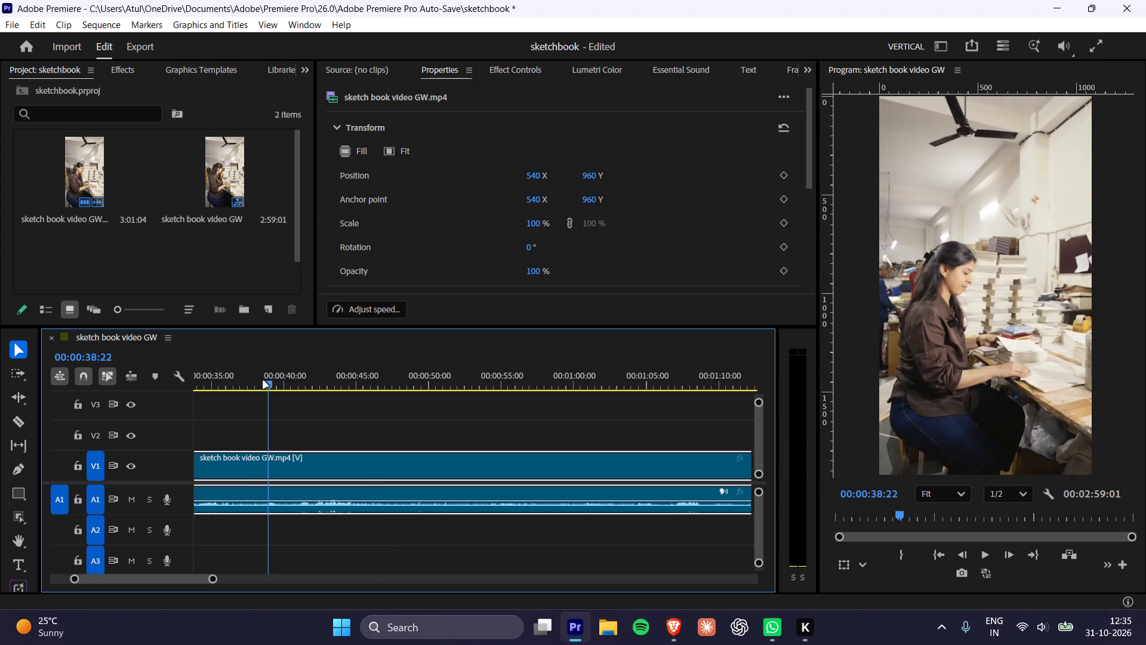
{"action": "left_click_drag", "start_coordinate": [263, 381], "coordinate": [257, 391]}
{"action": "key", "text": "space"}
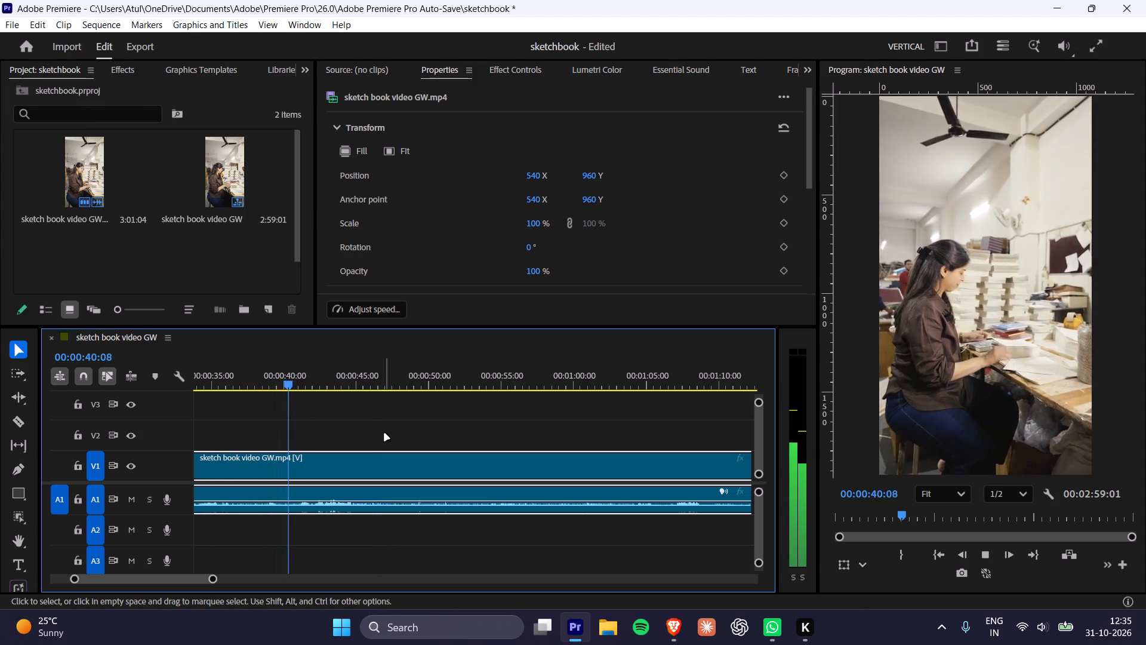
{"action": "key", "text": "space"}
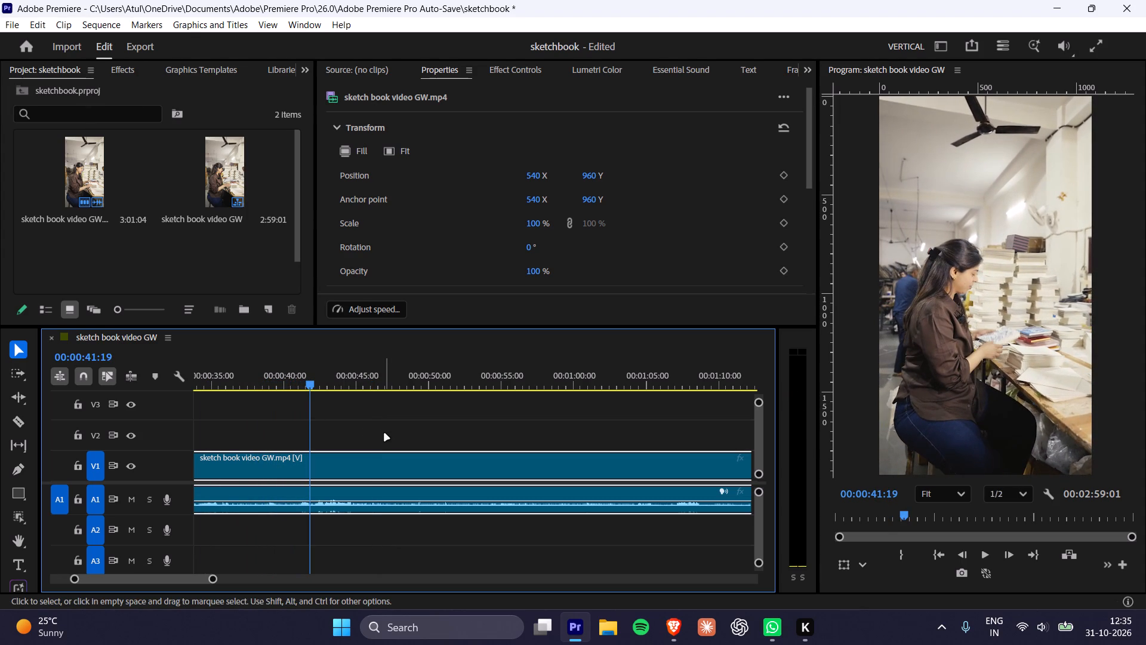
{"action": "key", "text": "space"}
{"action": "key", "text": "space"}
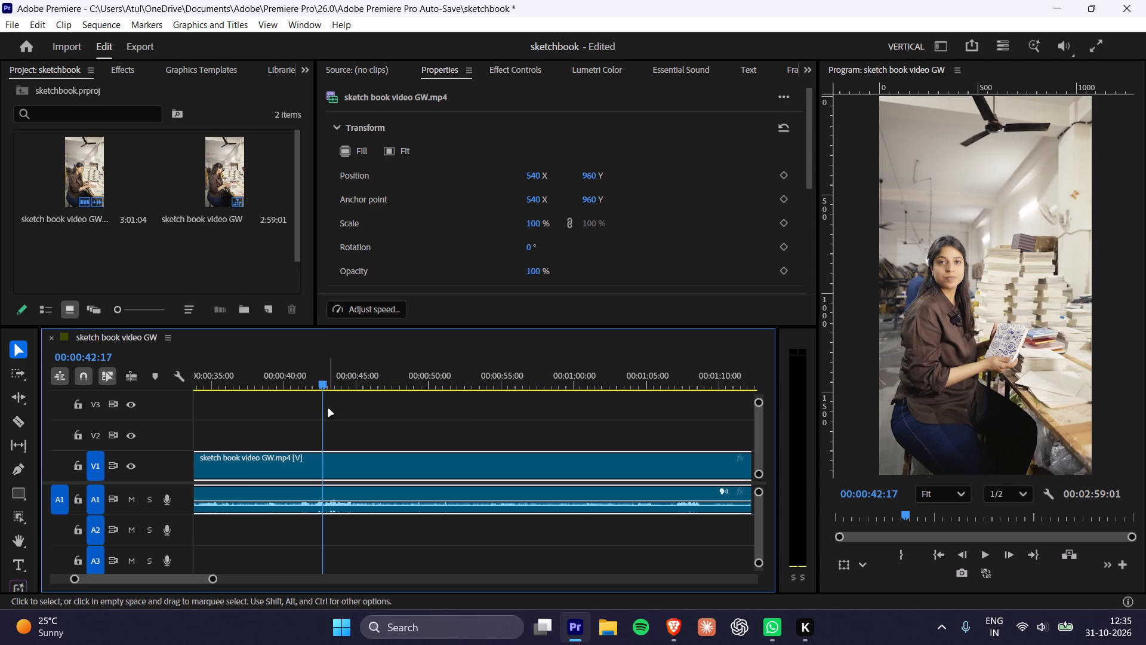
Replay the sketch book video in passages between about 00:00:18 and 00:00:33 to find where the good take ends.
{"action": "left_click_drag", "start_coordinate": [272, 386], "coordinate": [246, 394]}
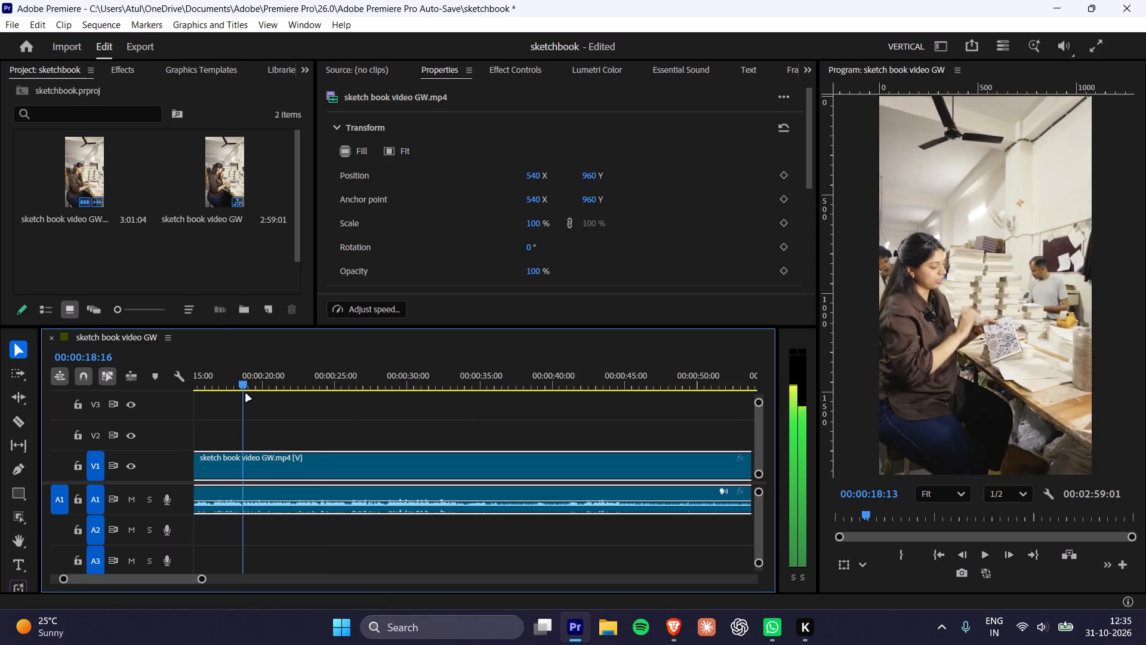
{"action": "left_click_drag", "start_coordinate": [246, 394], "coordinate": [235, 396]}
{"action": "key", "text": "space"}
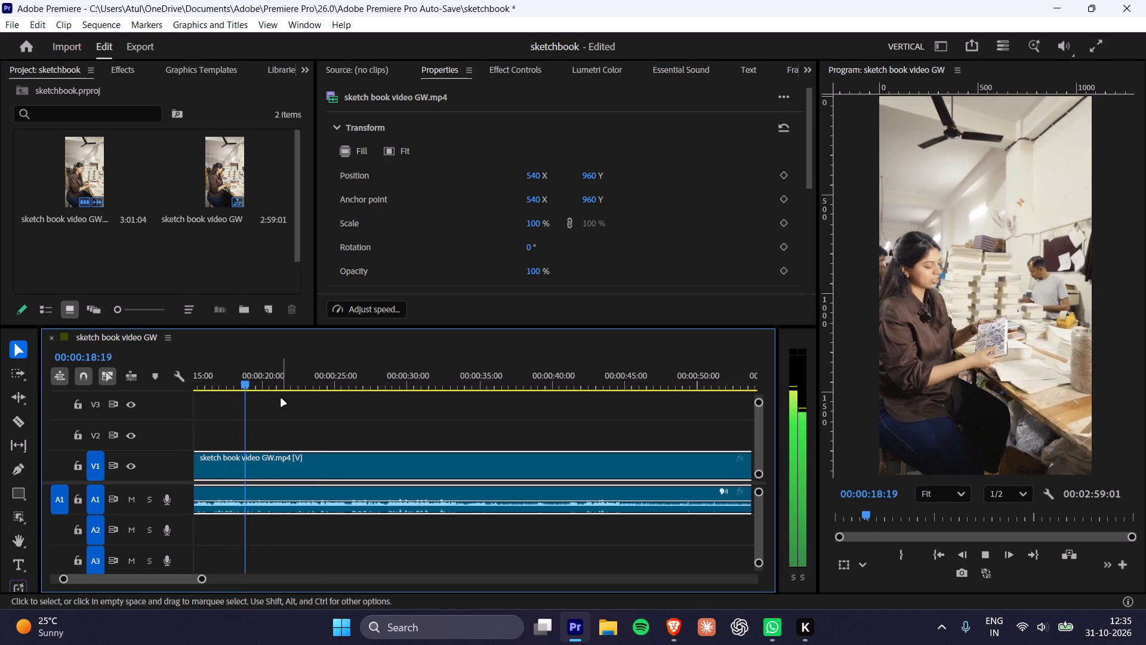
{"action": "scroll", "coordinate": [317, 462], "scroll_direction": "down", "scroll_amount": 3, "text": "alt"}
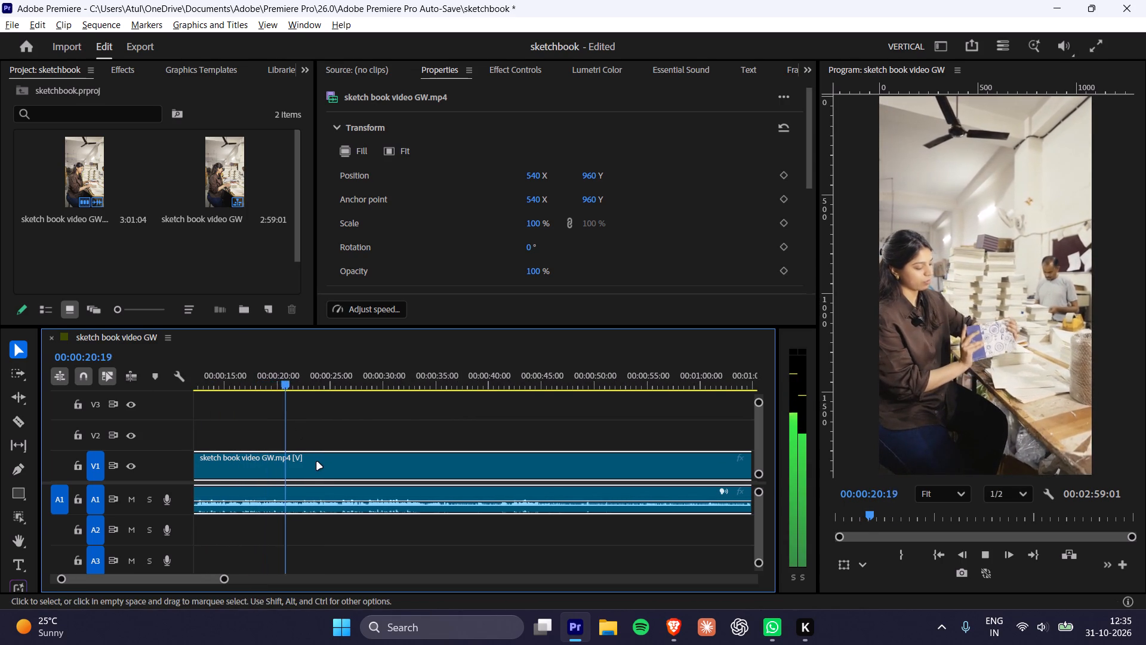
{"action": "scroll", "coordinate": [317, 462], "scroll_direction": "down", "scroll_amount": 1, "text": "alt"}
{"action": "left_click_drag", "start_coordinate": [316, 379], "coordinate": [351, 394]}
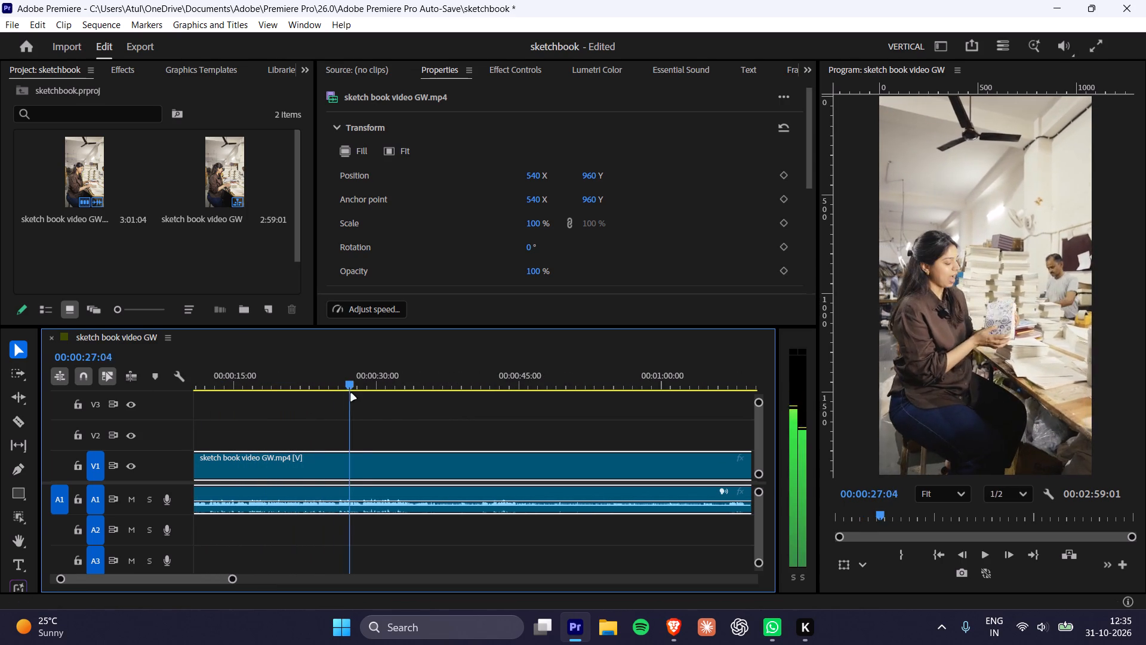
{"action": "left_click_drag", "start_coordinate": [351, 394], "coordinate": [378, 396]}
{"action": "left_click_drag", "start_coordinate": [375, 398], "coordinate": [365, 399]}
{"action": "key", "text": "space"}
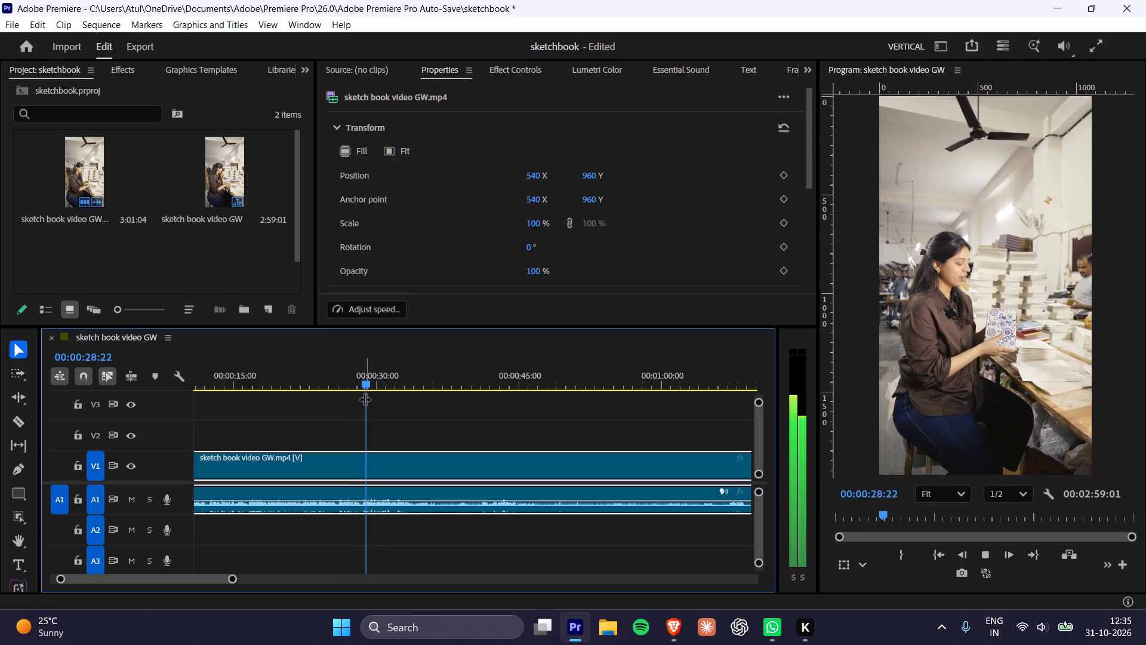
{"action": "left_click", "coordinate": [431, 483]}
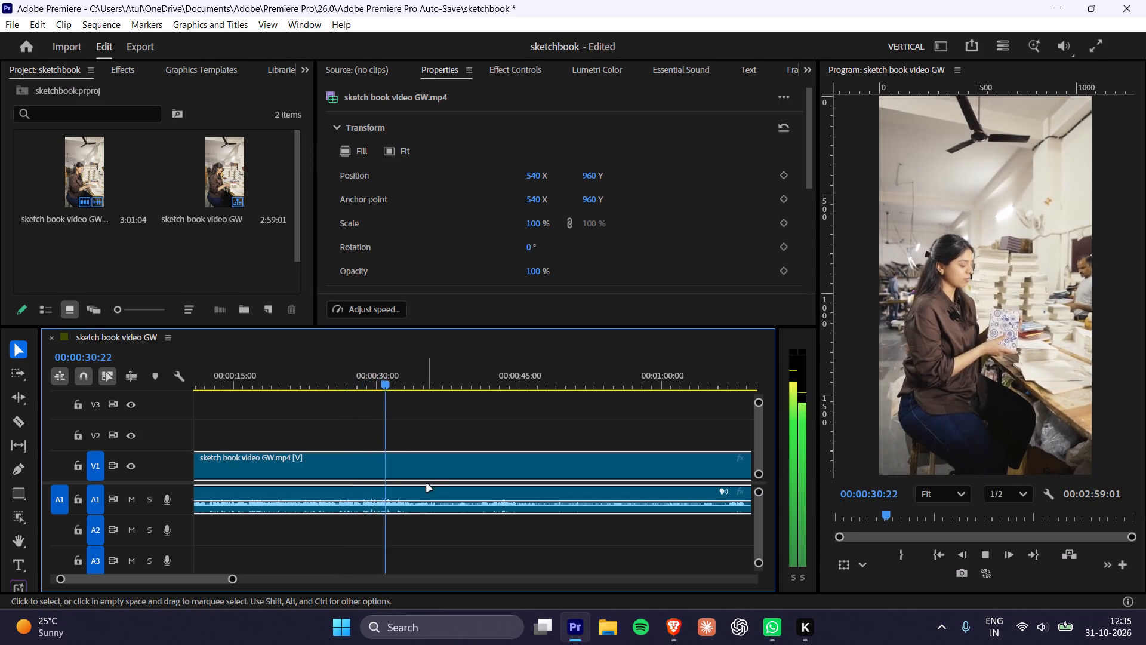
{"action": "scroll", "coordinate": [427, 484], "scroll_direction": "up", "scroll_amount": 7, "text": "alt"}
{"action": "left_click", "coordinate": [451, 496]}
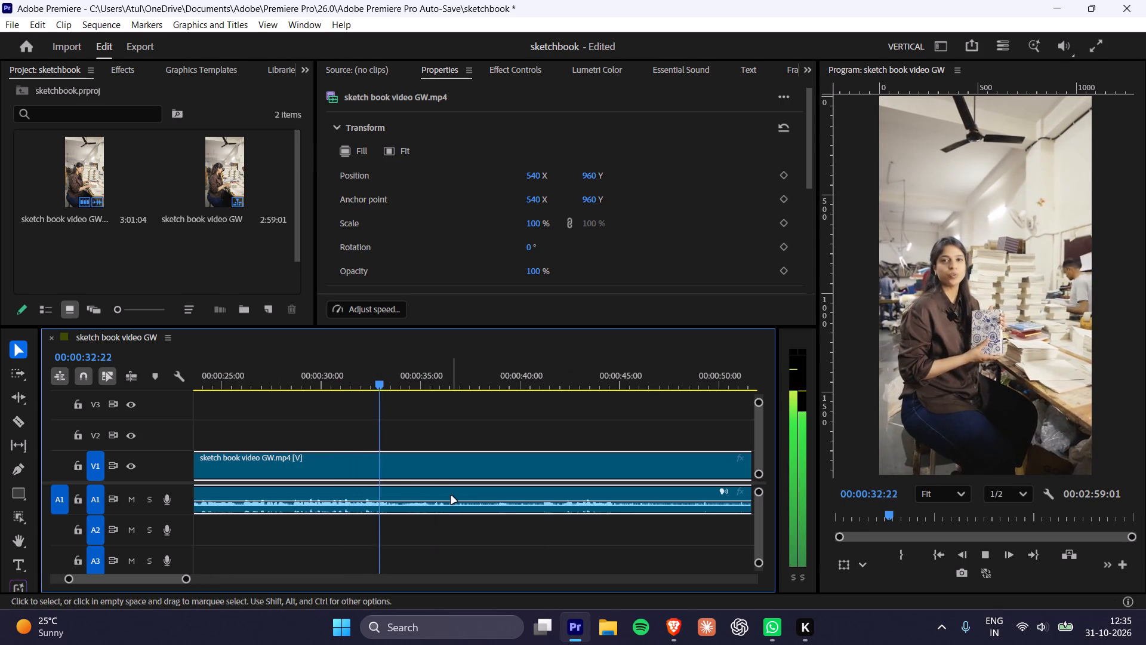
Split the sketch book video clip and its audio at 00:00:33:19.
{"action": "key", "text": "space"}
{"action": "key", "text": "Left"}
{"action": "key", "text": "Left"}
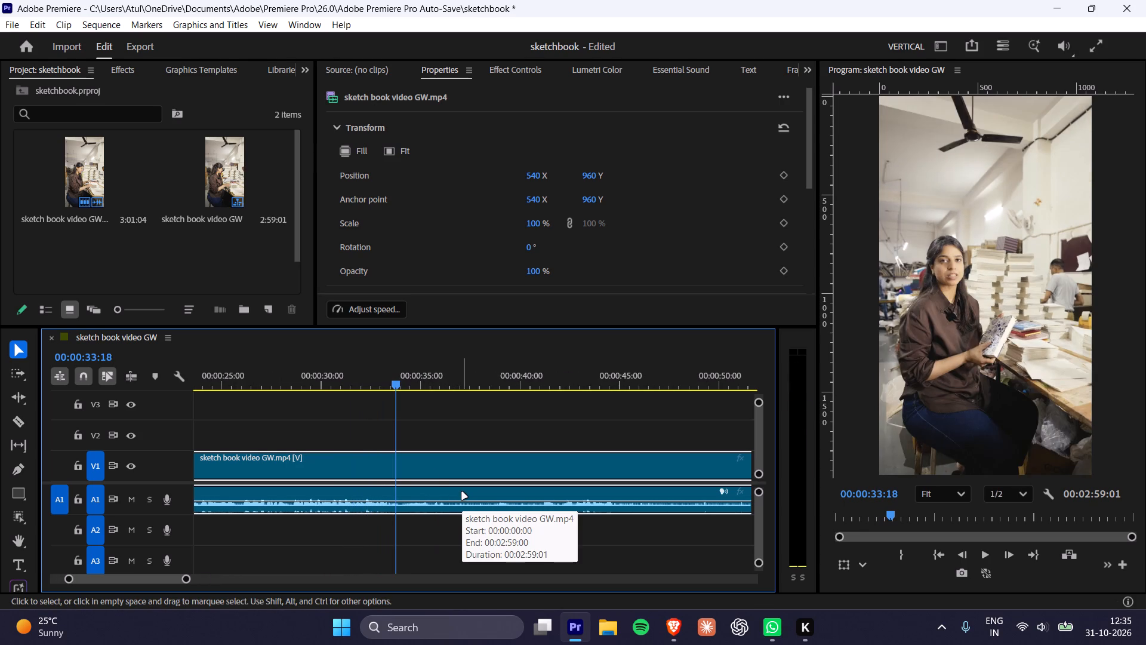
{"action": "key", "text": "space"}
{"action": "key", "text": "space"}
{"action": "key", "text": "Left"}
{"action": "key", "text": "Left"}
{"action": "key", "text": "Left"}
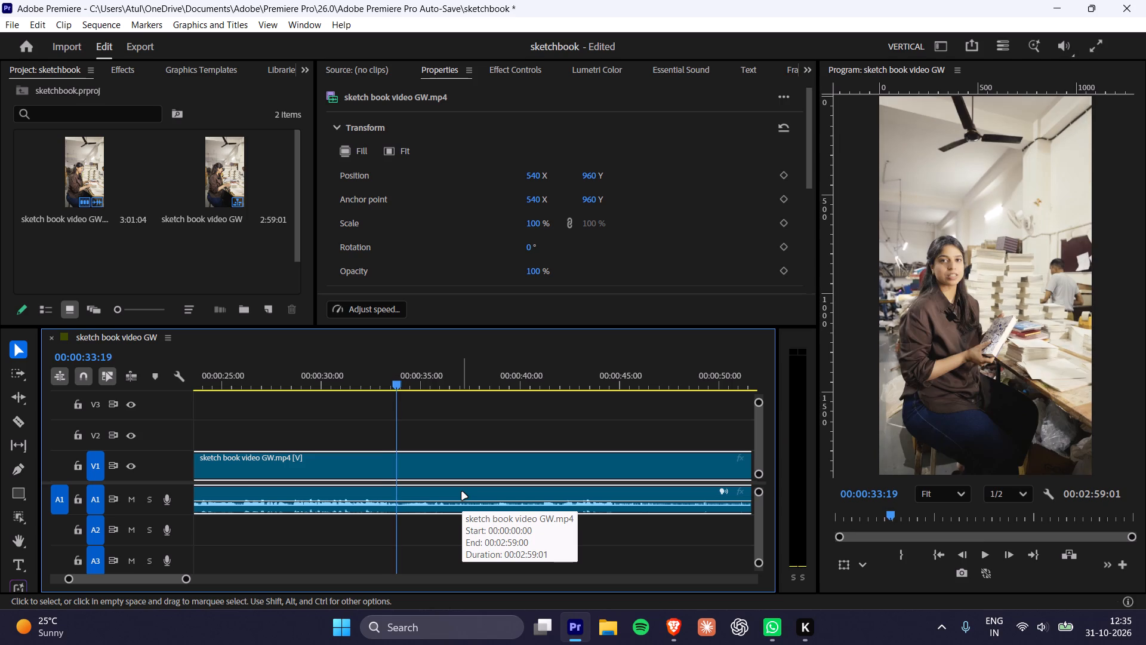
{"action": "key", "text": "Left"}
{"action": "key", "text": "ctrl+b"}
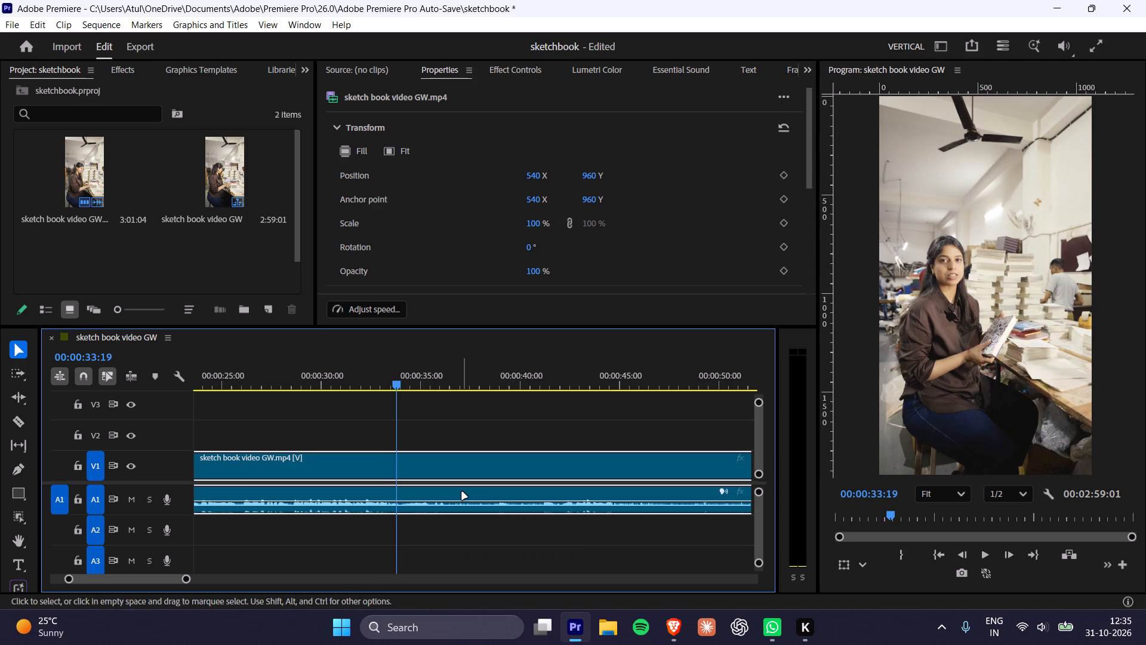
{"action": "left_click", "coordinate": [462, 492]}
{"action": "key", "text": "ctrl+k"}
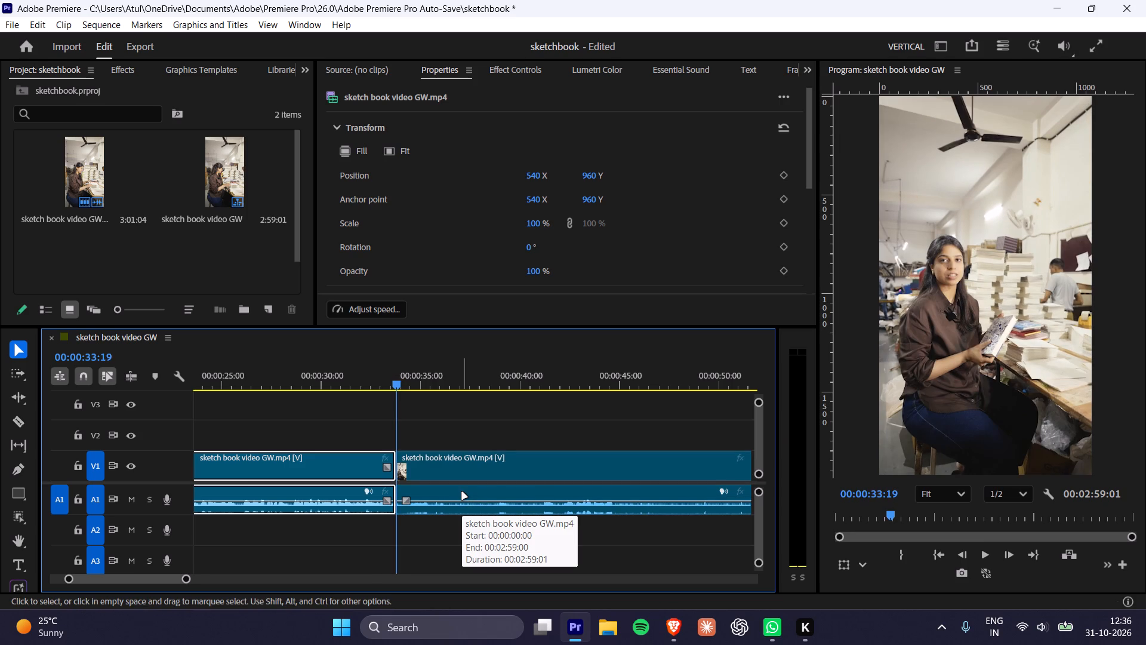
Play and scrub the footage after the cut to about 00:00:46 to find where the unwanted passage ends.
{"action": "key", "text": "space"}
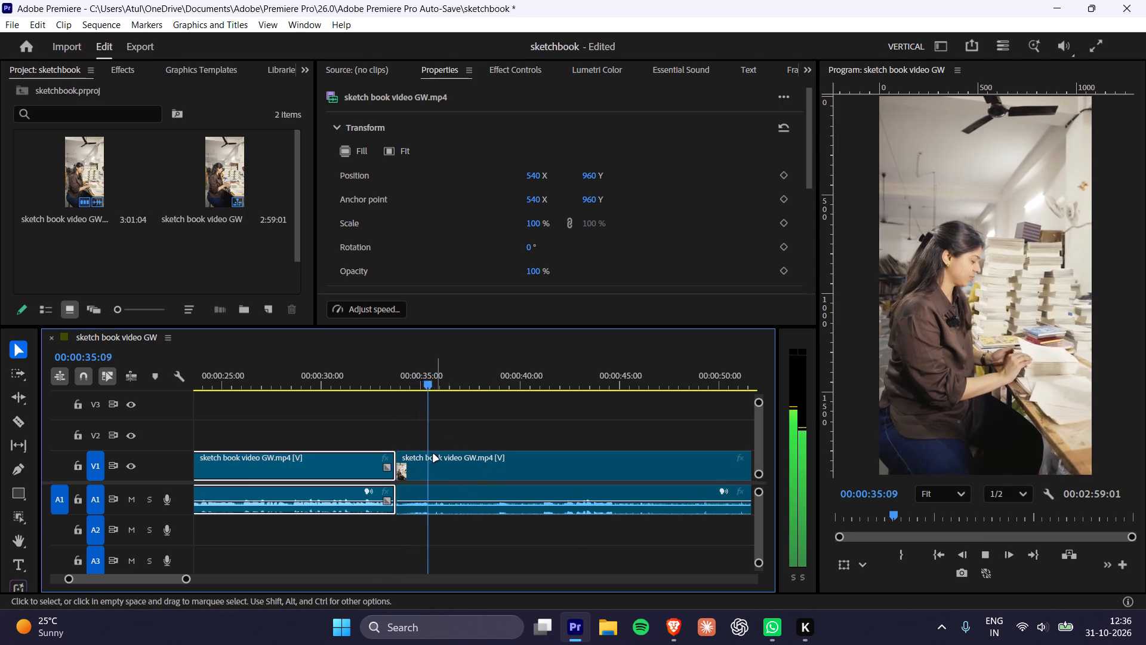
{"action": "scroll", "coordinate": [433, 476], "scroll_direction": "up", "scroll_amount": 5, "text": "alt"}
{"action": "key", "text": "space"}
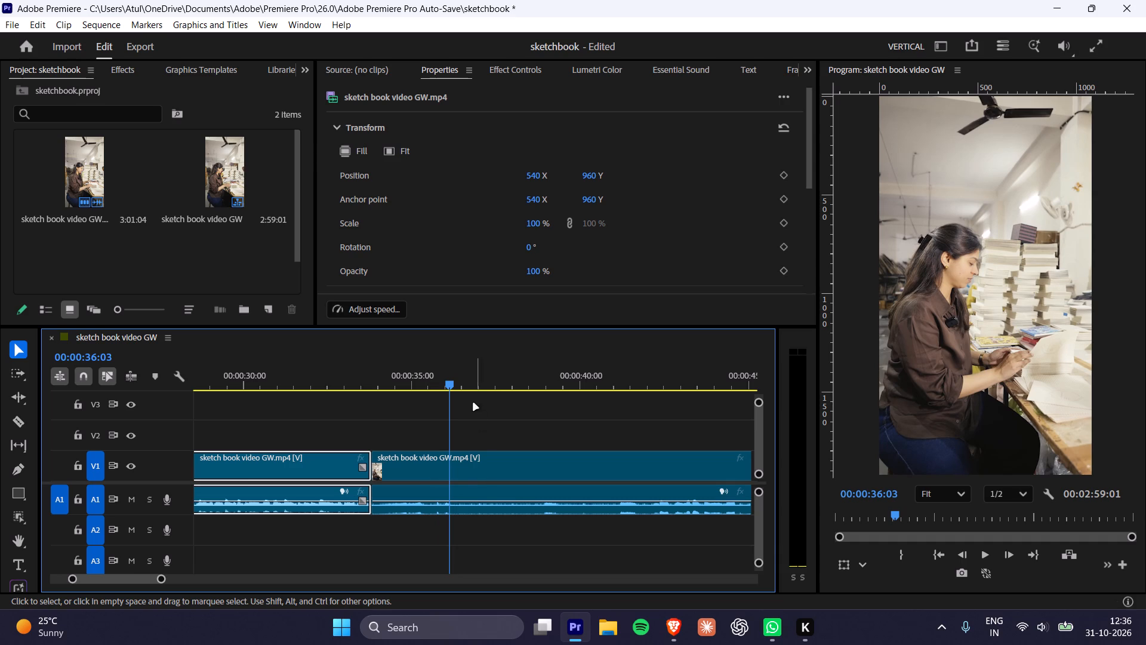
{"action": "left_click_drag", "start_coordinate": [469, 388], "coordinate": [538, 400]}
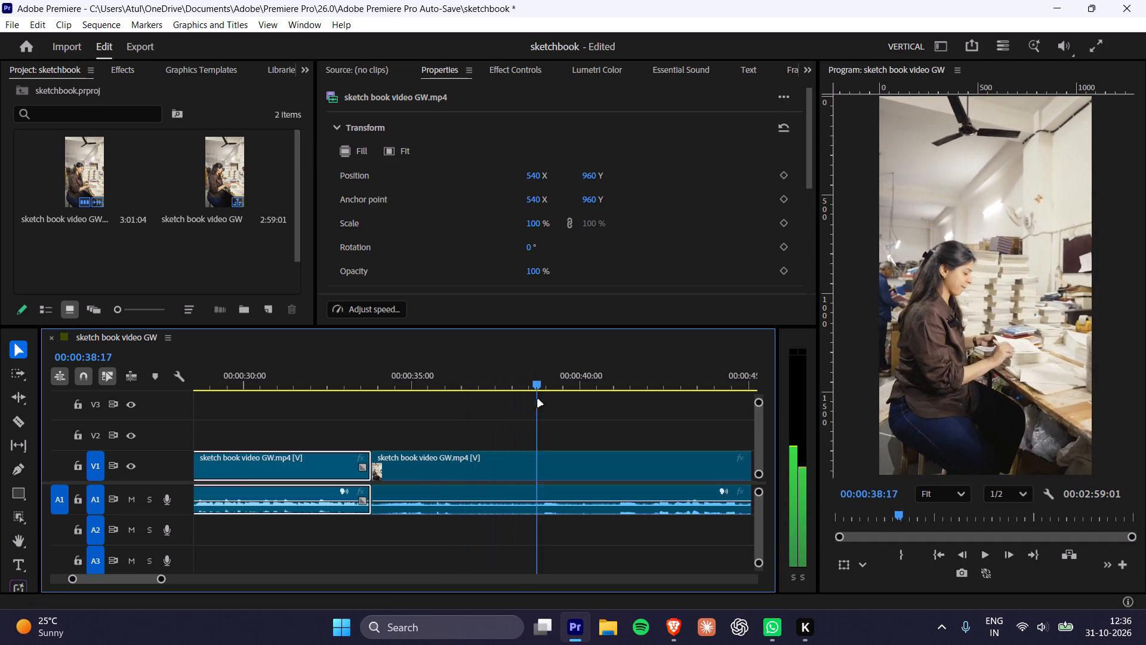
{"action": "left_click_drag", "start_coordinate": [538, 400], "coordinate": [609, 420]}
{"action": "scroll", "coordinate": [594, 485], "scroll_direction": "down", "scroll_amount": 3, "text": "alt"}
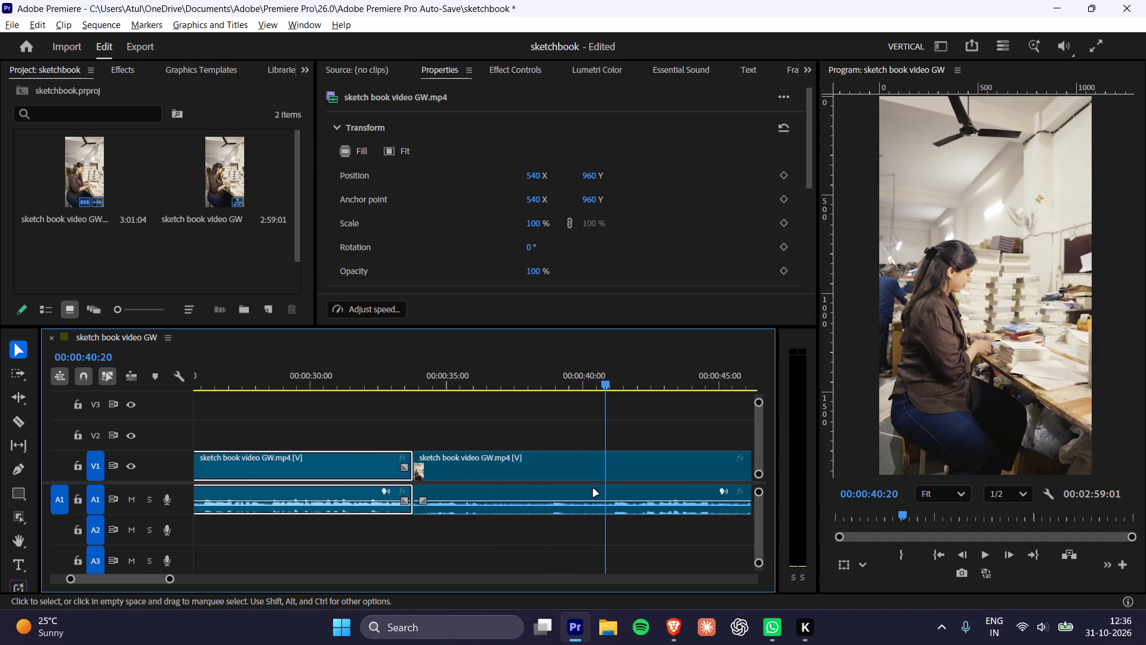
{"action": "left_click_drag", "start_coordinate": [605, 386], "coordinate": [620, 393]}
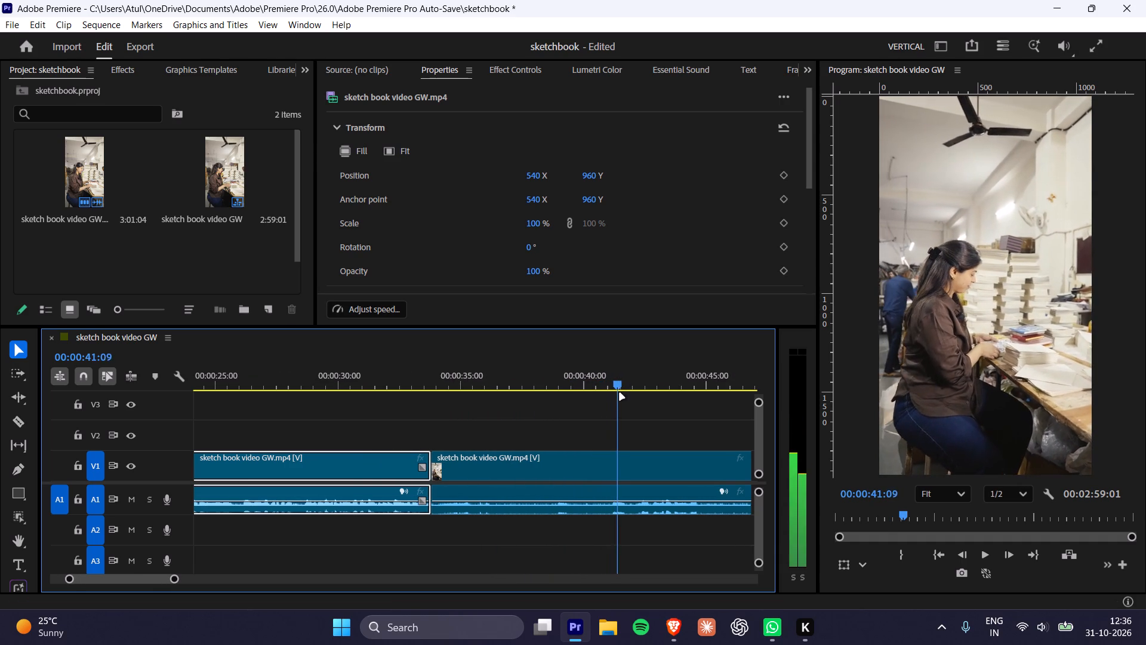
{"action": "left_click_drag", "start_coordinate": [620, 393], "coordinate": [605, 401]}
{"action": "key", "text": "space"}
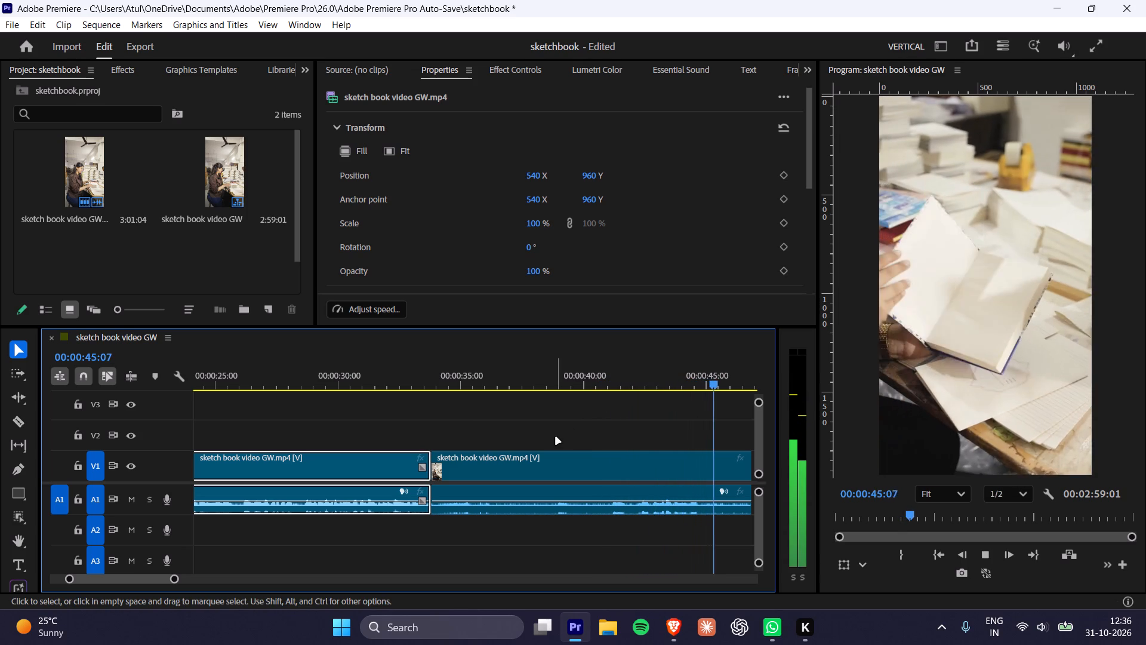
{"action": "key", "text": "space"}
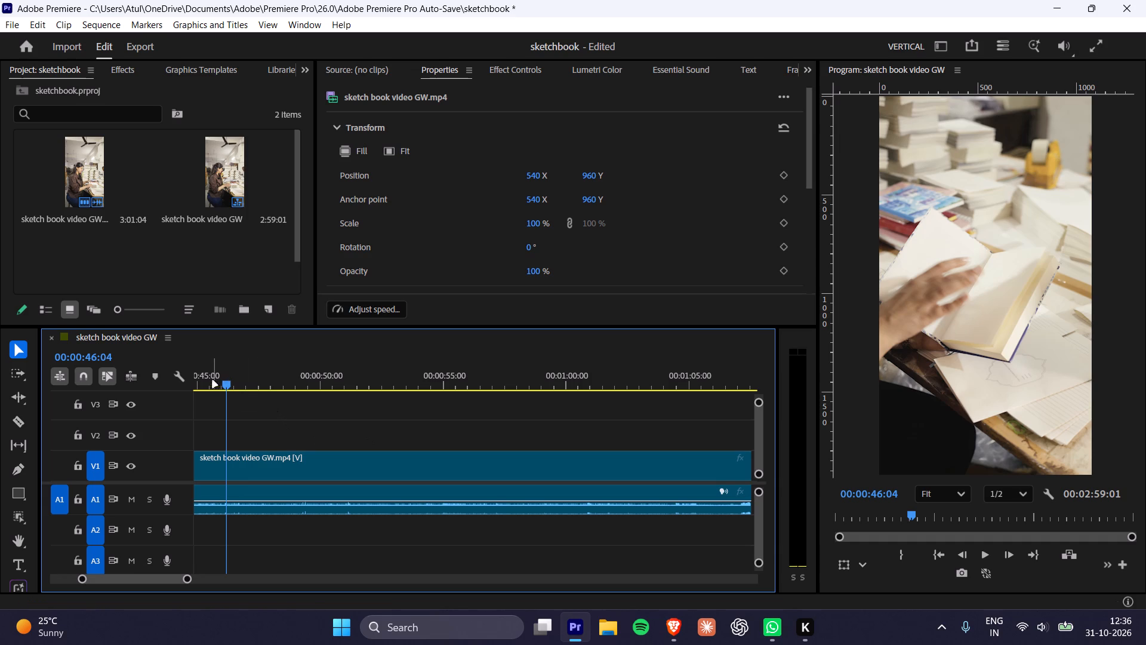
Split the clip and its audio at 00:00:44:20, on the first frame of the notebook close-up.
{"action": "left_click_drag", "start_coordinate": [212, 386], "coordinate": [378, 399]}
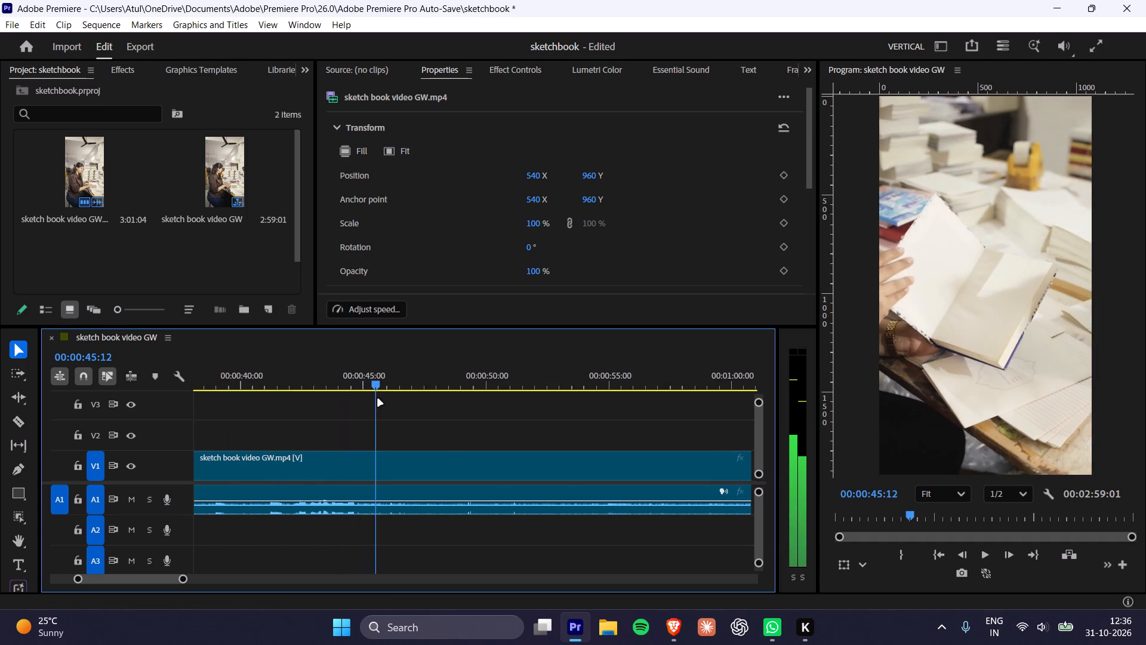
{"action": "left_click_drag", "start_coordinate": [378, 399], "coordinate": [360, 404]}
{"action": "key", "text": "Right"}
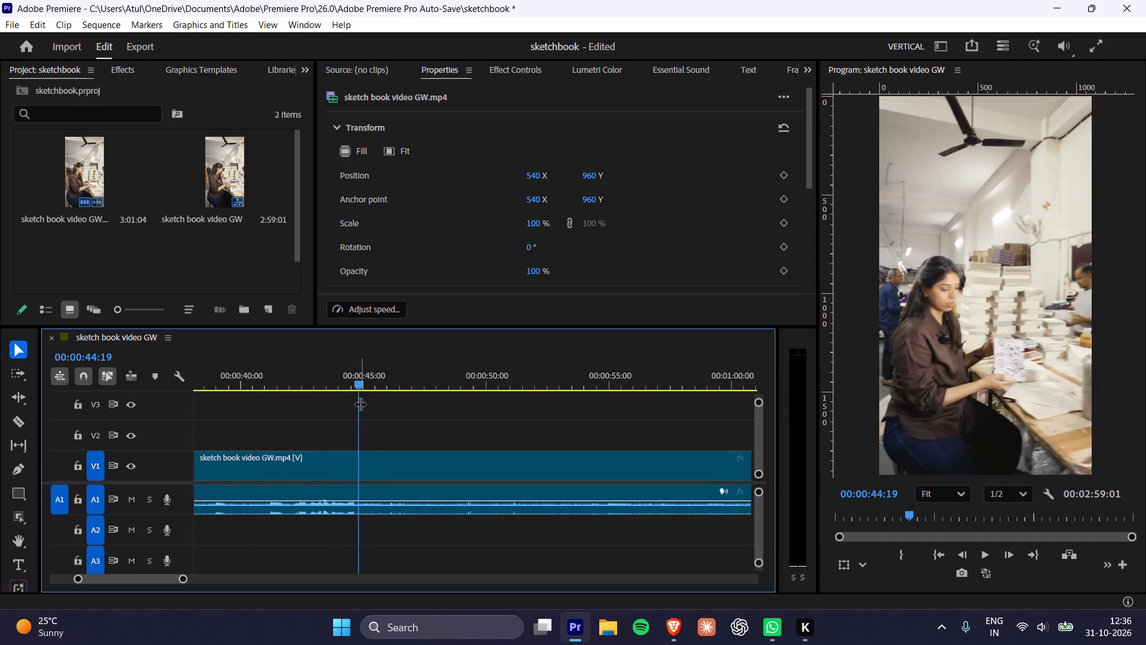
{"action": "key", "text": "Right"}
{"action": "key", "text": "Left"}
{"action": "key", "text": "Right"}
{"action": "key", "text": "ctrl+b"}
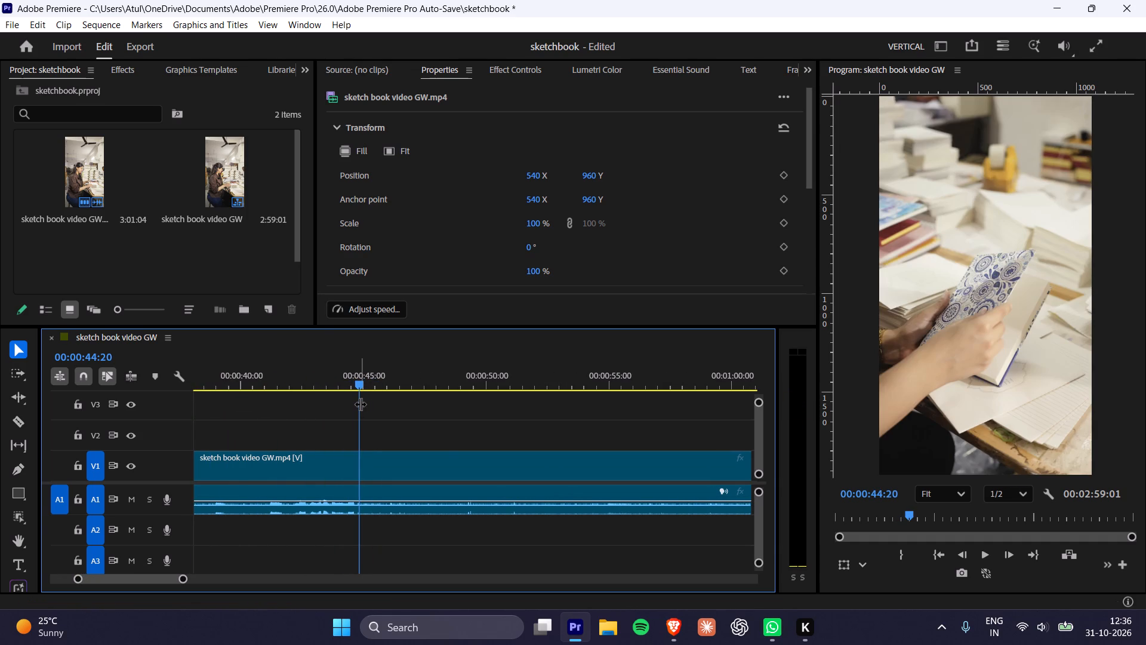
{"action": "key", "text": "ctrl+k"}
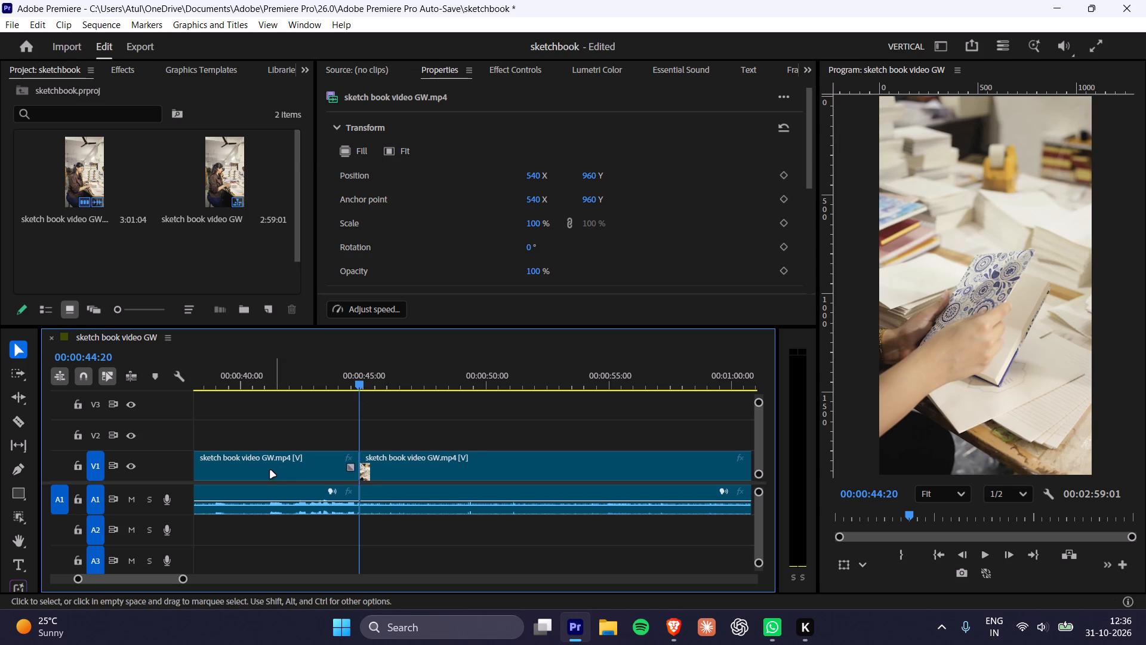
Delete the segment between 00:00:33:19 and 00:00:44:20 and ripple delete the gap it leaves.
{"action": "left_click", "coordinate": [270, 471]}
{"action": "key", "text": "Delete"}
{"action": "right_click", "coordinate": [284, 472]}
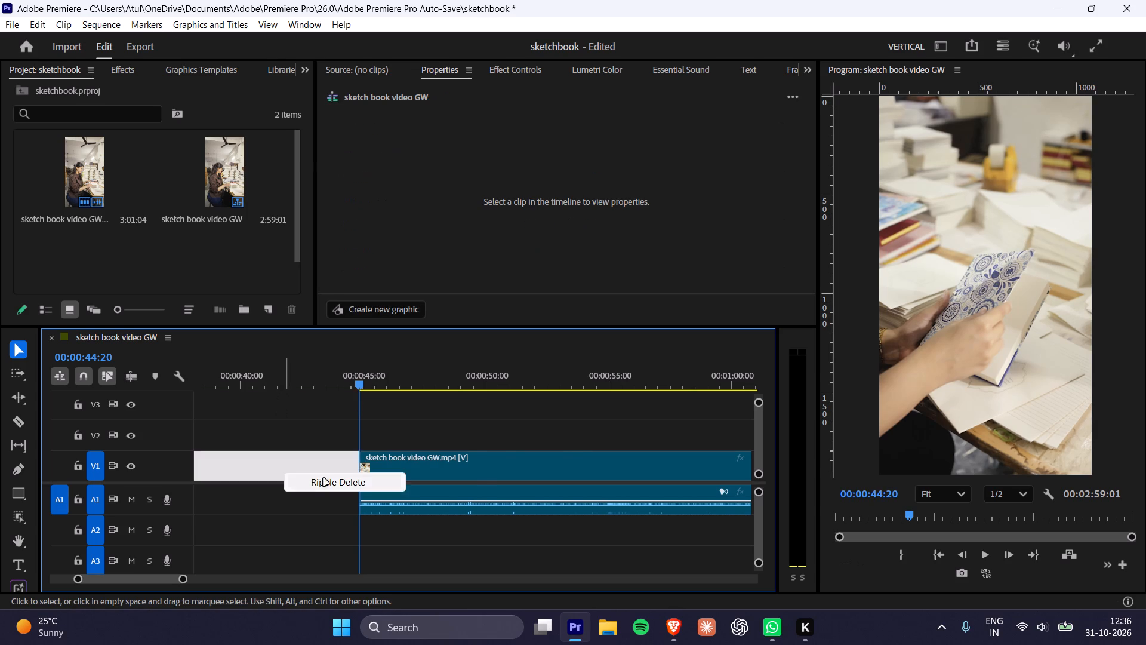
{"action": "left_click", "coordinate": [324, 478]}
Review the notebook close-ups after the join, playing from about 00:00:34 and replaying up to 00:00:48.
{"action": "left_click_drag", "start_coordinate": [258, 382], "coordinate": [0, 379]}
{"action": "left_click_drag", "start_coordinate": [220, 368], "coordinate": [46, 380]}
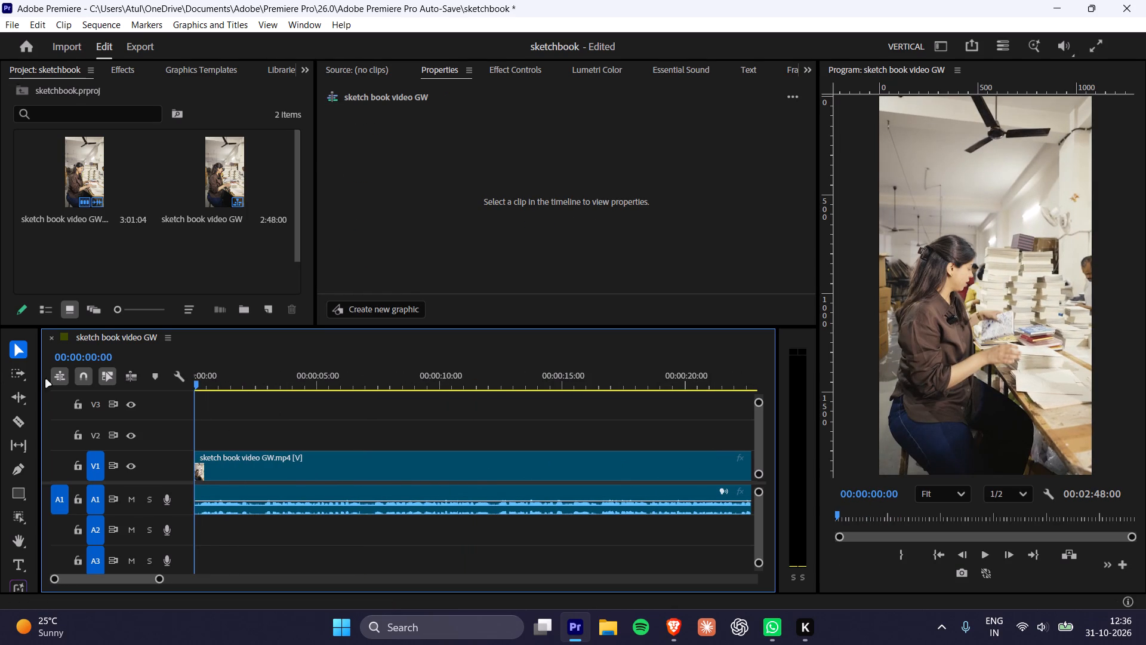
{"action": "left_click_drag", "start_coordinate": [46, 380], "coordinate": [0, 379]}
{"action": "scroll", "coordinate": [294, 457], "scroll_direction": "down", "scroll_amount": 12, "text": "alt"}
{"action": "left_click_drag", "start_coordinate": [448, 385], "coordinate": [436, 386]}
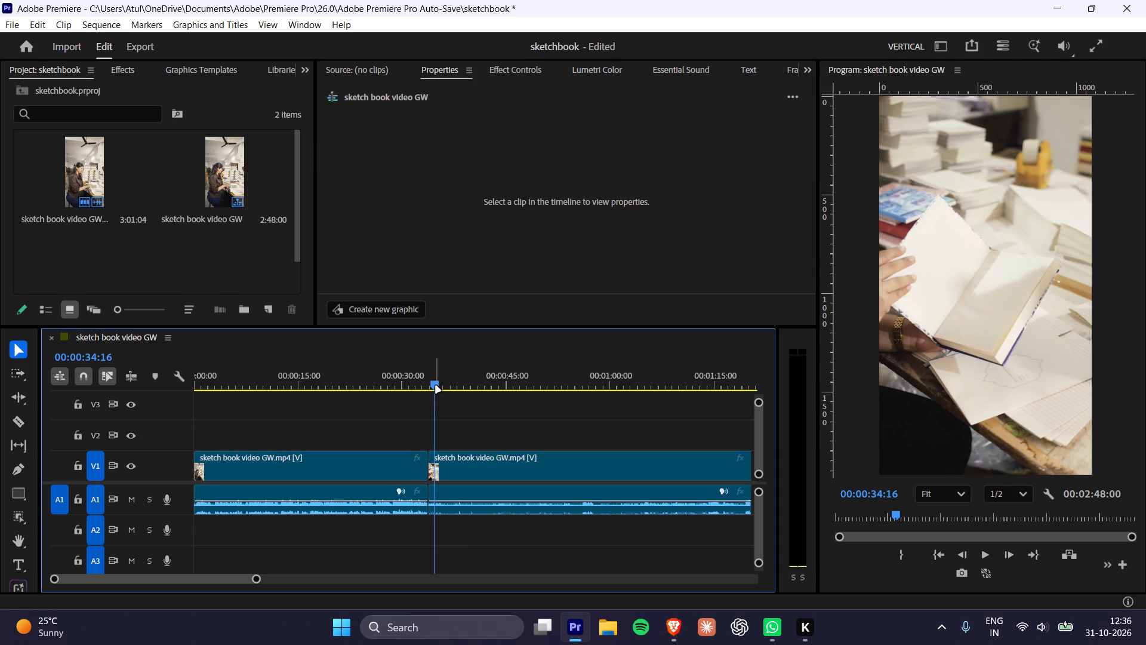
{"action": "key", "text": "space"}
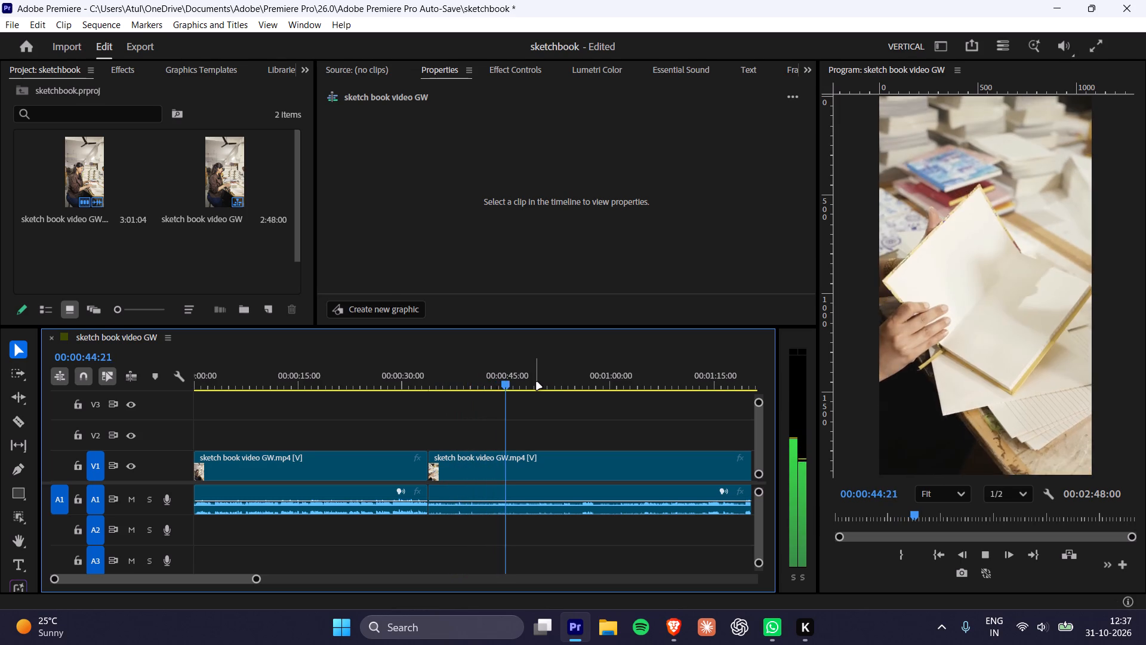
{"action": "key", "text": "space"}
{"action": "left_click", "coordinate": [489, 383]}
{"action": "left_click", "coordinate": [455, 386]}
{"action": "key", "text": "space"}
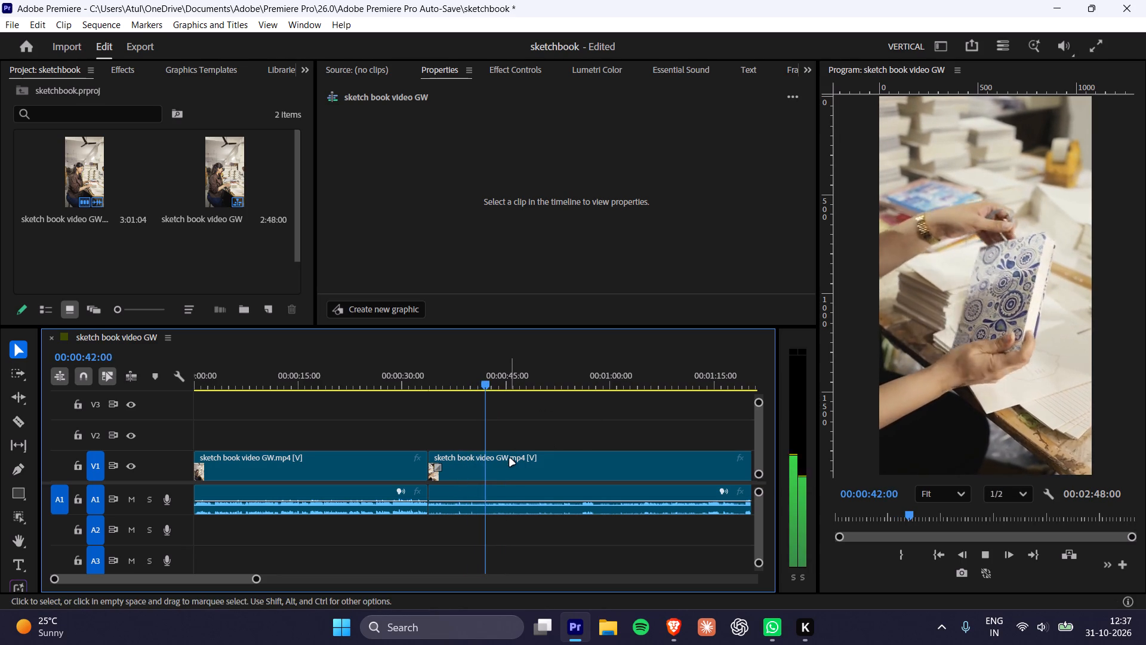
{"action": "scroll", "coordinate": [520, 487], "scroll_direction": "up", "scroll_amount": 4, "text": "alt"}
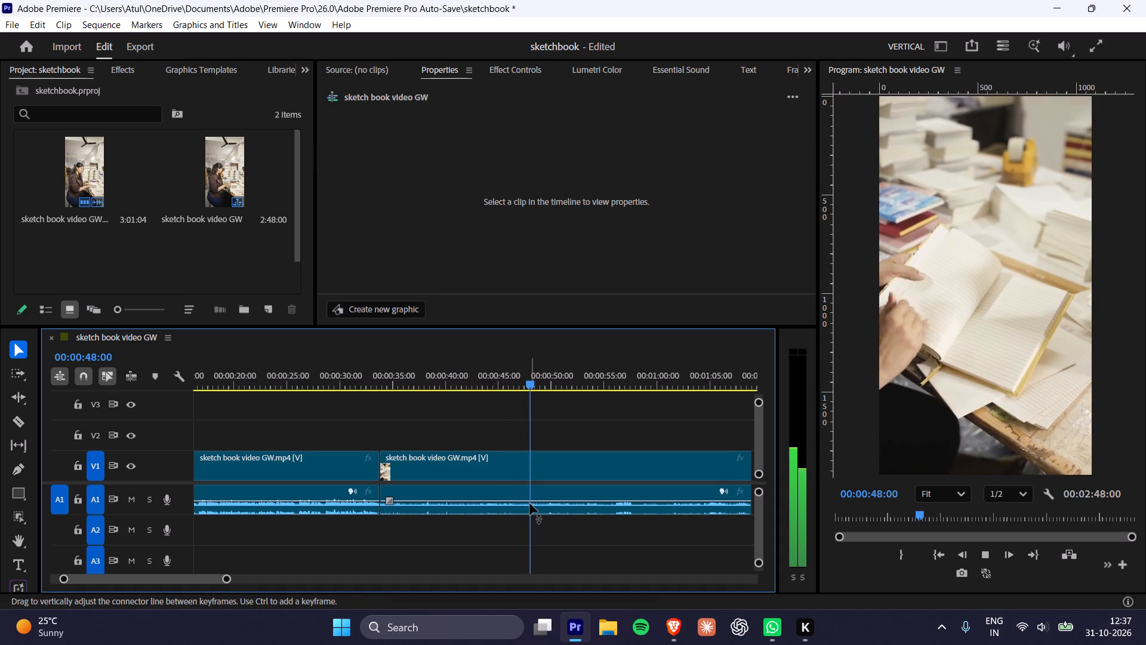
Split the clip and its audio at 00:00:44:18, at the change from the dark-edged notebook to the yellow-edged notebook close-up.
{"action": "left_click_drag", "start_coordinate": [411, 387], "coordinate": [426, 382]}
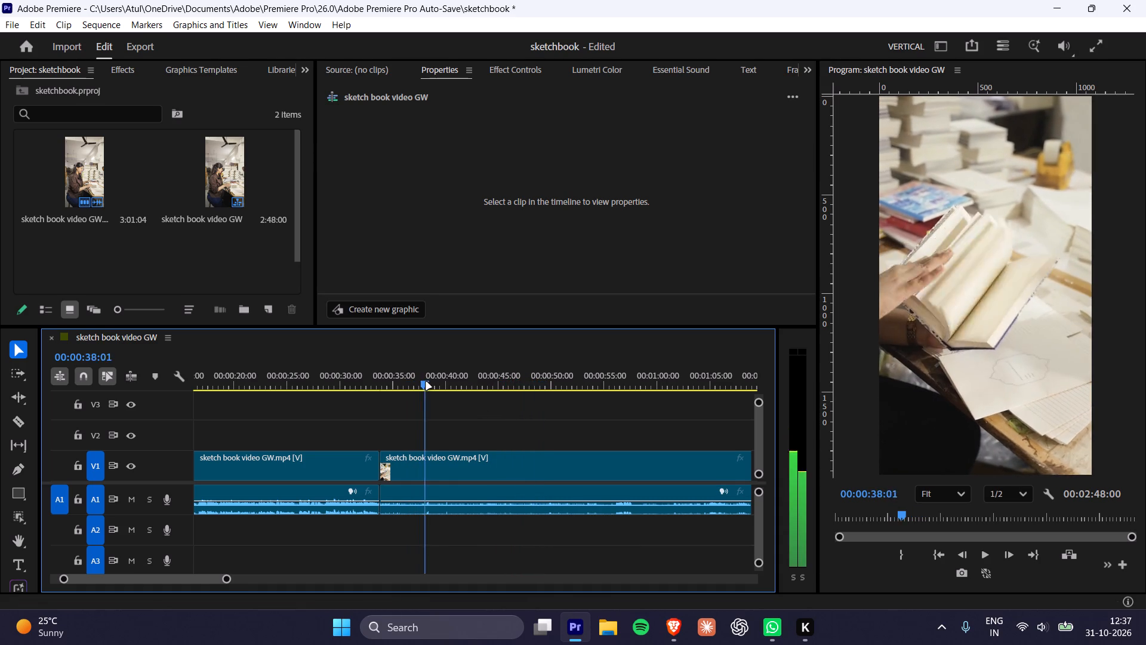
{"action": "left_click_drag", "start_coordinate": [426, 382], "coordinate": [492, 382]}
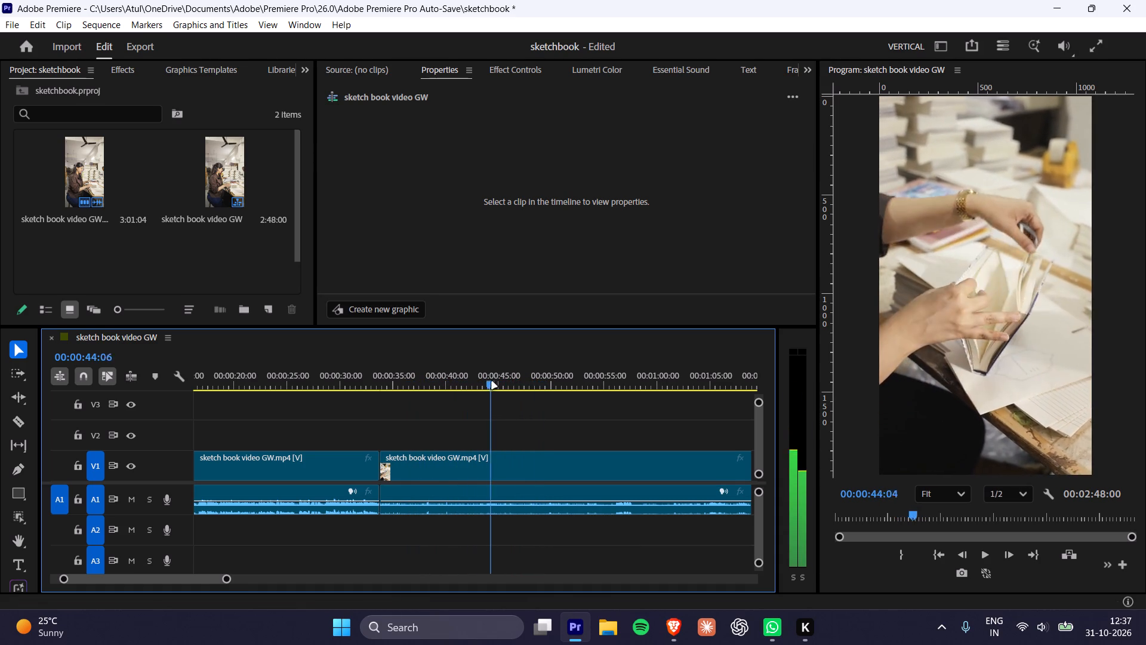
{"action": "left_click_drag", "start_coordinate": [492, 382], "coordinate": [510, 383]}
{"action": "key", "text": "Left"}
{"action": "key", "text": "Left"}
{"action": "key", "text": "Left"}
{"action": "key", "text": "Left"}
{"action": "key", "text": "Left"}
{"action": "key", "text": "Left"}
{"action": "key", "text": "Left"}
{"action": "key", "text": "Left"}
{"action": "key", "text": "Left"}
{"action": "key", "text": "Left"}
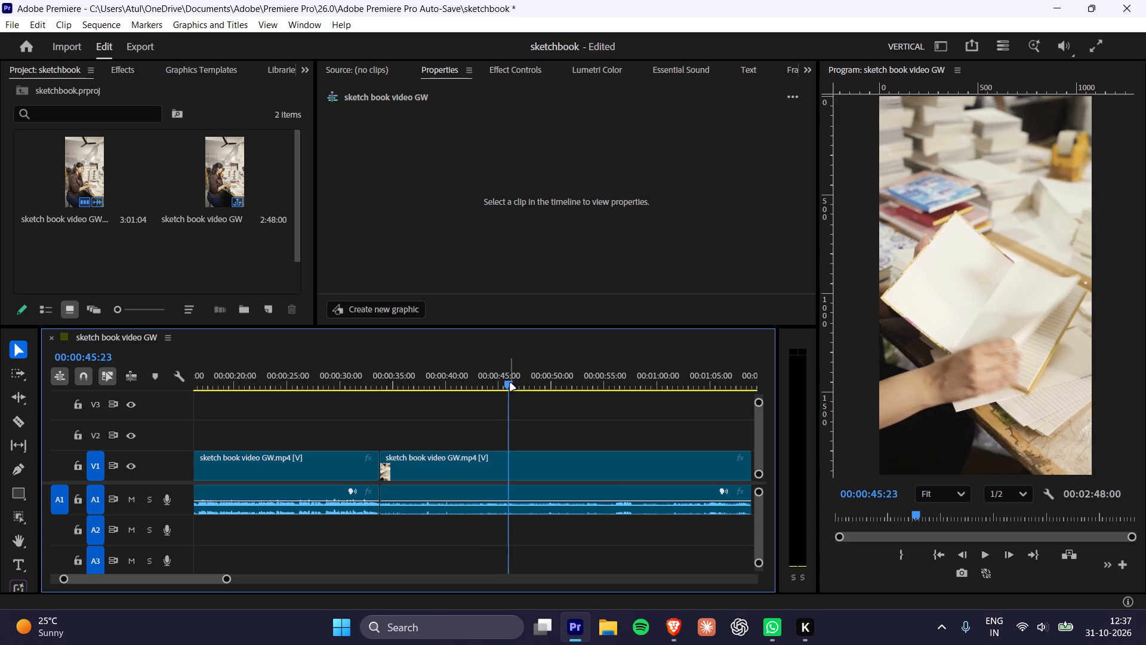
{"action": "key", "text": "Left"}
{"action": "key", "text": "Left"}
{"action": "key", "text": "Left"}
{"action": "key", "text": "Left"}
{"action": "key", "text": "Left"}
{"action": "key", "text": "Left"}
{"action": "key", "text": "Left"}
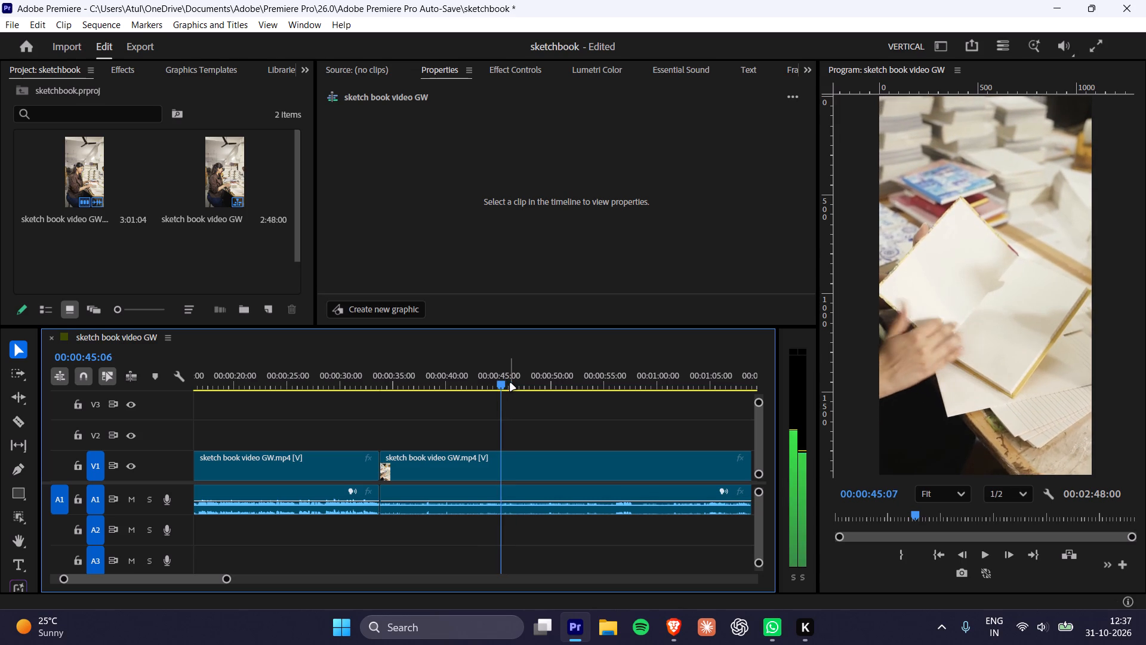
{"action": "key", "text": "Left"}
{"action": "key", "text": "Left"}
{"action": "key", "text": "Left"}
{"action": "key", "text": "Left"}
{"action": "key", "text": "Left"}
{"action": "key", "text": "Left"}
{"action": "key", "text": "Left"}
{"action": "key", "text": "Left"}
{"action": "key", "text": "Left"}
{"action": "key", "text": "Left"}
{"action": "key", "text": "Left"}
{"action": "key", "text": "Left"}
{"action": "key", "text": "Left"}
{"action": "key", "text": "Left"}
{"action": "key", "text": "Left"}
{"action": "key", "text": "Left"}
{"action": "key", "text": "Left"}
{"action": "key", "text": "Left"}
{"action": "key", "text": "Left"}
{"action": "key", "text": "Left"}
{"action": "key", "text": "Left"}
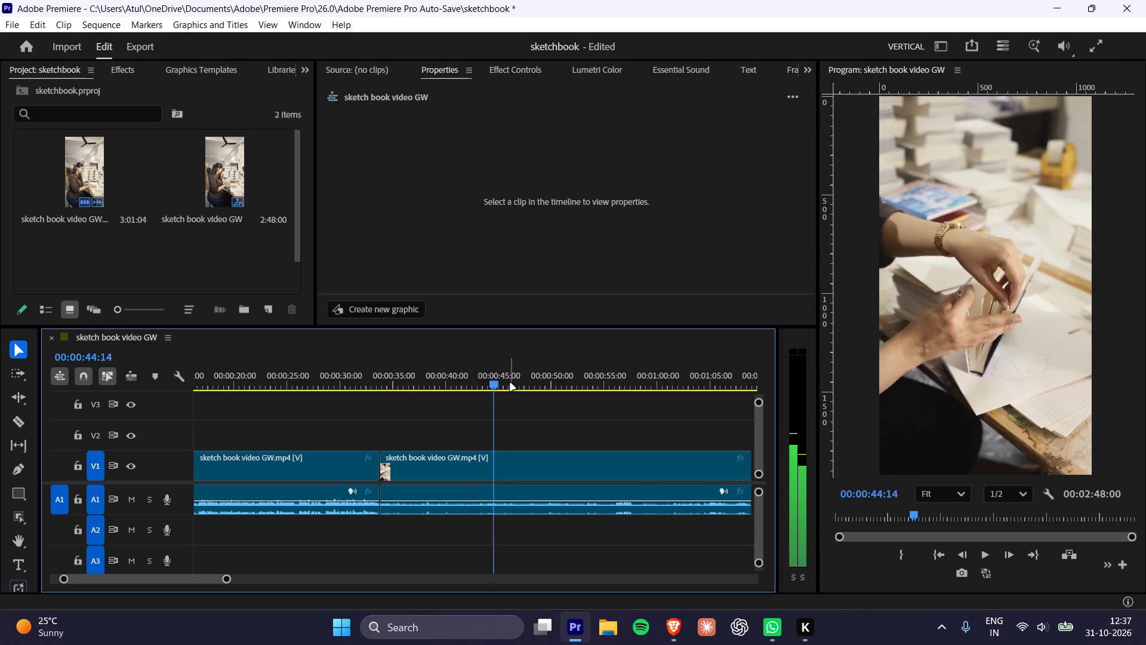
{"action": "key", "text": "Right"}
{"action": "key", "text": "Right"}
{"action": "key", "text": "Right"}
{"action": "key", "text": "Right"}
{"action": "key", "text": "Right"}
{"action": "key", "text": "Right"}
{"action": "key", "text": "Right"}
{"action": "key", "text": "Right"}
{"action": "key", "text": "Right"}
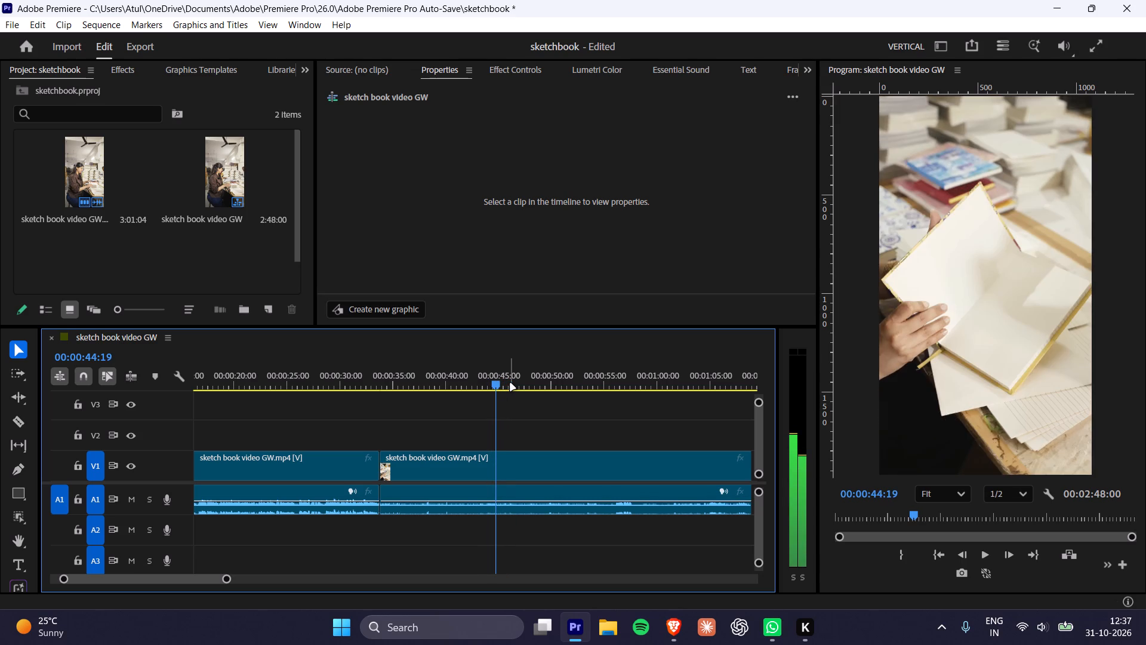
{"action": "key", "text": "Left"}
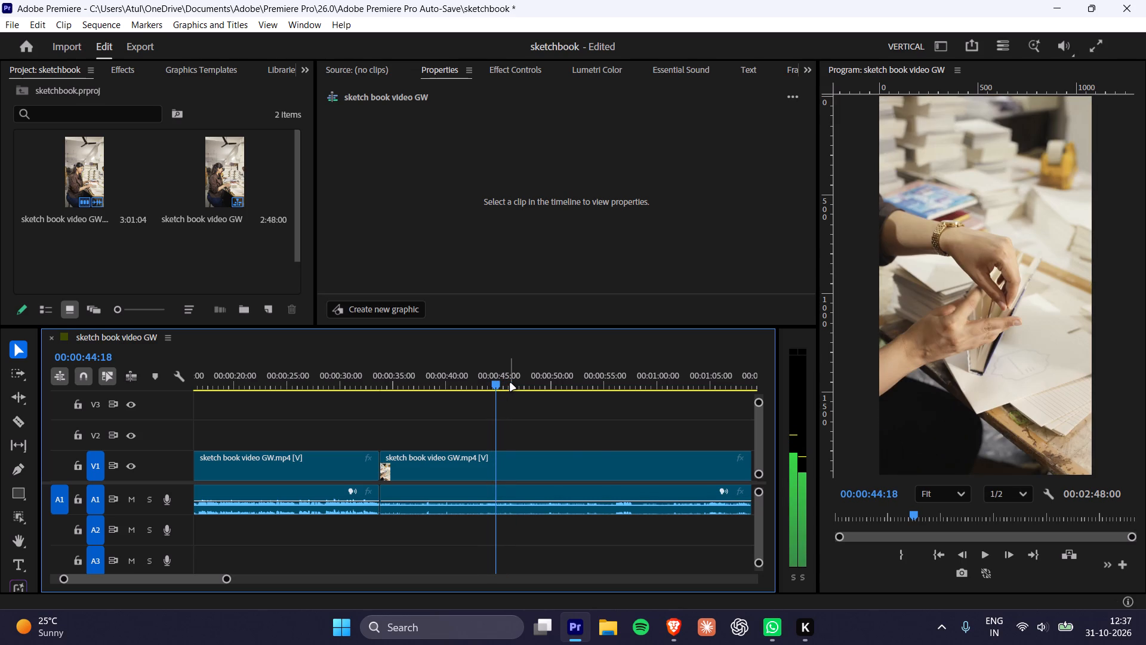
{"action": "key", "text": "ctrl+k"}
Split the clip and its audio at 00:00:52:21, where the yellow notebook shot gives way to the screen-printing footage.
{"action": "key", "text": "Right"}
{"action": "key", "text": "space"}
{"action": "key", "text": "space"}
{"action": "key", "text": "Left"}
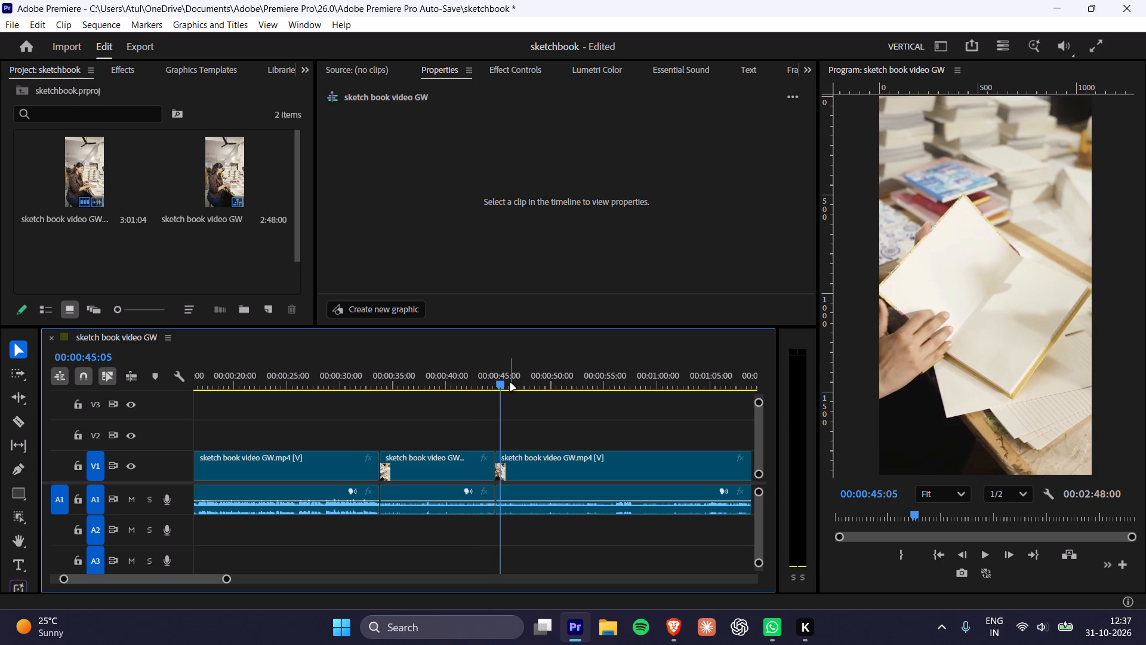
{"action": "key", "text": "space"}
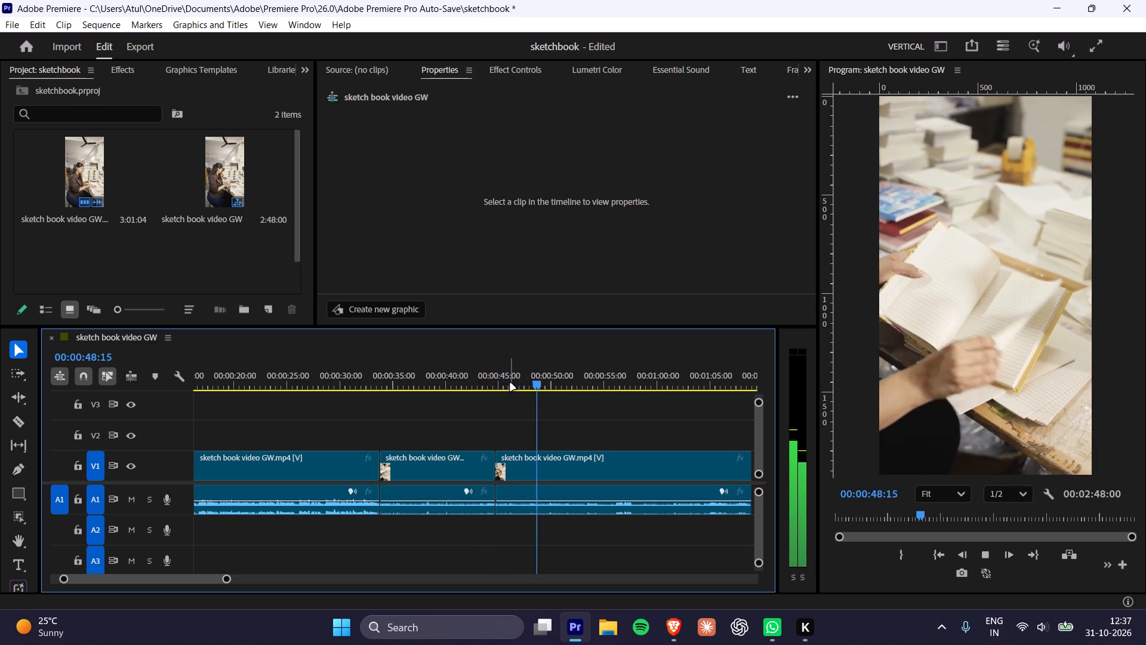
{"action": "scroll", "coordinate": [616, 435], "scroll_direction": "up", "scroll_amount": 2, "text": "alt"}
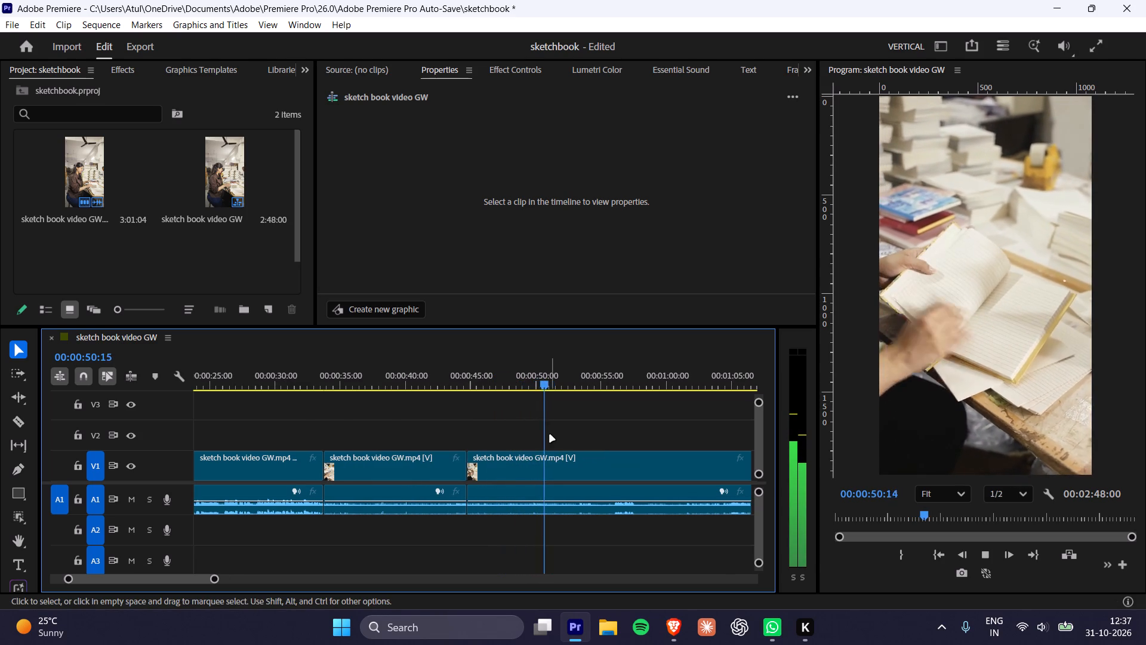
{"action": "left_click", "coordinate": [571, 387]}
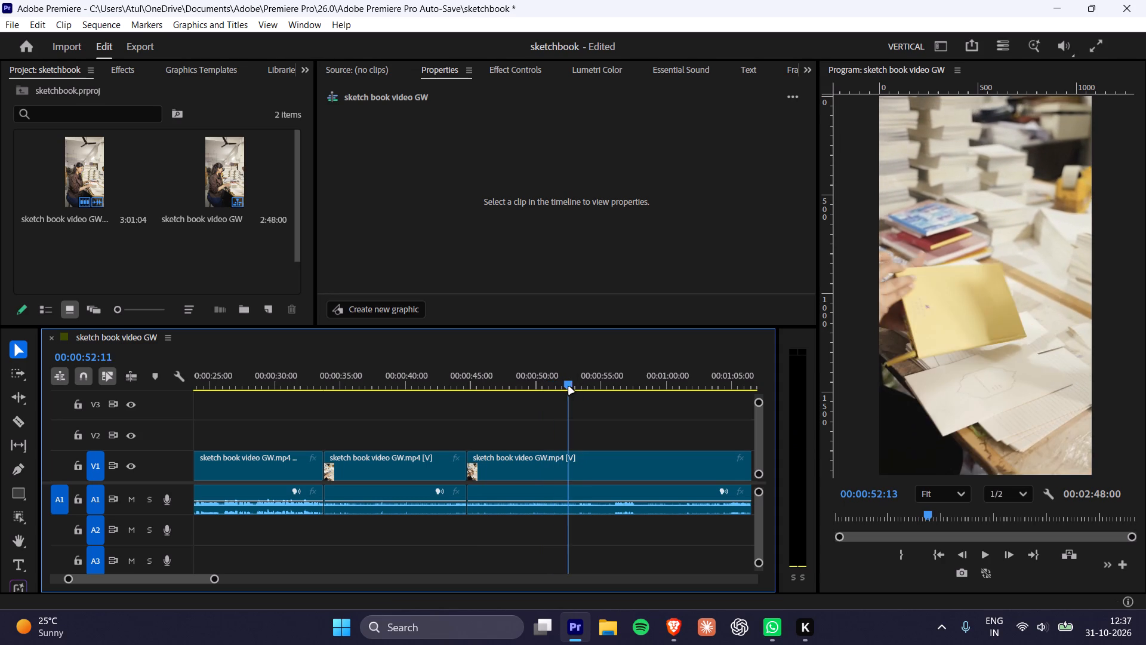
{"action": "key", "text": "space"}
{"action": "key", "text": "Right"}
{"action": "key", "text": "Right"}
{"action": "key", "text": "Right"}
{"action": "key", "text": "Right"}
{"action": "key", "text": "Right"}
{"action": "key", "text": "Right"}
{"action": "key", "text": "Right"}
{"action": "key", "text": "Right"}
{"action": "key", "text": "Right"}
{"action": "key", "text": "Right"}
{"action": "key", "text": "Right"}
{"action": "key", "text": "Right"}
{"action": "key", "text": "Right"}
{"action": "key", "text": "Right"}
{"action": "key", "text": "Right"}
{"action": "key", "text": "Right"}
{"action": "key", "text": "Right"}
{"action": "key", "text": "Right"}
{"action": "key", "text": "Right"}
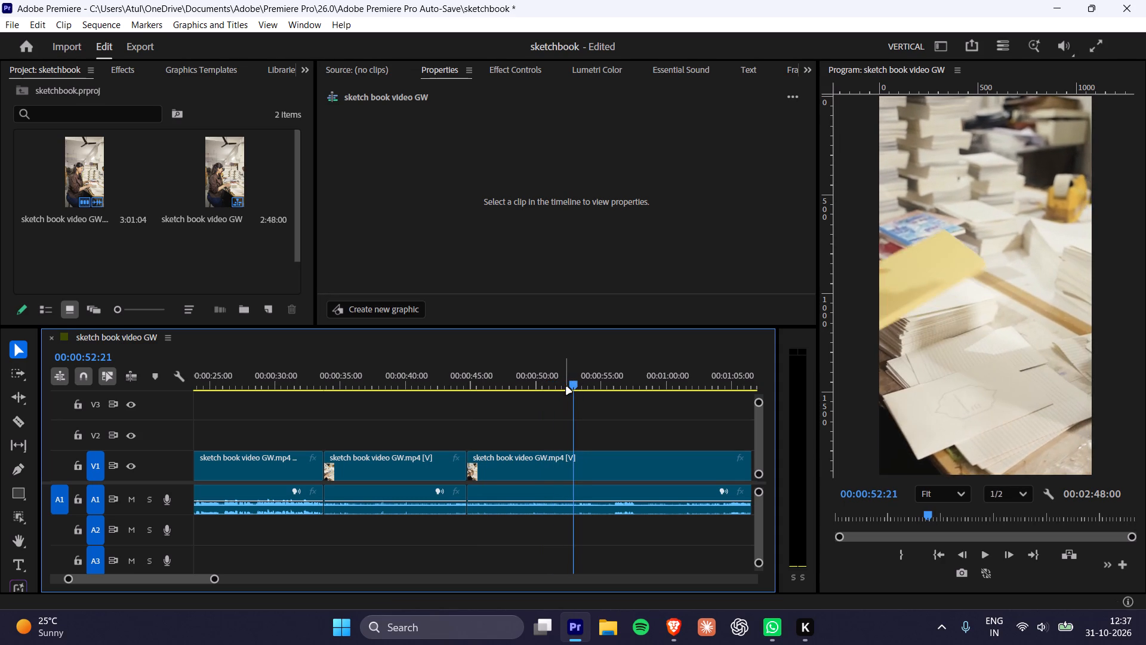
{"action": "key", "text": "Left"}
{"action": "key", "text": "Left"}
{"action": "key", "text": "Left"}
{"action": "key", "text": "Left"}
{"action": "key", "text": "Left"}
{"action": "key", "text": "Left"}
{"action": "key", "text": "Left"}
{"action": "key", "text": "Left"}
{"action": "key", "text": "Left"}
{"action": "key", "text": "Left"}
{"action": "key", "text": "Left"}
{"action": "key", "text": "Left"}
{"action": "key", "text": "Left"}
{"action": "key", "text": "Left"}
{"action": "key", "text": "Left"}
{"action": "key", "text": "Left"}
{"action": "key", "text": "Left"}
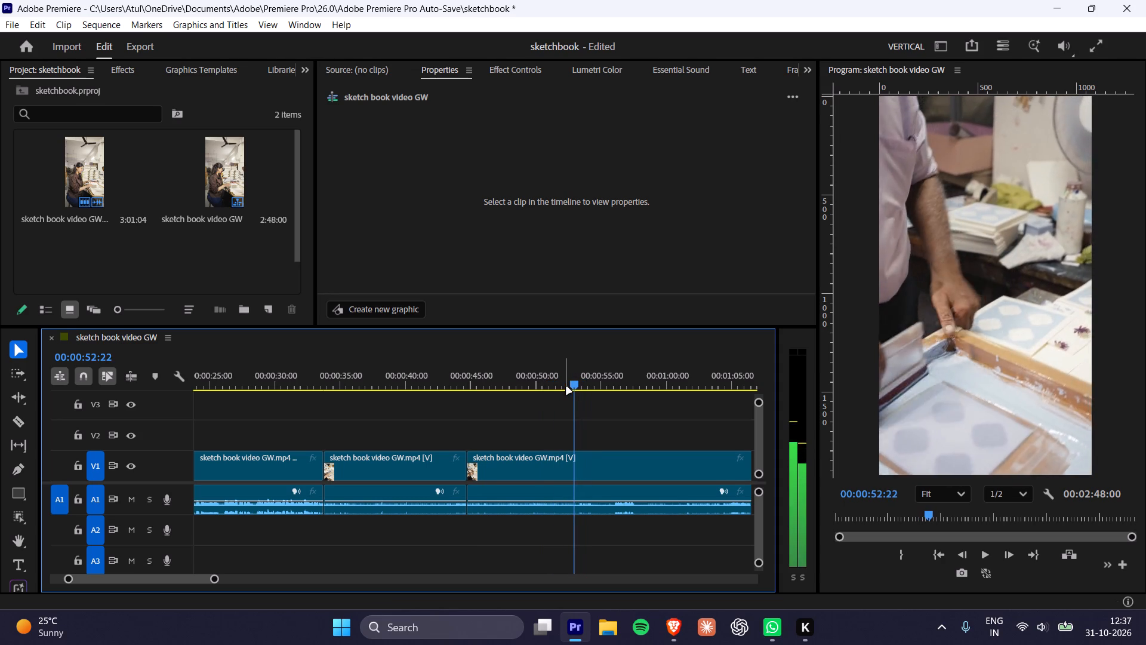
{"action": "key", "text": "Left"}
{"action": "key", "text": "Right"}
{"action": "key", "text": "Left"}
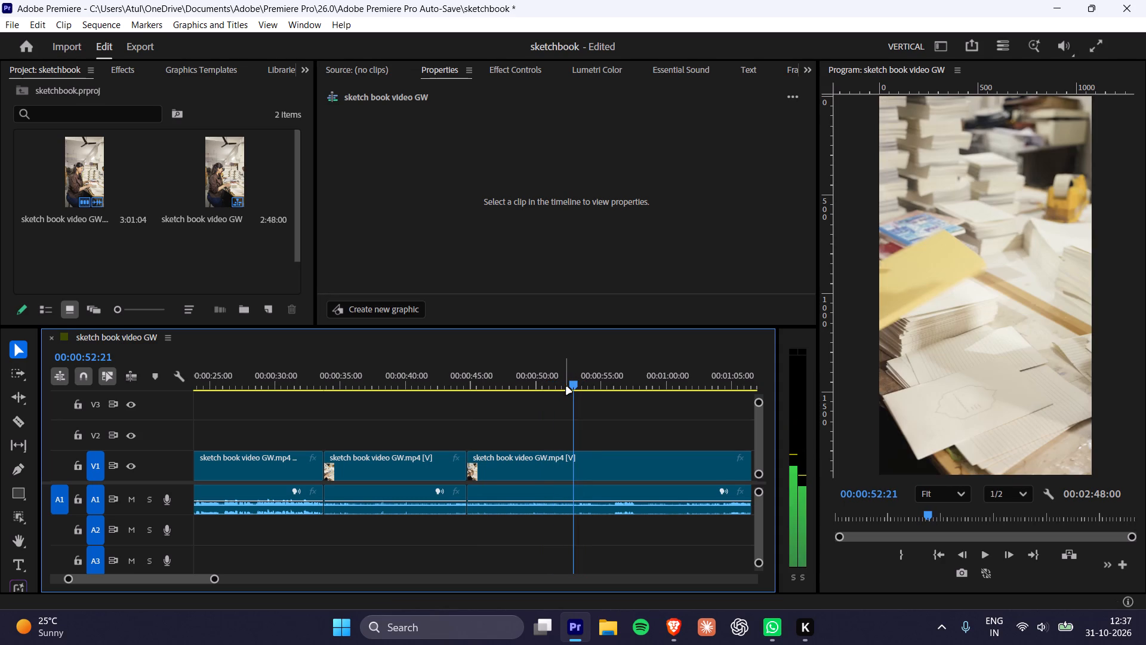
{"action": "key", "text": "ctrl+b"}
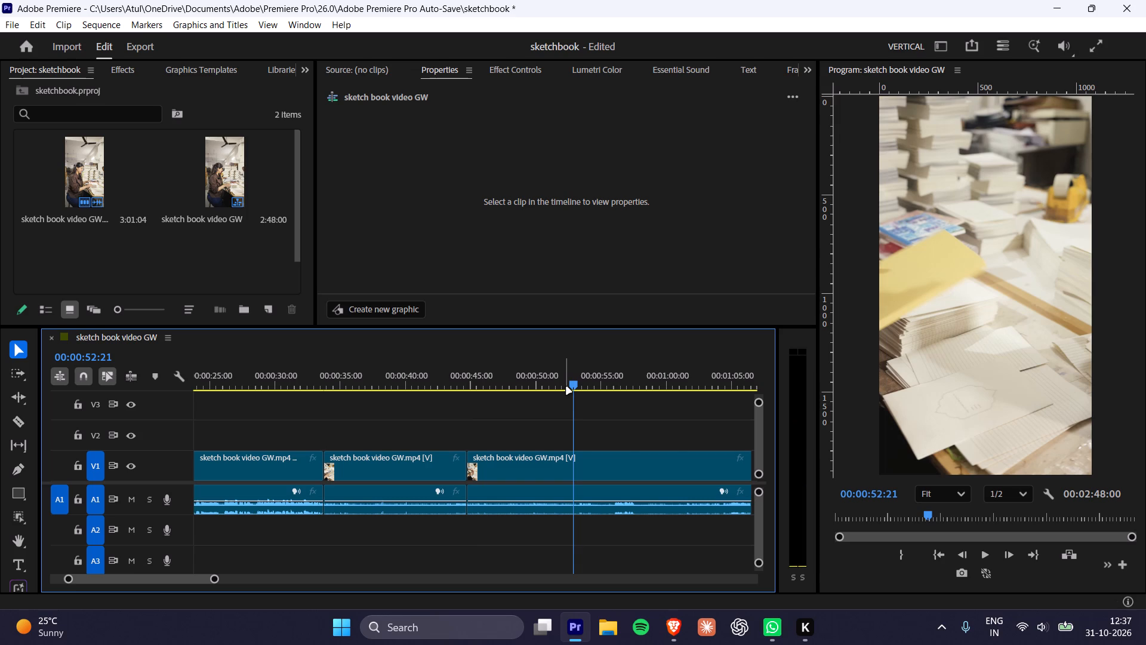
{"action": "key", "text": "ctrl+k"}
Play the screen-printing footage from 00:00:52:21 to about 00:01:11:16 to look for the next cut point.
{"action": "key", "text": "space"}
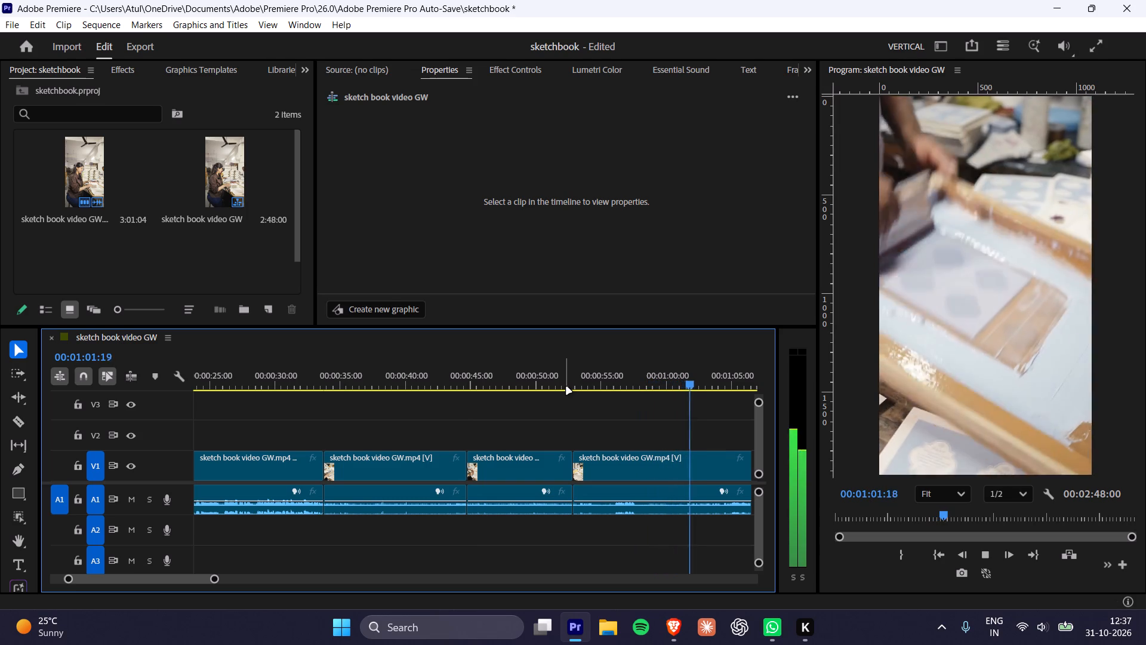
{"action": "key", "text": "space"}
{"action": "key", "text": "space"}
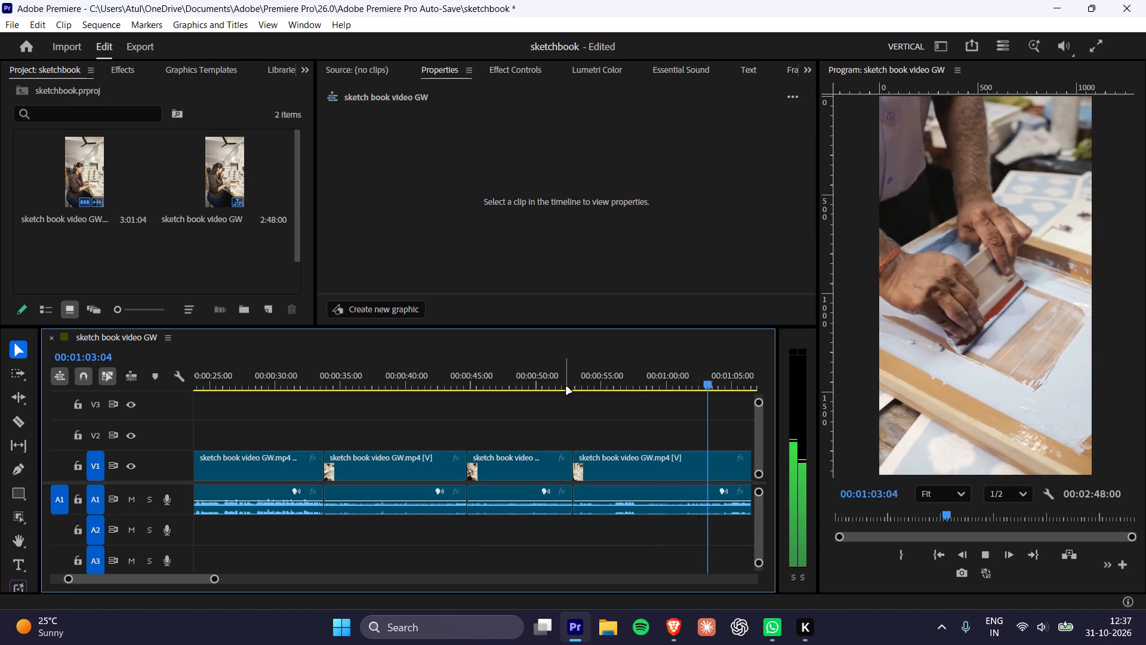
{"action": "key", "text": "space"}
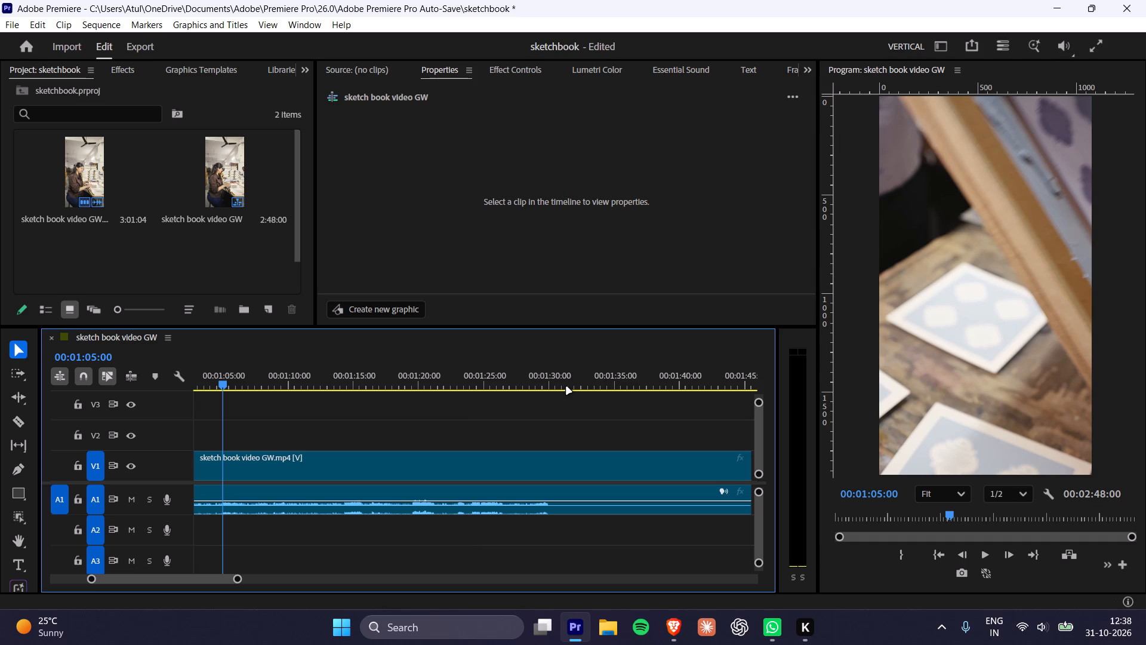
{"action": "key", "text": "space"}
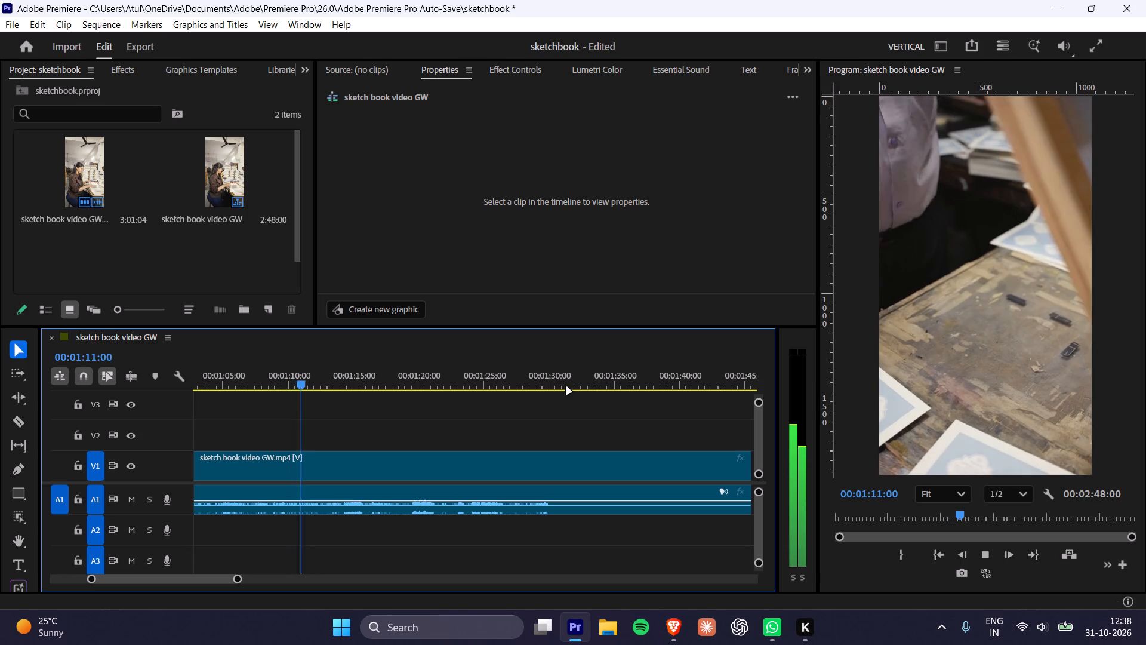
{"action": "key", "text": "space"}
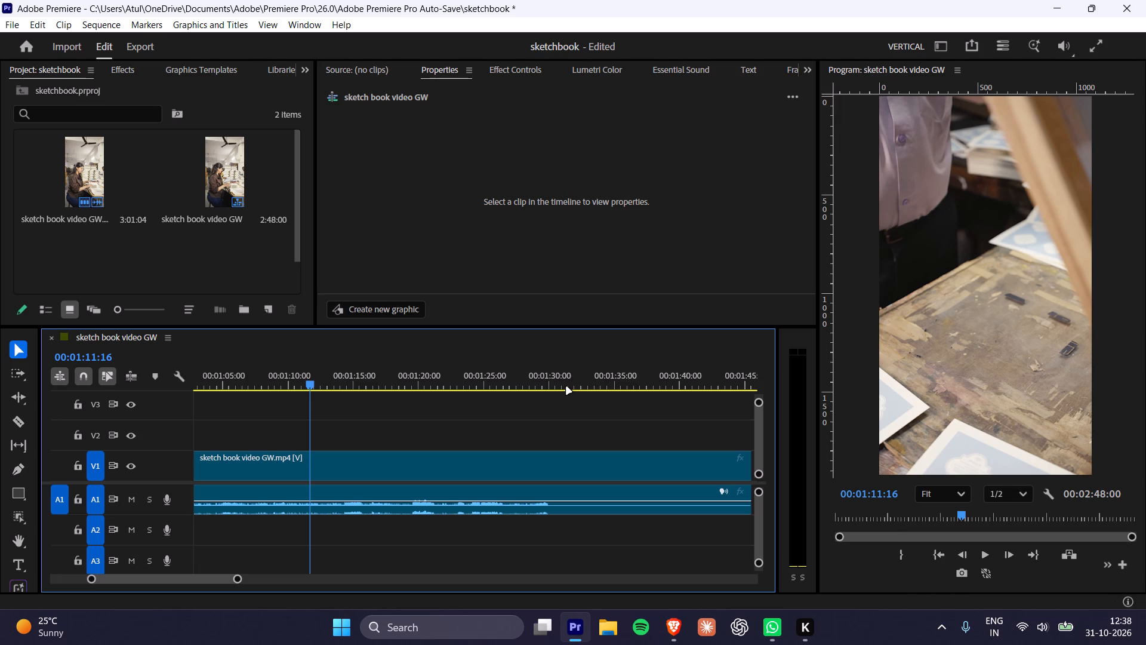
Step frame by frame through the screen-printing close-up between 00:01:08:07 and 00:01:12:10 to look for a cut point.
{"action": "key", "text": "Escape"}
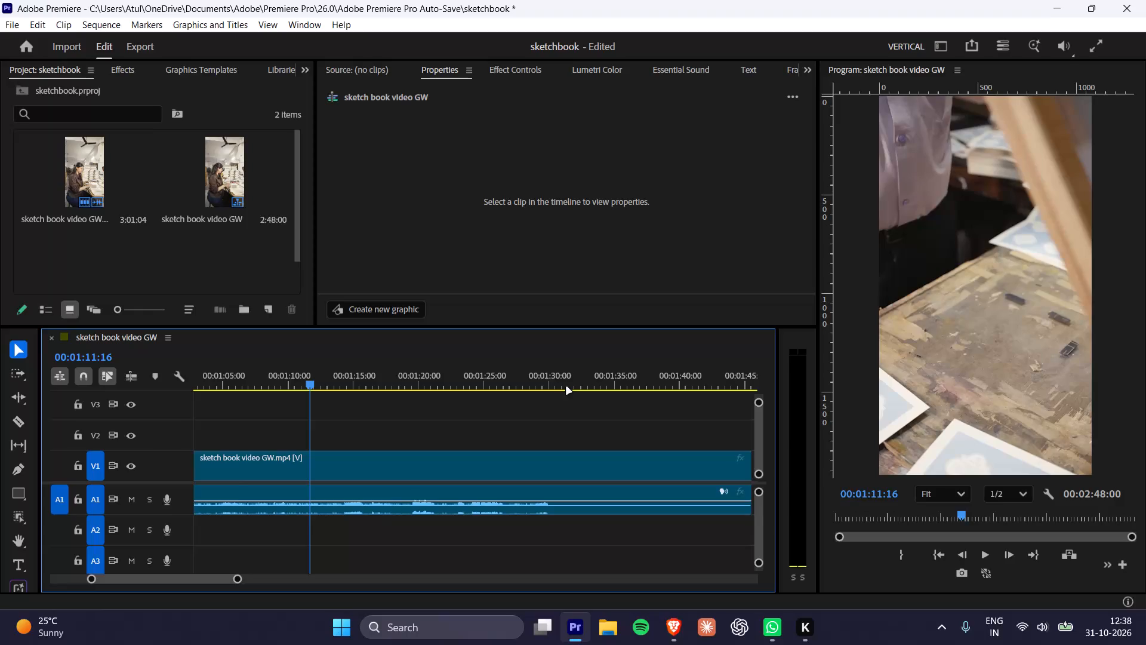
{"action": "key", "text": "plus"}
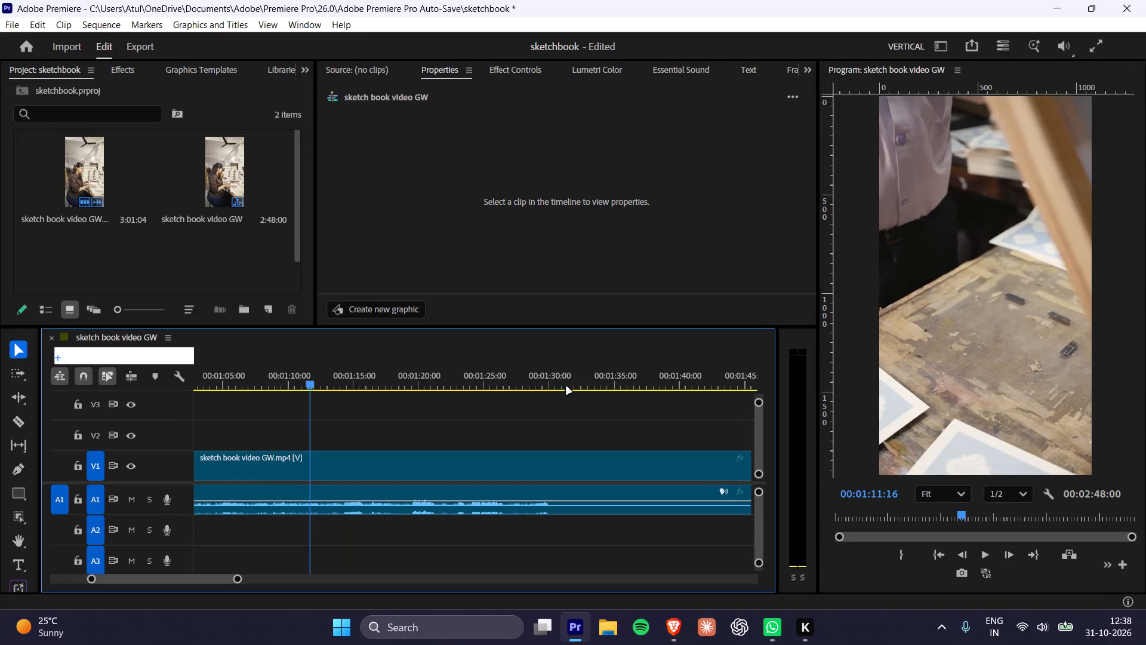
{"action": "key", "text": "Right"}
{"action": "key", "text": "Right"}
{"action": "key", "text": "Right"}
{"action": "key", "text": "Right"}
{"action": "key", "text": "Right"}
{"action": "key", "text": "Right"}
{"action": "key", "text": "Right"}
{"action": "key", "text": "Right"}
{"action": "key", "text": "Right"}
{"action": "key", "text": "Right"}
{"action": "key", "text": "Right"}
{"action": "key", "text": "Right"}
{"action": "key", "text": "Right"}
{"action": "key", "text": "Right"}
{"action": "key", "text": "Right"}
{"action": "key", "text": "Right"}
{"action": "key", "text": "Right"}
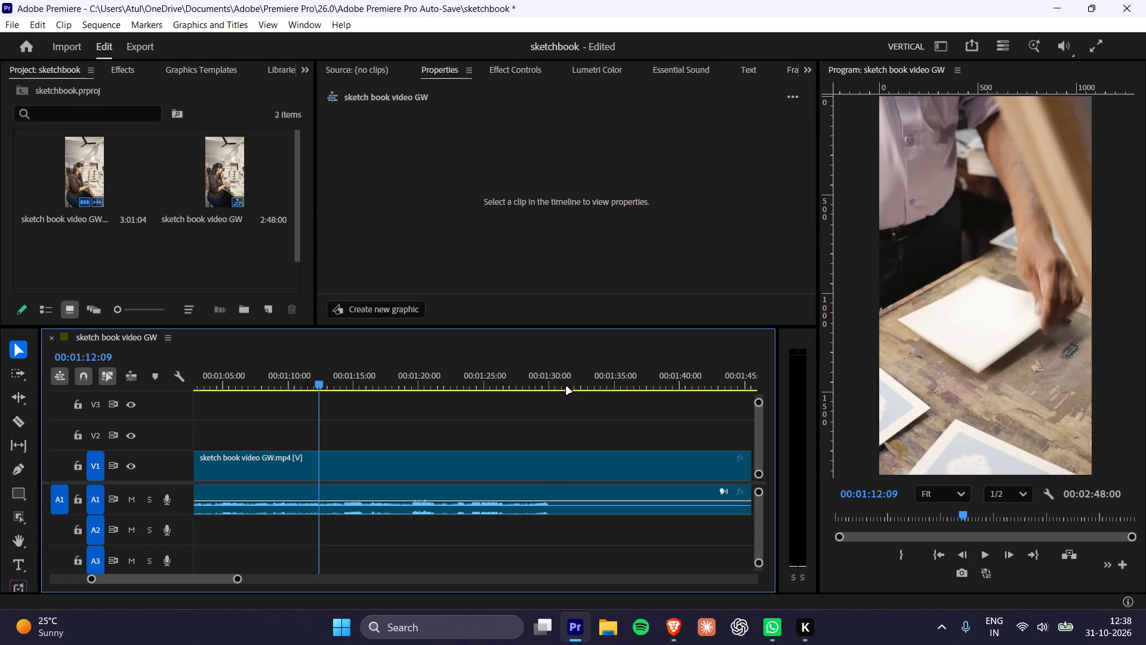
{"action": "key", "text": "Right"}
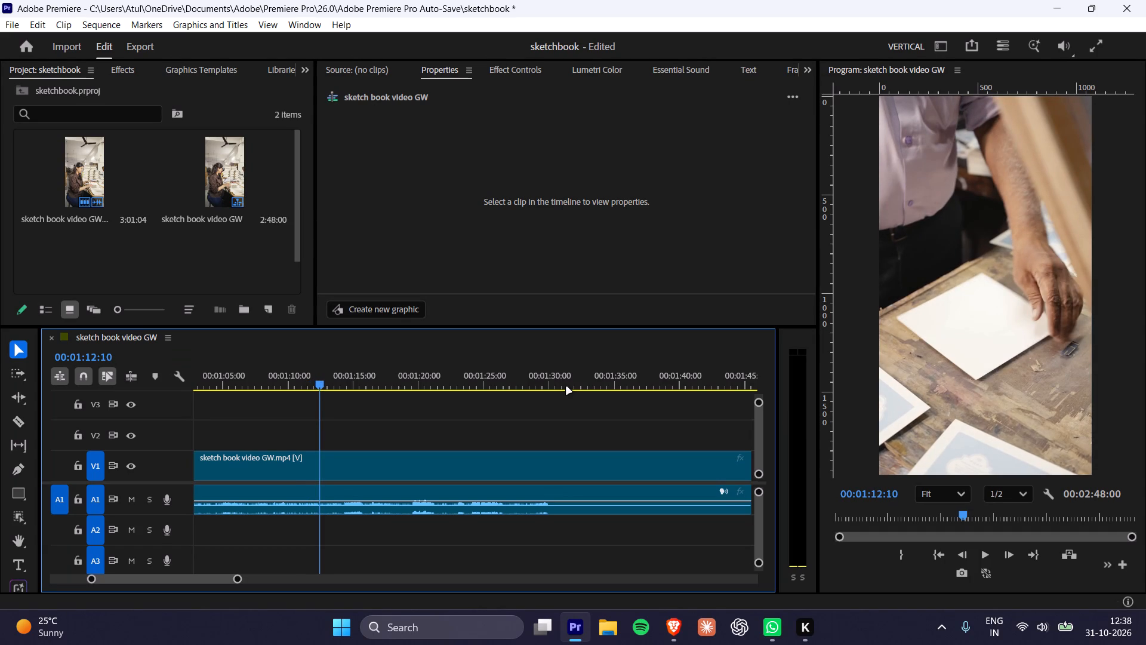
{"action": "key", "text": "Left"}
{"action": "key", "text": "Left"}
{"action": "key", "text": "Left"}
{"action": "key", "text": "Left"}
{"action": "key", "text": "Left"}
{"action": "key", "text": "Left"}
{"action": "key", "text": "Left"}
{"action": "key", "text": "Left"}
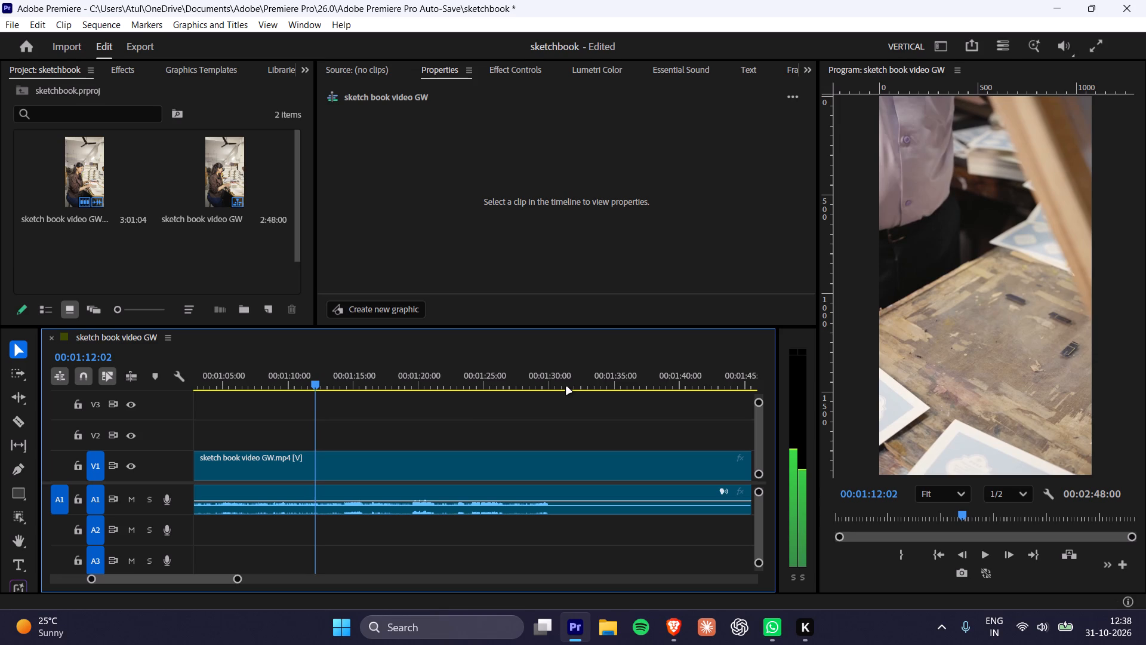
{"action": "key", "text": "Left"}
{"action": "key", "text": "Left"}
{"action": "key", "text": "Left"}
{"action": "key", "text": "Left"}
{"action": "key", "text": "Left"}
{"action": "key", "text": "Left"}
{"action": "key", "text": "Left"}
{"action": "key", "text": "Left"}
{"action": "key", "text": "Left"}
{"action": "key", "text": "Left"}
{"action": "key", "text": "Left"}
{"action": "key", "text": "Left"}
{"action": "key", "text": "Left"}
{"action": "key", "text": "Left"}
{"action": "key", "text": "Left"}
{"action": "key", "text": "Left"}
{"action": "key", "text": "Left"}
{"action": "key", "text": "Left"}
{"action": "key", "text": "Left"}
{"action": "key", "text": "Left"}
{"action": "key", "text": "Left"}
{"action": "key", "text": "Left"}
{"action": "key", "text": "Left"}
{"action": "key", "text": "Left"}
{"action": "key", "text": "Left"}
{"action": "key", "text": "Left"}
{"action": "key", "text": "Left"}
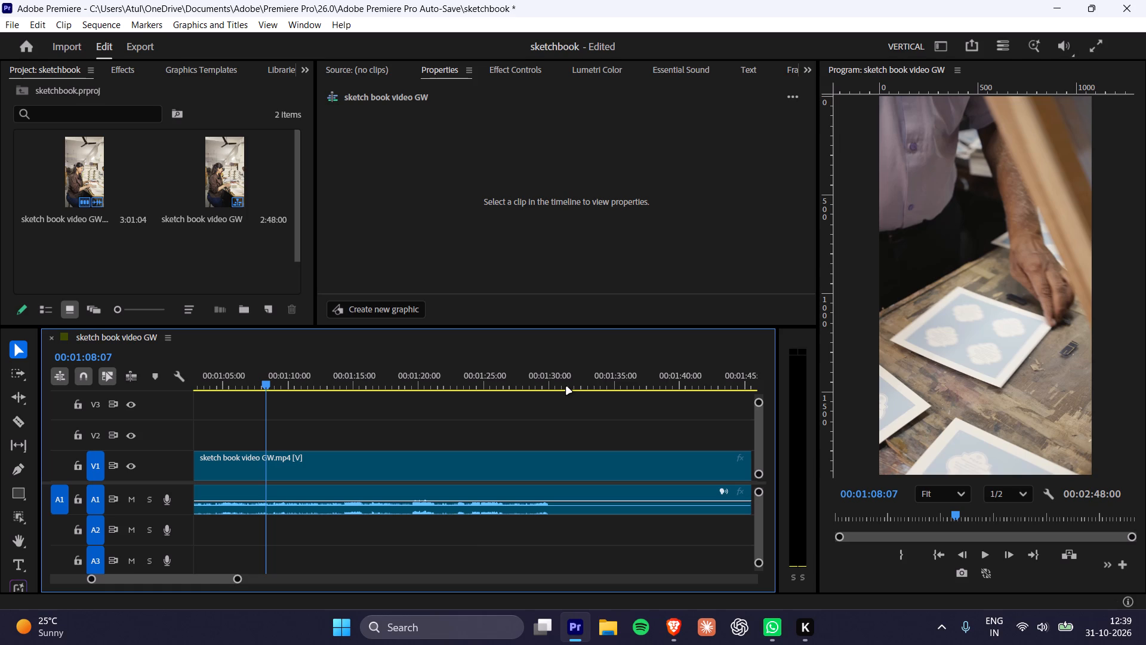
{"action": "key", "text": "Right"}
{"action": "key", "text": "Right"}
{"action": "key", "text": "Right"}
{"action": "key", "text": "Right"}
{"action": "key", "text": "Right"}
{"action": "key", "text": "Right"}
{"action": "key", "text": "Right"}
{"action": "key", "text": "Right"}
{"action": "key", "text": "Right"}
{"action": "key", "text": "Right"}
{"action": "key", "text": "Right"}
{"action": "key", "text": "Right"}
{"action": "key", "text": "Right"}
{"action": "key", "text": "Right"}
{"action": "key", "text": "Right"}
{"action": "key", "text": "Right"}
{"action": "key", "text": "Right"}
{"action": "key", "text": "Right"}
{"action": "key", "text": "Right"}
{"action": "key", "text": "Right"}
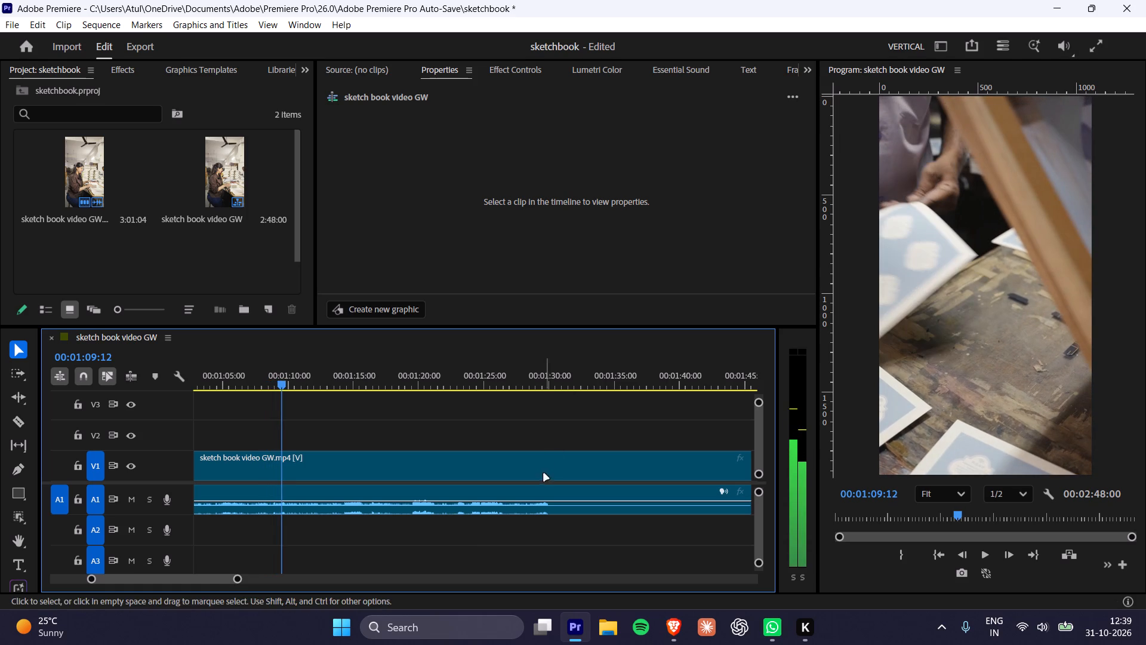
Scrub past the screen-printing footage and step through the wide press shot from 00:01:31:02 to about 00:01:49:06 to look for cut points.
{"action": "left_click_drag", "start_coordinate": [365, 380], "coordinate": [489, 386]}
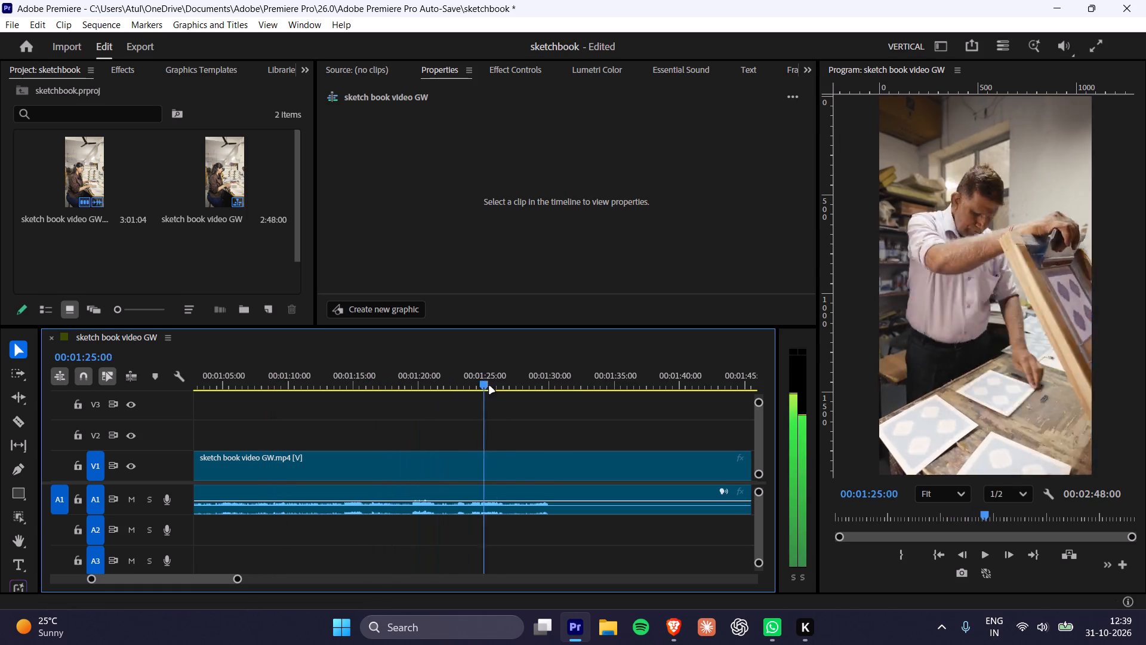
{"action": "left_click_drag", "start_coordinate": [489, 386], "coordinate": [565, 389]}
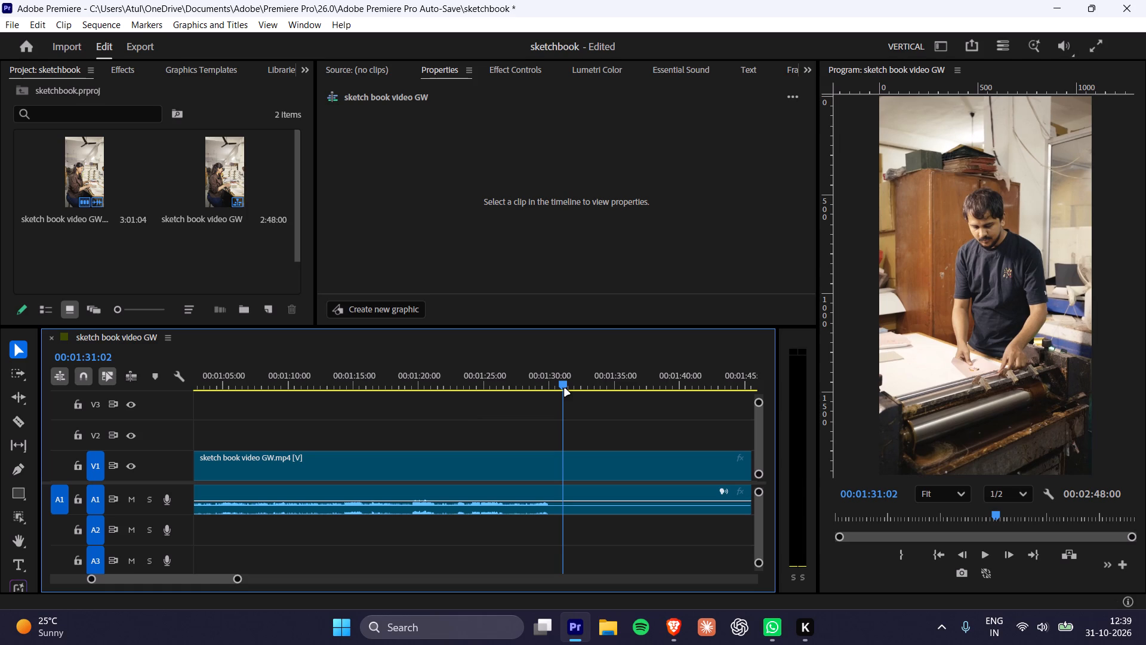
{"action": "key", "text": "Right"}
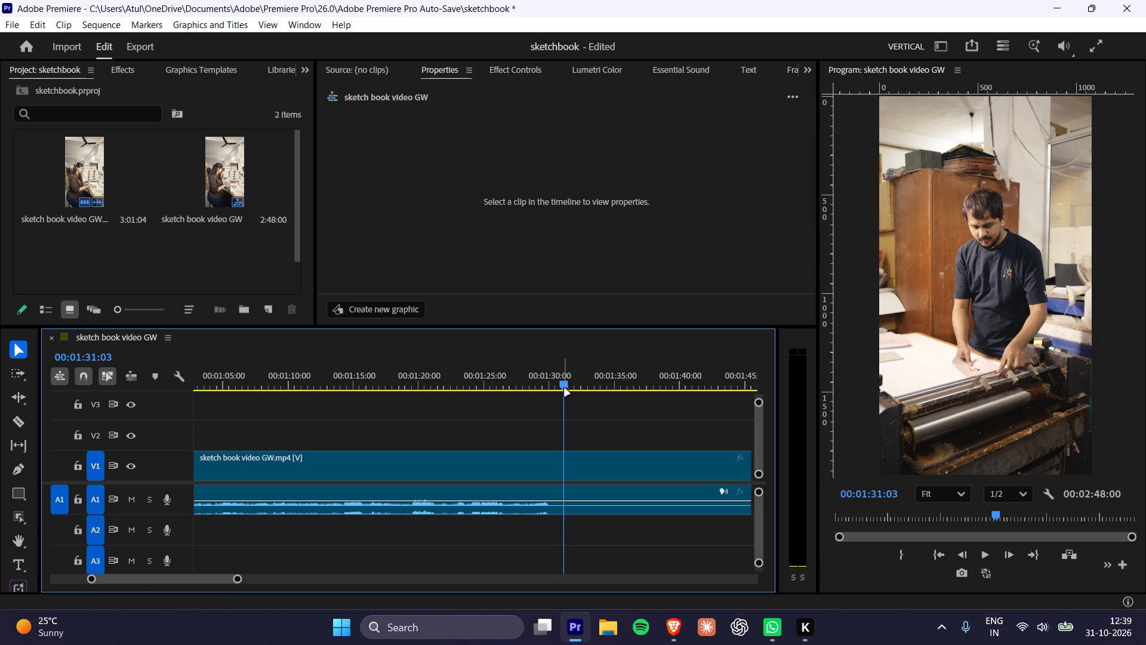
{"action": "key", "text": "Right"}
{"action": "key", "text": "Right"}
{"action": "key", "text": "Right"}
{"action": "key", "text": "Right"}
{"action": "key", "text": "Right"}
{"action": "key", "text": "Right"}
{"action": "key", "text": "Right"}
{"action": "key", "text": "Right"}
{"action": "key", "text": "Right"}
{"action": "key", "text": "Right"}
{"action": "key", "text": "Right"}
{"action": "key", "text": "Right"}
{"action": "key", "text": "Right"}
{"action": "key", "text": "Right"}
{"action": "key", "text": "Right"}
{"action": "key", "text": "Right"}
{"action": "key", "text": "Right"}
{"action": "key", "text": "Right"}
{"action": "key", "text": "Right"}
{"action": "key", "text": "Right"}
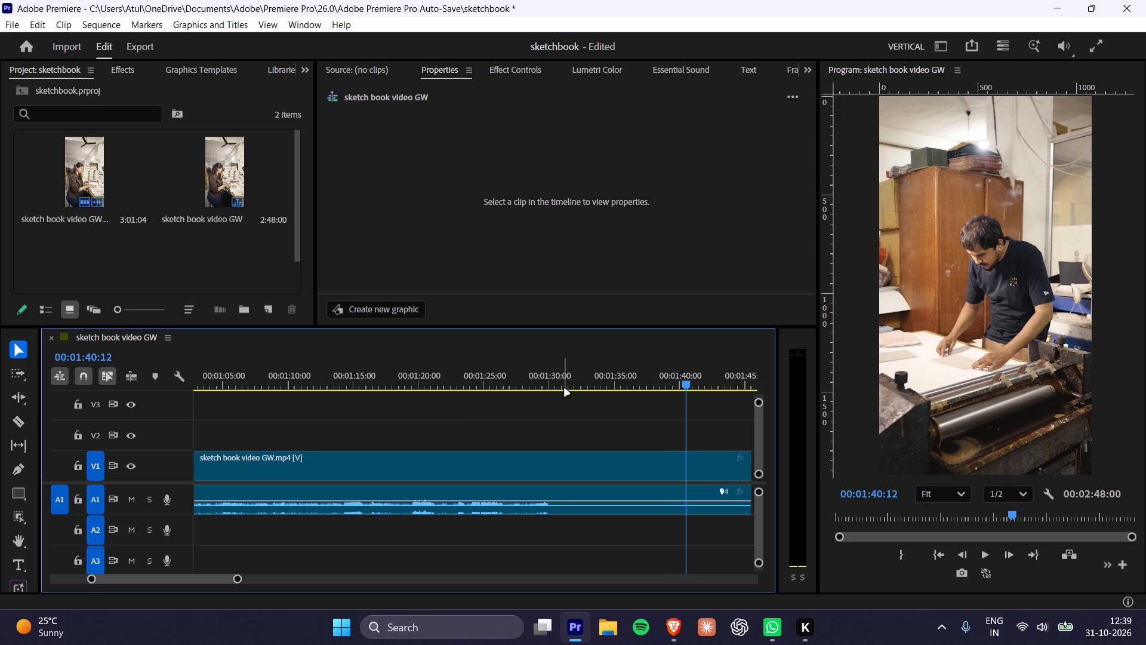
{"action": "key", "text": "Right"}
{"action": "key", "text": "Right"}
{"action": "key", "text": "Right"}
{"action": "key", "text": "Right"}
{"action": "key", "text": "Right"}
{"action": "key", "text": "Right"}
{"action": "key", "text": "Right"}
{"action": "key", "text": "Right"}
{"action": "key", "text": "Right"}
{"action": "key", "text": "Right"}
{"action": "key", "text": "Right"}
{"action": "key", "text": "Right"}
{"action": "key", "text": "Right"}
{"action": "key", "text": "Right"}
{"action": "key", "text": "Right"}
{"action": "key", "text": "Right"}
{"action": "key", "text": "Right"}
{"action": "key", "text": "Right"}
{"action": "key", "text": "Right"}
{"action": "key", "text": "Right"}
{"action": "key", "text": "Right"}
{"action": "key", "text": "Right"}
{"action": "key", "text": "Right"}
{"action": "key", "text": "Right"}
{"action": "key", "text": "Right"}
{"action": "key", "text": "Right"}
{"action": "key", "text": "Right"}
{"action": "key", "text": "Right"}
{"action": "key", "text": "Right"}
{"action": "key", "text": "Right"}
{"action": "key", "text": "Right"}
{"action": "key", "text": "Right"}
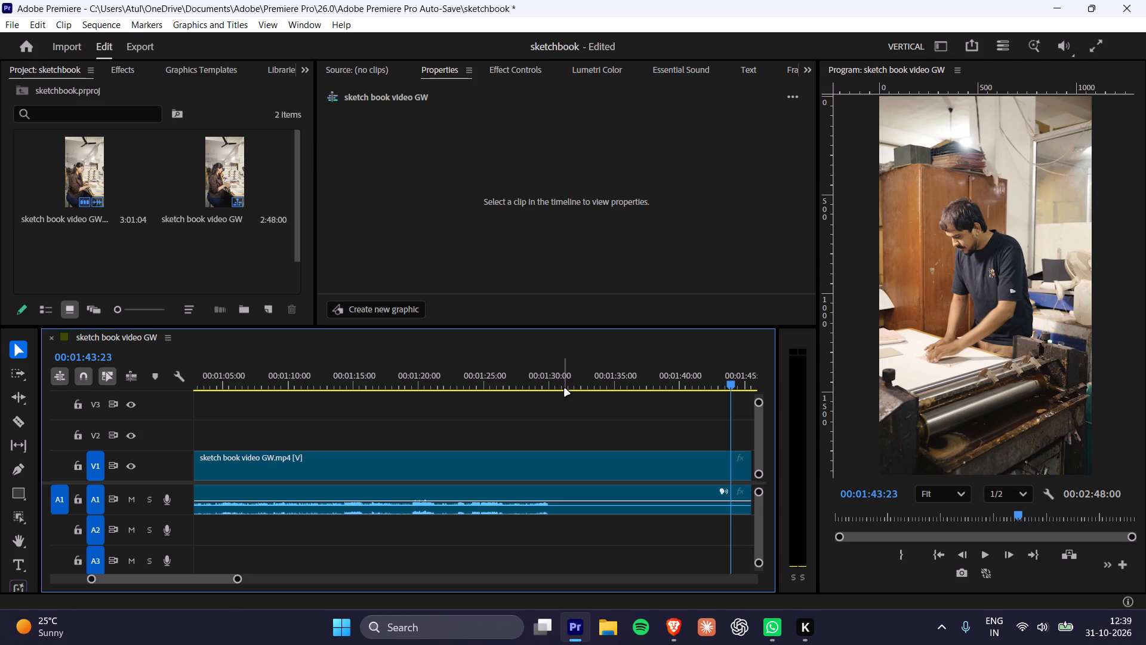
{"action": "key", "text": "Right"}
{"action": "key", "text": "Right"}
{"action": "key", "text": "Right"}
{"action": "key", "text": "Right"}
{"action": "key", "text": "Right"}
{"action": "key", "text": "Right"}
{"action": "key", "text": "Right"}
{"action": "key", "text": "Right"}
{"action": "key", "text": "Right"}
{"action": "key", "text": "Right"}
{"action": "key", "text": "Right"}
{"action": "key", "text": "Right"}
{"action": "key", "text": "Right"}
{"action": "key", "text": "Right"}
{"action": "key", "text": "Right"}
{"action": "key", "text": "Right"}
{"action": "key", "text": "Right"}
{"action": "key", "text": "Right"}
{"action": "key", "text": "Right"}
{"action": "key", "text": "Right"}
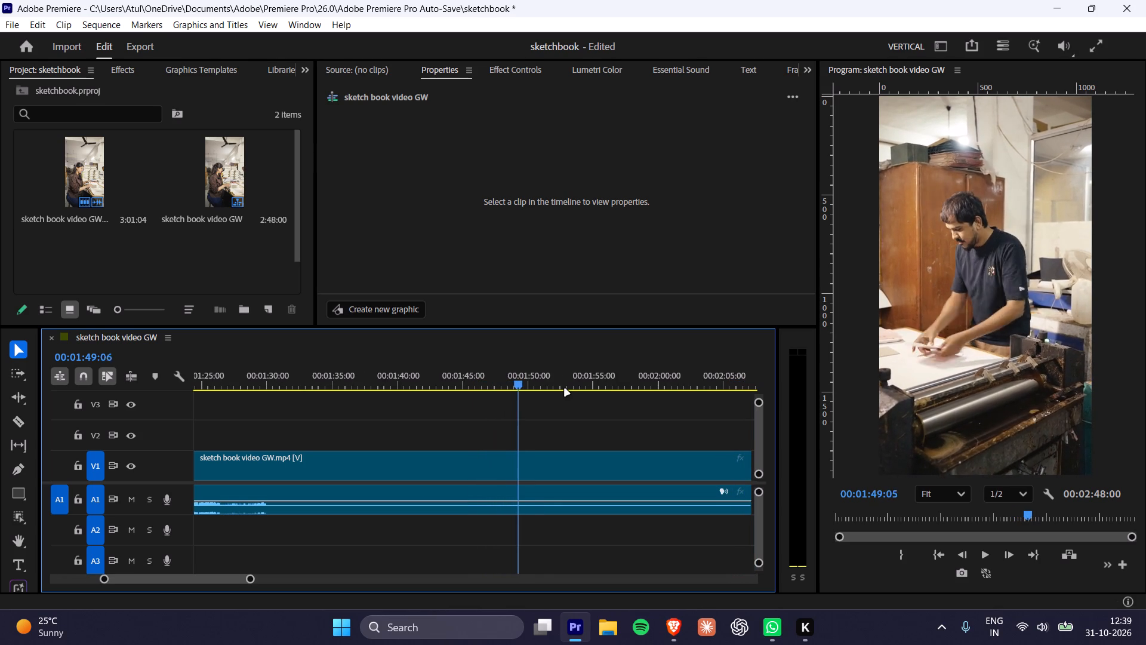
Play and step on through the press footage from 00:01:49:06 to 00:02:04:00, into the close-up of the worker's hands.
{"action": "key", "text": "space"}
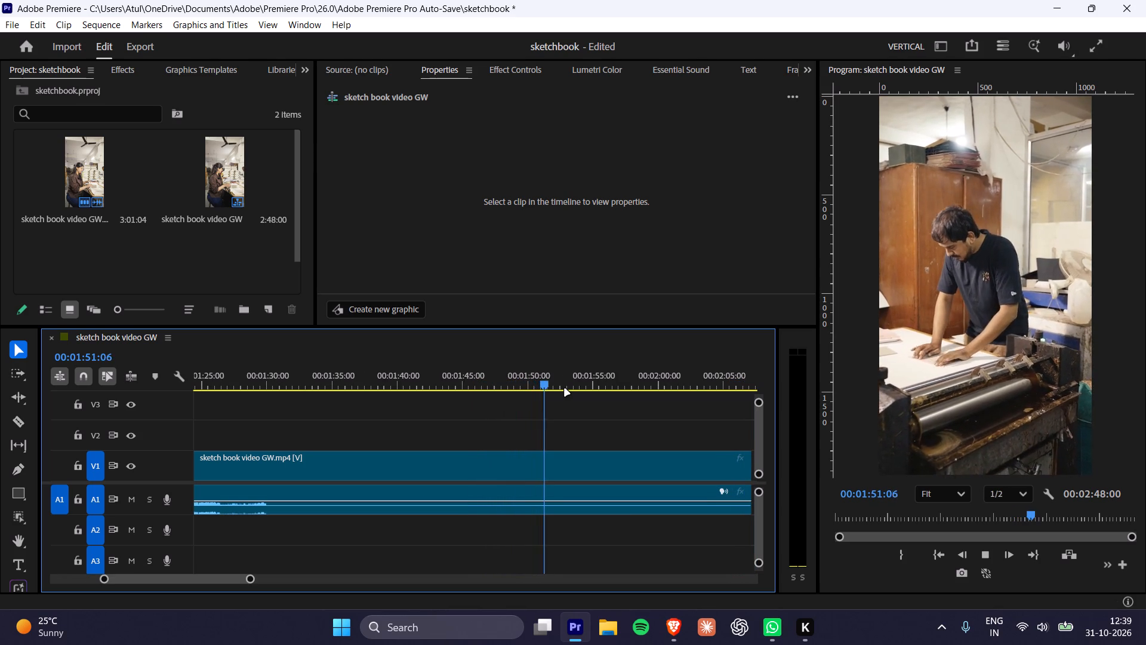
{"action": "key", "text": "Right"}
{"action": "key", "text": "Right"}
{"action": "key", "text": "Right"}
{"action": "key", "text": "Right"}
{"action": "key", "text": "Right"}
{"action": "key", "text": "Right"}
{"action": "key", "text": "Right"}
{"action": "key", "text": "Right"}
{"action": "key", "text": "Right"}
{"action": "key", "text": "Right"}
{"action": "key", "text": "Right"}
{"action": "key", "text": "Right"}
{"action": "key", "text": "Right"}
{"action": "key", "text": "Right"}
{"action": "key", "text": "Right"}
{"action": "key", "text": "Right"}
{"action": "key", "text": "Right"}
{"action": "key", "text": "Right"}
{"action": "key", "text": "Right"}
{"action": "key", "text": "Right"}
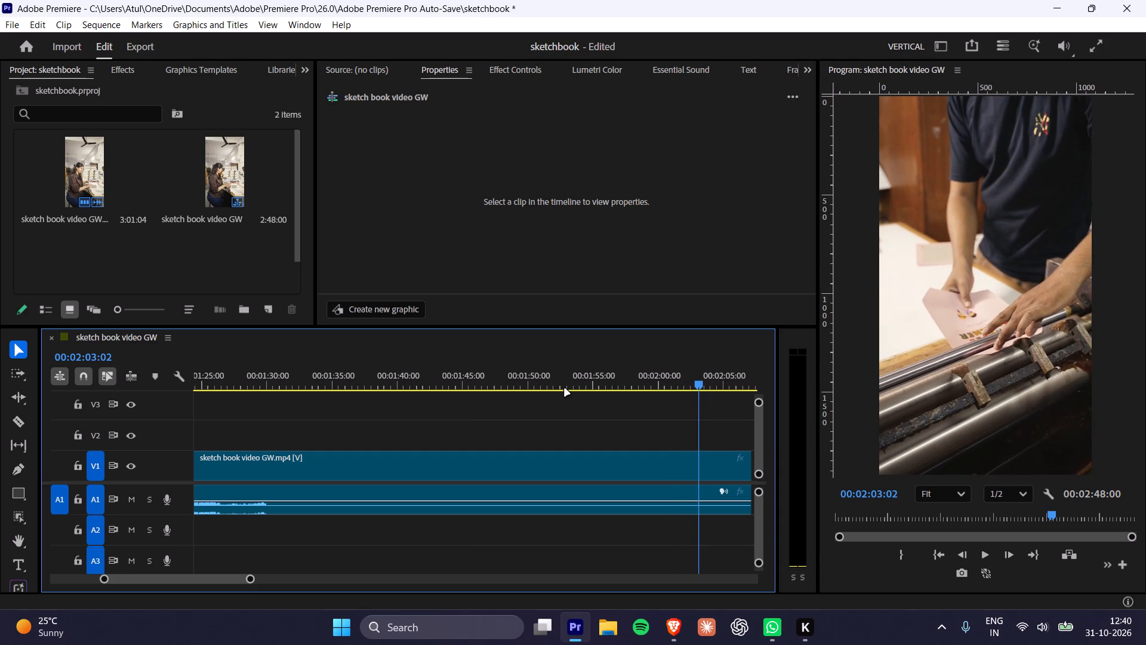
{"action": "key", "text": "Right"}
{"action": "key", "text": "Right"}
{"action": "key", "text": "Right"}
{"action": "key", "text": "Right"}
{"action": "key", "text": "Right"}
{"action": "key", "text": "Right"}
{"action": "key", "text": "Right"}
{"action": "key", "text": "Right"}
{"action": "key", "text": "Right"}
{"action": "key", "text": "Right"}
{"action": "key", "text": "Right"}
{"action": "key", "text": "Right"}
{"action": "key", "text": "Right"}
{"action": "key", "text": "Right"}
{"action": "key", "text": "Right"}
{"action": "key", "text": "Right"}
{"action": "key", "text": "Right"}
{"action": "key", "text": "Right"}
{"action": "key", "text": "Right"}
{"action": "key", "text": "Right"}
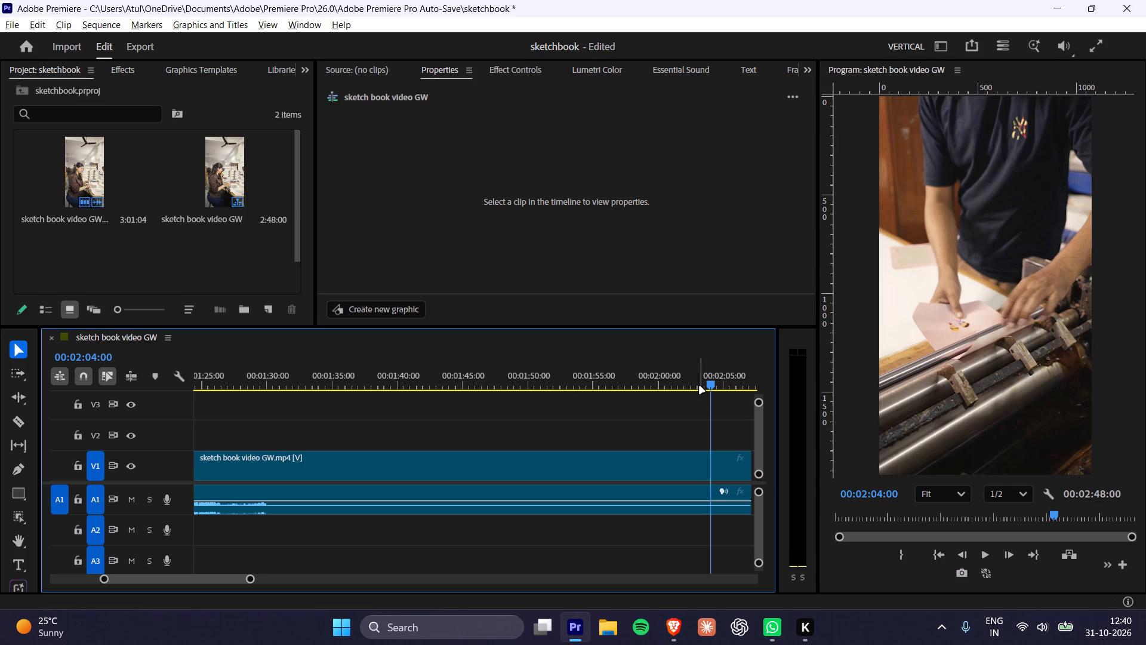
Scrub through the press close-up from 00:02:04:00 to 00:02:35:02, and replay it from about 00:02:25:00.
{"action": "scroll", "coordinate": [700, 386], "scroll_direction": "down", "scroll_amount": 4, "text": "ctrl+alt"}
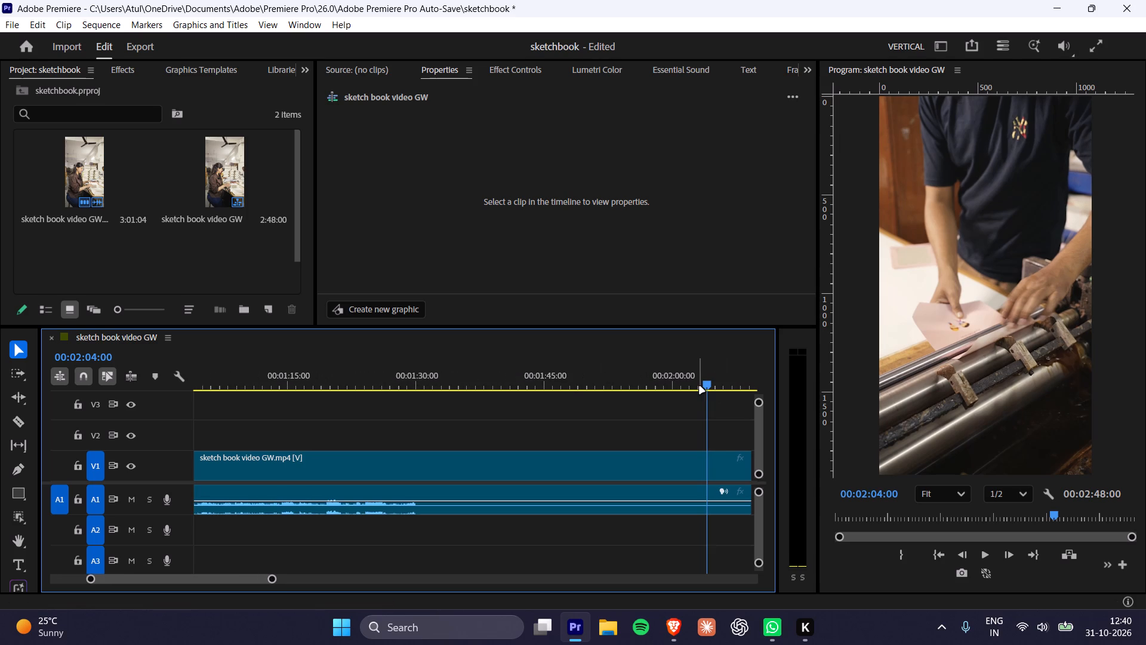
{"action": "scroll", "coordinate": [675, 462], "scroll_direction": "left", "scroll_amount": 2, "text": "ctrl"}
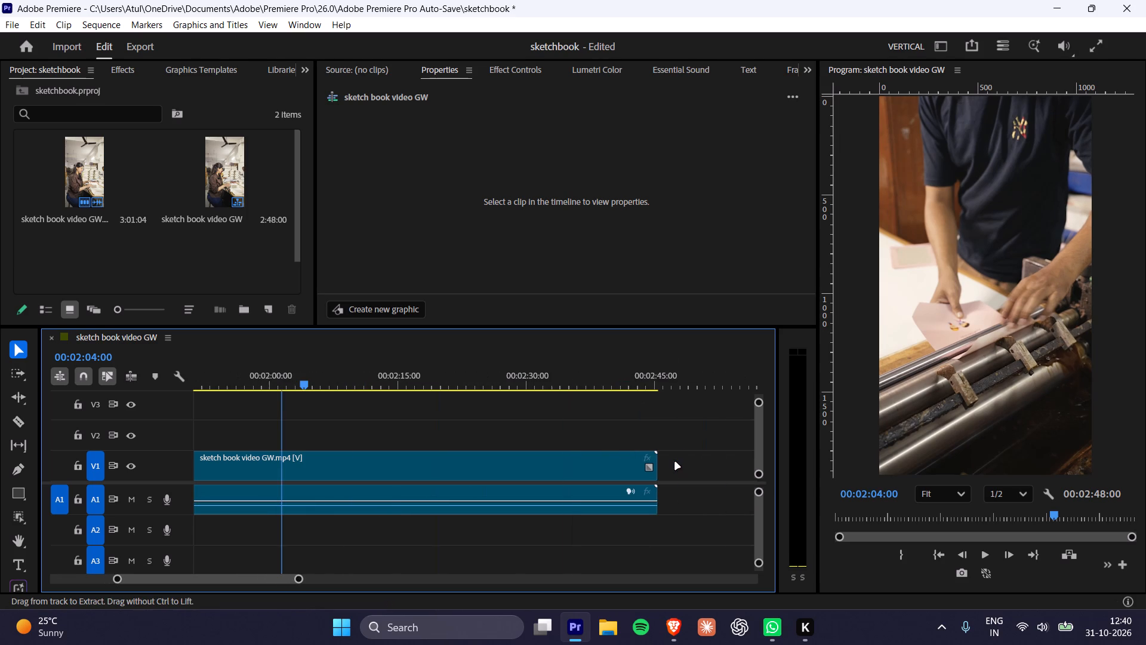
{"action": "left_click_drag", "start_coordinate": [307, 382], "coordinate": [355, 386]}
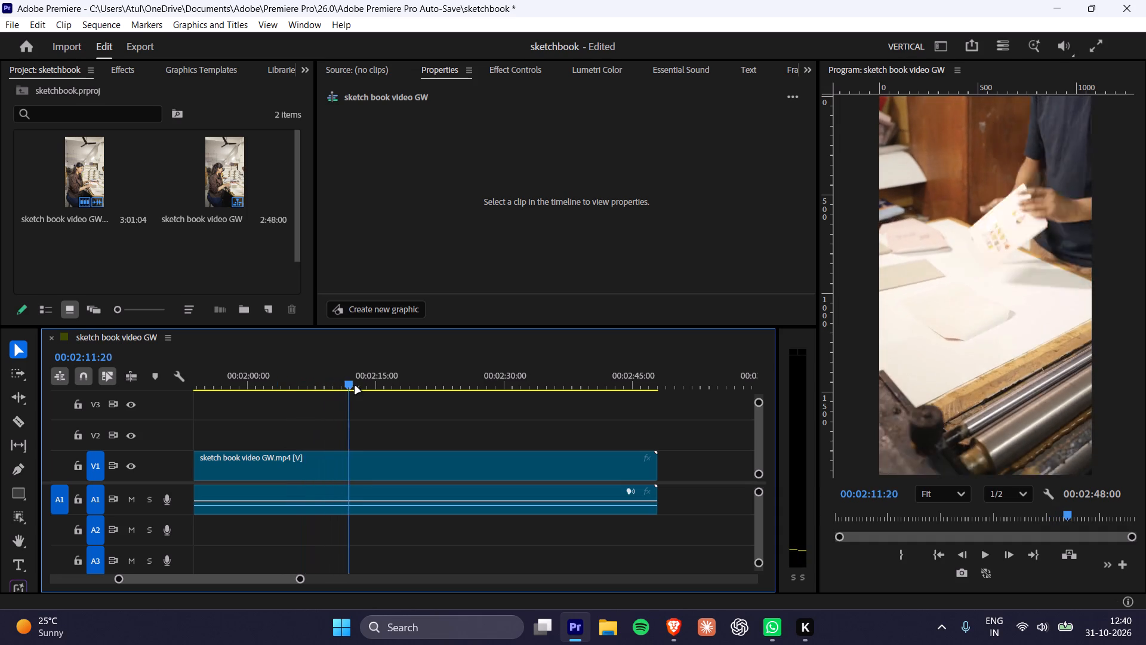
{"action": "left_click_drag", "start_coordinate": [355, 386], "coordinate": [519, 392]}
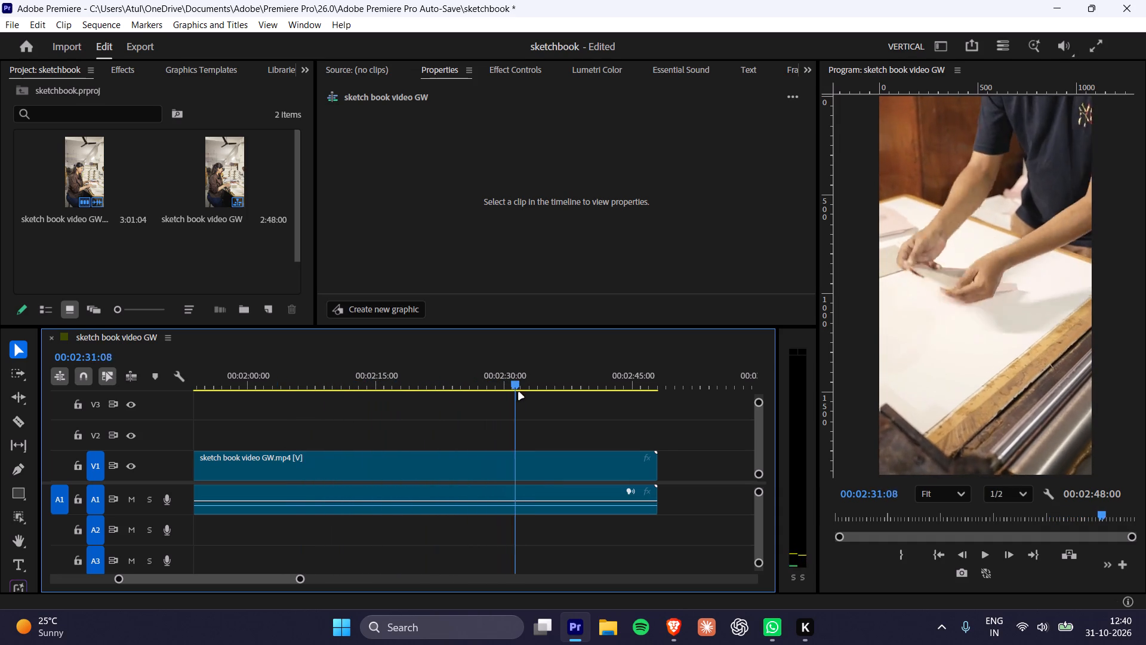
{"action": "left_click_drag", "start_coordinate": [519, 392], "coordinate": [550, 396]}
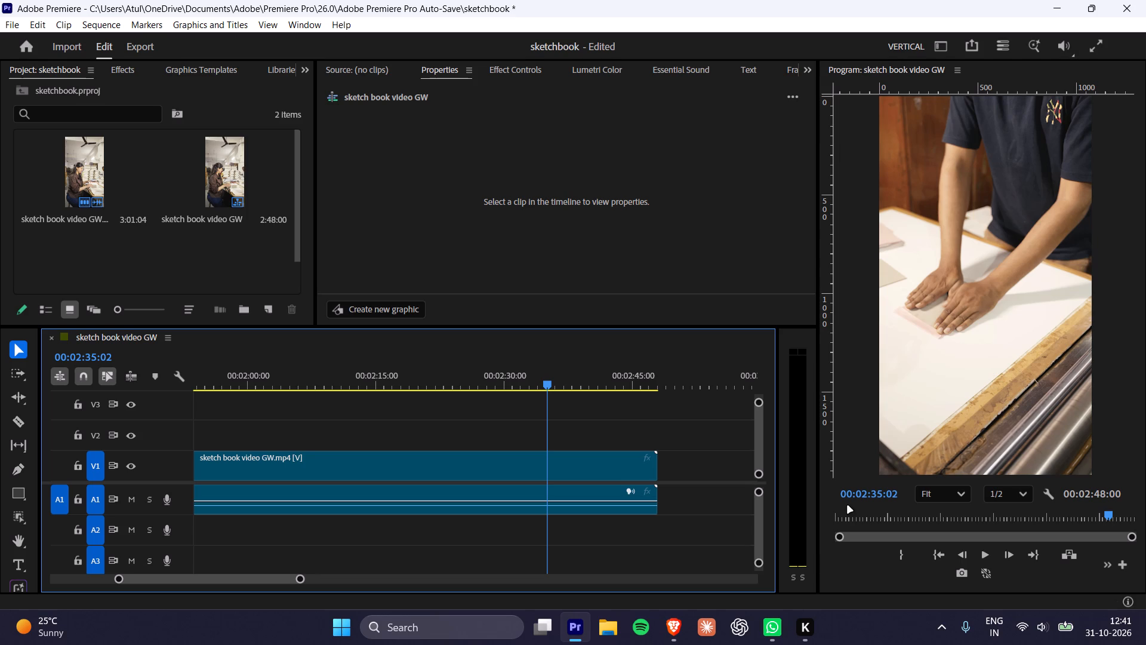
{"action": "left_click", "coordinate": [466, 365]}
{"action": "key", "text": "space"}
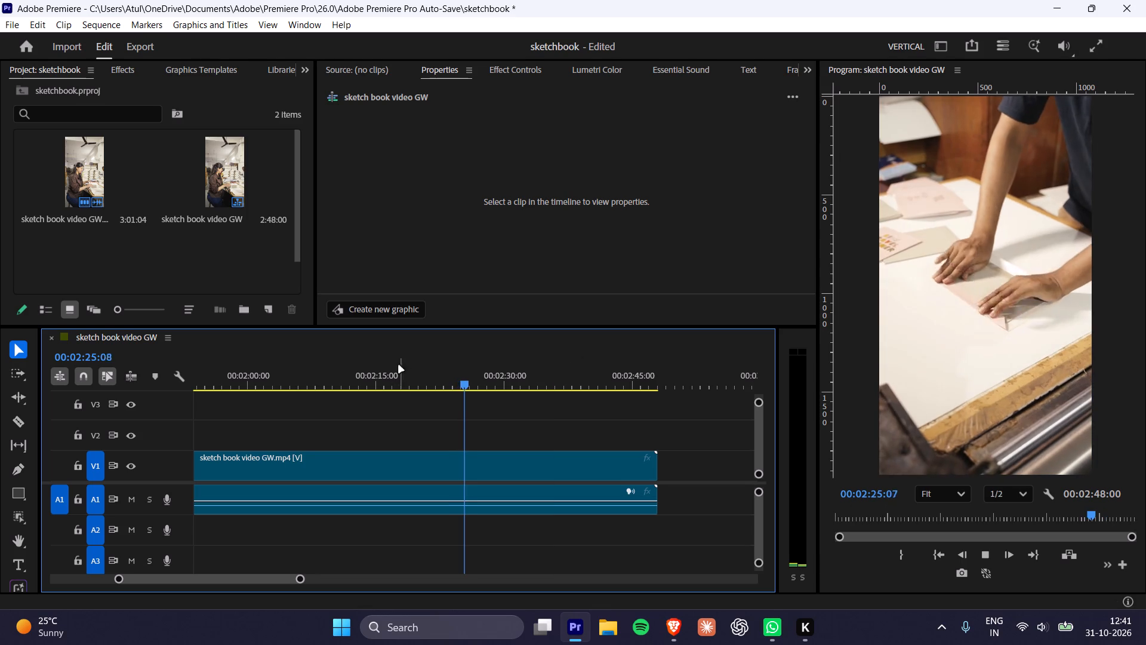
Play the opening shot of the woman with the sketch book from the sequence start to about 00:00:19:12, and replay its beginning.
{"action": "left_click_drag", "start_coordinate": [515, 385], "coordinate": [0, 422]}
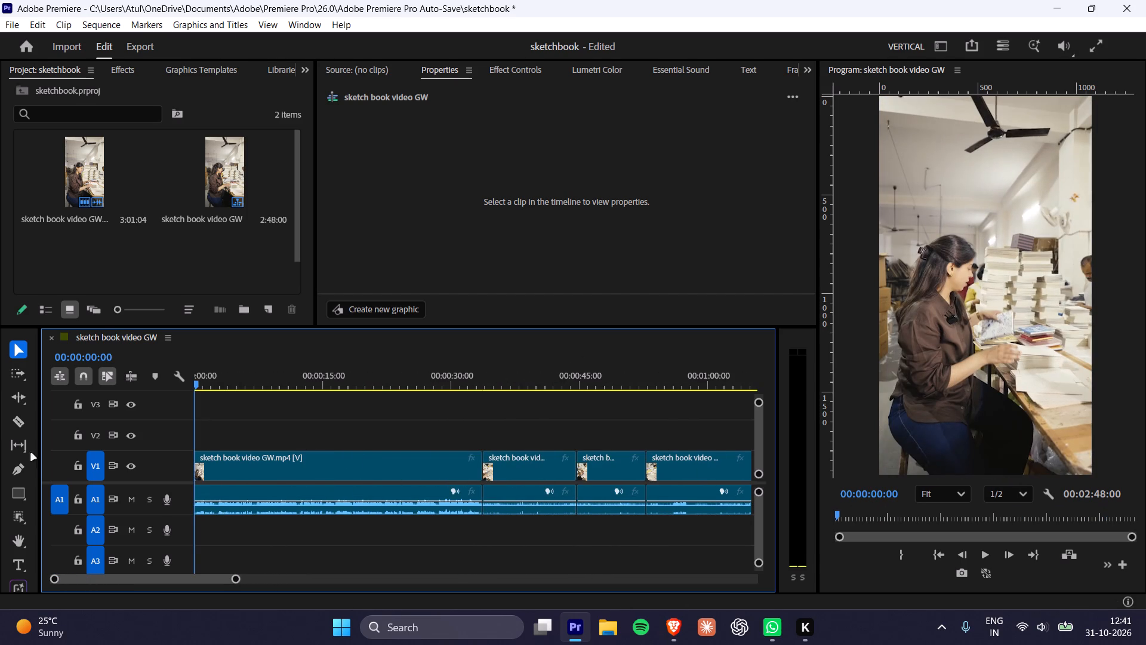
{"action": "key", "text": "space"}
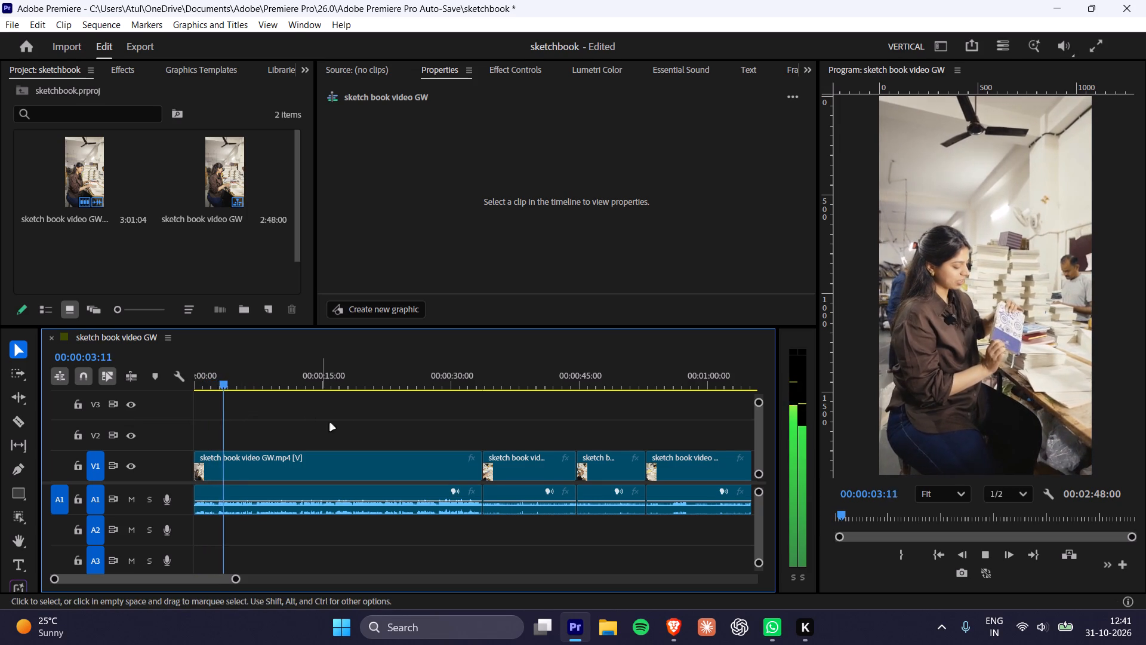
{"action": "scroll", "coordinate": [345, 432], "scroll_direction": "up", "scroll_amount": 4, "text": "alt"}
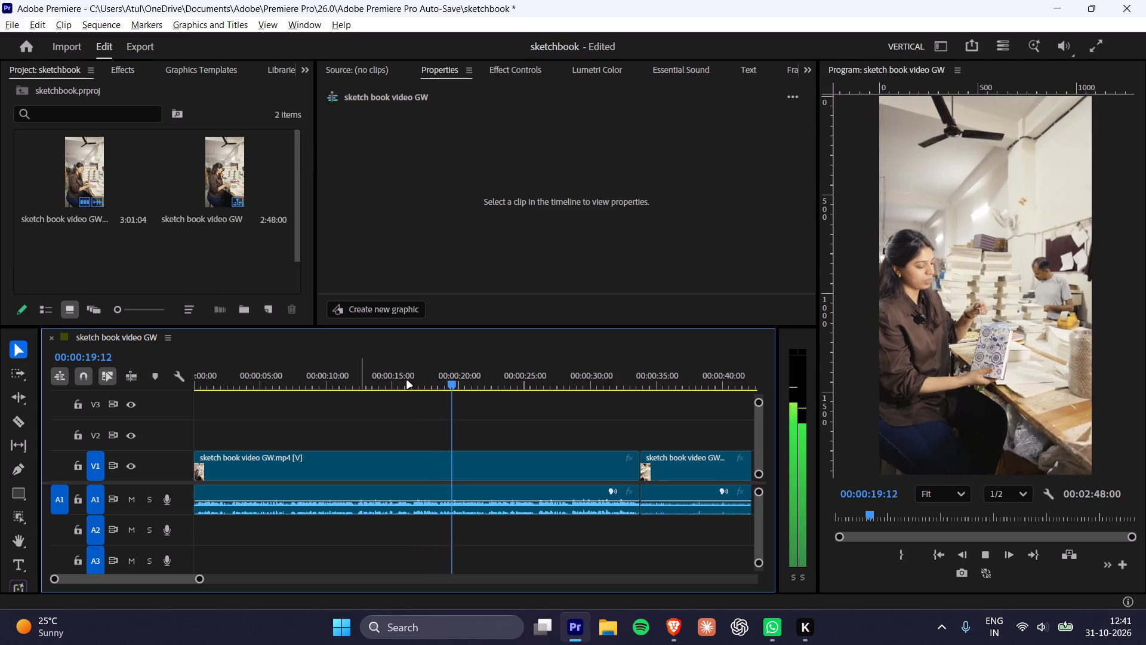
{"action": "left_click_drag", "start_coordinate": [401, 383], "coordinate": [406, 385]}
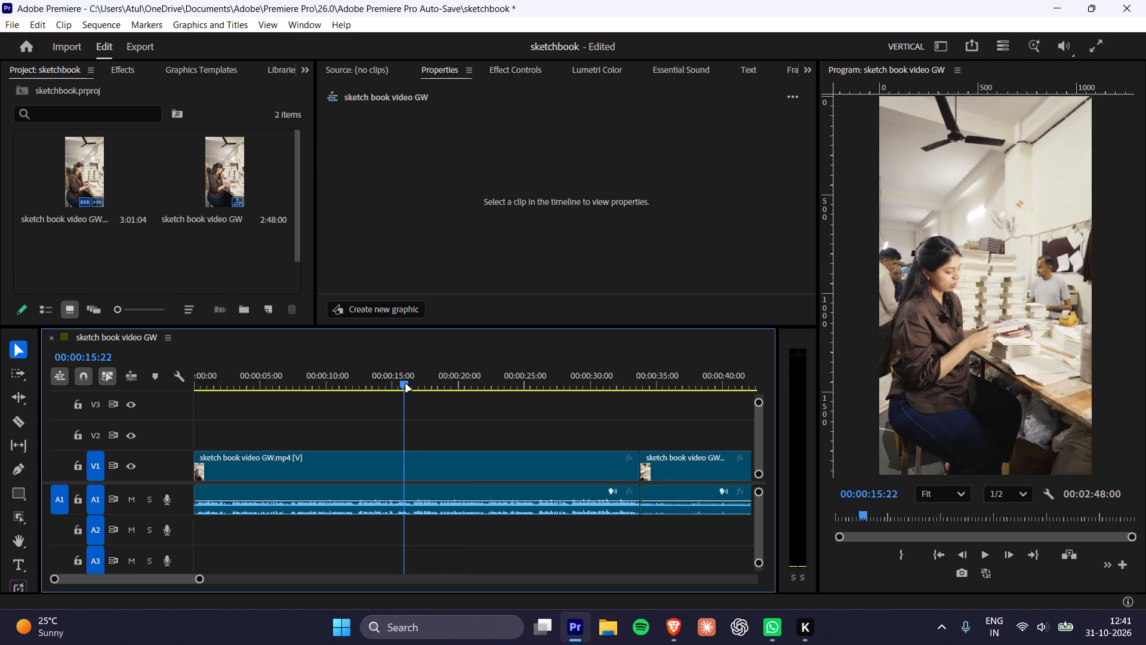
{"action": "left_click_drag", "start_coordinate": [406, 385], "coordinate": [365, 392]}
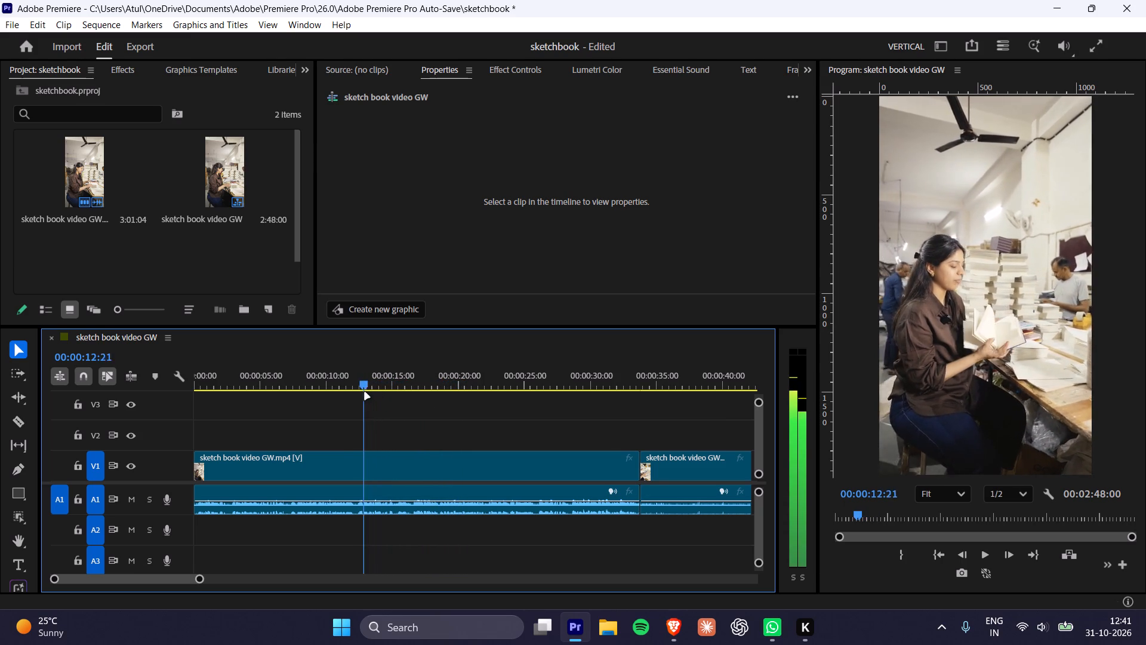
{"action": "left_click_drag", "start_coordinate": [365, 392], "coordinate": [218, 398]}
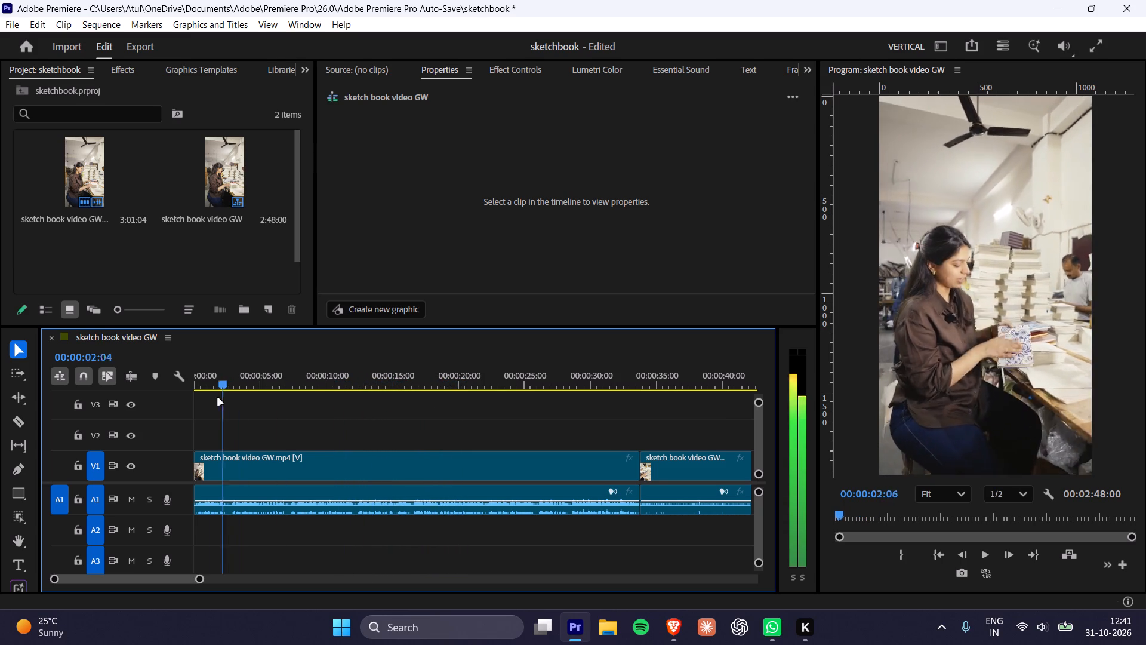
{"action": "left_click_drag", "start_coordinate": [218, 398], "coordinate": [208, 398]}
{"action": "key", "text": "space"}
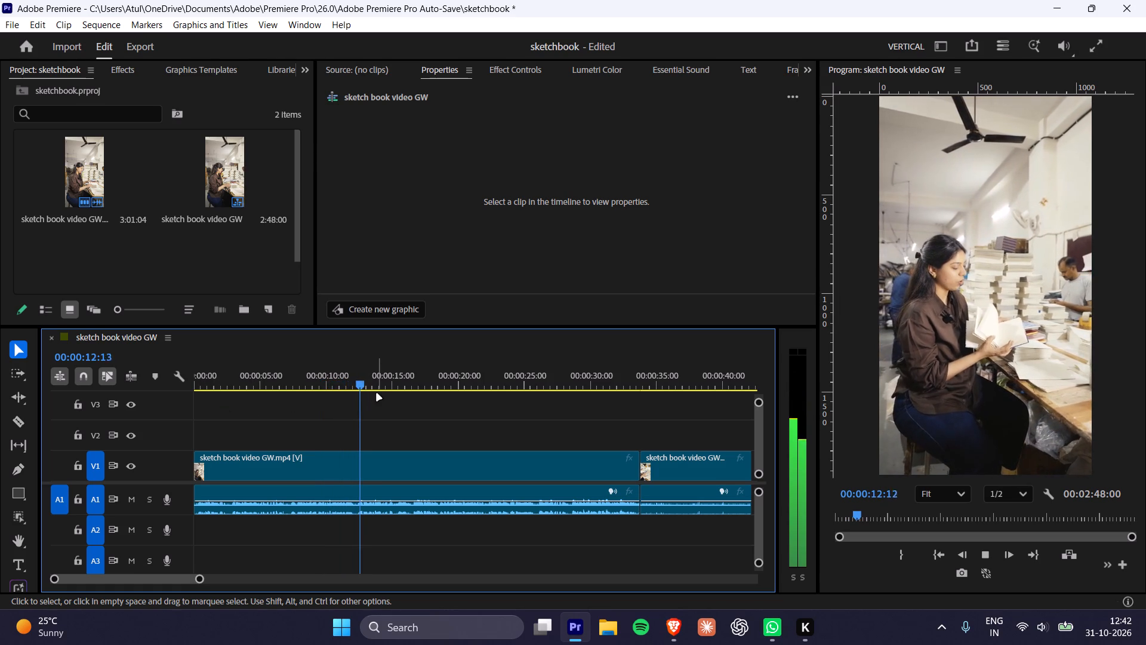
Play the rest of the woman's opening shot from 00:00:17:11 across the cut into the notebook close-up, up to 00:00:35:01.
{"action": "left_click_drag", "start_coordinate": [389, 392], "coordinate": [418, 392]}
{"action": "left_click", "coordinate": [426, 386]}
{"action": "key", "text": "space"}
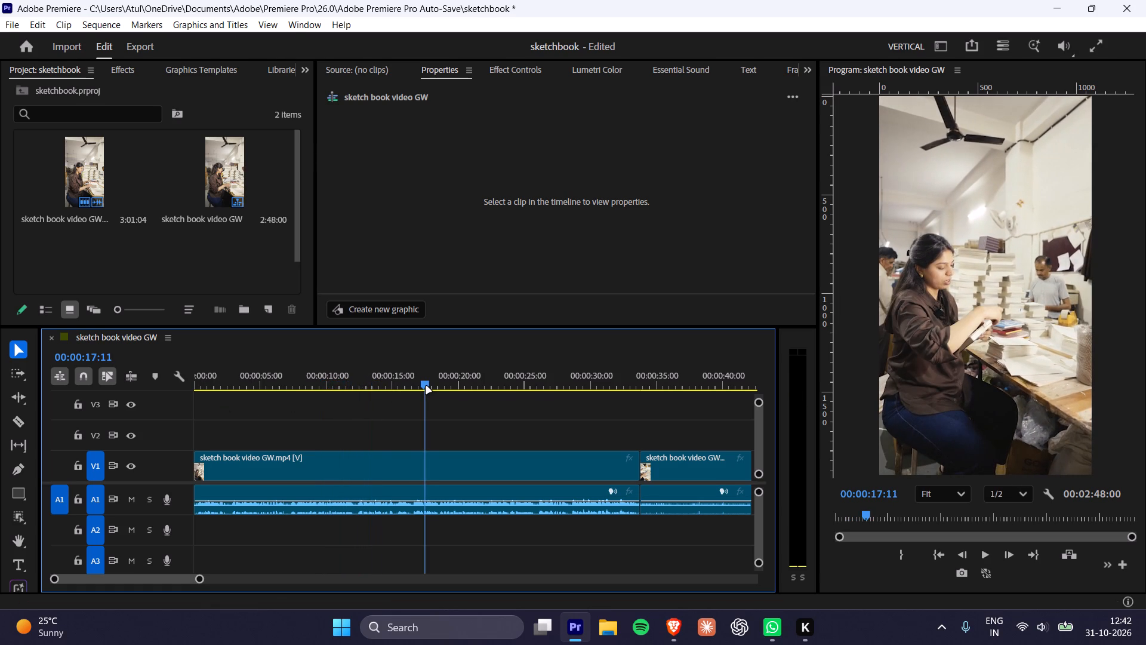
{"action": "scroll", "coordinate": [478, 436], "scroll_direction": "up", "scroll_amount": 3, "text": "alt"}
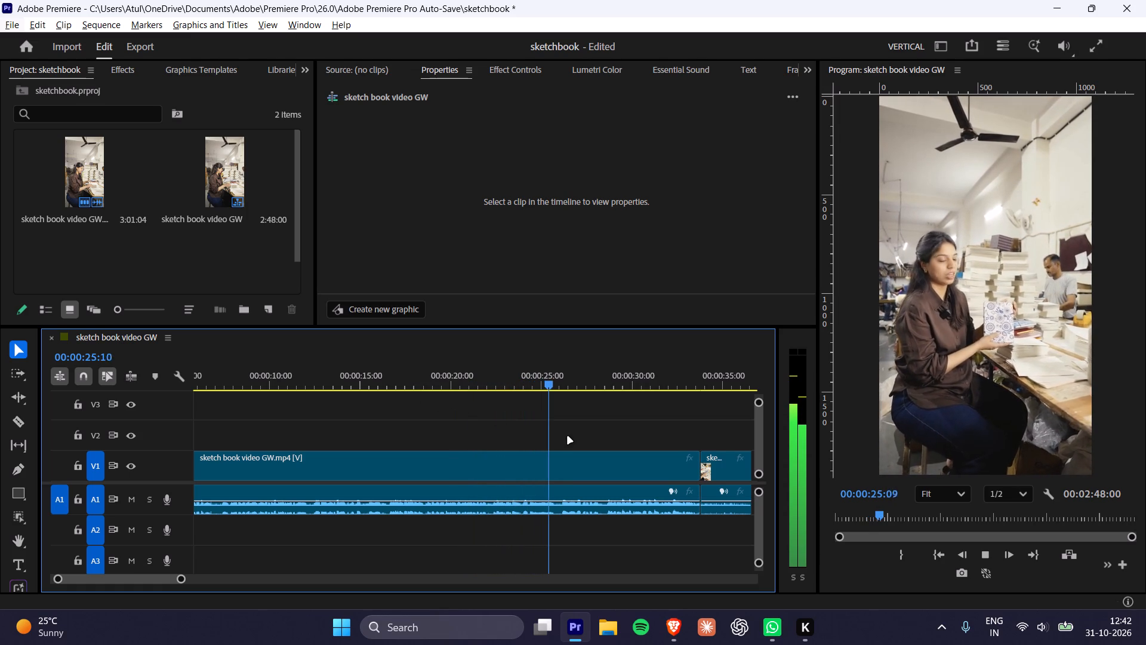
{"action": "scroll", "coordinate": [568, 437], "scroll_direction": "down", "scroll_amount": 2, "text": "alt"}
{"action": "scroll", "coordinate": [568, 437], "scroll_direction": "up", "scroll_amount": 6, "text": "alt"}
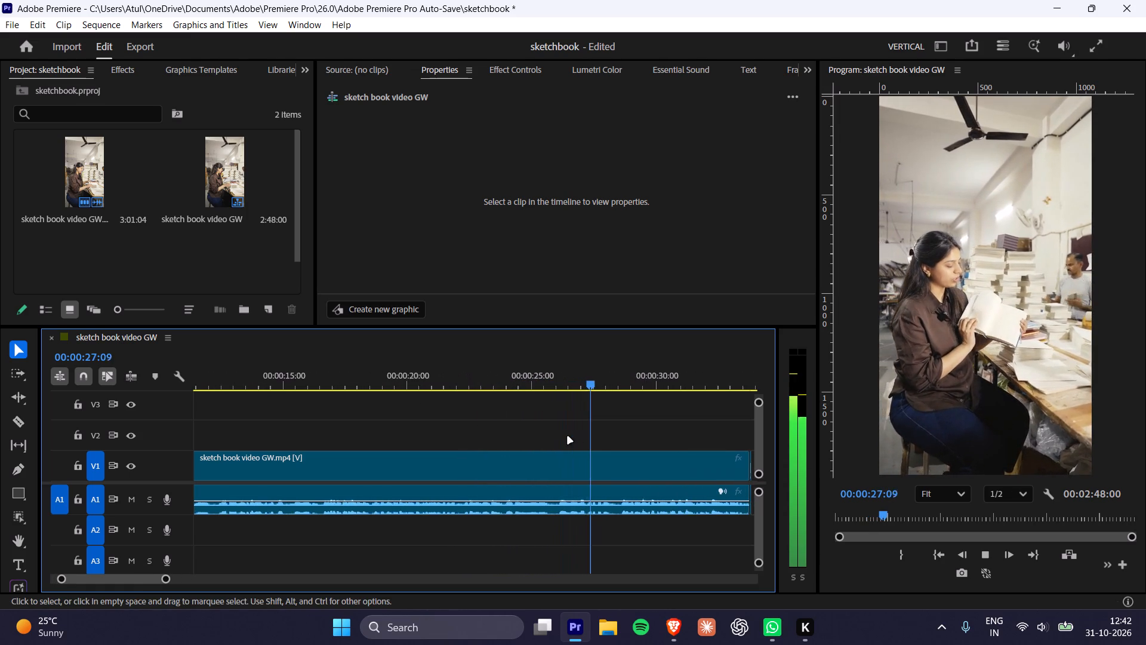
{"action": "scroll", "coordinate": [568, 437], "scroll_direction": "up", "scroll_amount": 1, "text": "alt"}
{"action": "scroll", "coordinate": [568, 437], "scroll_direction": "down", "scroll_amount": 9, "text": "shift"}
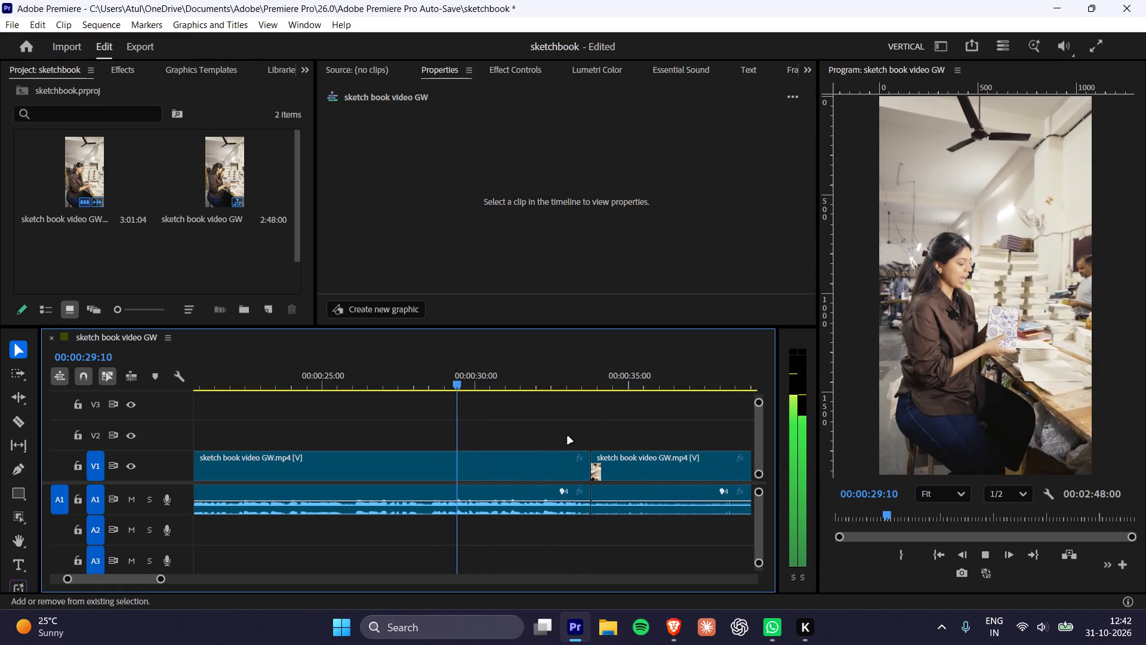
{"action": "scroll", "coordinate": [568, 437], "scroll_direction": "down", "scroll_amount": 5, "text": "shift"}
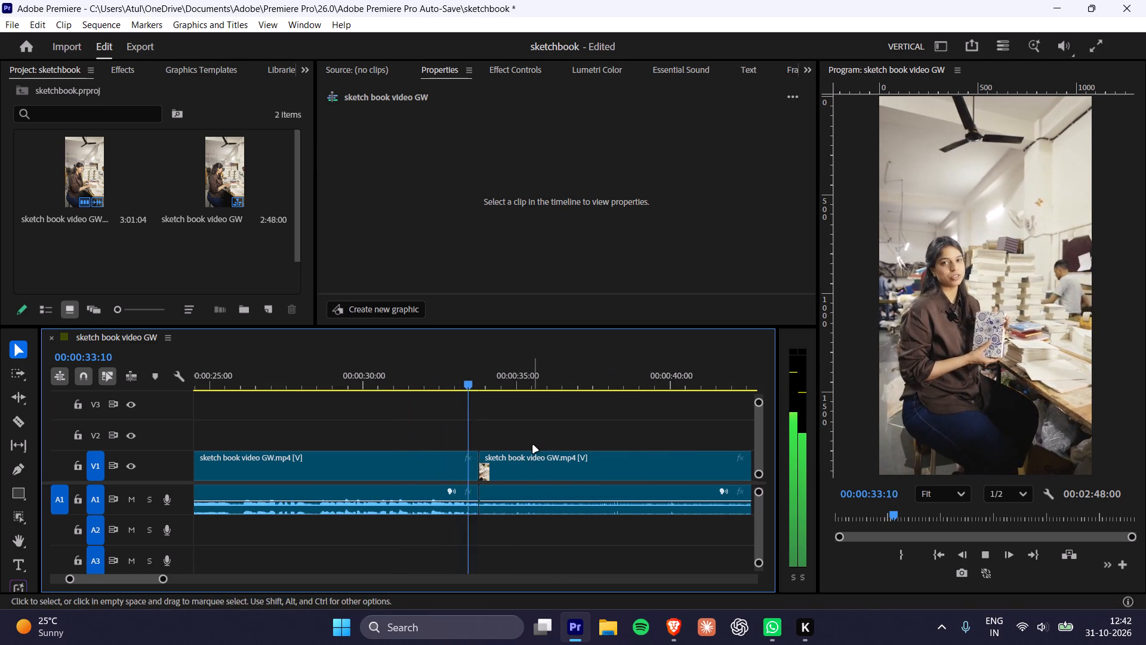
{"action": "key", "text": "space"}
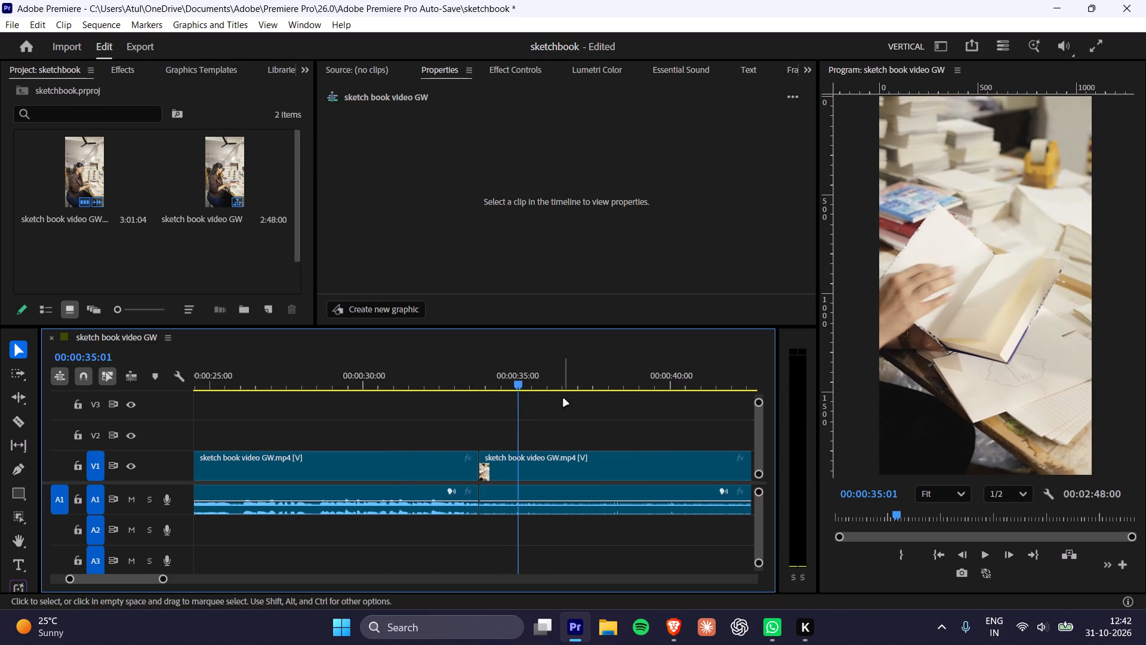
Scrub from 00:00:35:01 to 00:01:00:22 to review the cuts between the notebook close-ups and the screen-printing footage.
{"action": "left_click_drag", "start_coordinate": [564, 390], "coordinate": [659, 390]}
{"action": "left_click_drag", "start_coordinate": [626, 381], "coordinate": [748, 384]}
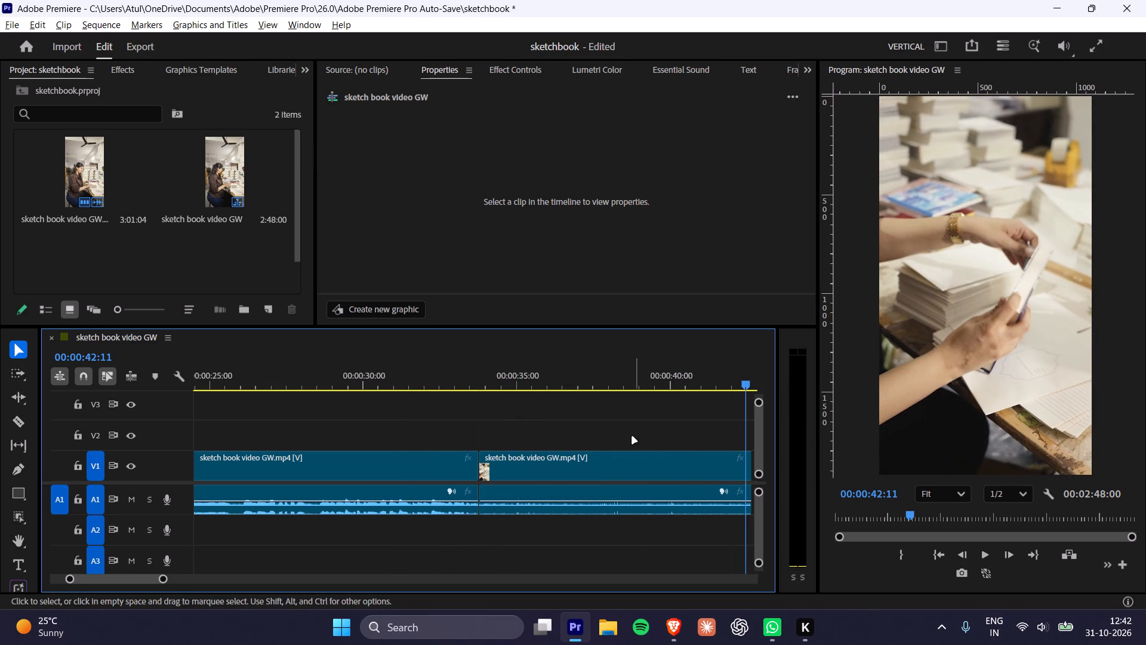
{"action": "scroll", "coordinate": [630, 440], "scroll_direction": "down", "scroll_amount": 4, "text": "alt"}
{"action": "scroll", "coordinate": [627, 444], "scroll_direction": "up", "scroll_amount": 13, "text": "alt"}
{"action": "scroll", "coordinate": [623, 445], "scroll_direction": "down", "scroll_amount": 2, "text": "shift"}
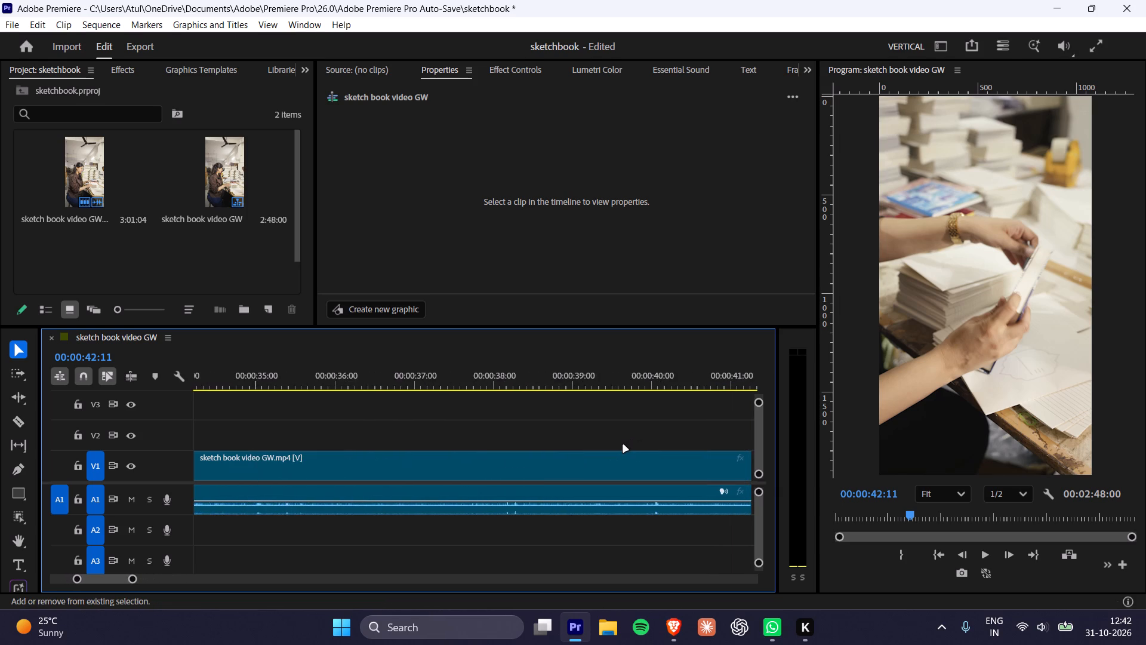
{"action": "scroll", "coordinate": [623, 445], "scroll_direction": "down", "scroll_amount": 20, "text": "shift"}
{"action": "scroll", "coordinate": [623, 445], "scroll_direction": "down", "scroll_amount": 2, "text": "shift"}
{"action": "left_click_drag", "start_coordinate": [521, 380], "coordinate": [542, 385]}
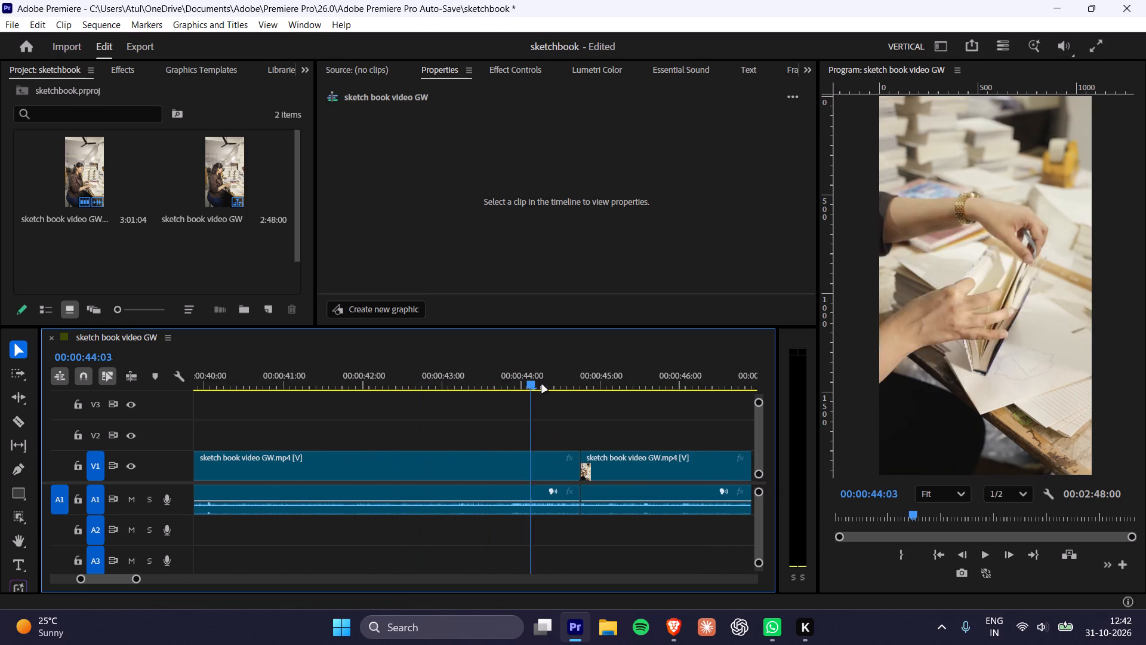
{"action": "left_click_drag", "start_coordinate": [542, 385], "coordinate": [630, 394]}
{"action": "scroll", "coordinate": [581, 425], "scroll_direction": "down", "scroll_amount": 12, "text": "shift"}
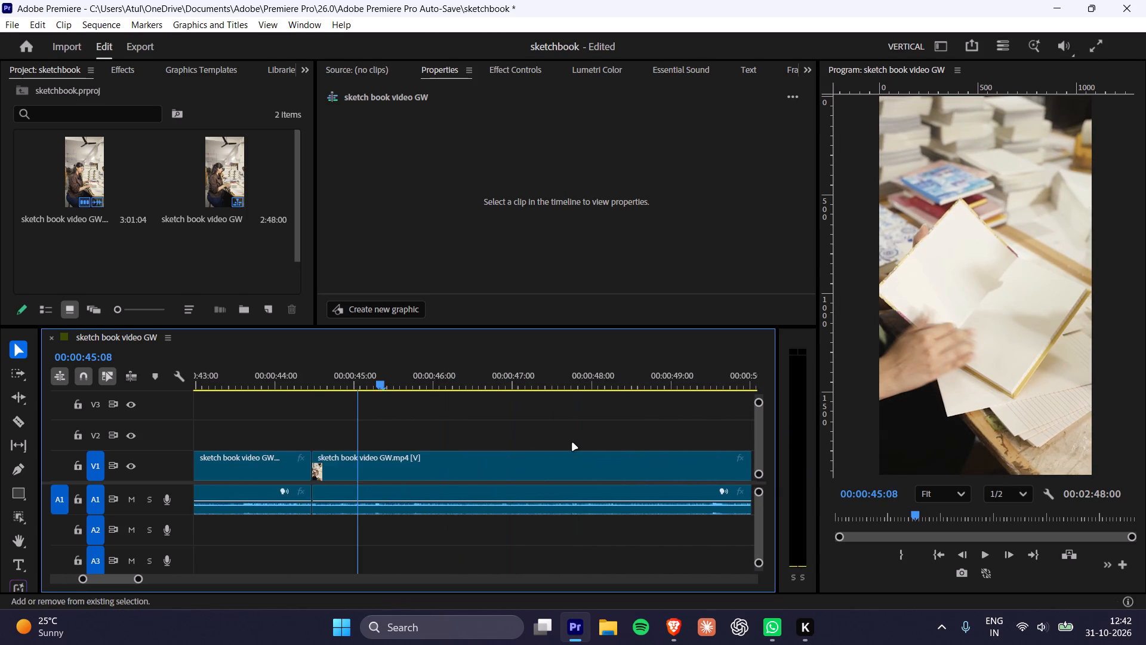
{"action": "scroll", "coordinate": [572, 443], "scroll_direction": "down", "scroll_amount": 13, "text": "shift"}
{"action": "left_click_drag", "start_coordinate": [622, 377], "coordinate": [685, 385]}
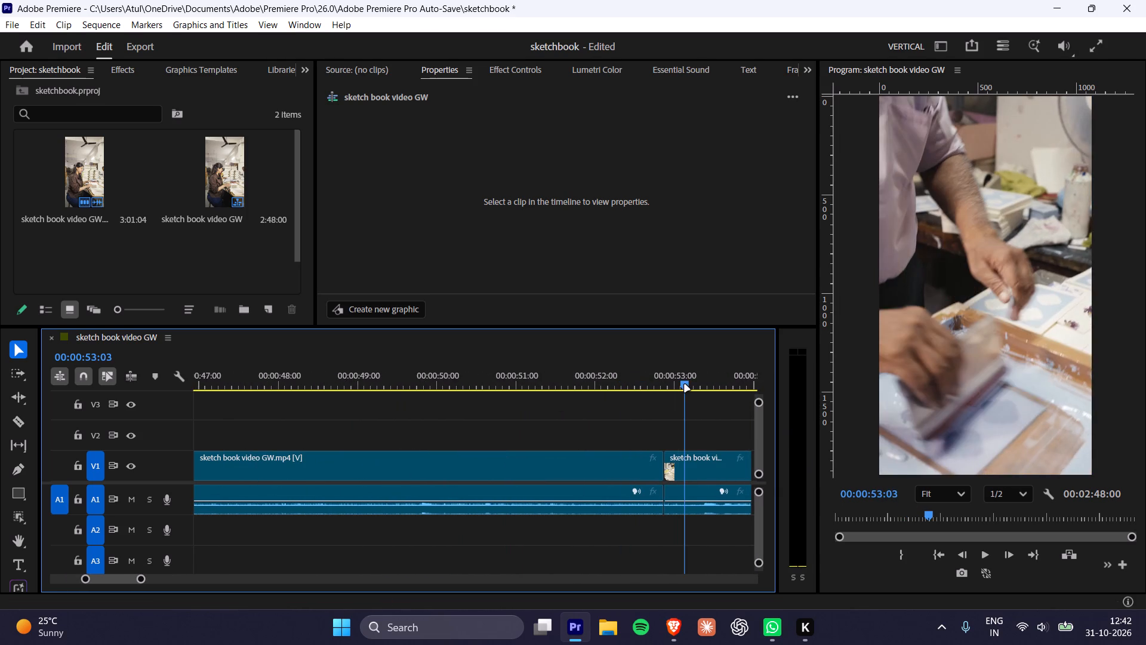
{"action": "left_click_drag", "start_coordinate": [685, 385], "coordinate": [666, 388]}
{"action": "scroll", "coordinate": [642, 434], "scroll_direction": "down", "scroll_amount": 13, "text": "shift"}
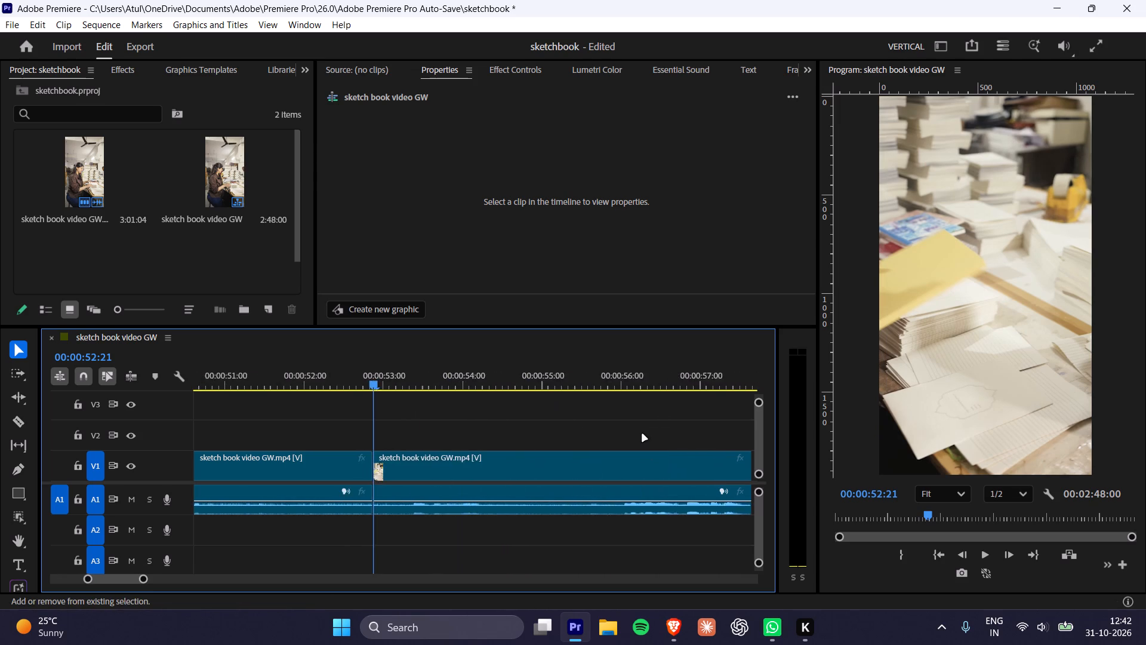
{"action": "scroll", "coordinate": [642, 434], "scroll_direction": "down", "scroll_amount": 15, "text": "shift"}
{"action": "left_click_drag", "start_coordinate": [567, 381], "coordinate": [672, 386]}
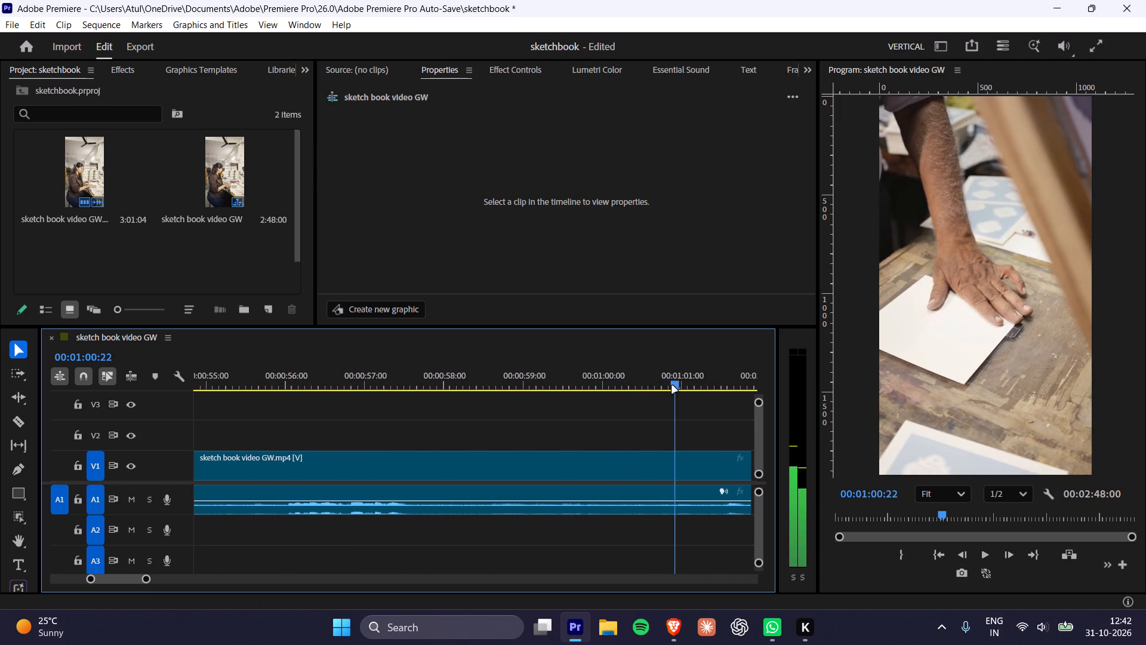
Review the screen-printing footage from 00:01:00:22 and split the clip at 00:01:29:23, where the man at the press first appears.
{"action": "left_click_drag", "start_coordinate": [672, 386], "coordinate": [666, 388]}
{"action": "scroll", "coordinate": [594, 440], "scroll_direction": "down", "scroll_amount": 20, "text": "shift"}
{"action": "scroll", "coordinate": [594, 440], "scroll_direction": "down", "scroll_amount": 2, "text": "shift"}
{"action": "left_click_drag", "start_coordinate": [476, 380], "coordinate": [581, 382]}
{"action": "left_click_drag", "start_coordinate": [564, 388], "coordinate": [675, 395]}
{"action": "scroll", "coordinate": [547, 426], "scroll_direction": "down", "scroll_amount": 9, "text": "shift"}
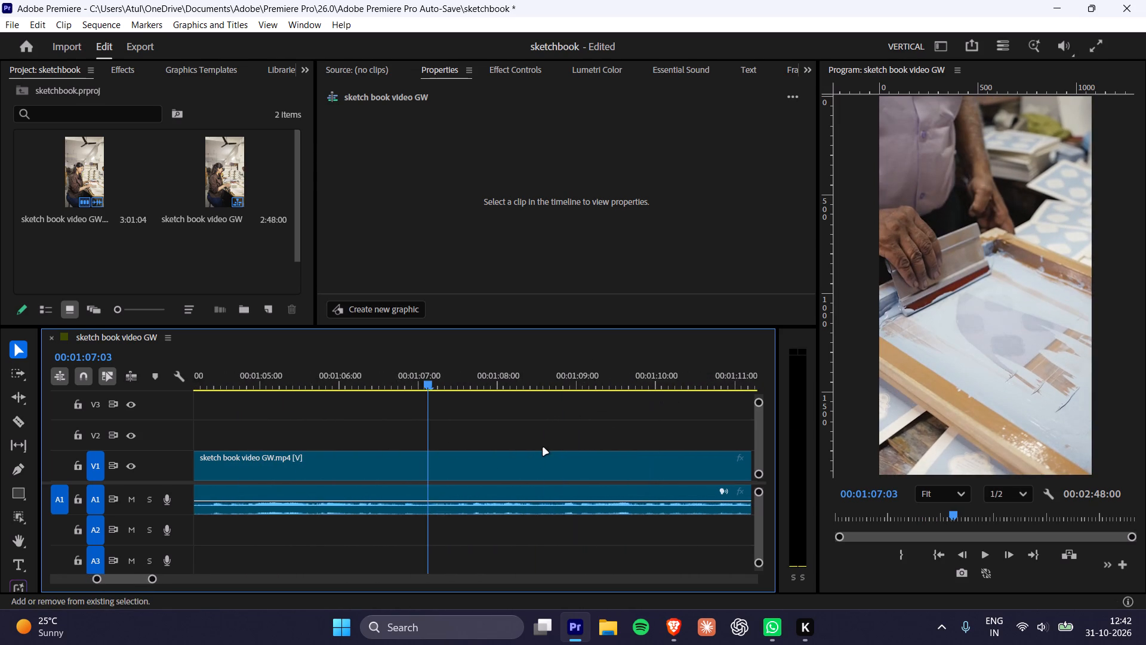
{"action": "scroll", "coordinate": [543, 448], "scroll_direction": "down", "scroll_amount": 20, "text": "shift"}
{"action": "scroll", "coordinate": [543, 448], "scroll_direction": "down", "scroll_amount": 9, "text": "shift"}
{"action": "left_click_drag", "start_coordinate": [318, 377], "coordinate": [663, 383]}
{"action": "scroll", "coordinate": [534, 423], "scroll_direction": "down", "scroll_amount": 14, "text": "shift"}
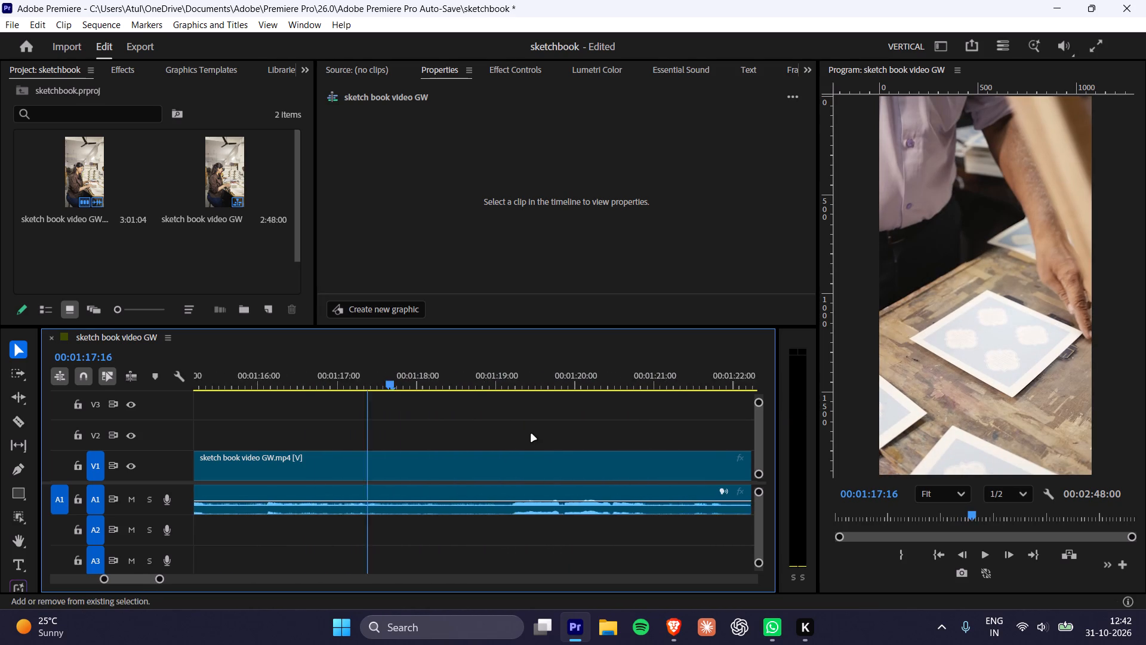
{"action": "scroll", "coordinate": [531, 434], "scroll_direction": "down", "scroll_amount": 8, "text": "shift"}
{"action": "left_click_drag", "start_coordinate": [319, 384], "coordinate": [491, 380]}
{"action": "left_click_drag", "start_coordinate": [430, 379], "coordinate": [551, 379]}
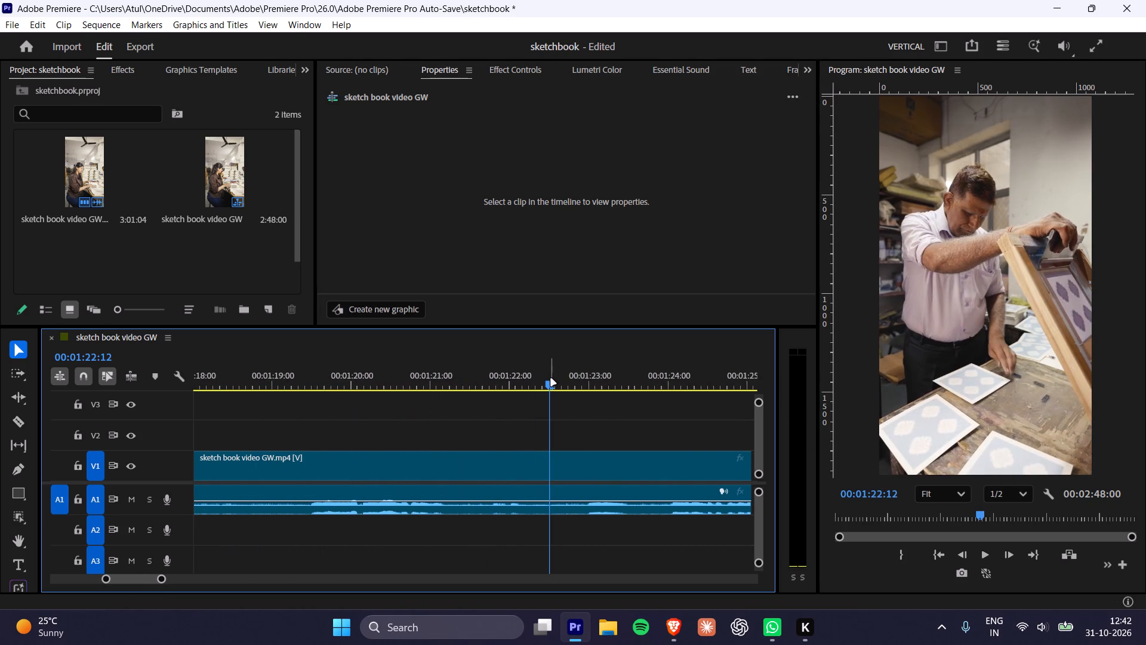
{"action": "scroll", "coordinate": [560, 408], "scroll_direction": "down", "scroll_amount": 20, "text": "alt"}
{"action": "left_click_drag", "start_coordinate": [569, 385], "coordinate": [586, 385]}
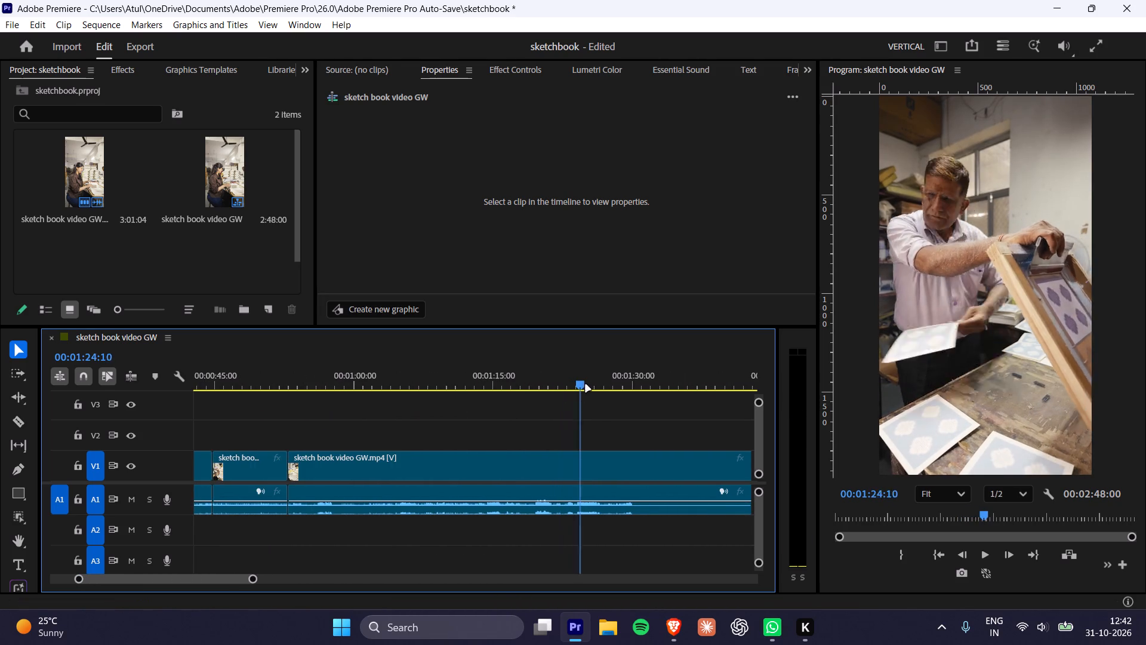
{"action": "left_click_drag", "start_coordinate": [586, 385], "coordinate": [634, 392]}
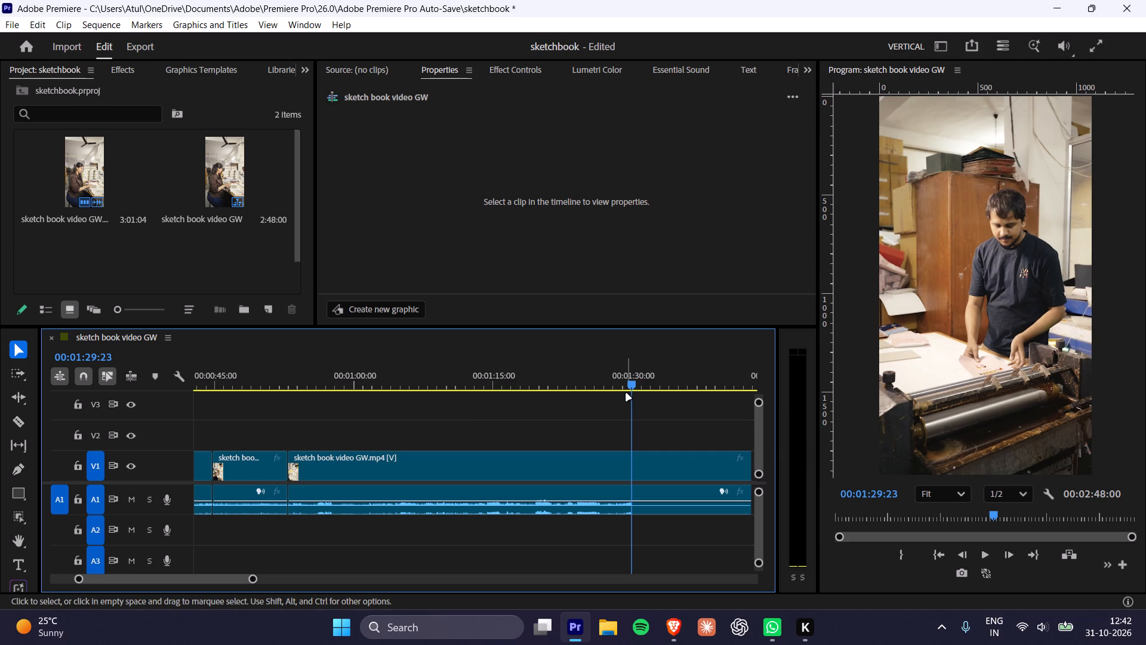
{"action": "key", "text": "ctrl+b"}
{"action": "key", "text": "ctrl+k"}
Delete the screen-printing clip before the split and ripple delete the gap it leaves.
{"action": "left_click", "coordinate": [530, 464]}
{"action": "key", "text": "Delete"}
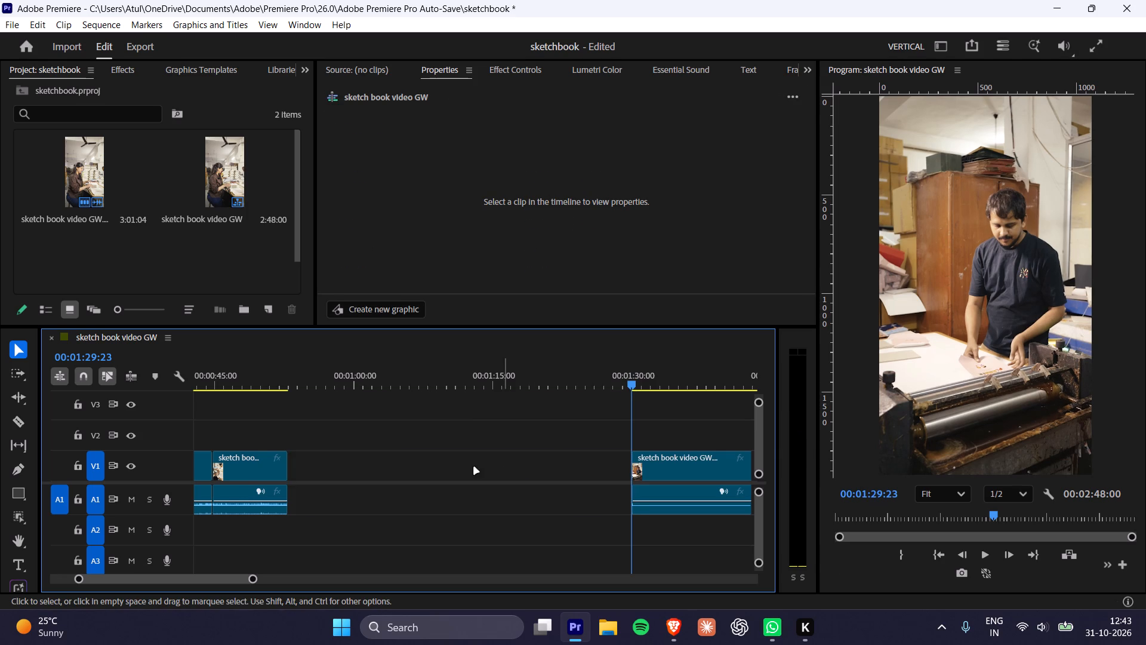
{"action": "right_click", "coordinate": [450, 467]}
{"action": "left_click", "coordinate": [472, 478]}
Scrub through the press and travel planner footage up to about 00:02:08:16, and back towards the notebook close-up.
{"action": "left_click_drag", "start_coordinate": [263, 371], "coordinate": [250, 376]}
{"action": "left_click_drag", "start_coordinate": [248, 380], "coordinate": [312, 383]}
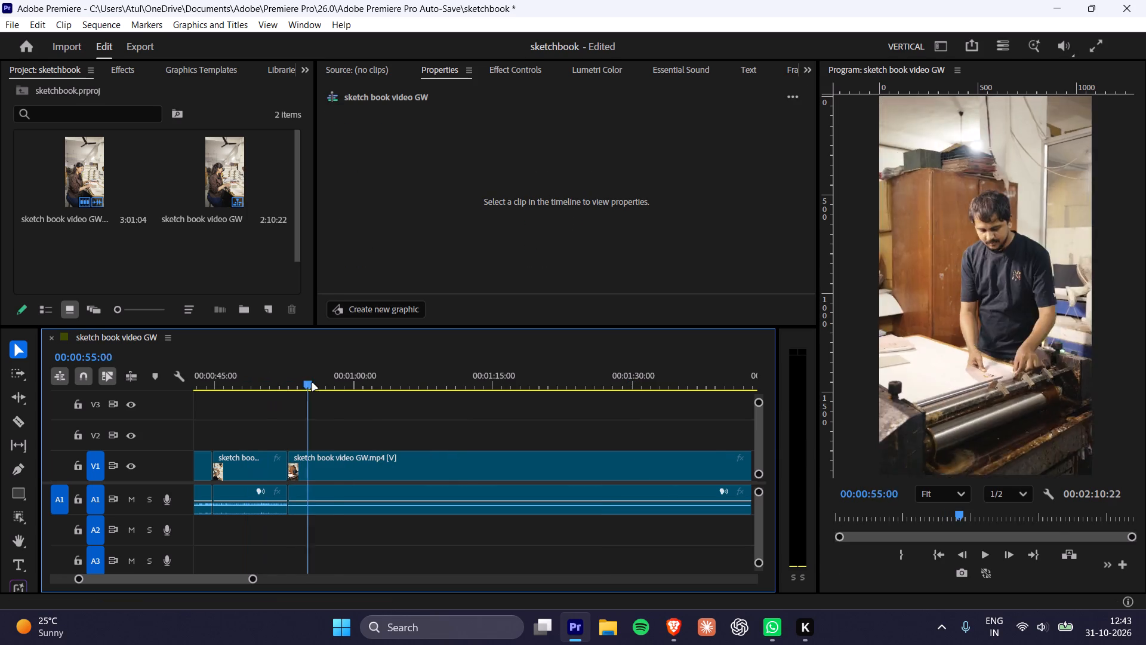
{"action": "left_click_drag", "start_coordinate": [312, 383], "coordinate": [630, 404]}
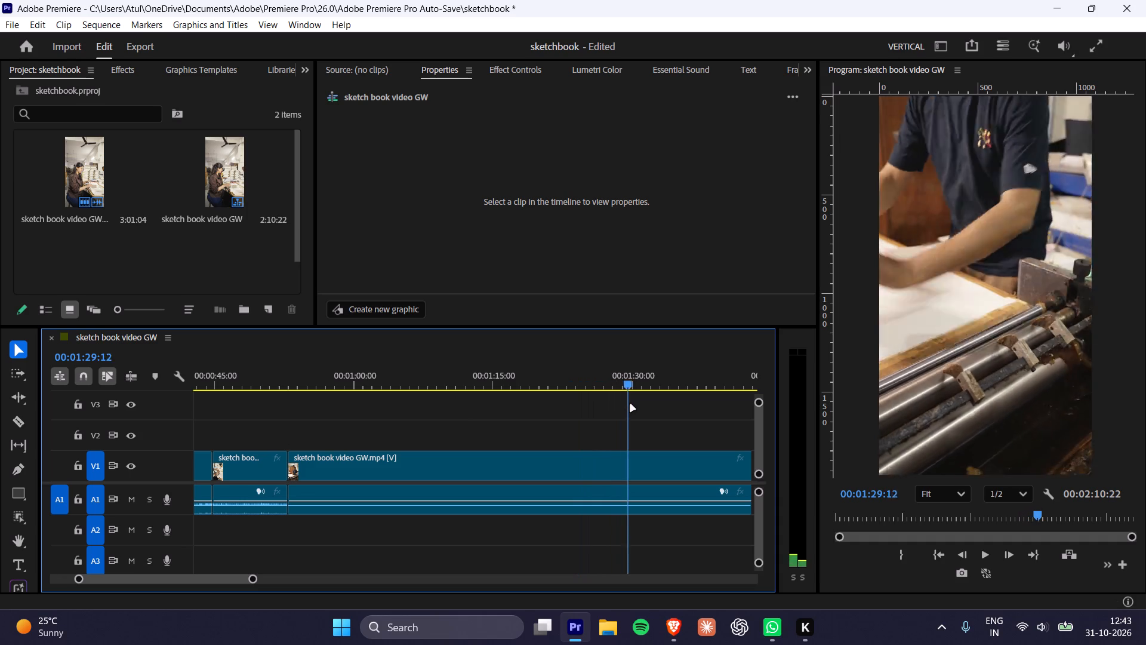
{"action": "left_click_drag", "start_coordinate": [630, 404], "coordinate": [774, 407]}
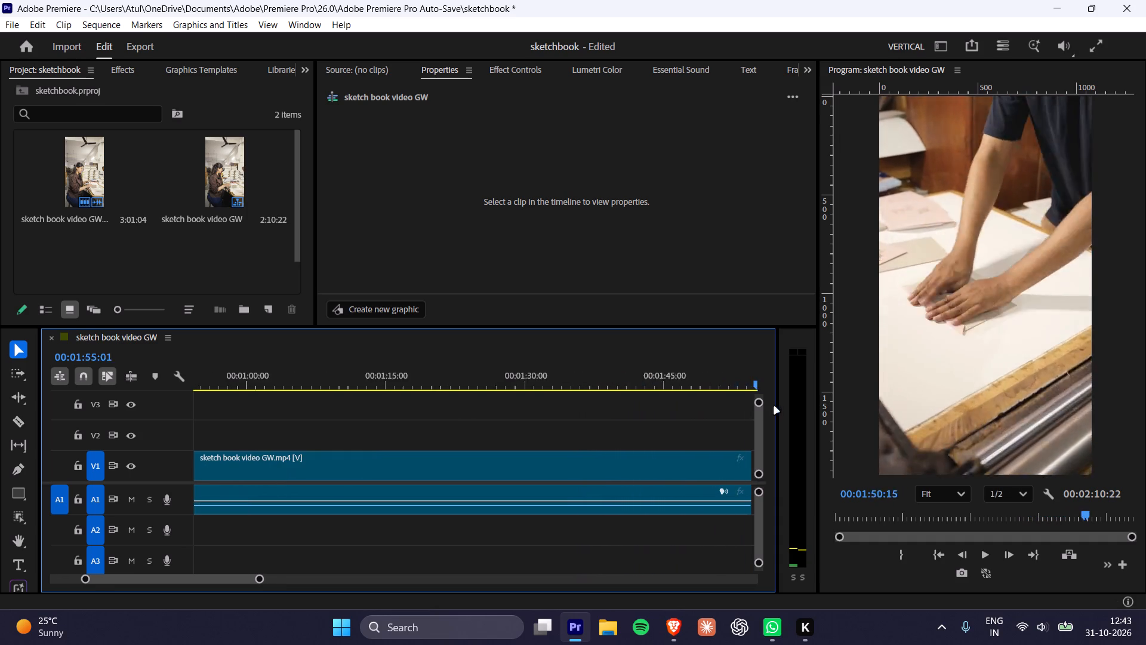
{"action": "left_click_drag", "start_coordinate": [774, 407], "coordinate": [581, 419]}
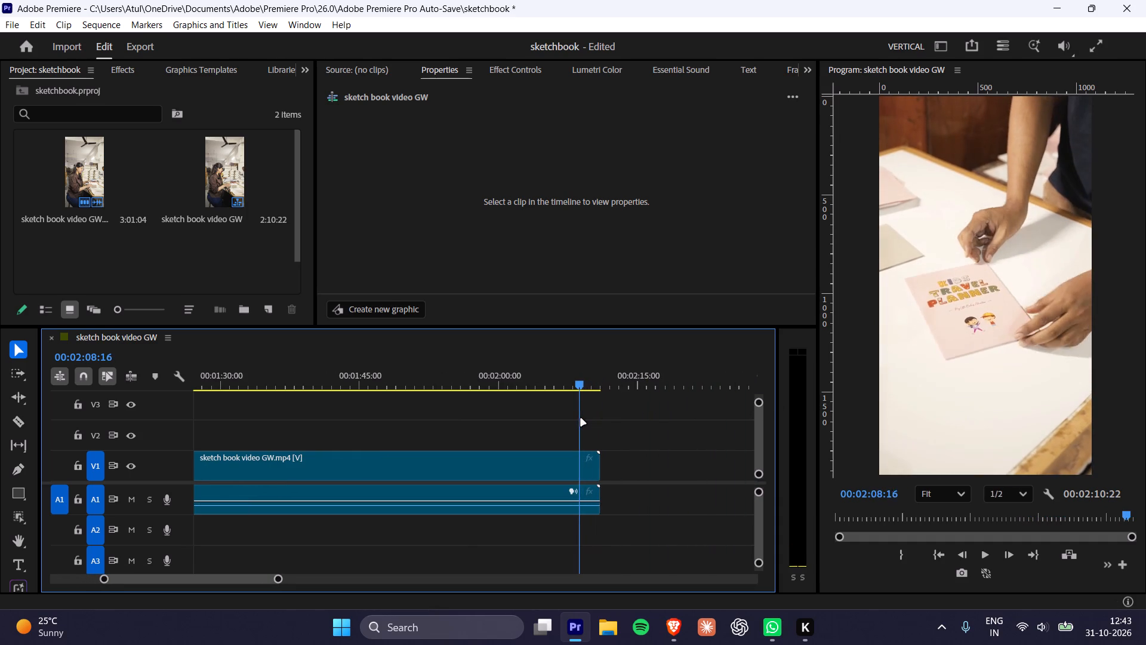
{"action": "left_click_drag", "start_coordinate": [581, 419], "coordinate": [378, 425]}
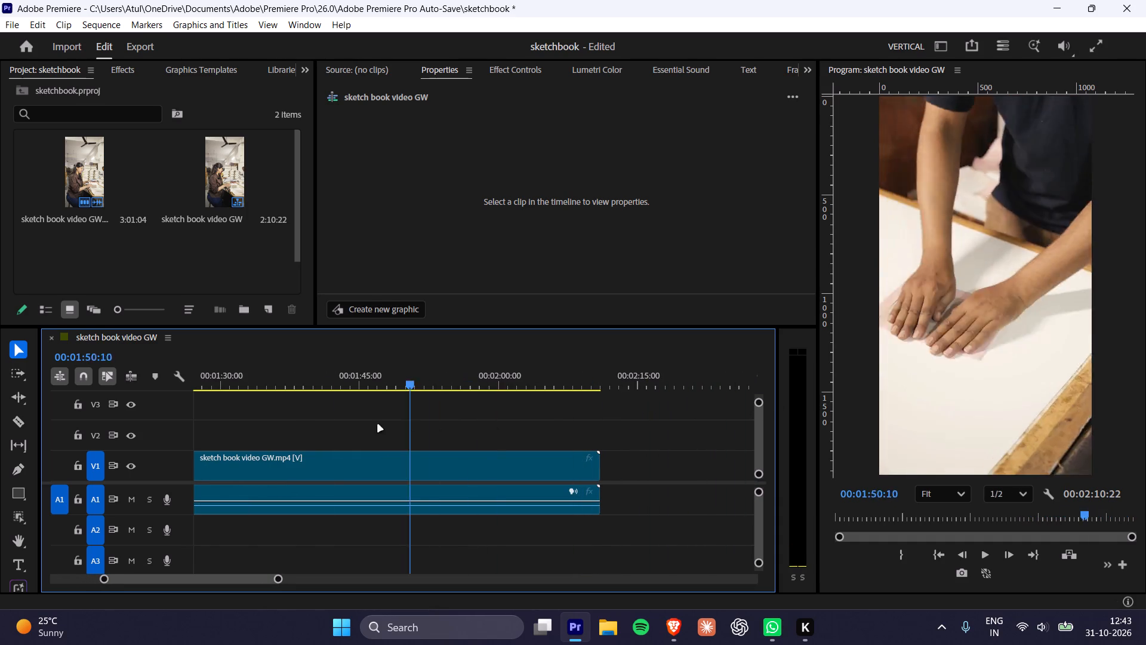
{"action": "left_click_drag", "start_coordinate": [378, 425], "coordinate": [252, 426]}
{"action": "scroll", "coordinate": [383, 441], "scroll_direction": "down", "scroll_amount": 14, "text": "alt"}
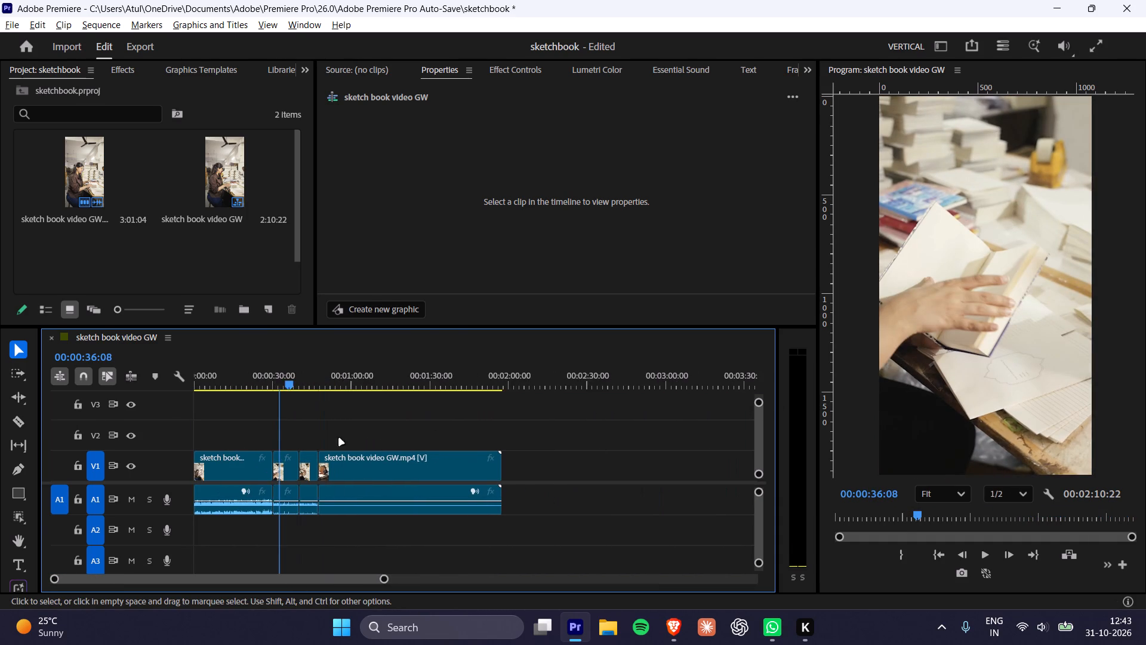
Play the beginning of the woman's opening shot from 00:00:00:00, and check the notebook close-up at about 00:00:34:16.
{"action": "left_click_drag", "start_coordinate": [247, 387], "coordinate": [0, 398]}
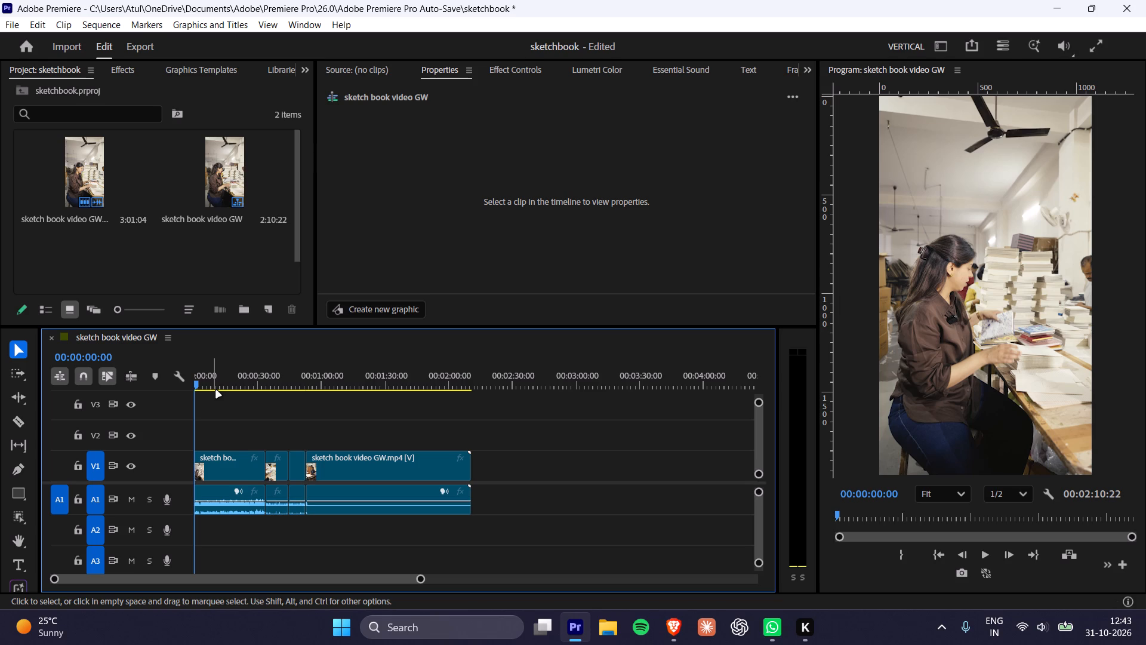
{"action": "key", "text": "space"}
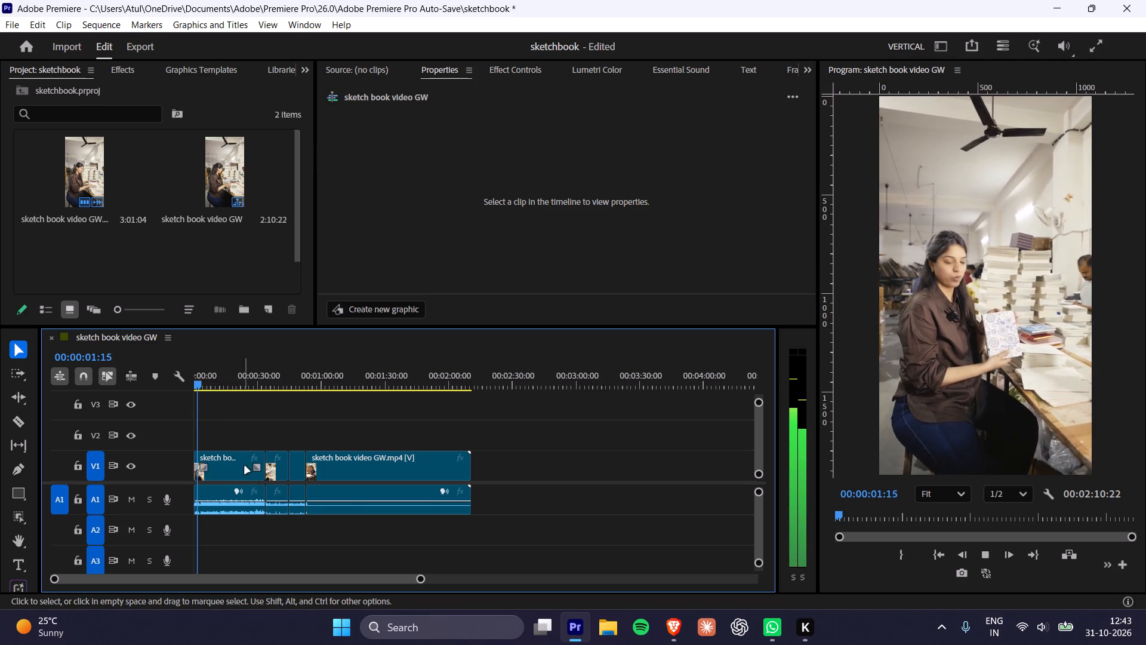
{"action": "scroll", "coordinate": [253, 478], "scroll_direction": "up", "scroll_amount": 7, "text": "alt"}
{"action": "left_click_drag", "start_coordinate": [220, 369], "coordinate": [105, 391]}
{"action": "scroll", "coordinate": [241, 457], "scroll_direction": "up", "scroll_amount": 8, "text": "alt"}
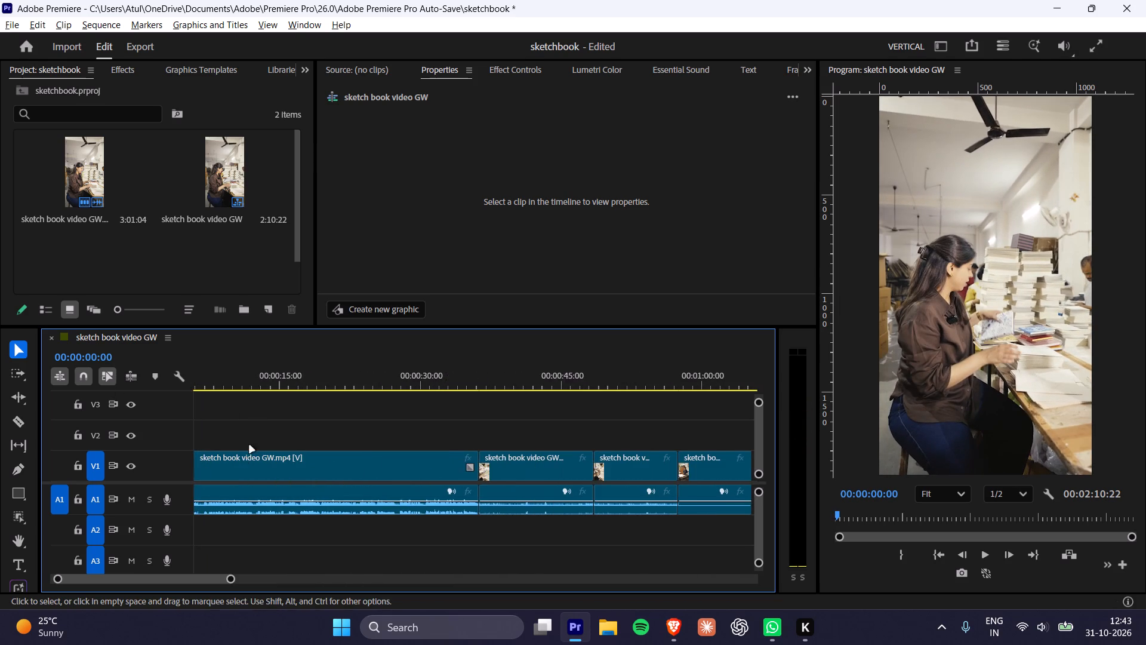
{"action": "left_click_drag", "start_coordinate": [240, 377], "coordinate": [0, 377]}
{"action": "key", "text": "space"}
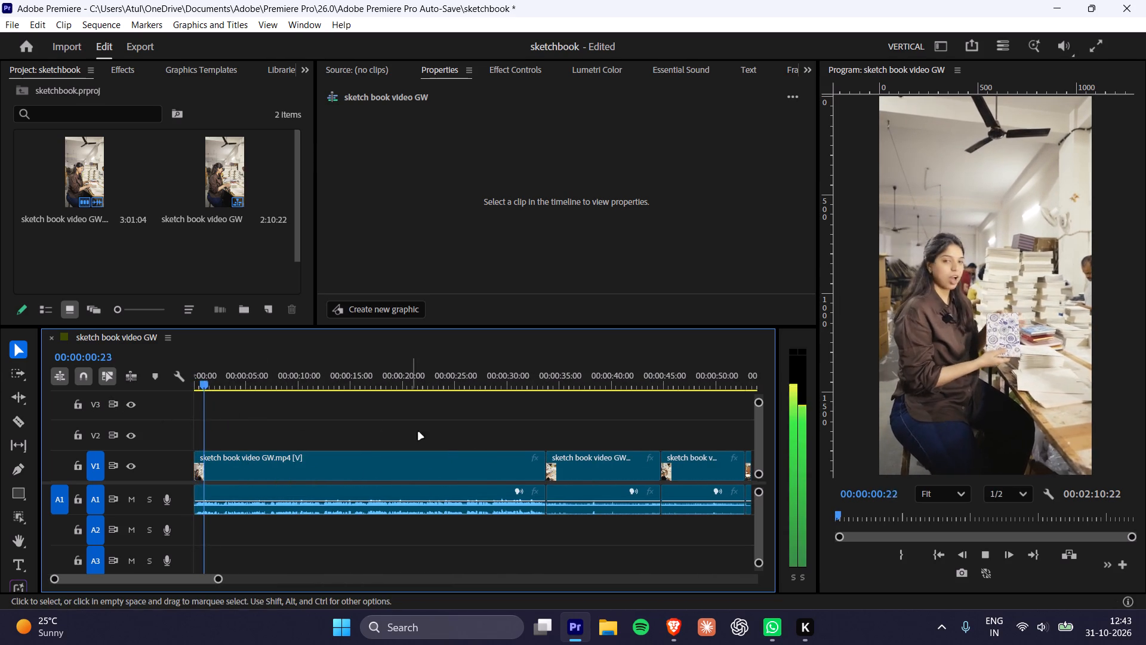
{"action": "key", "text": "space"}
{"action": "left_click_drag", "start_coordinate": [532, 386], "coordinate": [552, 380]}
{"action": "key", "text": "space"}
{"action": "key", "text": "space"}
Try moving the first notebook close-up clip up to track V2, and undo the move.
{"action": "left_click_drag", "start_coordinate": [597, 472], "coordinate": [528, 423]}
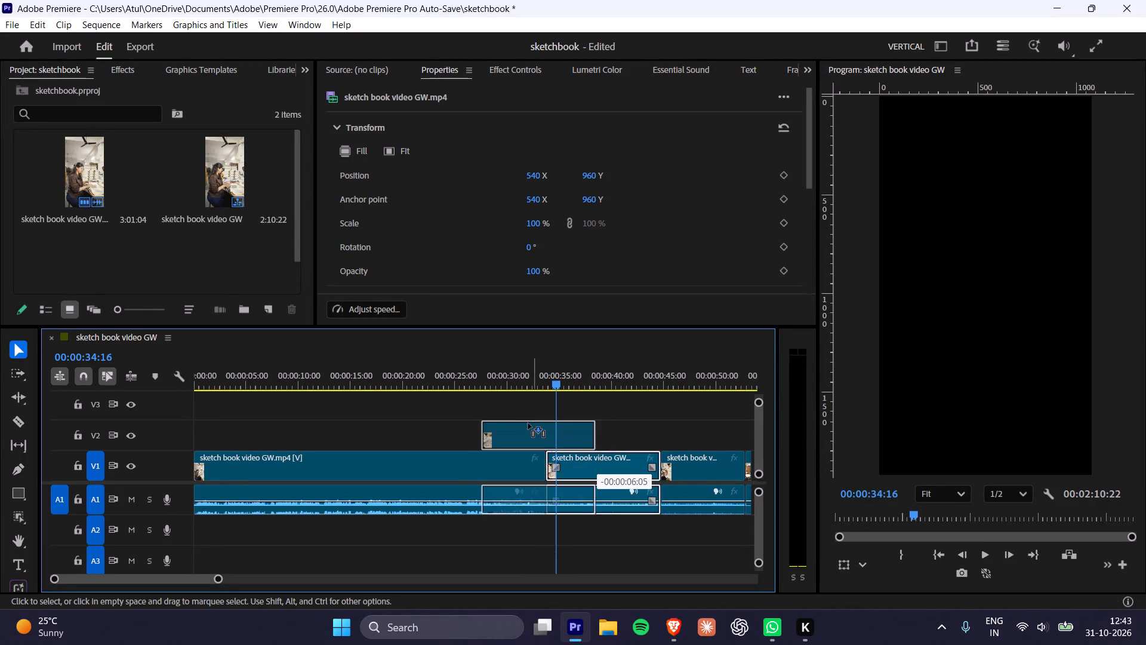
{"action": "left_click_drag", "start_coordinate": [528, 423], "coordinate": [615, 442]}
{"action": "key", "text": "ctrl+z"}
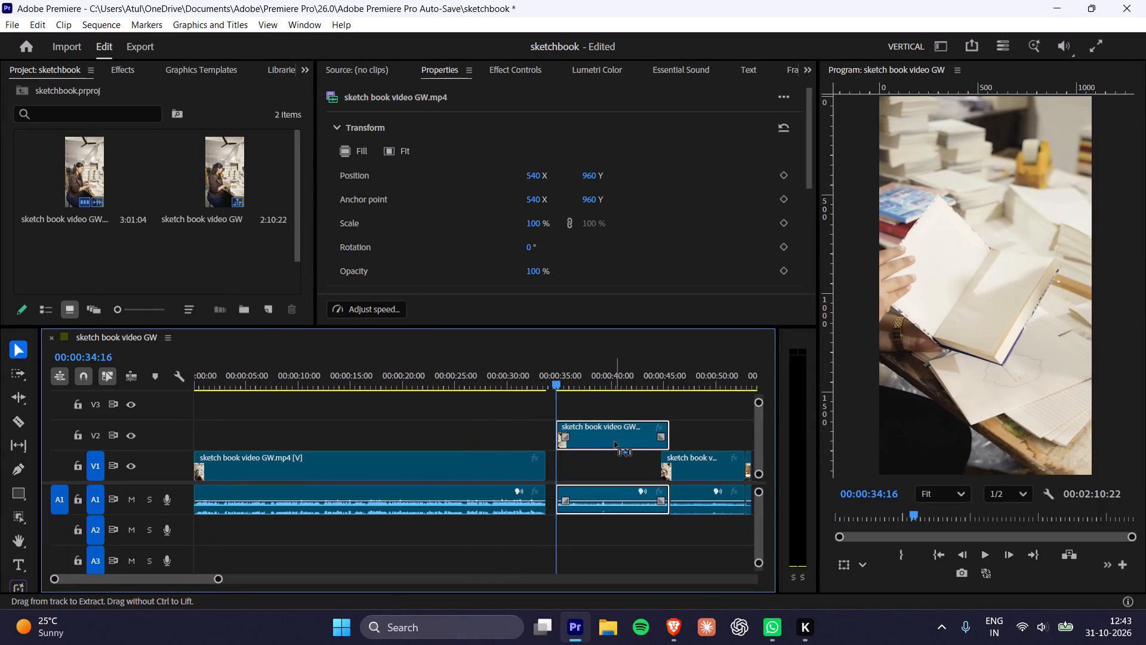
Unlink the video and audio of all clips following the woman's opening shot.
{"action": "left_click_drag", "start_coordinate": [615, 533], "coordinate": [624, 487]}
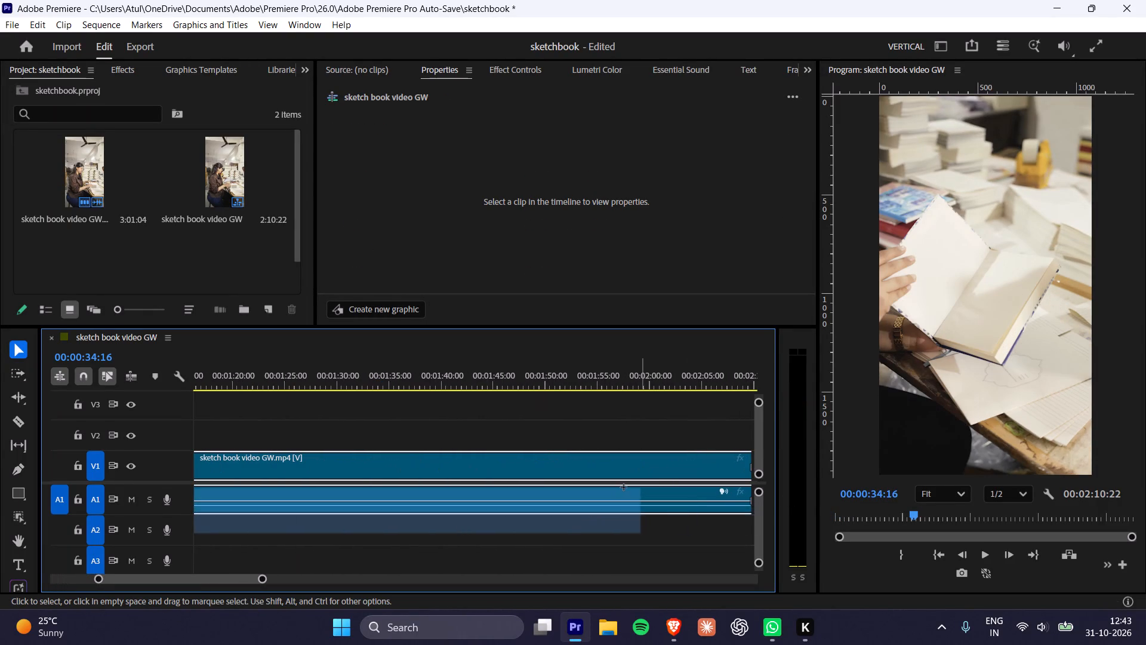
{"action": "left_click_drag", "start_coordinate": [624, 487], "coordinate": [620, 487]}
{"action": "scroll", "coordinate": [603, 520], "scroll_direction": "down", "scroll_amount": 11, "text": "alt"}
{"action": "left_click_drag", "start_coordinate": [226, 377], "coordinate": [196, 386]}
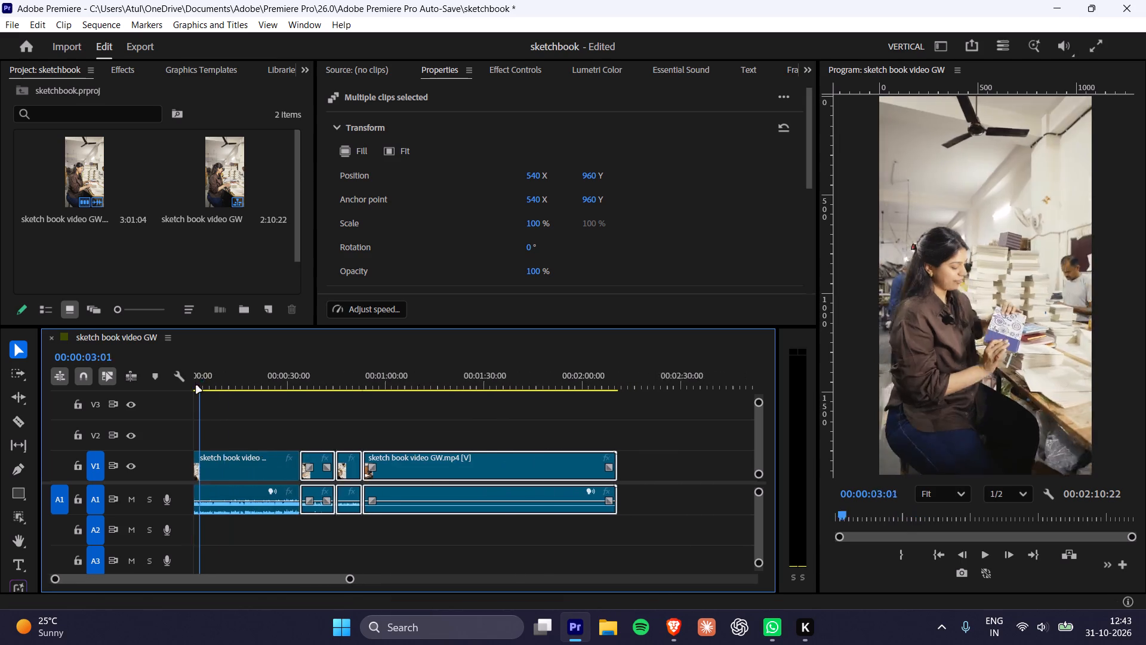
{"action": "left_click_drag", "start_coordinate": [196, 386], "coordinate": [229, 388]}
{"action": "left_click_drag", "start_coordinate": [320, 420], "coordinate": [432, 472]}
{"action": "right_click", "coordinate": [432, 472]}
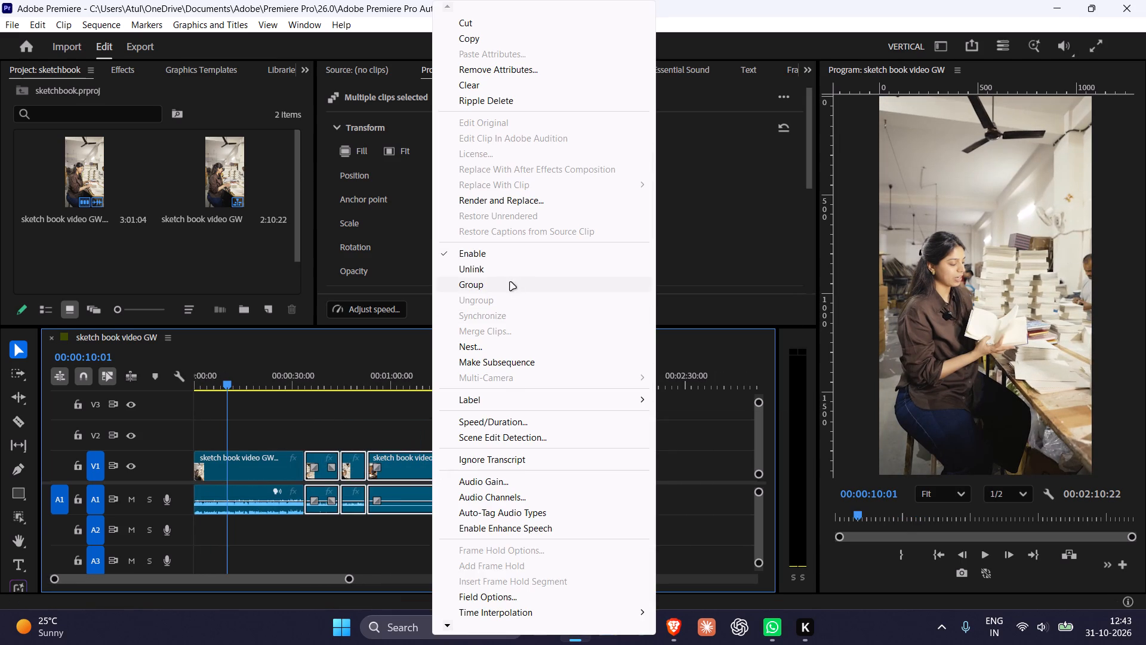
{"action": "left_click", "coordinate": [488, 271]}
Delete the A1 audio of all clips following the woman's opening shot, keeping their video on V1.
{"action": "left_click_drag", "start_coordinate": [324, 534], "coordinate": [476, 519]}
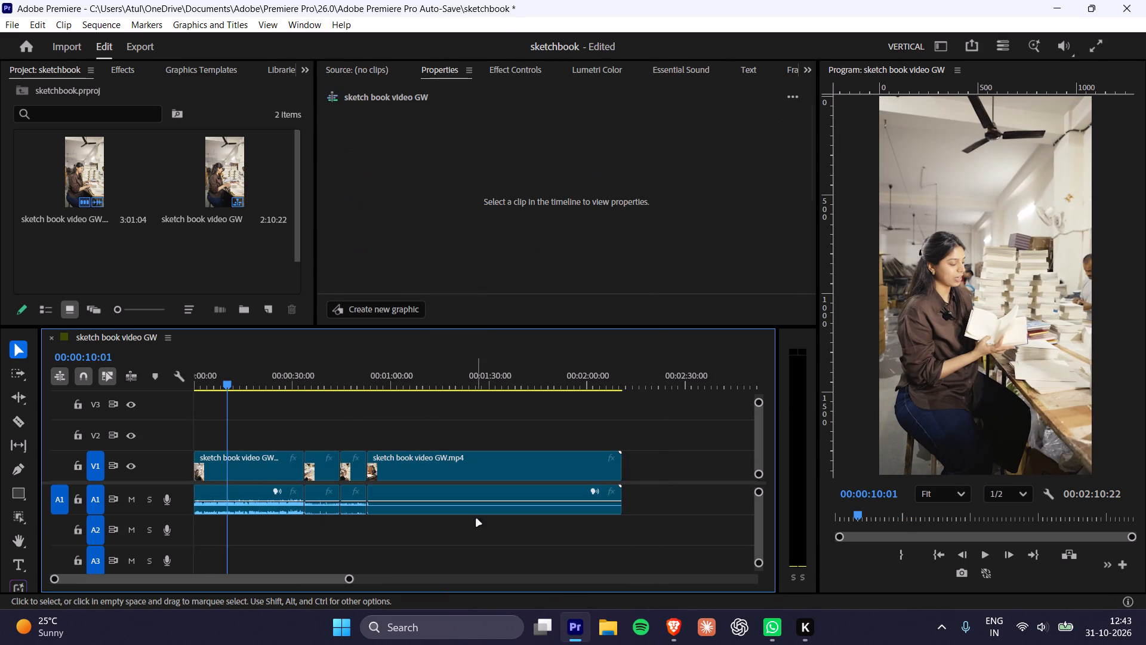
{"action": "left_click_drag", "start_coordinate": [310, 539], "coordinate": [442, 500]}
{"action": "key", "text": "Delete"}
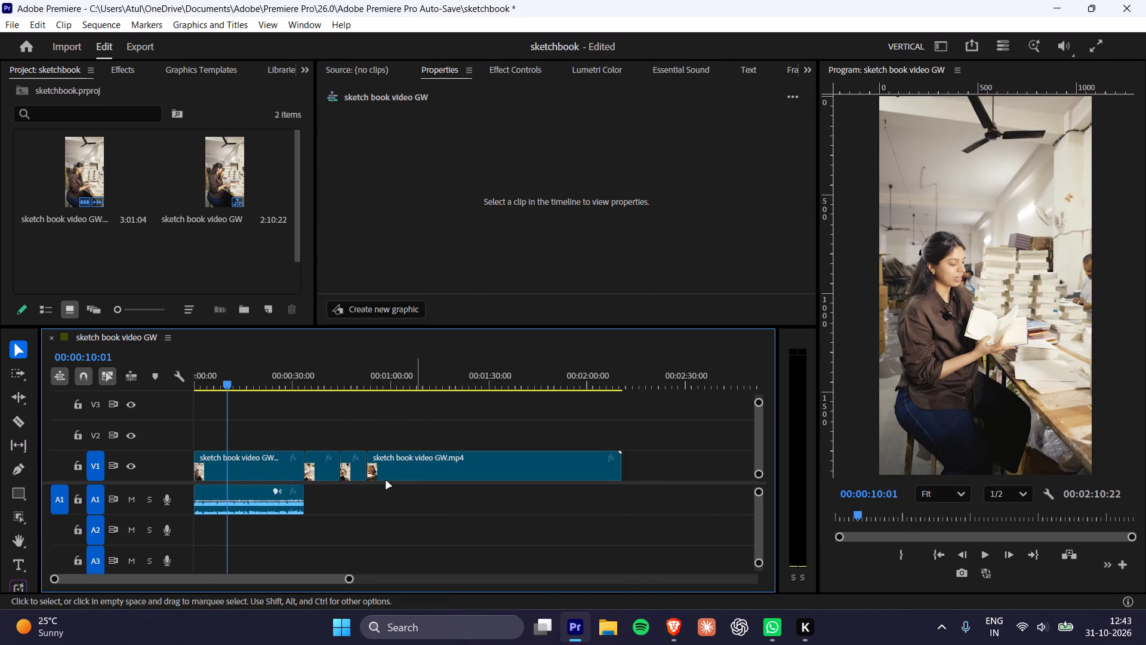
Mark the woman's opening shot as the export range, with the In point at 00:00:00:00 and the Out point at 00:00:33:17.
{"action": "left_click_drag", "start_coordinate": [221, 384], "coordinate": [0, 392]}
{"action": "key", "text": "i"}
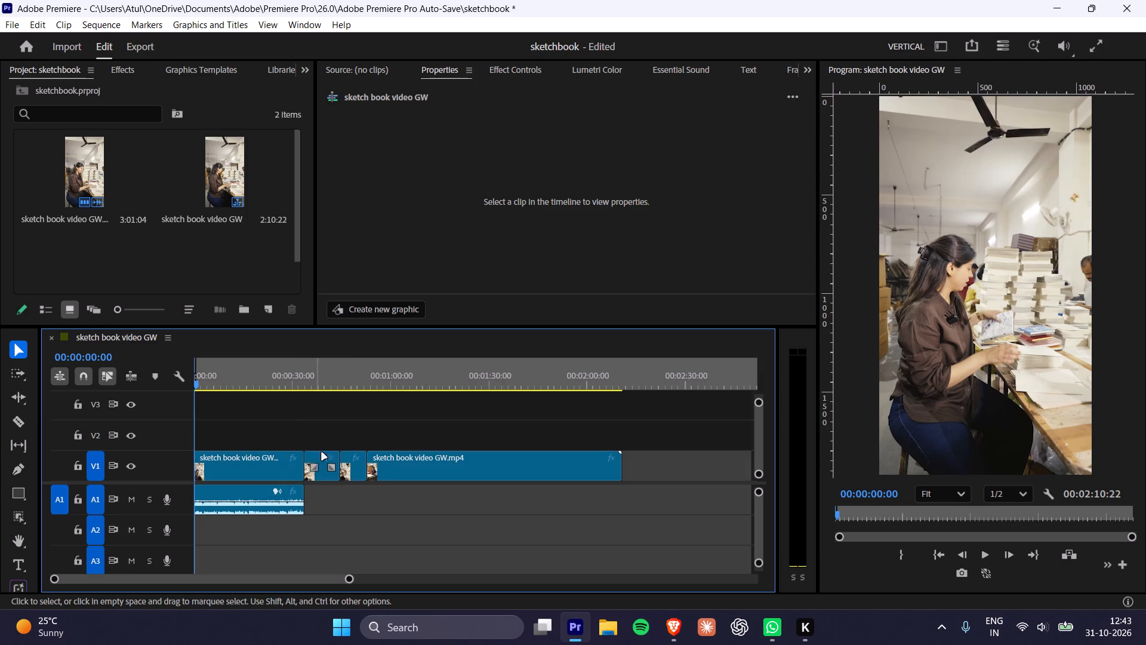
{"action": "left_click_drag", "start_coordinate": [291, 376], "coordinate": [306, 386]}
{"action": "key", "text": "o"}
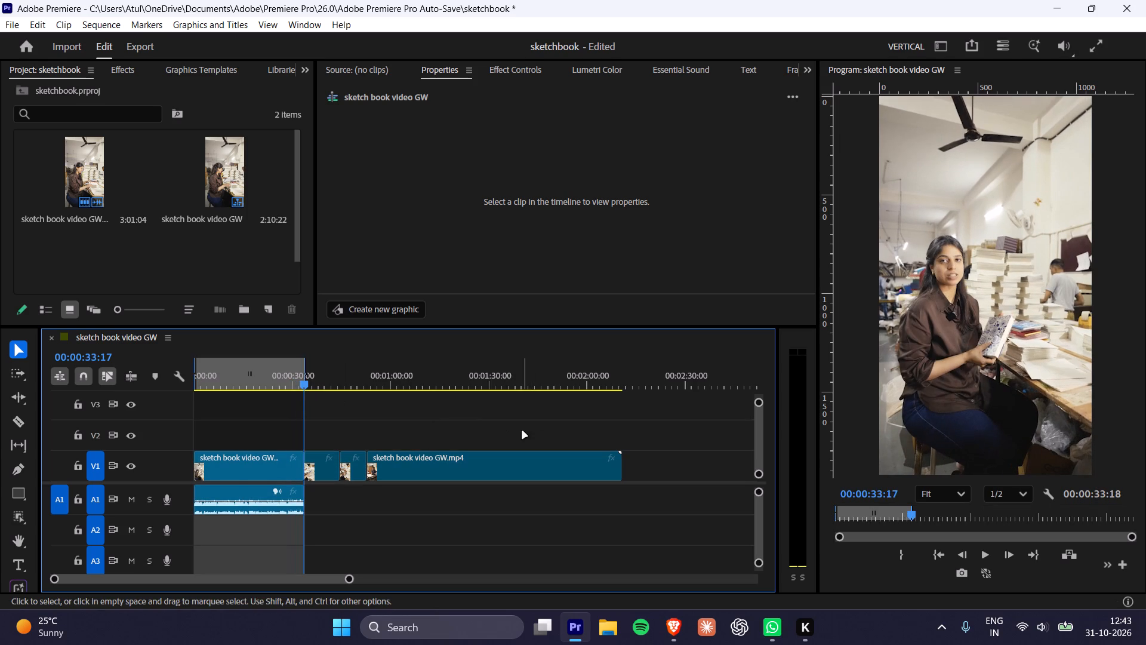
Export the marked range as the MP3 file sketch book video GW.mp3 to the Desktop folder.
{"action": "key", "text": "ctrl+m"}
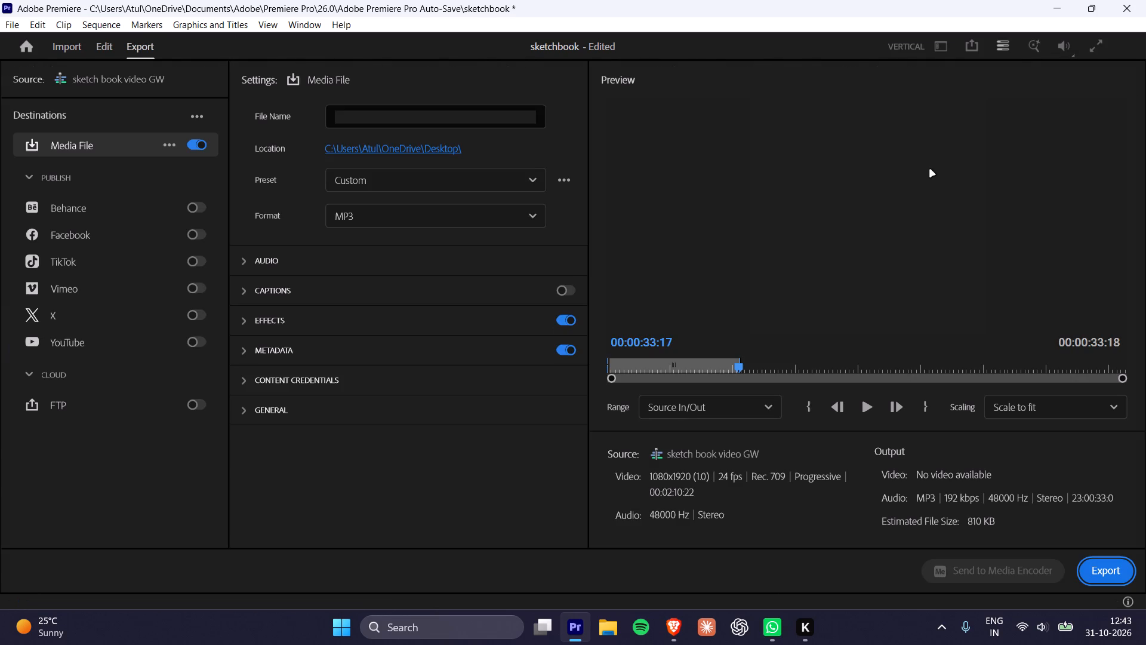
{"action": "left_click_drag", "start_coordinate": [443, 118], "coordinate": [294, 118]}
{"action": "left_click", "coordinate": [456, 336]}
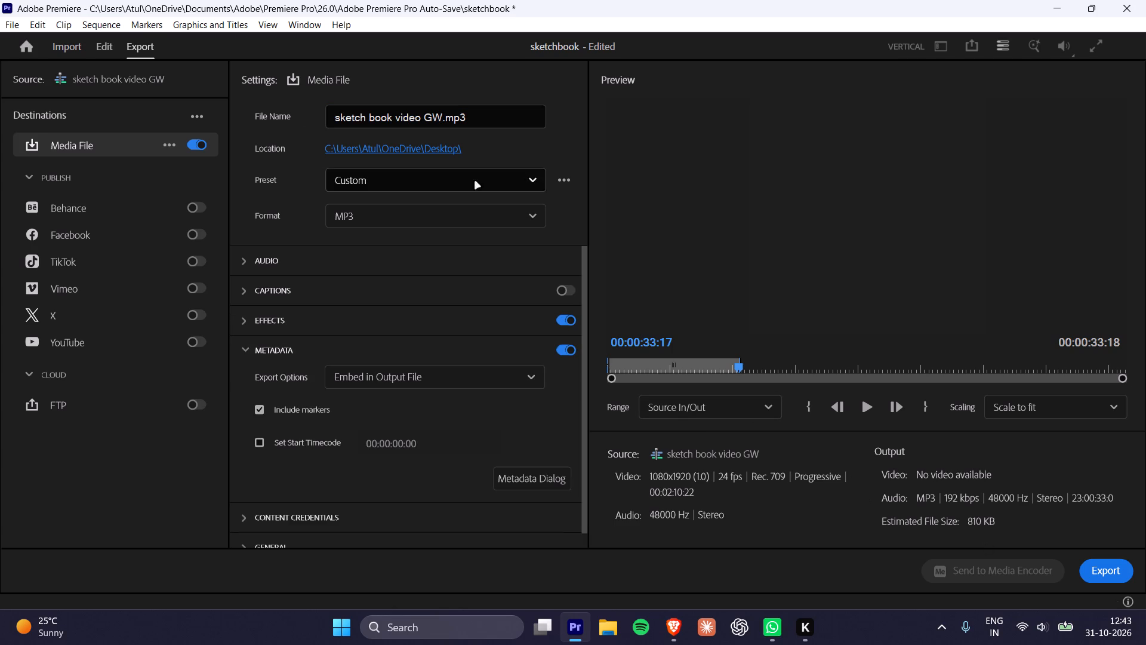
{"action": "left_click", "coordinate": [1101, 571]}
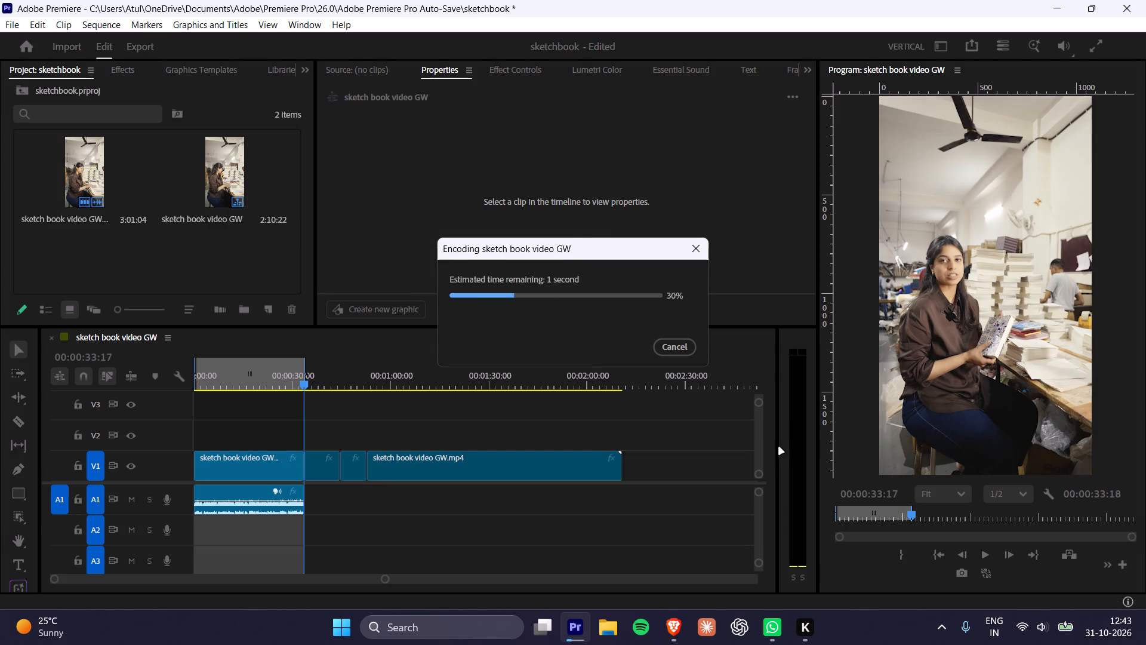
Switch to Adobe Podcast Enhance Speech in the Brave browser and upload the arome brownie audio file from the Desktop.
{"action": "left_click", "coordinate": [1145, 644]}
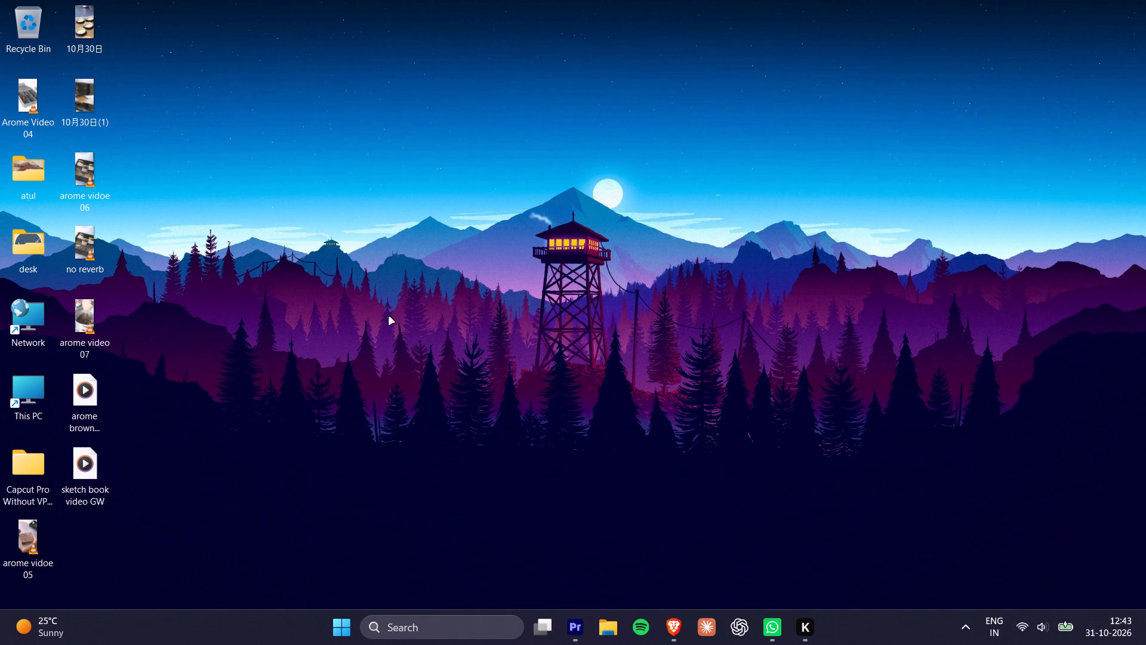
{"action": "left_click", "coordinate": [663, 644]}
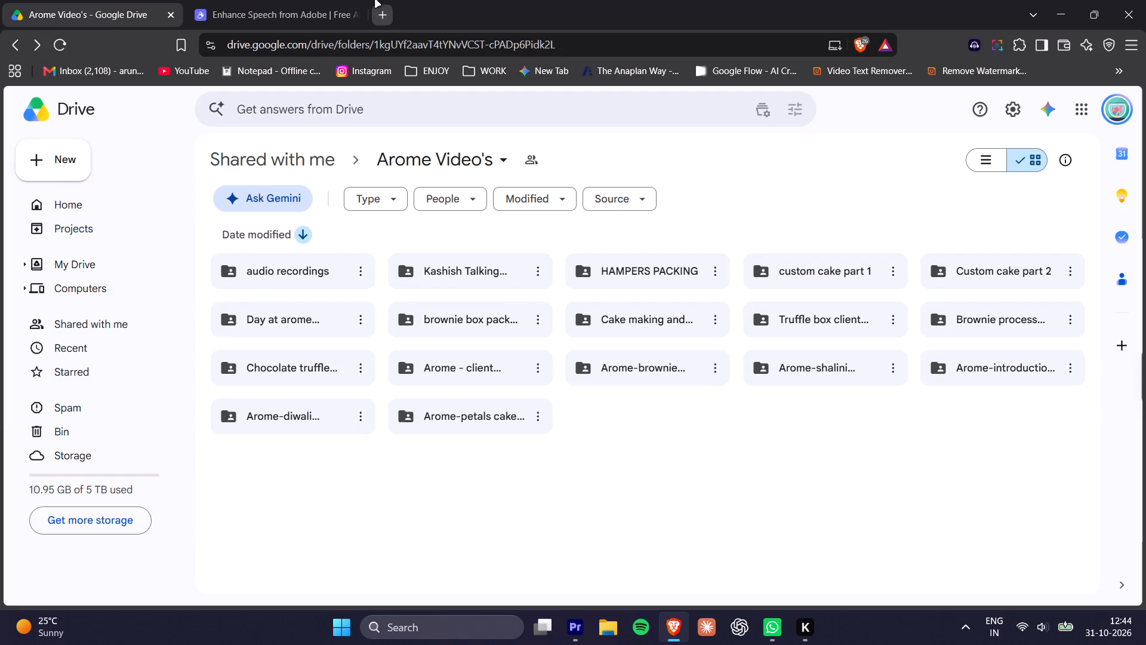
{"action": "left_click", "coordinate": [258, 0]}
{"action": "left_click", "coordinate": [274, 296]}
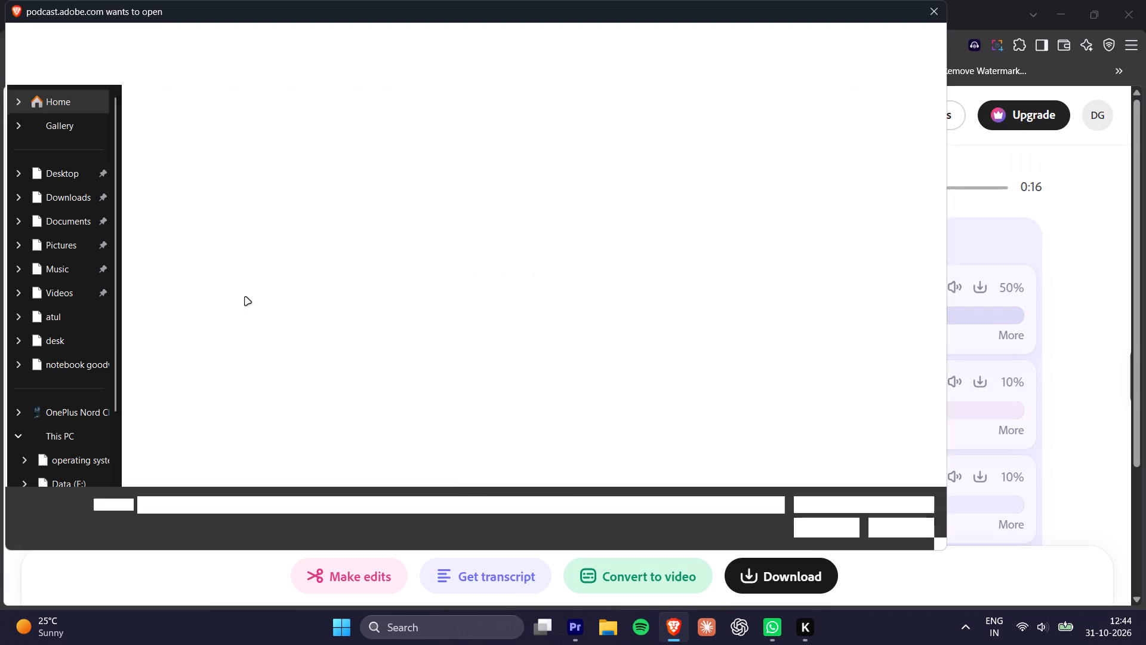
{"action": "left_click", "coordinate": [57, 174]}
{"action": "double_click", "coordinate": [418, 133]}
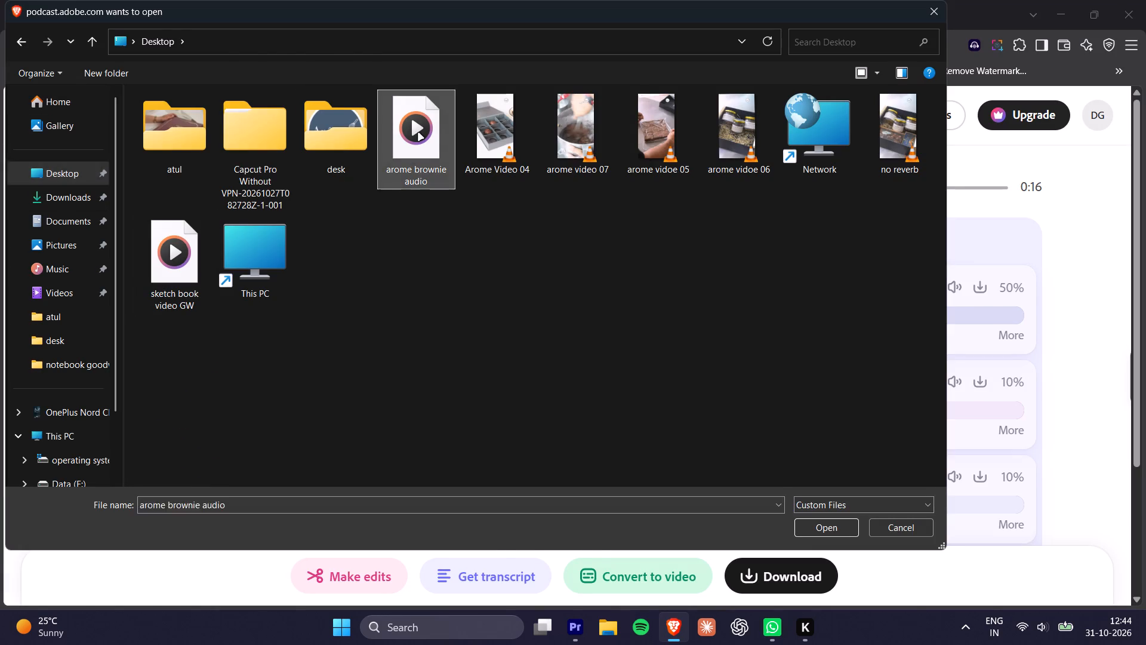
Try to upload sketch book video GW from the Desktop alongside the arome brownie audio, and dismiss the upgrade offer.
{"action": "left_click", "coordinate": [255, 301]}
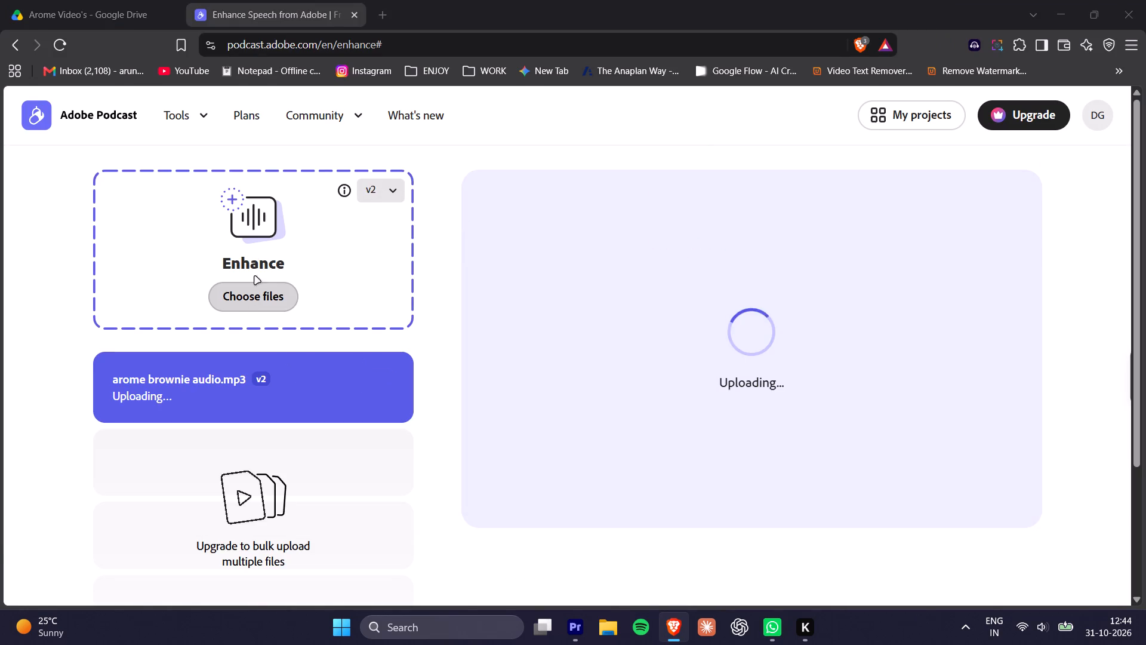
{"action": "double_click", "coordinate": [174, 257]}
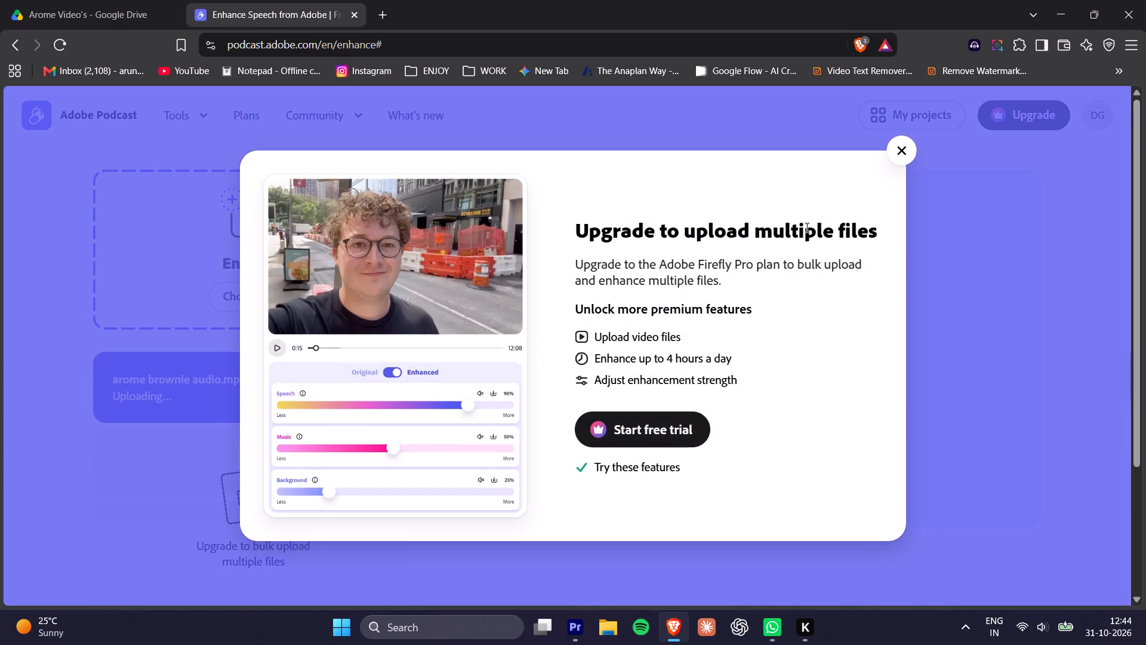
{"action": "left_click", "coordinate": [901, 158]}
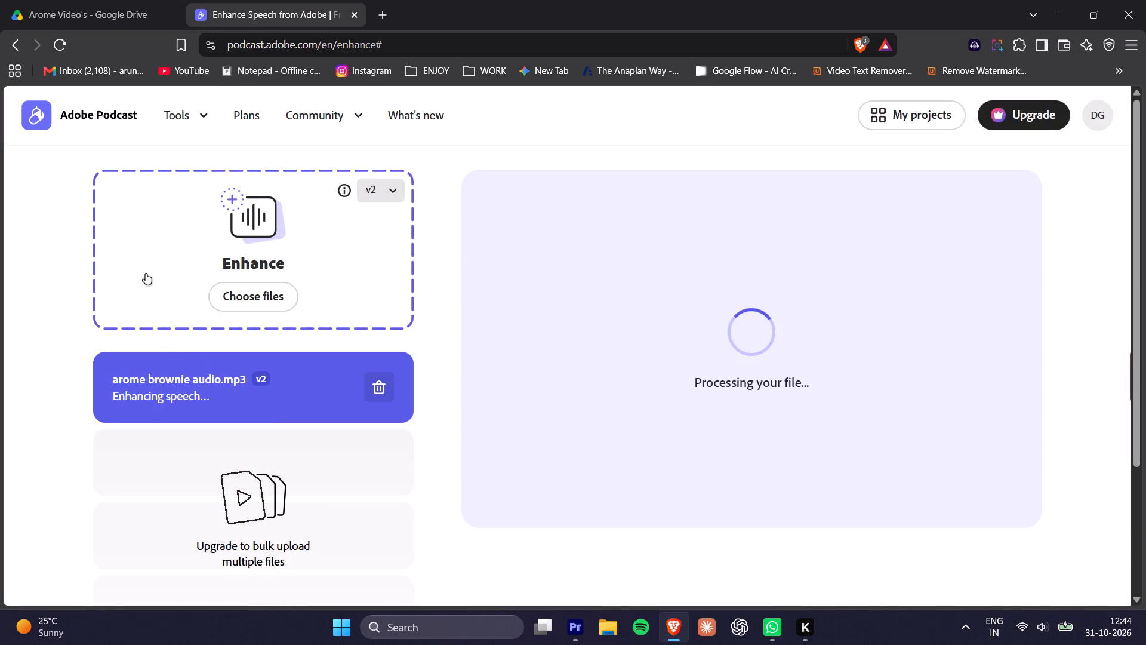
Return to the Adobe Podcast home page and reopen the Enhance Speech tool from there.
{"action": "left_click", "coordinate": [112, 125]}
{"action": "scroll", "coordinate": [216, 357], "scroll_direction": "down", "scroll_amount": 4}
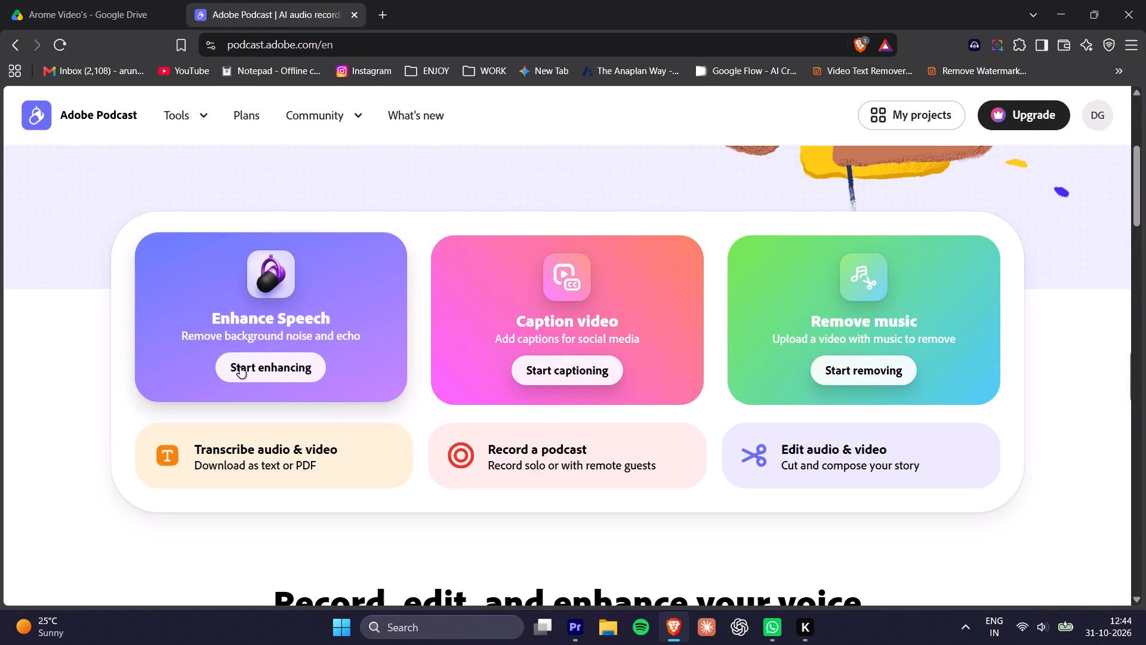
{"action": "left_click", "coordinate": [242, 367]}
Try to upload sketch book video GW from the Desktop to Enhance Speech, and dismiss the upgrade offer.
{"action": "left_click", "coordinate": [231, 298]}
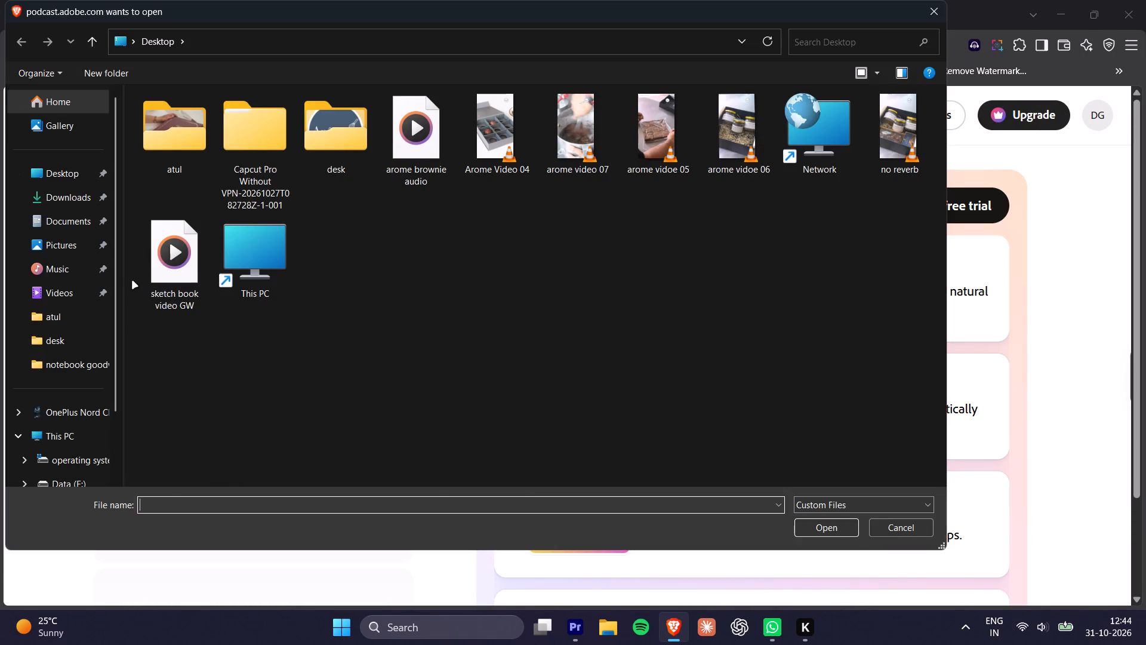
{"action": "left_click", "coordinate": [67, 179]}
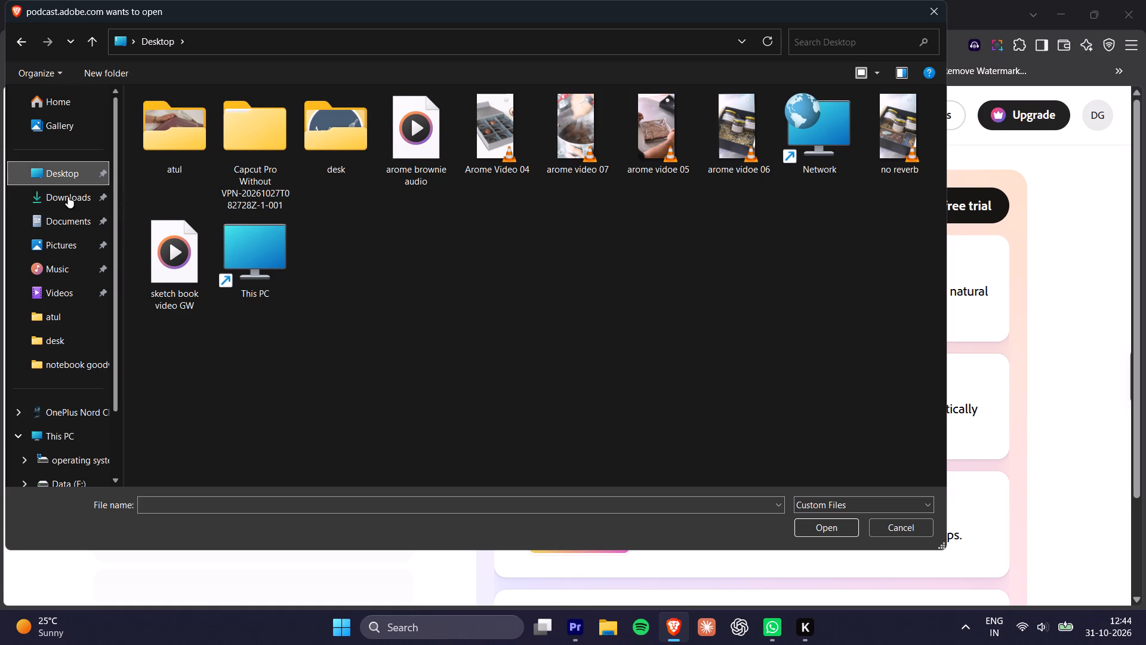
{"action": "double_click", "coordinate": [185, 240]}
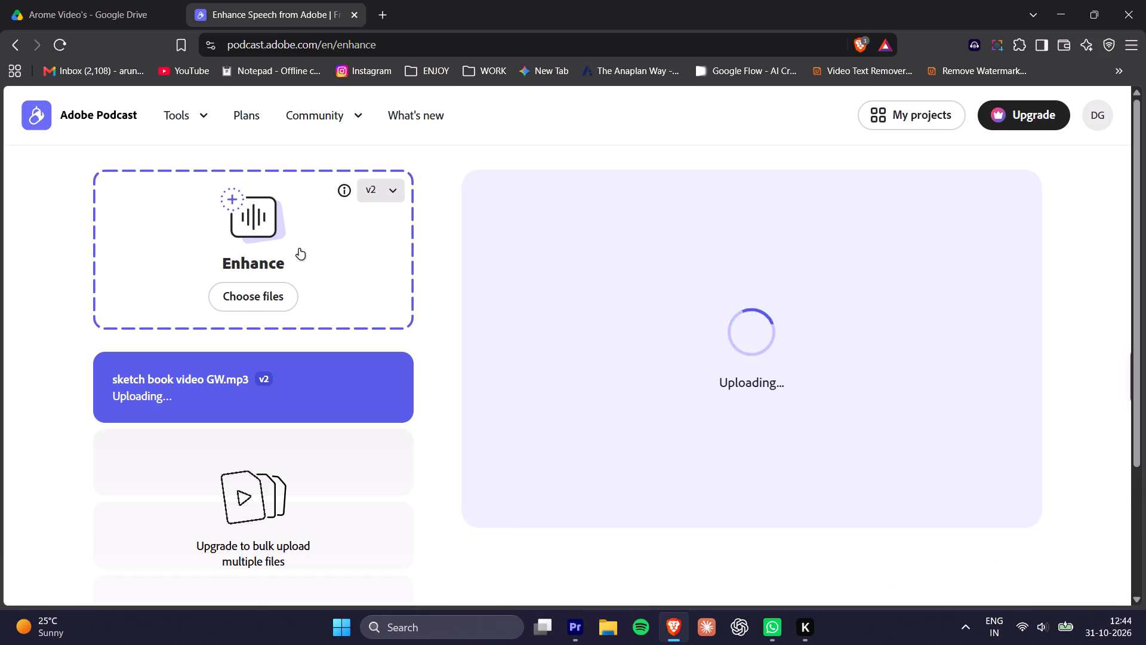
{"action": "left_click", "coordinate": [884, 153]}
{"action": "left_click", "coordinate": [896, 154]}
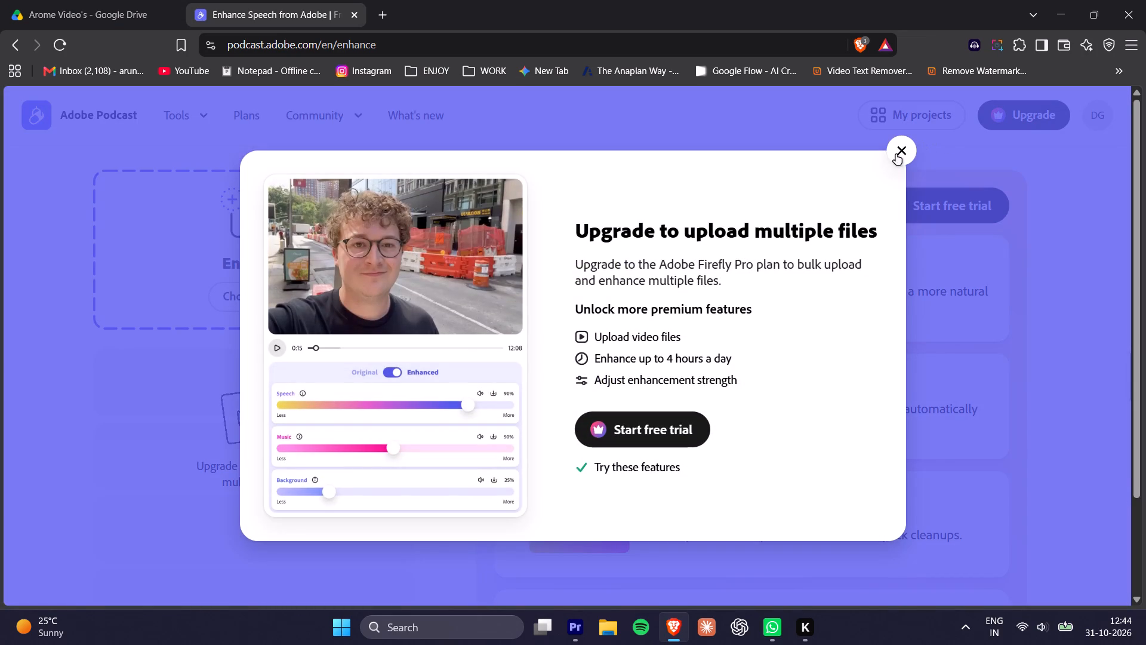
Upload the sketch book video GW audio file from the Desktop to Enhance Speech.
{"action": "left_click", "coordinate": [249, 295]}
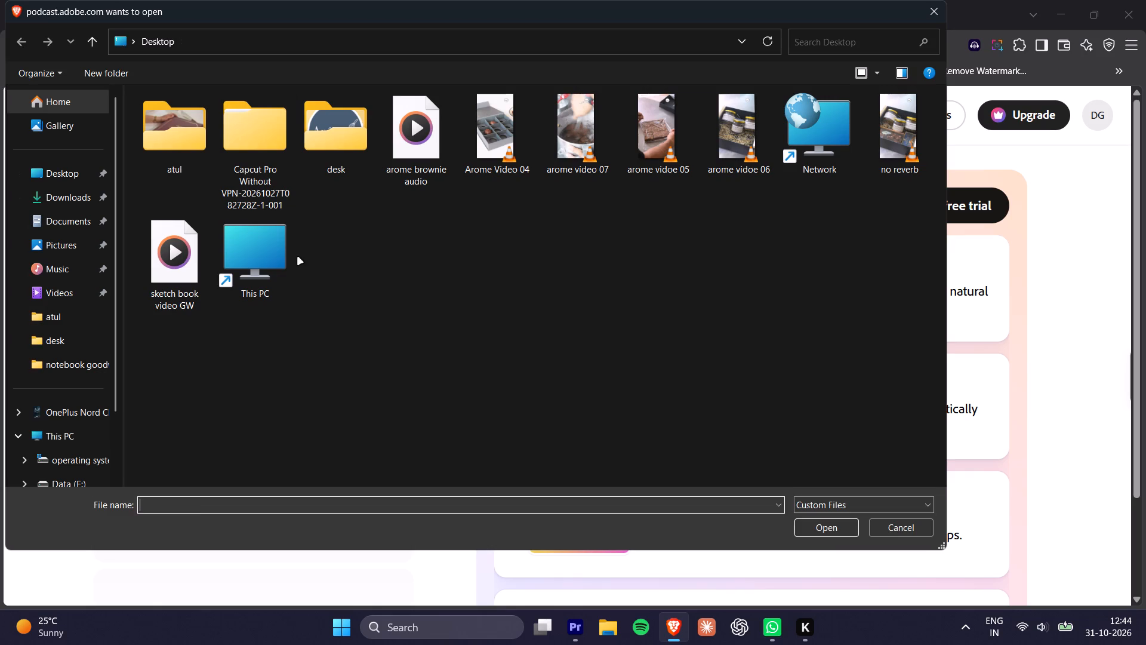
{"action": "left_click", "coordinate": [183, 257]}
{"action": "left_click", "coordinate": [812, 527]}
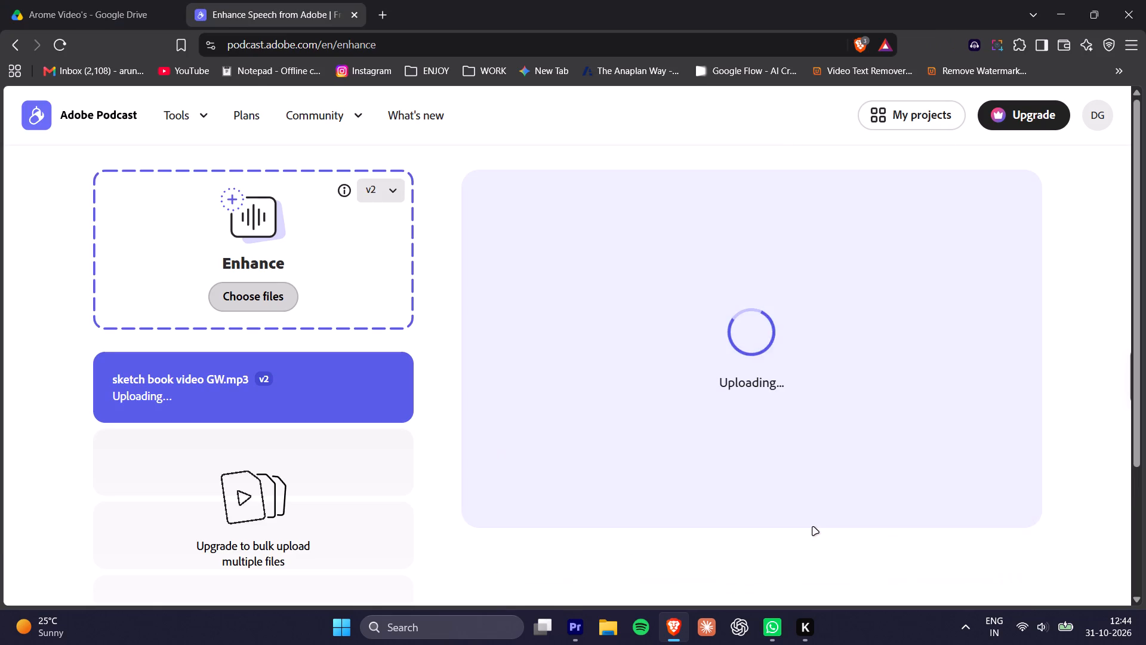
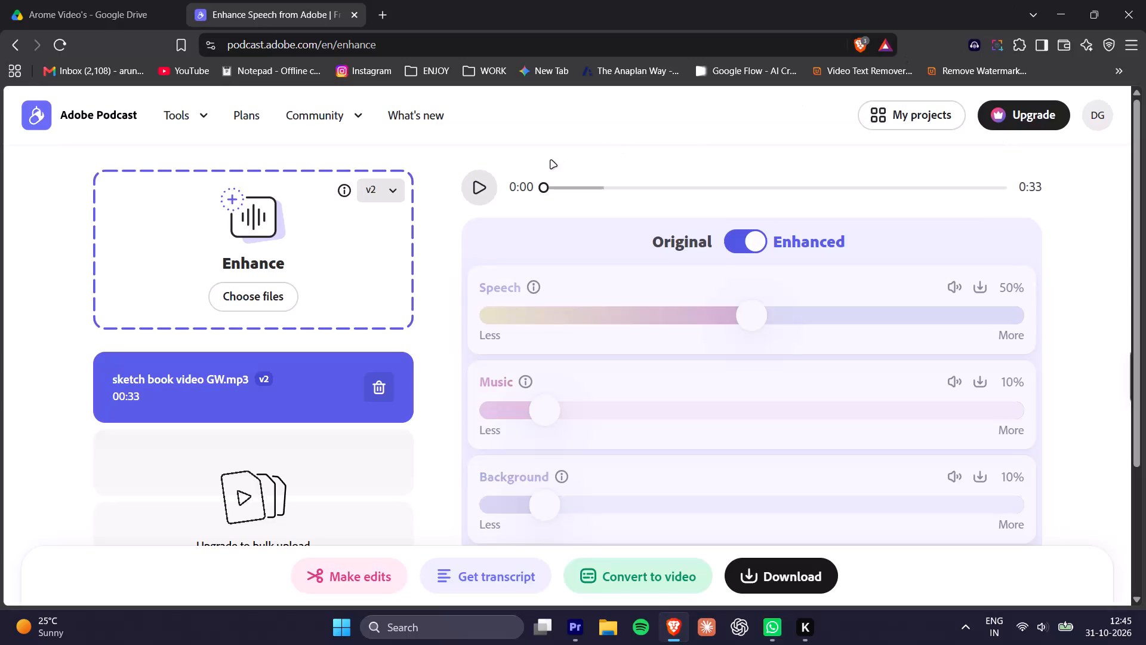
Preview the enhanced audio and download it to the Downloads folder as sketch book video GW-enhanced-v2.mp3.
{"action": "left_click", "coordinate": [466, 186]}
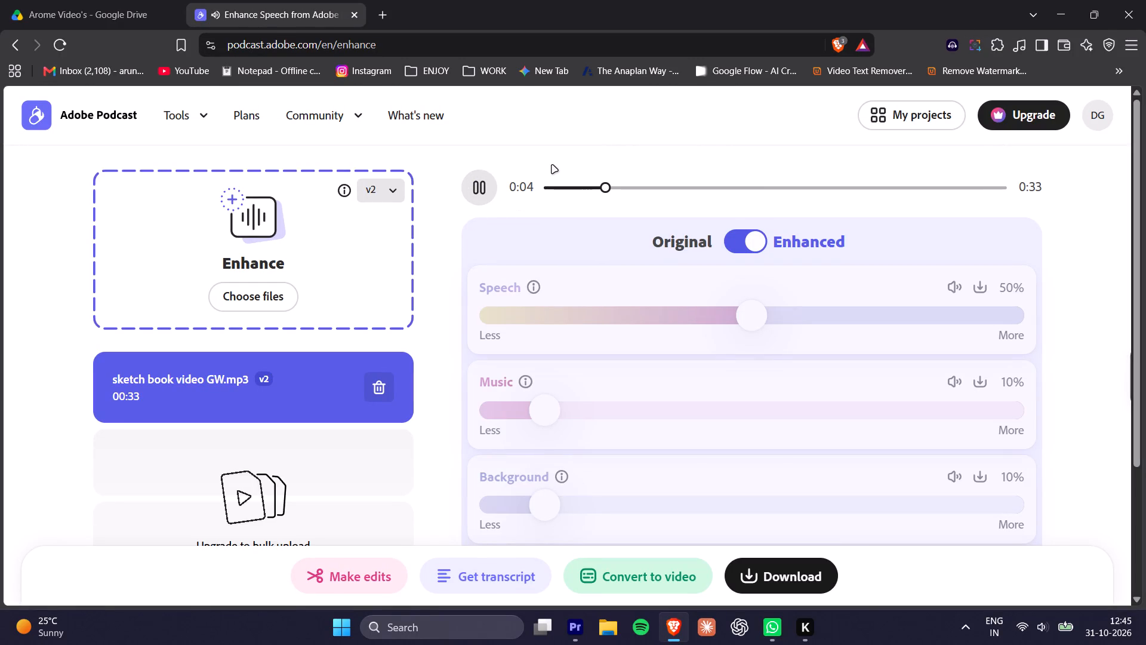
{"action": "left_click", "coordinate": [772, 569]}
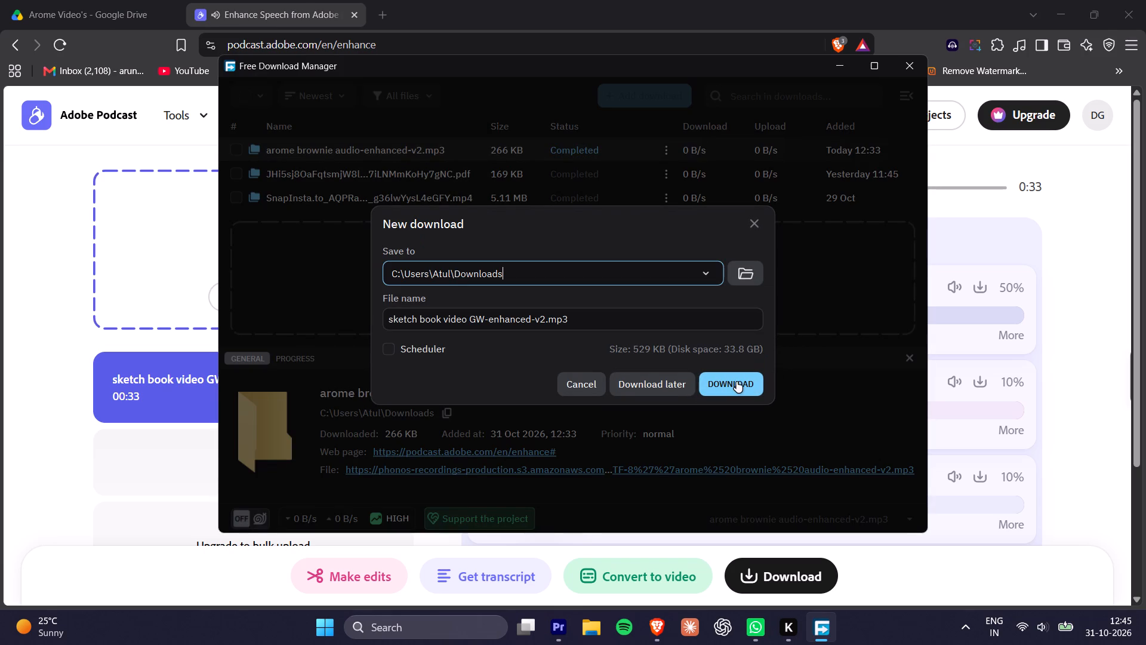
{"action": "left_click", "coordinate": [735, 382]}
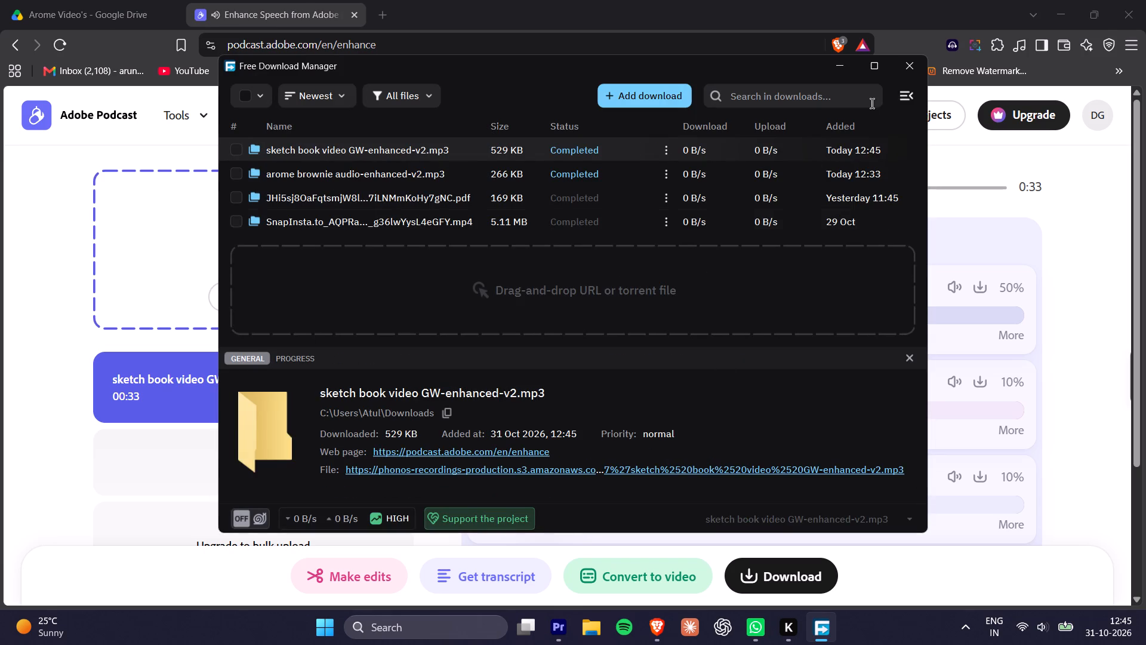
{"action": "left_click", "coordinate": [913, 70]}
{"action": "left_click", "coordinate": [483, 188]}
Switch to Premiere and clear the In and Out points of the sketch book video GW sequence.
{"action": "key", "text": "alt+Tab"}
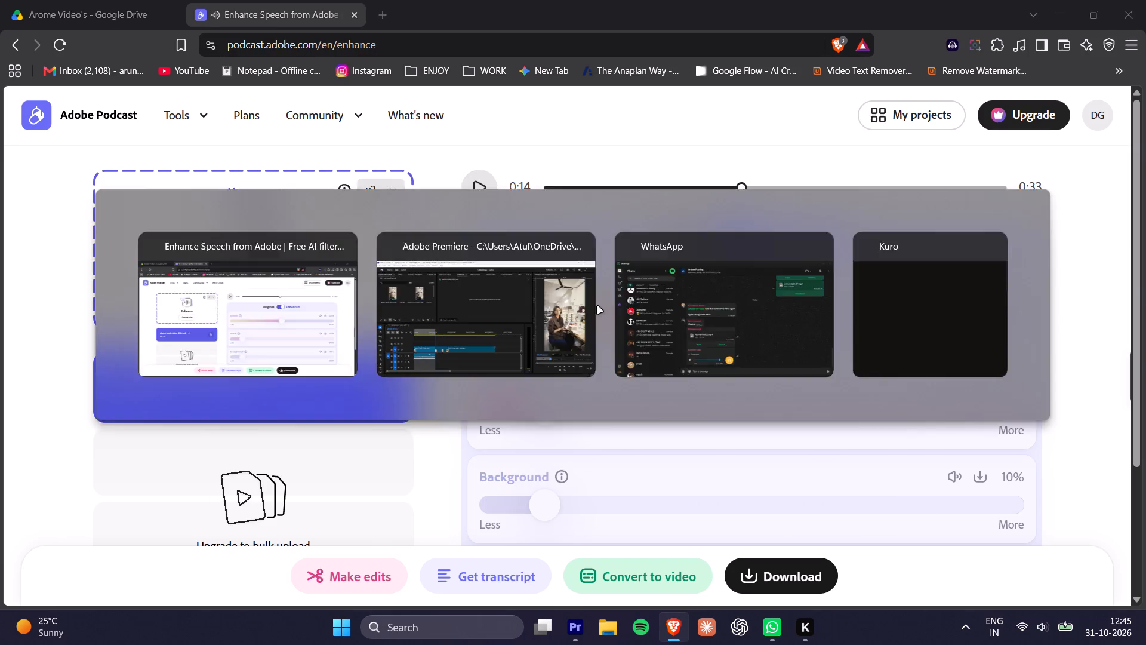
{"action": "left_click_drag", "start_coordinate": [258, 386], "coordinate": [0, 384]}
{"action": "scroll", "coordinate": [224, 433], "scroll_direction": "up", "scroll_amount": 13, "text": "alt"}
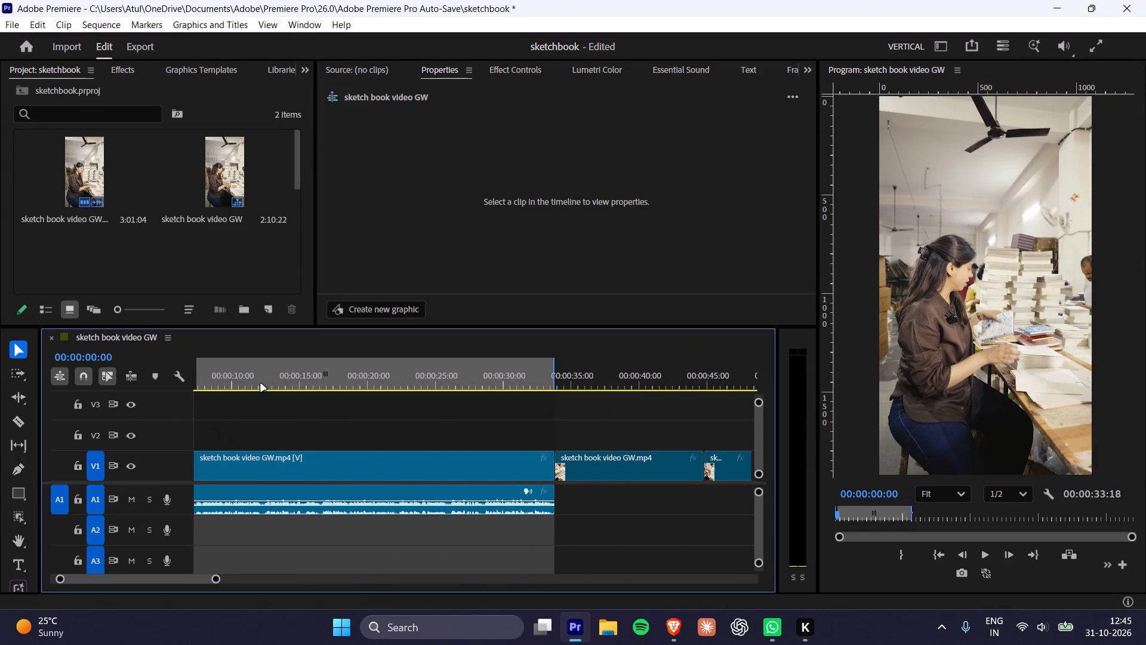
{"action": "right_click", "coordinate": [261, 384]}
{"action": "right_click", "coordinate": [312, 378]}
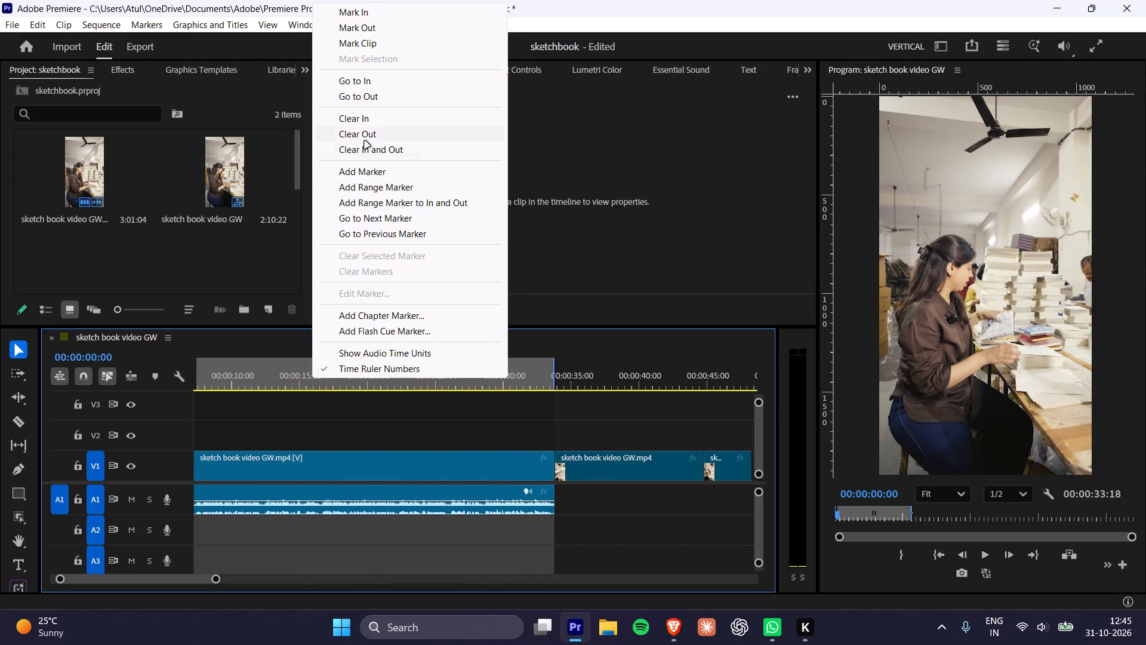
{"action": "left_click", "coordinate": [362, 149]}
Import sketch book video GW-enhanced-v2.mp3 from Downloads and place it on audio track A2 at the sequence start.
{"action": "left_click_drag", "start_coordinate": [227, 383], "coordinate": [0, 391]}
{"action": "scroll", "coordinate": [282, 449], "scroll_direction": "up", "scroll_amount": 8, "text": "alt"}
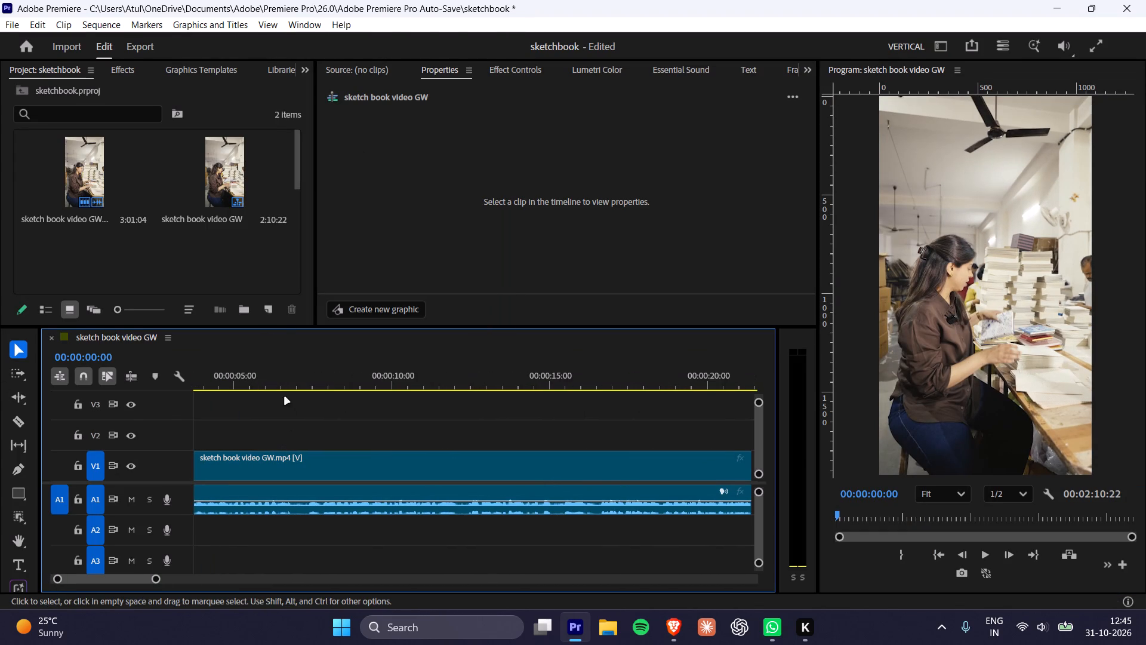
{"action": "left_click_drag", "start_coordinate": [252, 382], "coordinate": [0, 389]}
{"action": "left_click_drag", "start_coordinate": [252, 382], "coordinate": [0, 356]}
{"action": "double_click", "coordinate": [140, 259]}
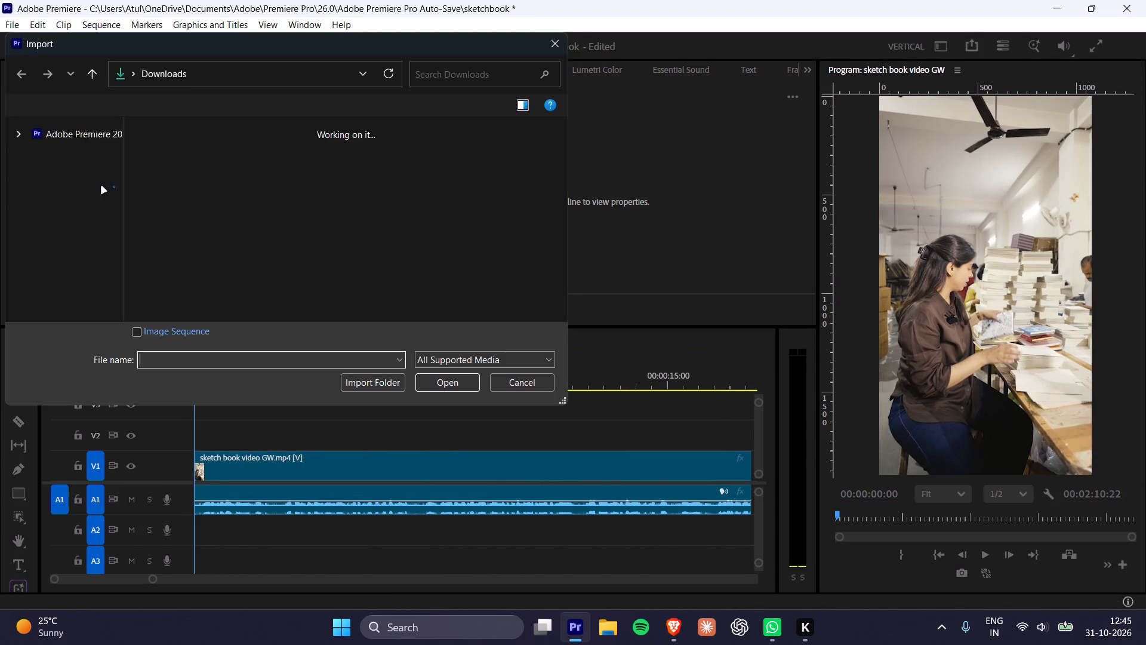
{"action": "left_click", "coordinate": [51, 196]}
{"action": "double_click", "coordinate": [173, 180]}
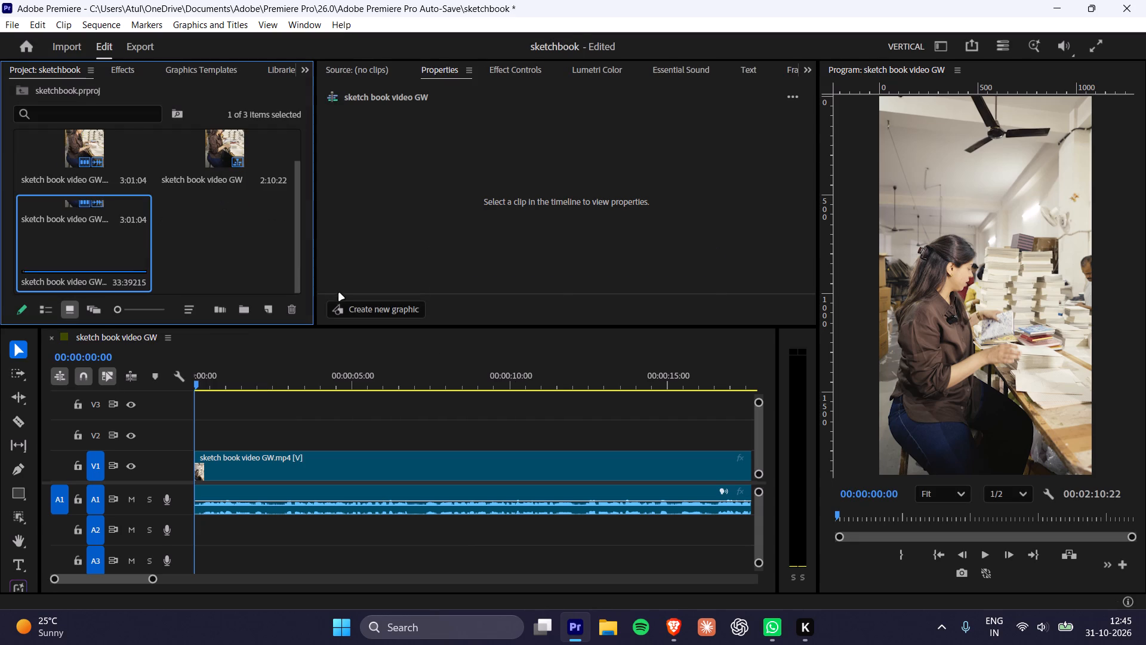
{"action": "left_click_drag", "start_coordinate": [93, 233], "coordinate": [198, 545]}
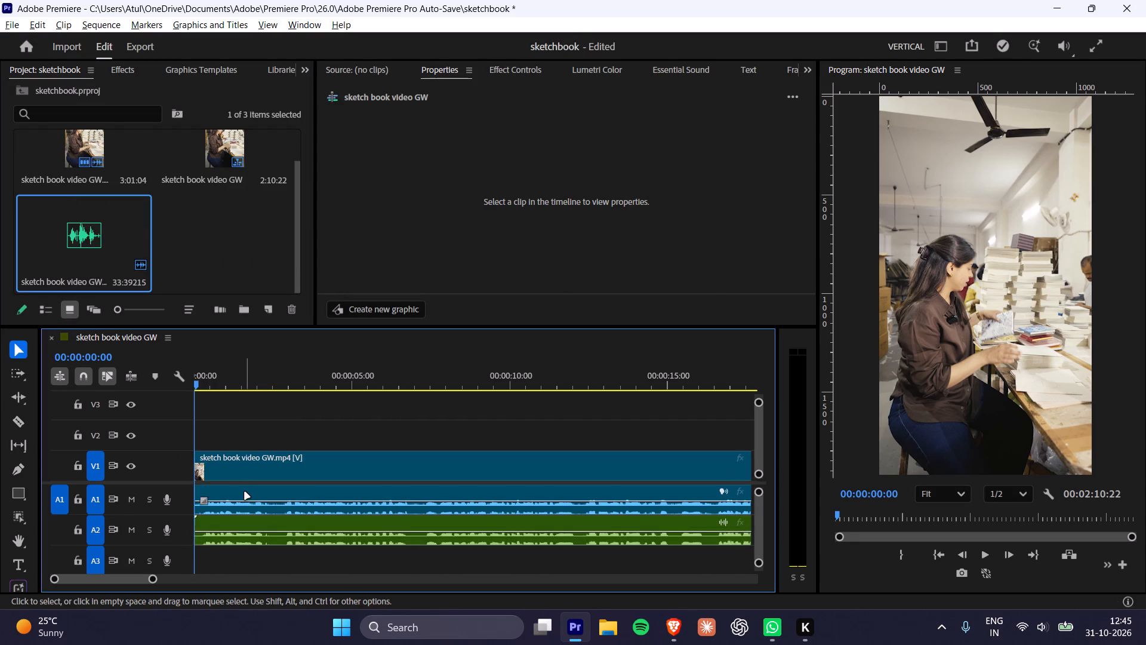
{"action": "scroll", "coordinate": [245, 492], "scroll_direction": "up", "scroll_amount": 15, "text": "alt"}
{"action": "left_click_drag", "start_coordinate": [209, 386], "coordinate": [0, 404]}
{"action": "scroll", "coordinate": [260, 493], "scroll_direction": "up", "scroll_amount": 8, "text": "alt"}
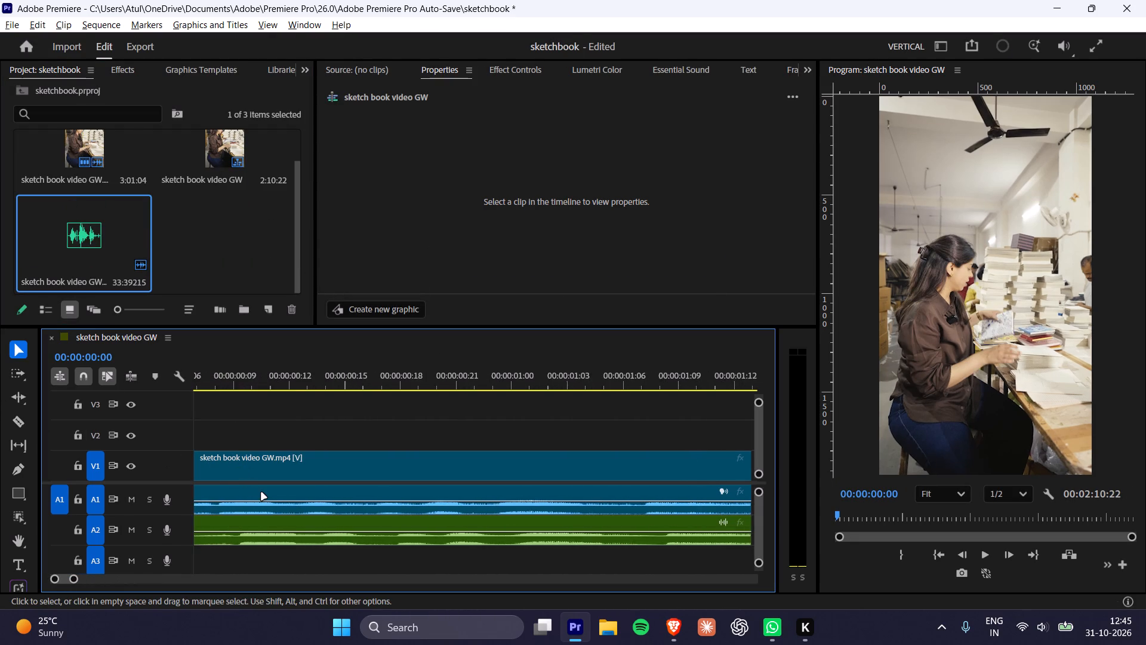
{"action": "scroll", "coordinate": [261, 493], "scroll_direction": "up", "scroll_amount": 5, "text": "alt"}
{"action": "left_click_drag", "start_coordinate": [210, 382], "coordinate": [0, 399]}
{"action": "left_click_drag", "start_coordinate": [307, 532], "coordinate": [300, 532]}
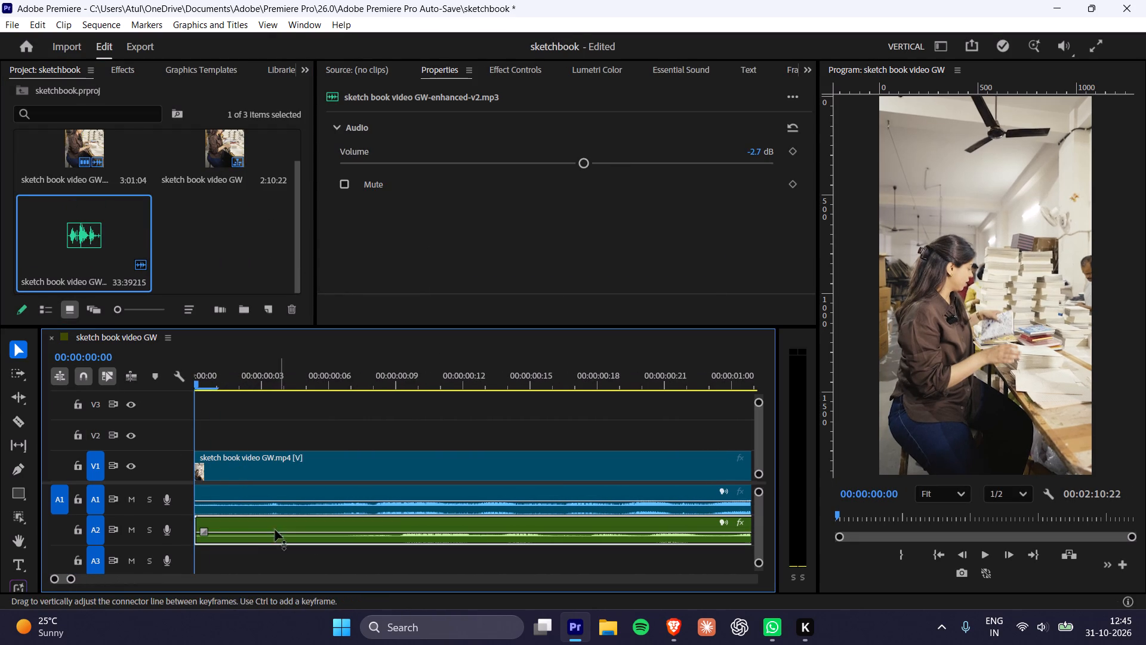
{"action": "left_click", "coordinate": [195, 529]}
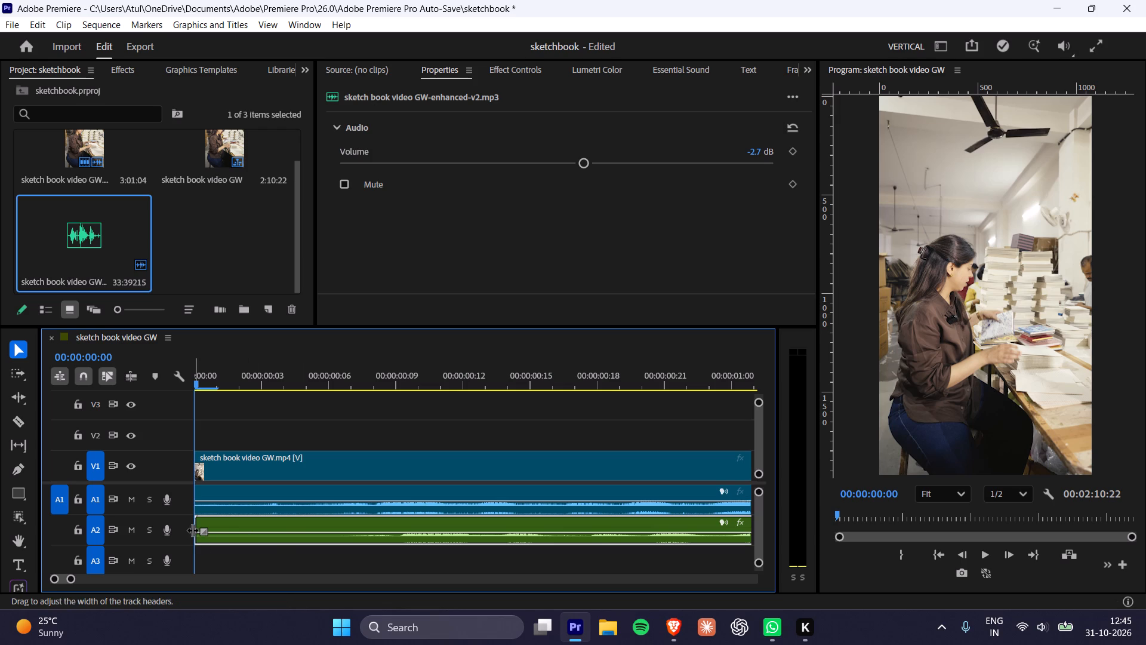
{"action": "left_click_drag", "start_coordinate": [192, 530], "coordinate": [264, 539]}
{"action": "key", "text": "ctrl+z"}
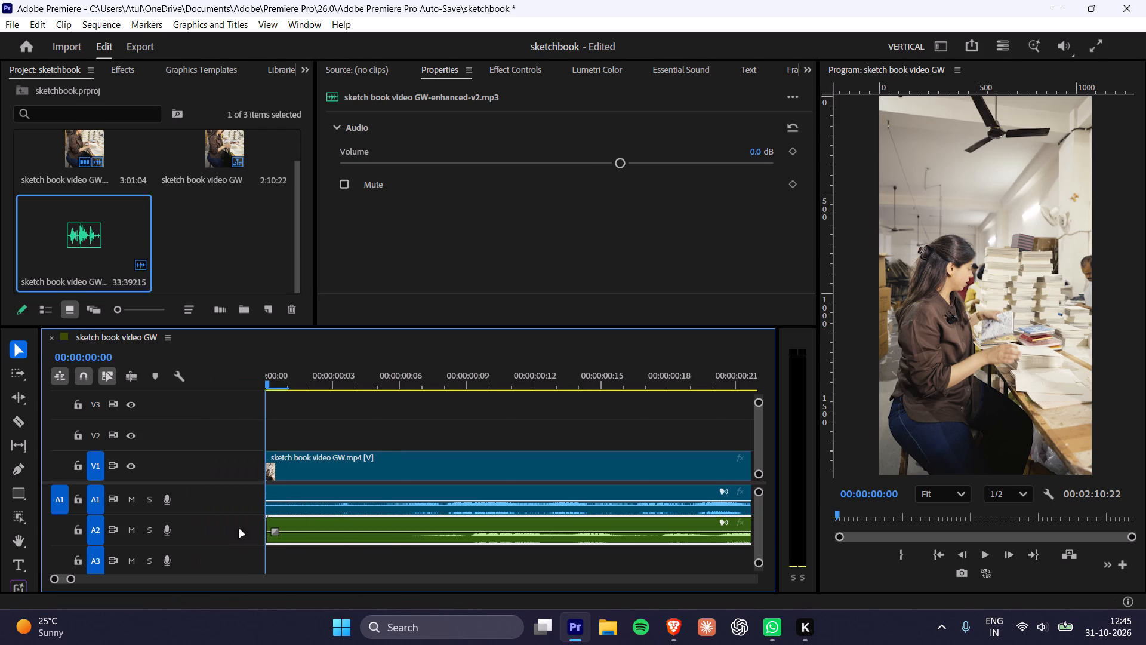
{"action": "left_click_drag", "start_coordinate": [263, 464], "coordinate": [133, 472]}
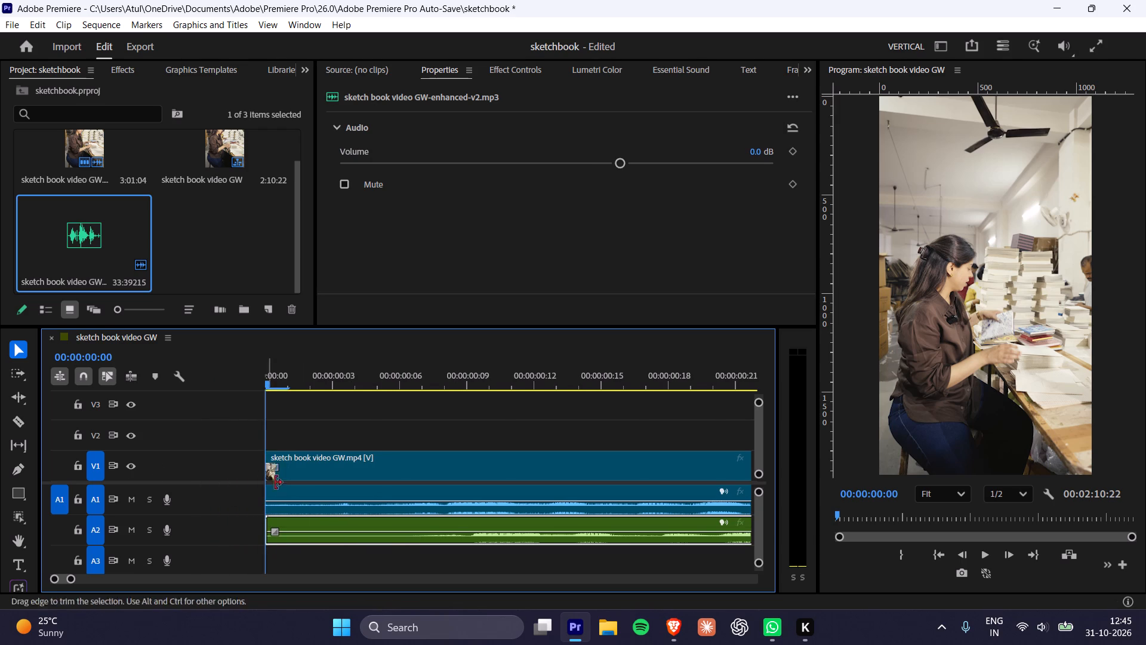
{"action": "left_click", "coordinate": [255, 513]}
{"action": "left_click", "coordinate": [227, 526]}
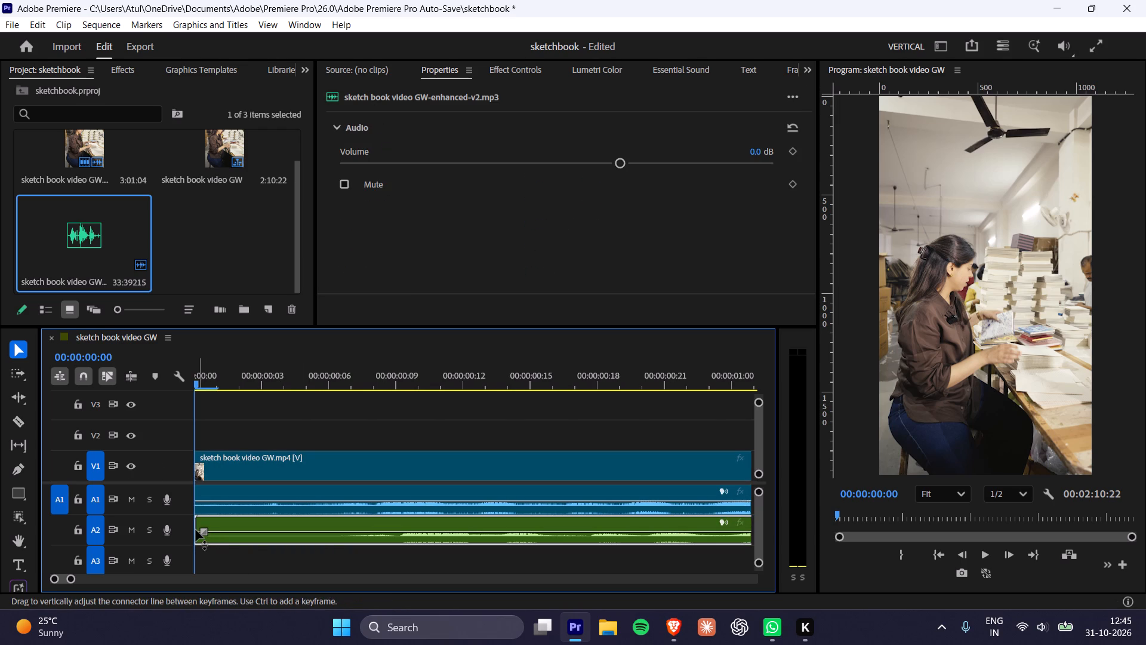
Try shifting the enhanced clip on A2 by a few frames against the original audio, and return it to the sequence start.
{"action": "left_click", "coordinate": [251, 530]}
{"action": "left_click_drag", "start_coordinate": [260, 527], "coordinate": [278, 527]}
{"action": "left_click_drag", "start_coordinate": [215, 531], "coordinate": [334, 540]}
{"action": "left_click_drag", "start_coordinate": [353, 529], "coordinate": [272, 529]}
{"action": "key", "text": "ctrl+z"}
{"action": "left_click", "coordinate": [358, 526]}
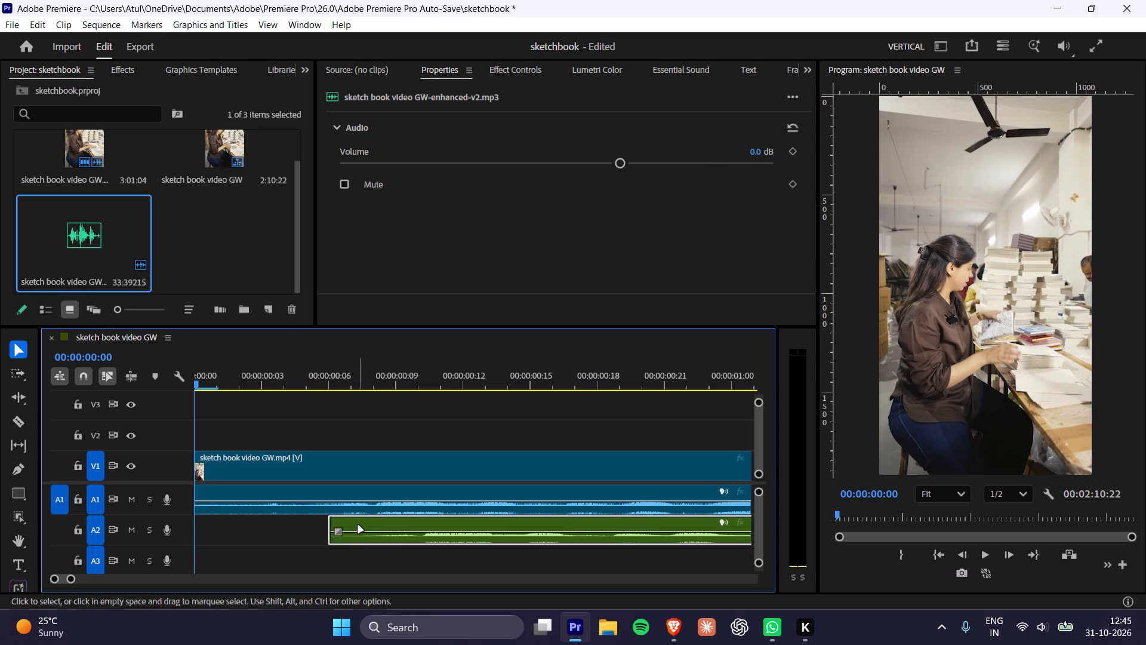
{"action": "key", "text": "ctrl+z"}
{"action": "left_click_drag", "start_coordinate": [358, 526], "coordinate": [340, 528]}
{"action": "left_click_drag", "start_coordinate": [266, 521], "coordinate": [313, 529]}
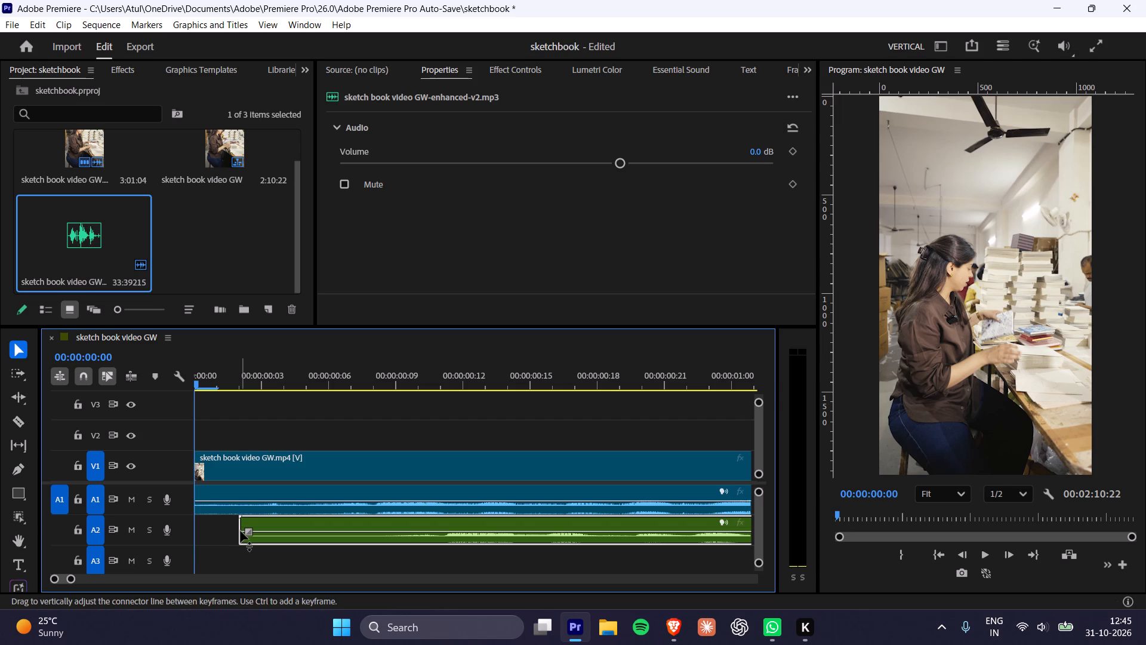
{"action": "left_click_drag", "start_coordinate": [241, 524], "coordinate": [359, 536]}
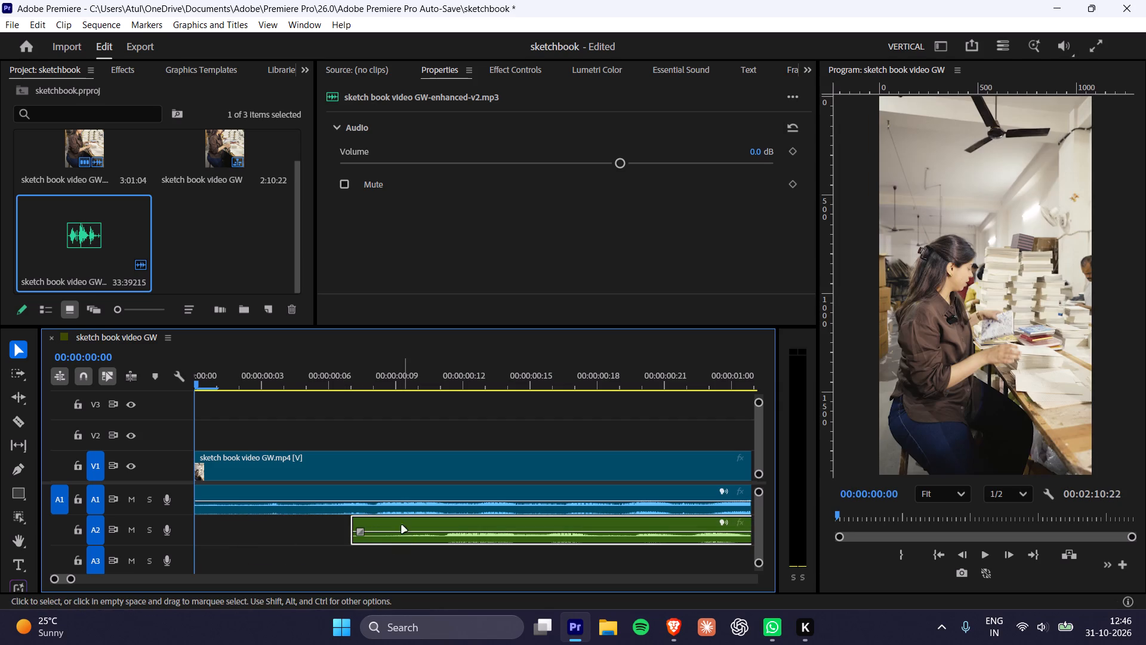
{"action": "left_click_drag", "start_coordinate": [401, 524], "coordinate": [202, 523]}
Scrub the opening frames and enlarge the Audio 1 and Audio 2 tracks for comparing their waveforms.
{"action": "left_click_drag", "start_coordinate": [231, 383], "coordinate": [233, 383]}
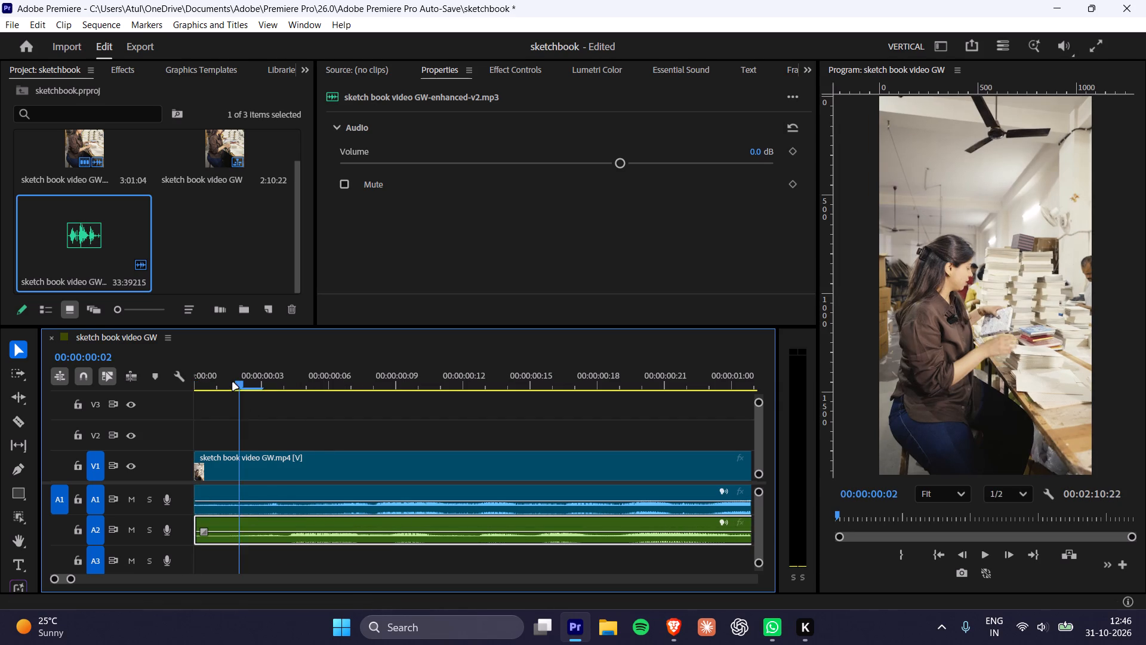
{"action": "left_click_drag", "start_coordinate": [233, 383], "coordinate": [380, 420]}
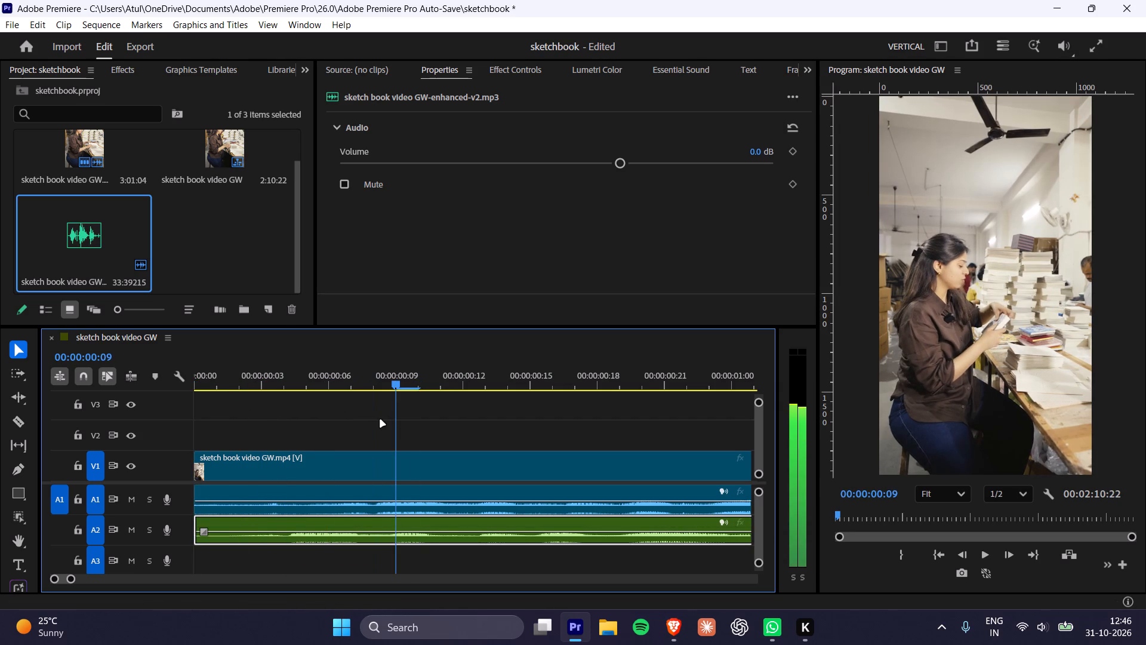
{"action": "left_click_drag", "start_coordinate": [380, 420], "coordinate": [370, 420]}
{"action": "scroll", "coordinate": [426, 517], "scroll_direction": "up", "scroll_amount": 11, "text": "alt"}
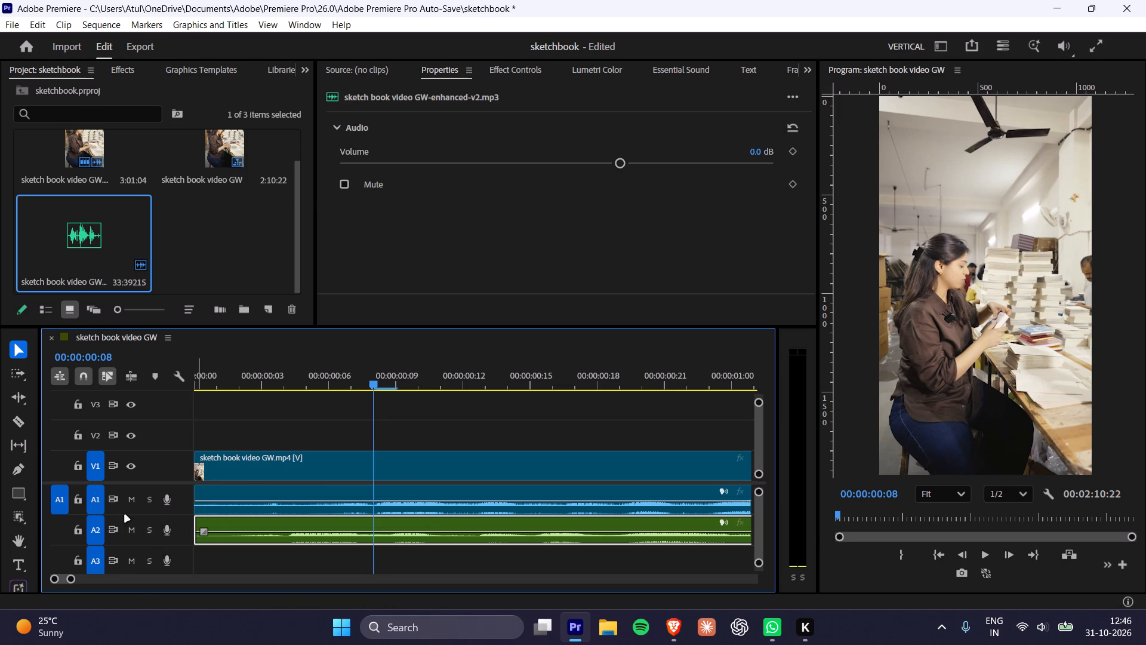
{"action": "left_click", "coordinate": [192, 517]}
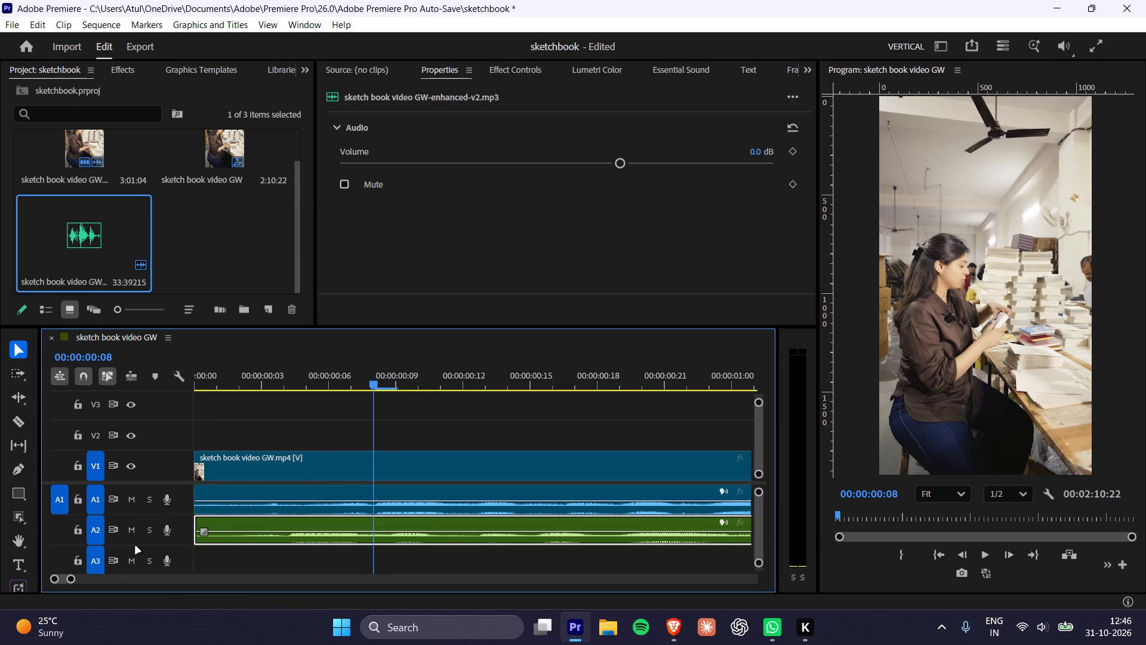
{"action": "left_click_drag", "start_coordinate": [137, 544], "coordinate": [133, 567]}
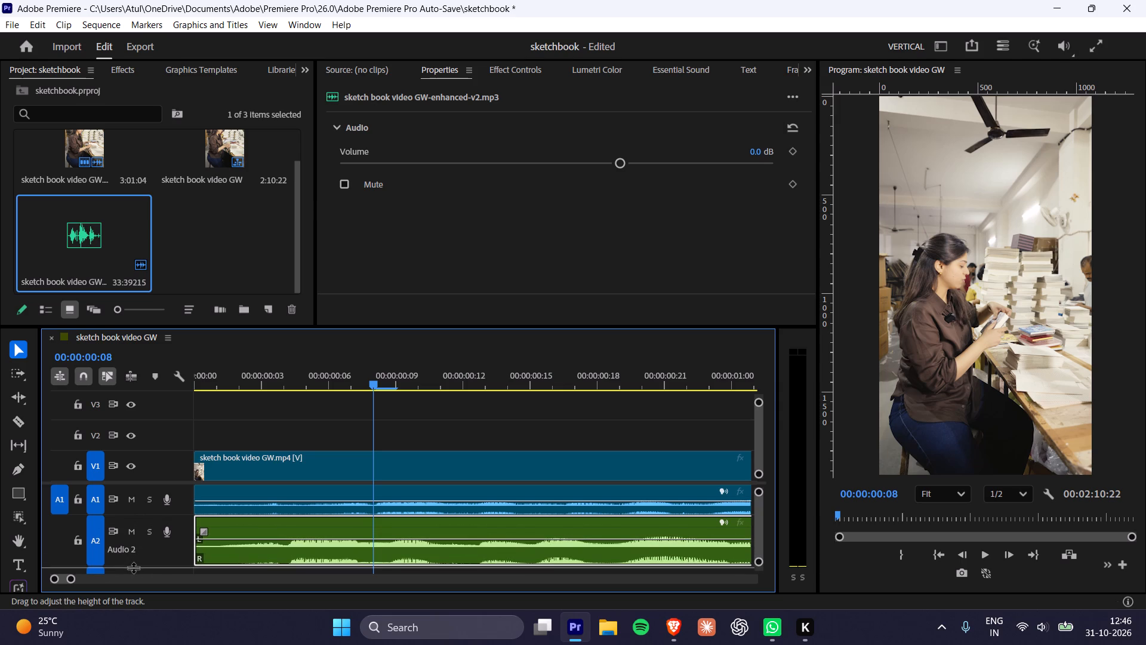
{"action": "left_click_drag", "start_coordinate": [133, 567], "coordinate": [133, 566]}
{"action": "left_click_drag", "start_coordinate": [134, 511], "coordinate": [135, 524]}
{"action": "left_click_drag", "start_coordinate": [147, 484], "coordinate": [151, 464]}
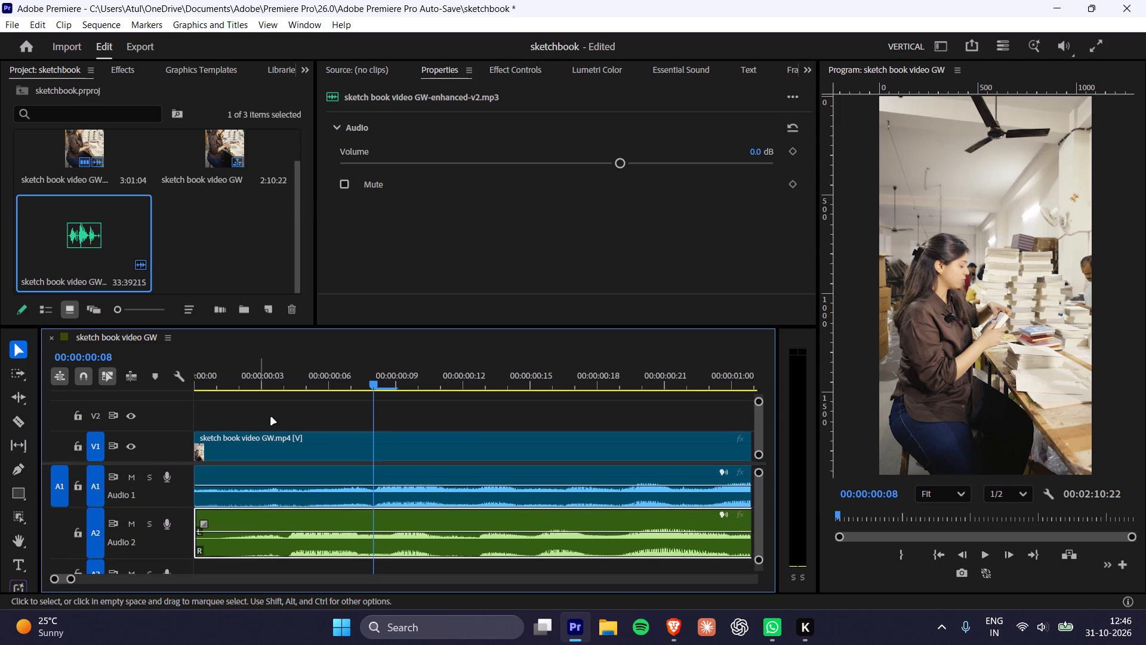
Shift the enhanced clip on A2 to start at 00:00:00:04, lining its waveform up with the original audio on A1.
{"action": "left_click_drag", "start_coordinate": [231, 386], "coordinate": [164, 386]}
{"action": "scroll", "coordinate": [340, 491], "scroll_direction": "up", "scroll_amount": 6, "text": "alt"}
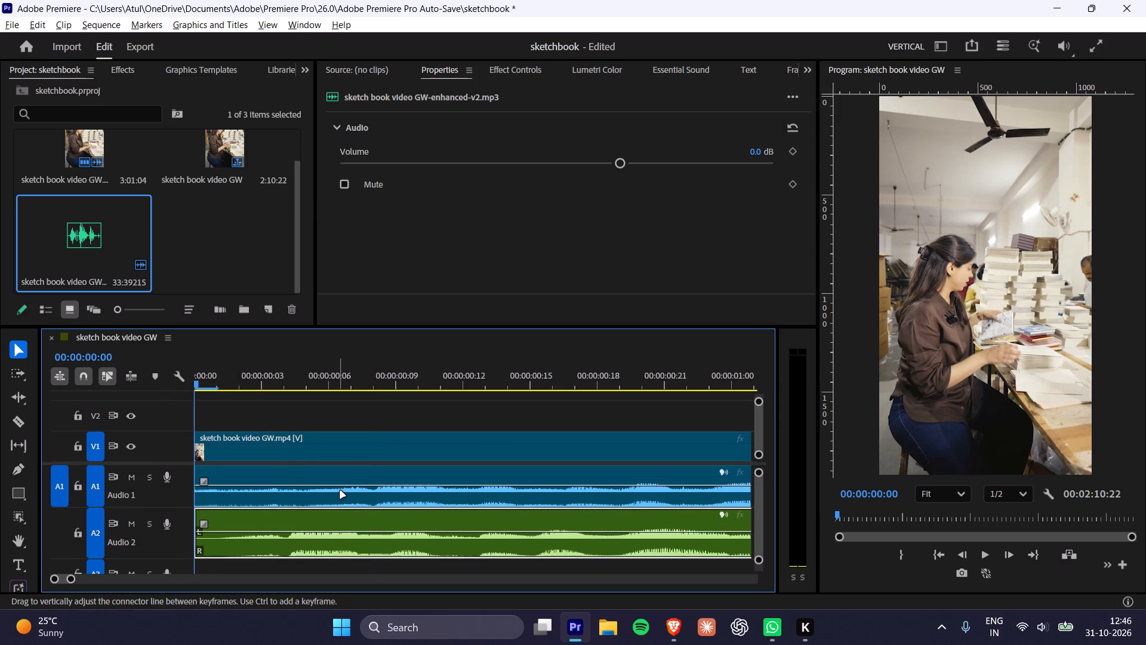
{"action": "scroll", "coordinate": [340, 491], "scroll_direction": "up", "scroll_amount": 9, "text": "alt"}
{"action": "left_click_drag", "start_coordinate": [252, 380], "coordinate": [279, 385]}
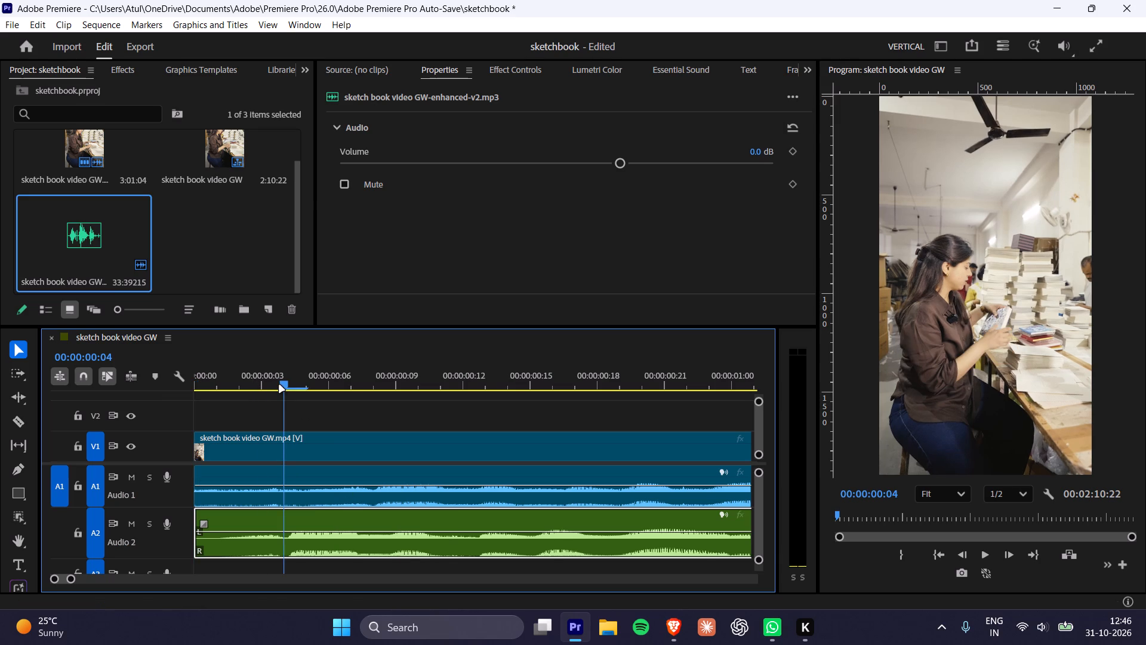
{"action": "scroll", "coordinate": [323, 509], "scroll_direction": "up", "scroll_amount": 5, "text": "alt"}
{"action": "scroll", "coordinate": [323, 509], "scroll_direction": "down", "scroll_amount": 6, "text": "alt"}
{"action": "scroll", "coordinate": [323, 509], "scroll_direction": "up", "scroll_amount": 13, "text": "alt"}
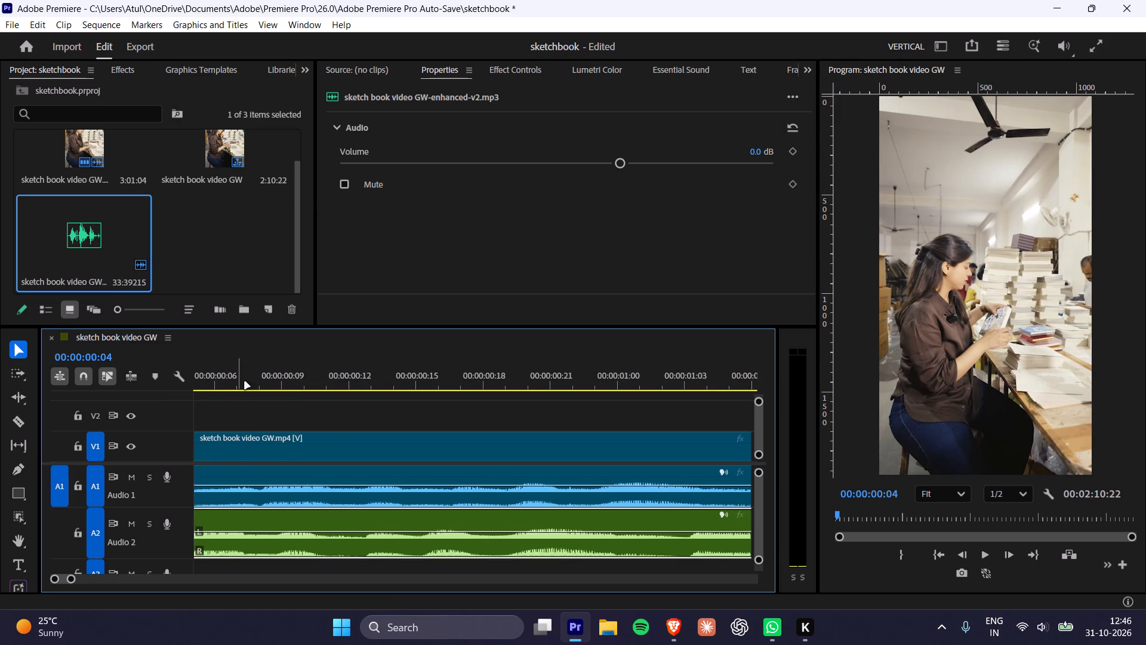
{"action": "left_click_drag", "start_coordinate": [243, 382], "coordinate": [0, 391]}
{"action": "scroll", "coordinate": [308, 517], "scroll_direction": "up", "scroll_amount": 5, "text": "alt"}
{"action": "left_click_drag", "start_coordinate": [261, 371], "coordinate": [310, 389]}
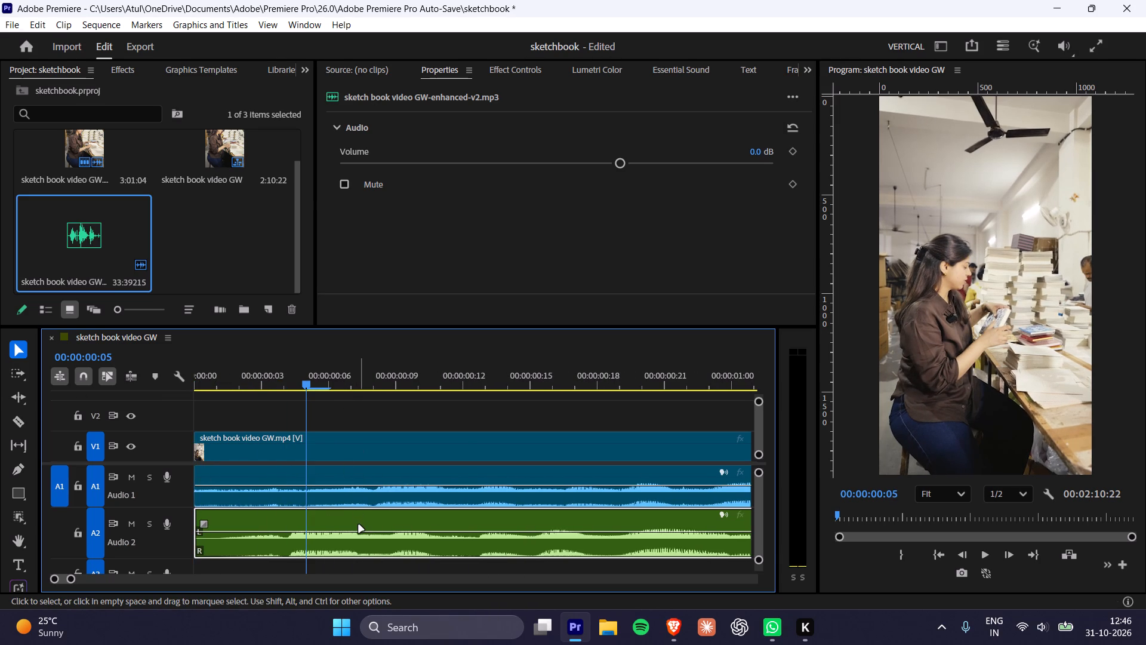
{"action": "left_click_drag", "start_coordinate": [359, 525], "coordinate": [464, 536]}
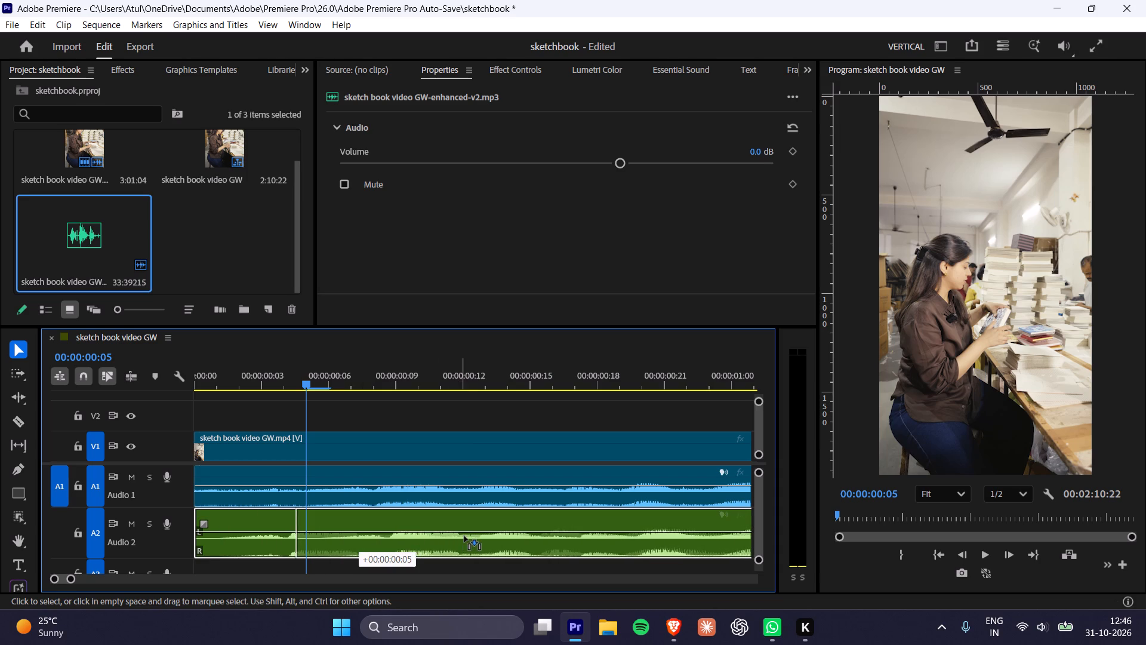
{"action": "left_click_drag", "start_coordinate": [464, 536], "coordinate": [439, 536]}
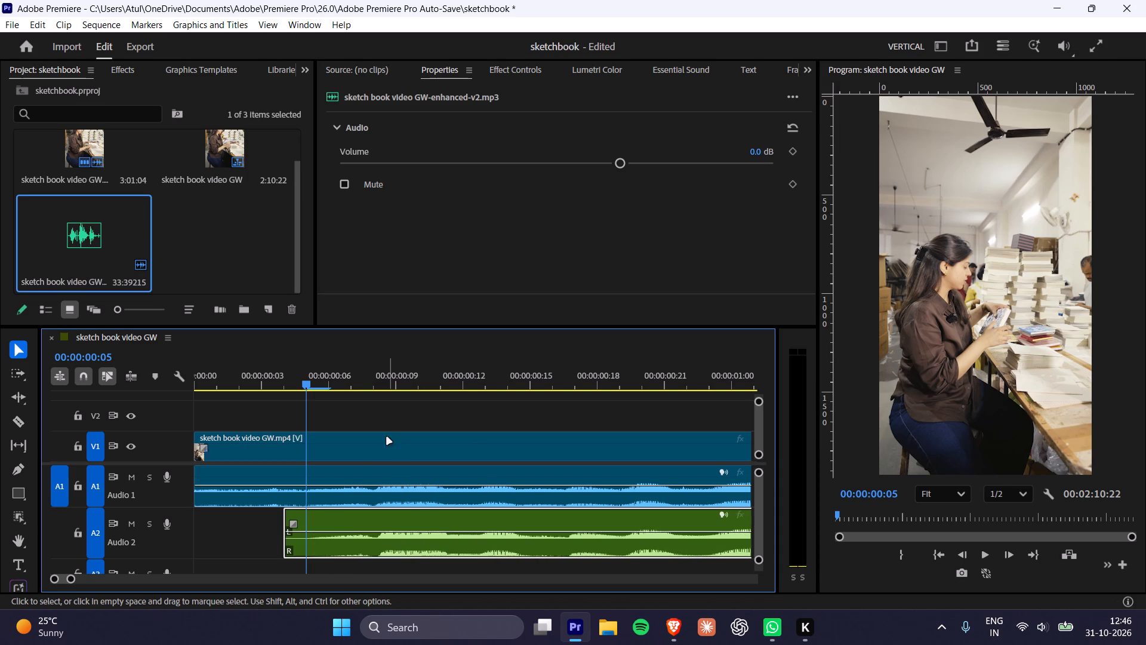
Play the sequence from 00:00:00:08 to check the sync of the enhanced audio against the original.
{"action": "left_click", "coordinate": [371, 385]}
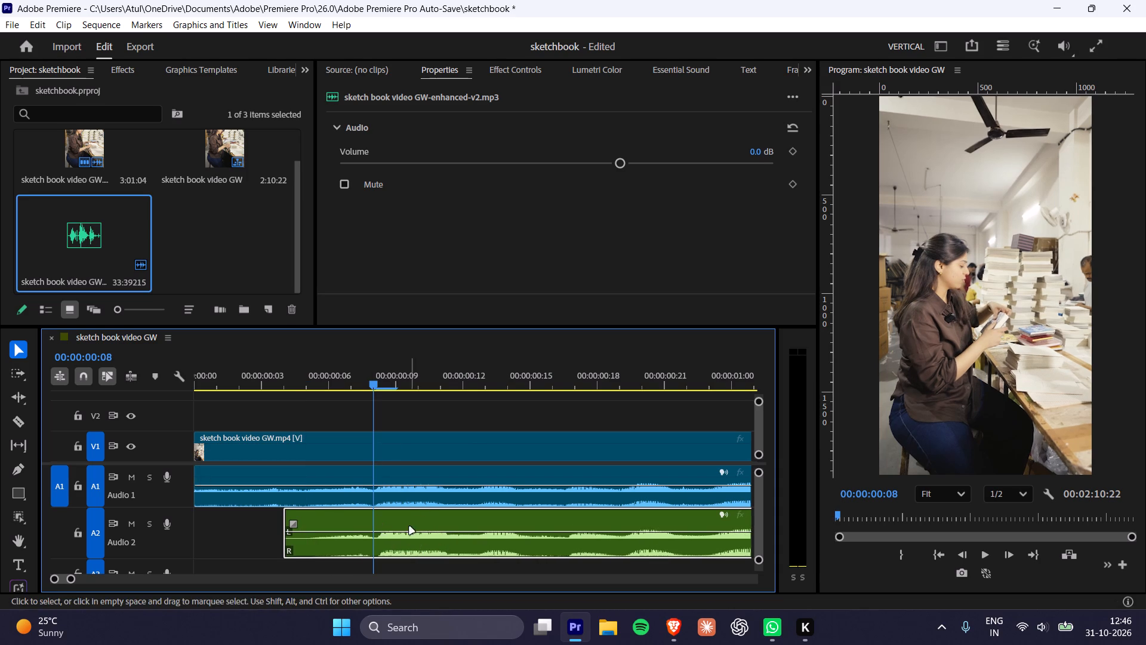
{"action": "left_click", "coordinate": [395, 518]}
{"action": "left_click", "coordinate": [402, 524]}
{"action": "key", "text": "space"}
{"action": "key", "text": "space"}
Unlink the original sketch book video GW.mp4 clip's video from its audio.
{"action": "right_click", "coordinate": [358, 476]}
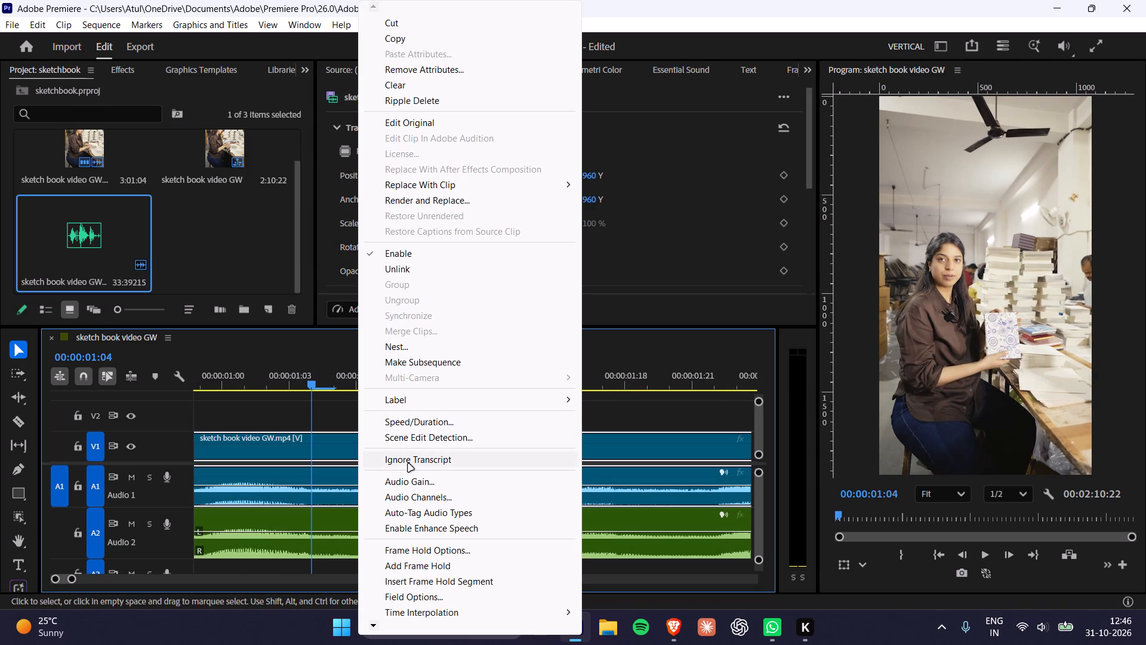
{"action": "left_click", "coordinate": [406, 272]}
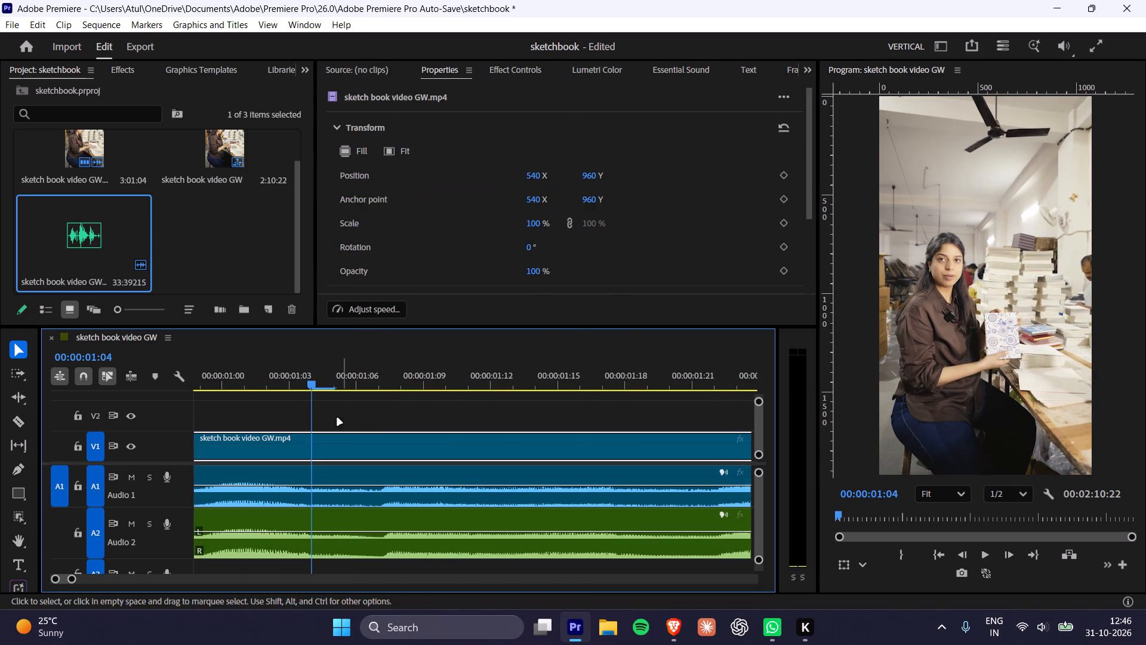
Delete the original sketch book video GW.mp4 audio from A1.
{"action": "left_click", "coordinate": [320, 487]}
{"action": "key", "text": "Delete"}
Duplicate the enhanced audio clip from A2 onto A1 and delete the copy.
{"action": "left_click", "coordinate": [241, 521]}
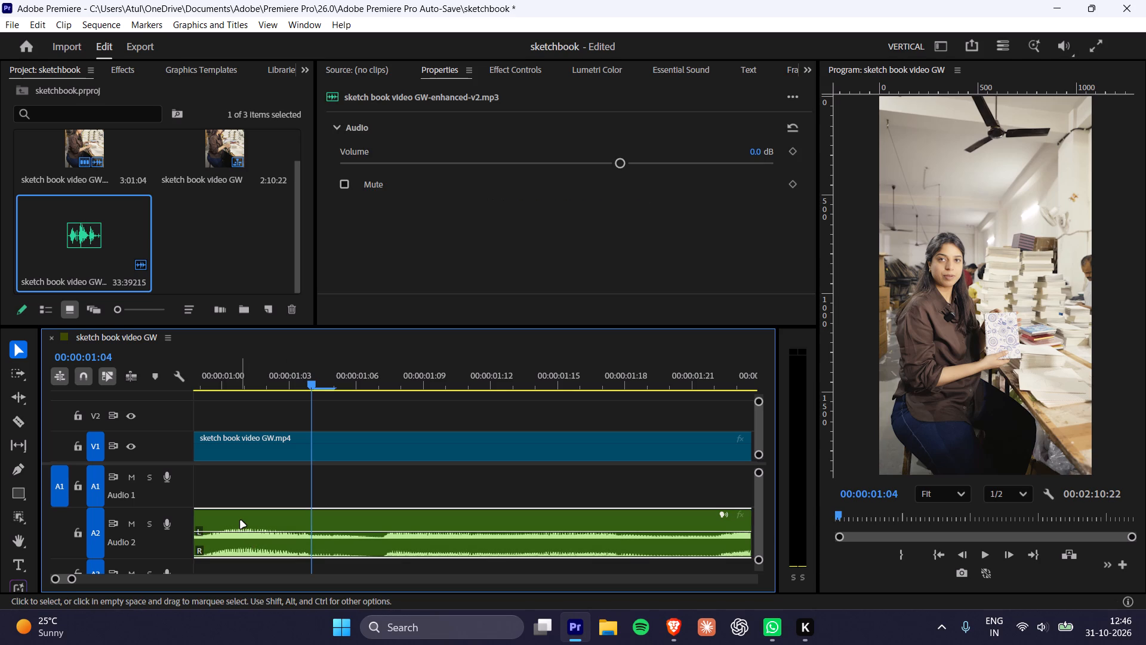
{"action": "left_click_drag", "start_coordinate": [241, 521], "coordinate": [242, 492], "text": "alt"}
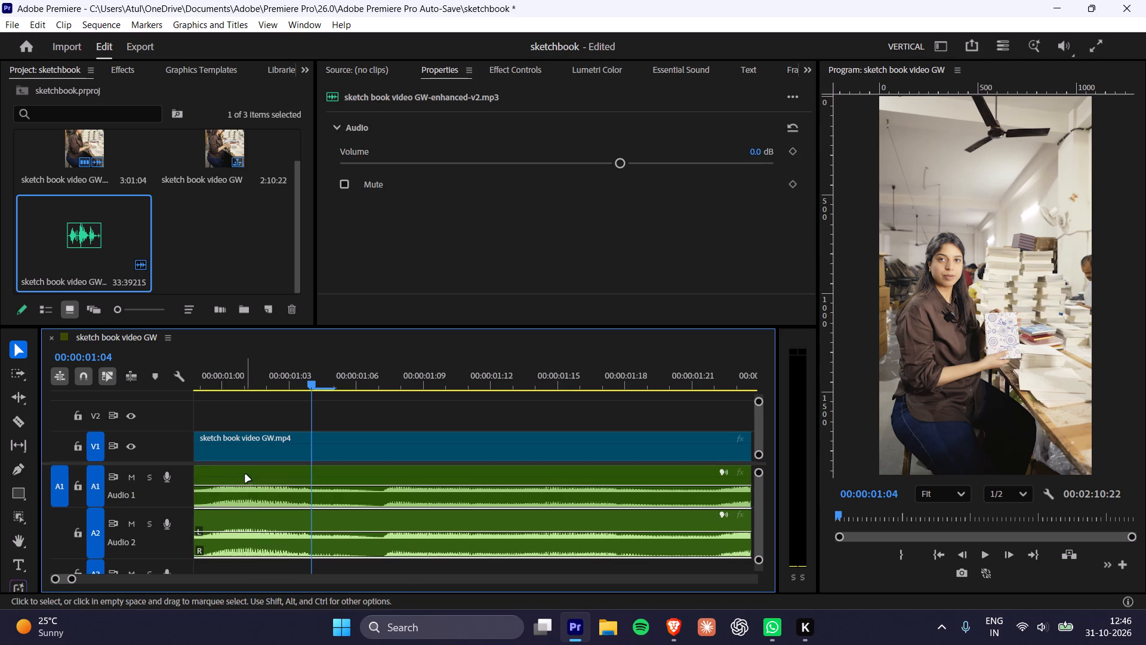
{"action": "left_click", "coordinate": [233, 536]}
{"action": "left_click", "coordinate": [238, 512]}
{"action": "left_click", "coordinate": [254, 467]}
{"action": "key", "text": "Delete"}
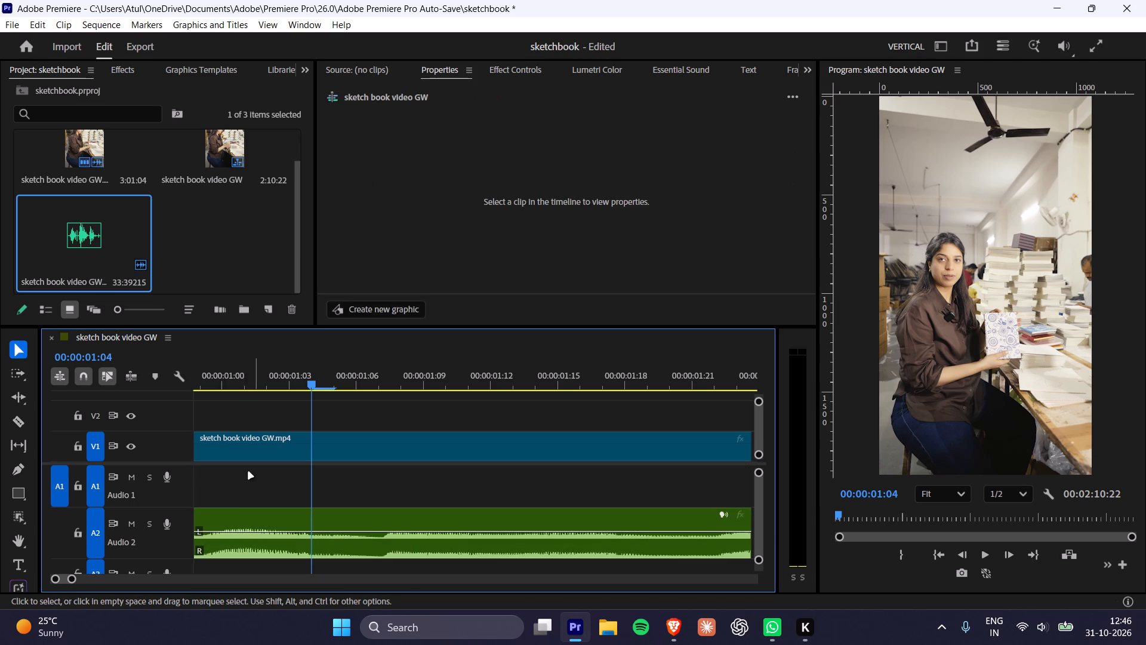
Move the enhanced audio clip from A2 up to A1, keeping its timing against the video.
{"action": "left_click_drag", "start_coordinate": [240, 524], "coordinate": [242, 491]}
Extend the start of the enhanced clip on A1 back to 00:00:00:00, level with the video's start.
{"action": "left_click_drag", "start_coordinate": [239, 380], "coordinate": [0, 395]}
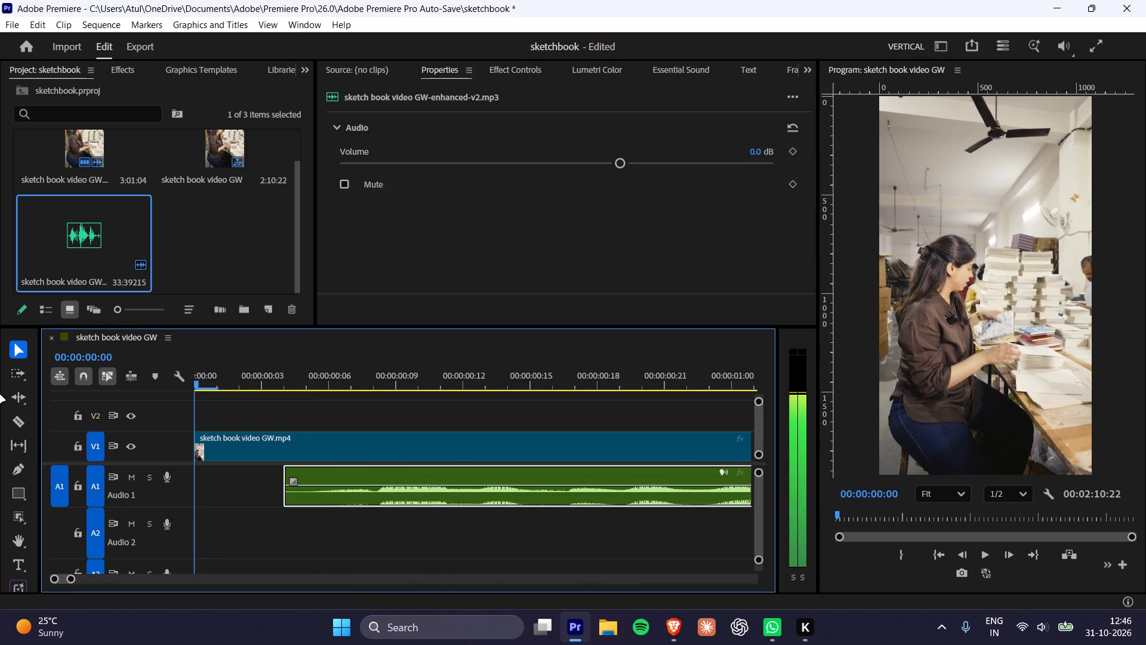
{"action": "left_click_drag", "start_coordinate": [0, 395], "coordinate": [1, 397]}
{"action": "left_click_drag", "start_coordinate": [282, 490], "coordinate": [7, 490]}
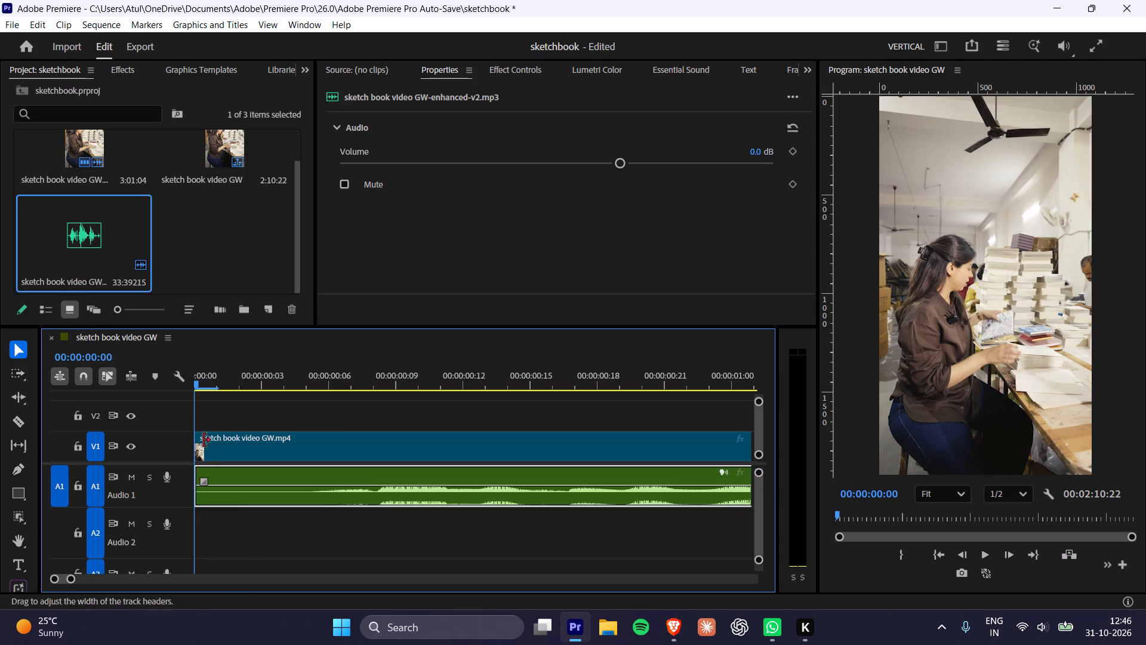
Play the sequence from 00:00:00:00 to check the enhanced audio and find the speech pause near 00:00:06:19.
{"action": "key", "text": "space"}
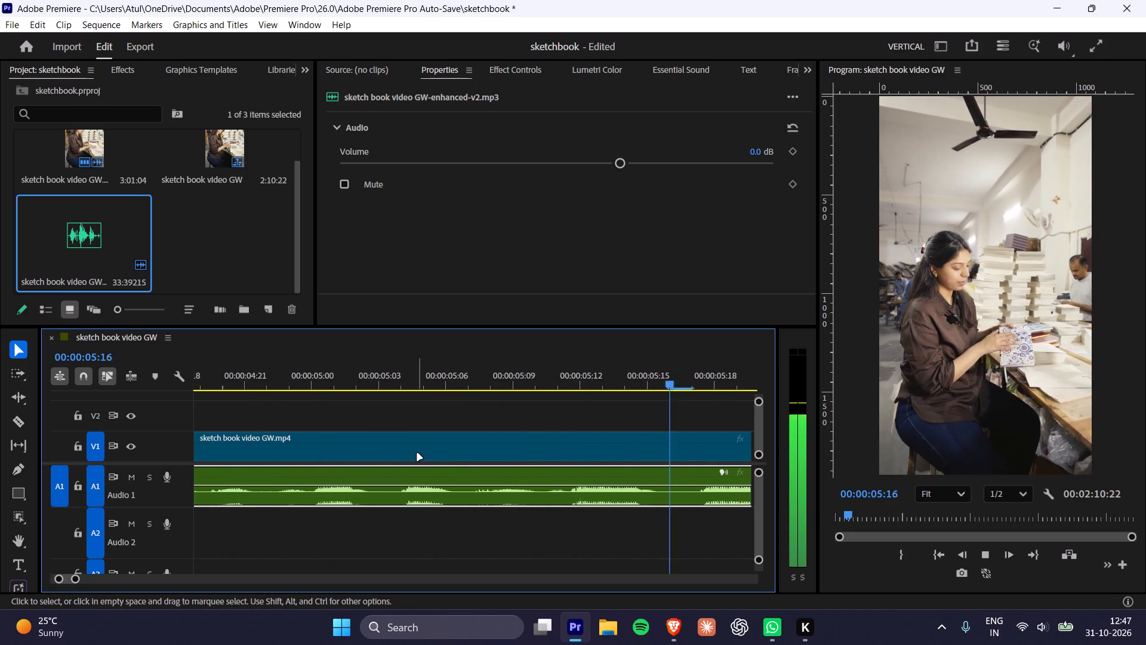
{"action": "scroll", "coordinate": [502, 451], "scroll_direction": "down", "scroll_amount": 18, "text": "alt"}
{"action": "scroll", "coordinate": [484, 445], "scroll_direction": "down", "scroll_amount": 5, "text": "alt"}
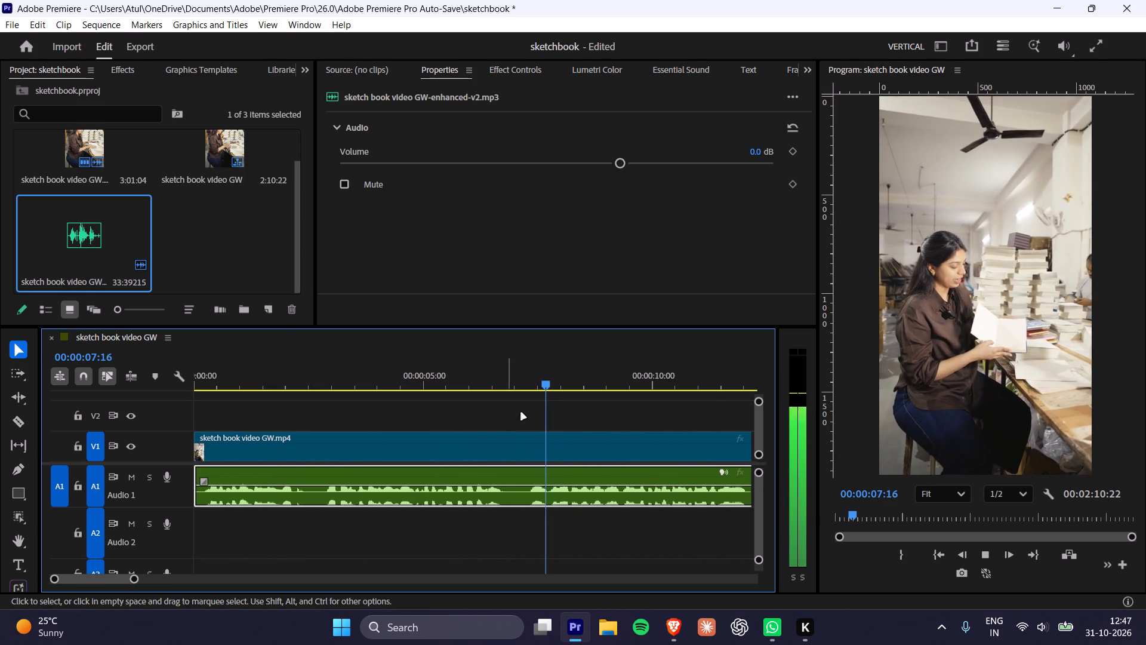
{"action": "key", "text": "space"}
{"action": "left_click", "coordinate": [493, 377]}
{"action": "key", "text": "space"}
{"action": "key", "text": "space"}
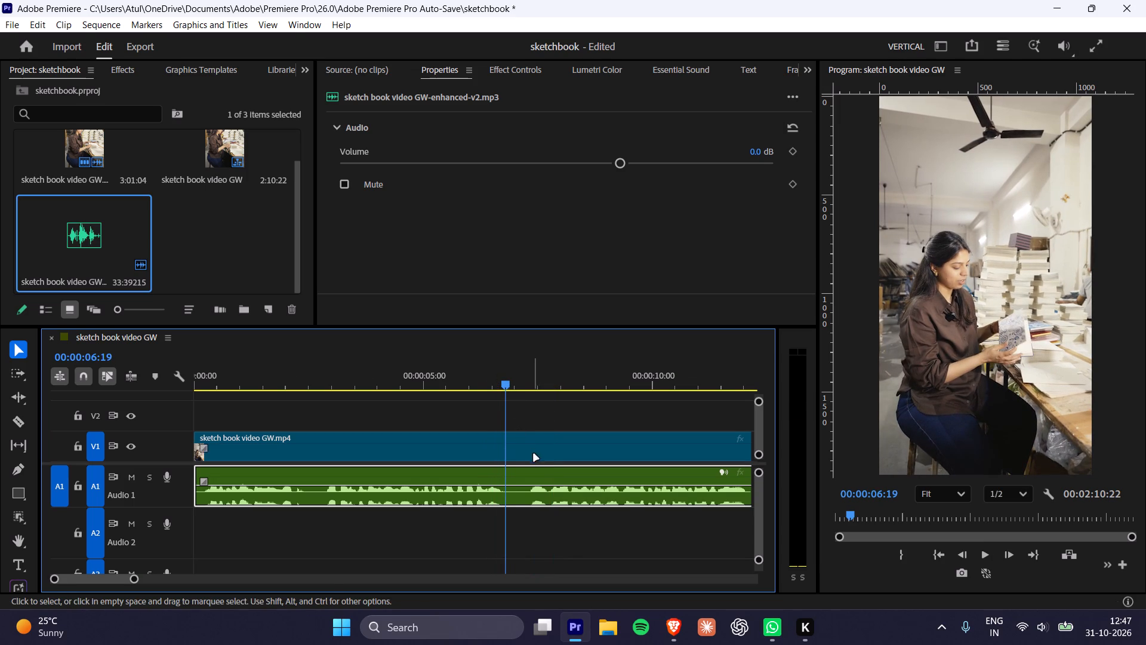
Select the video clip on V1 together with the enhanced audio clip on A1.
{"action": "scroll", "coordinate": [552, 491], "scroll_direction": "up", "scroll_amount": 10, "text": "alt"}
{"action": "left_click", "coordinate": [432, 434]}
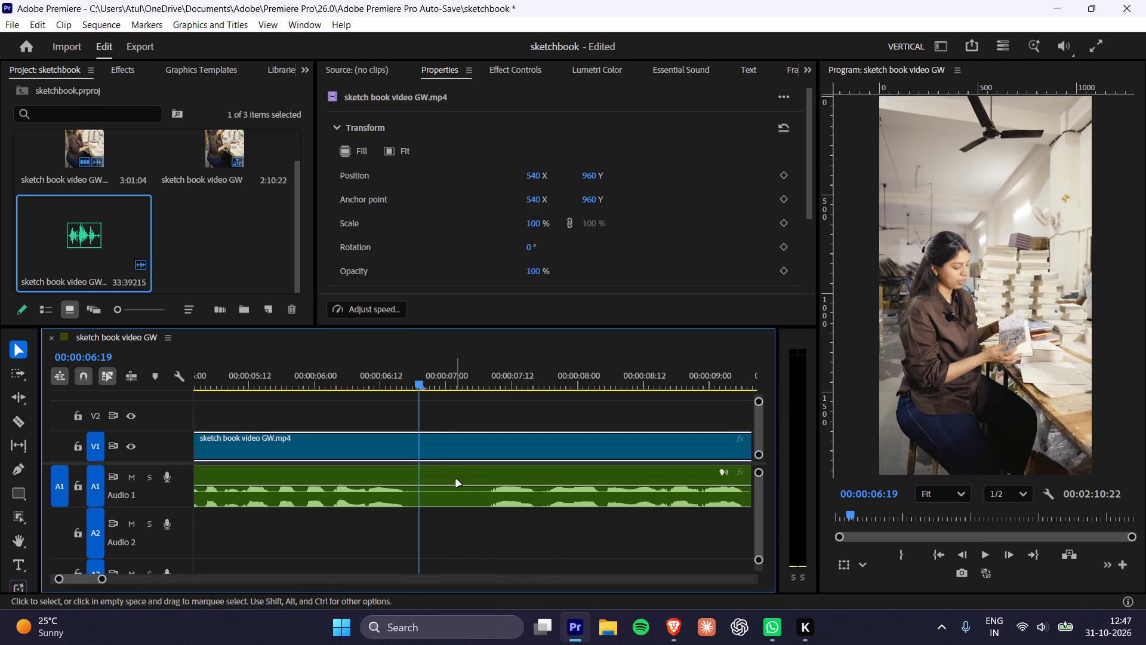
{"action": "left_click", "coordinate": [451, 494], "text": "ctrl"}
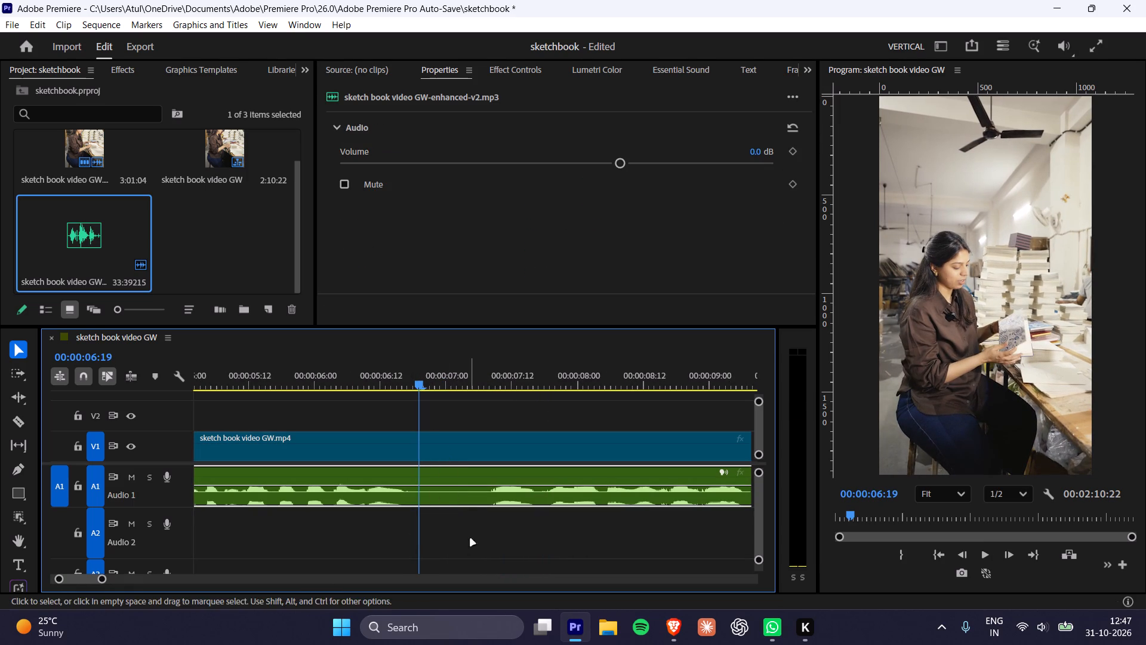
{"action": "left_click", "coordinate": [464, 450], "text": "alt"}
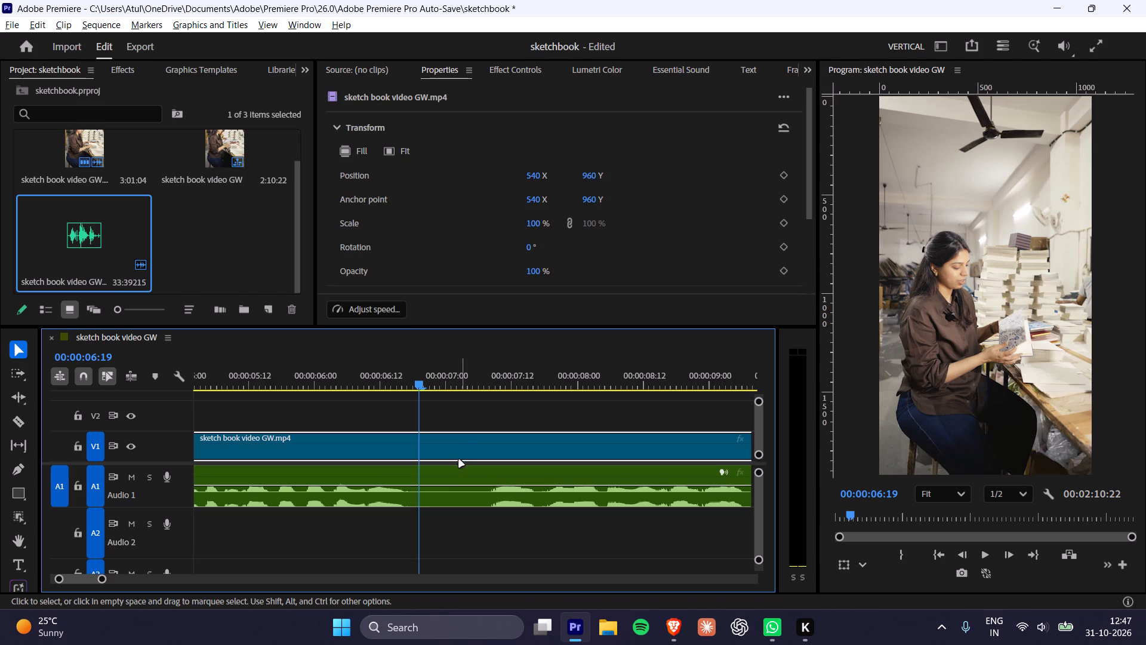
{"action": "right_click", "coordinate": [448, 486], "text": "ctrl"}
{"action": "left_click", "coordinate": [445, 486]}
{"action": "left_click", "coordinate": [444, 445], "text": "shift"}
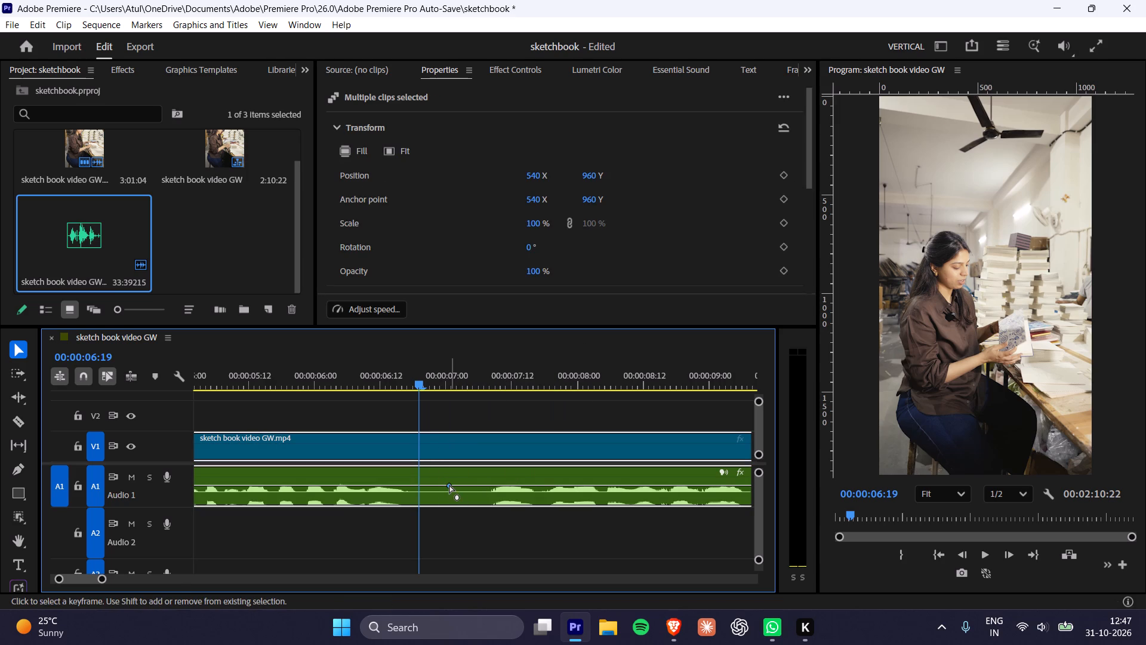
{"action": "key", "text": "ctrl+z"}
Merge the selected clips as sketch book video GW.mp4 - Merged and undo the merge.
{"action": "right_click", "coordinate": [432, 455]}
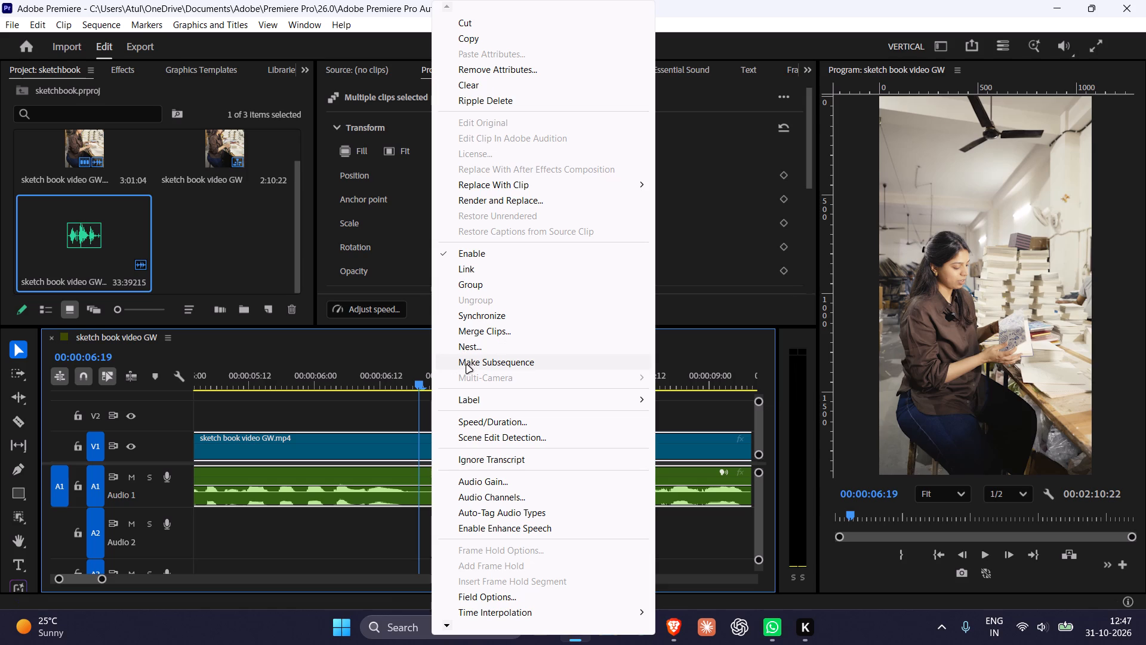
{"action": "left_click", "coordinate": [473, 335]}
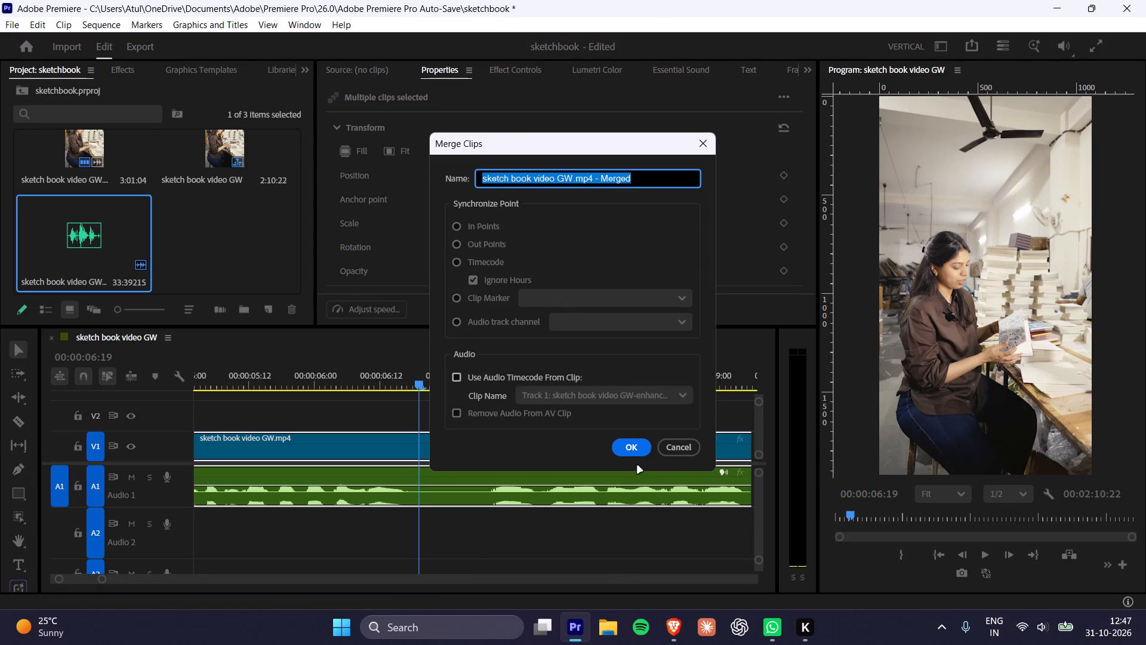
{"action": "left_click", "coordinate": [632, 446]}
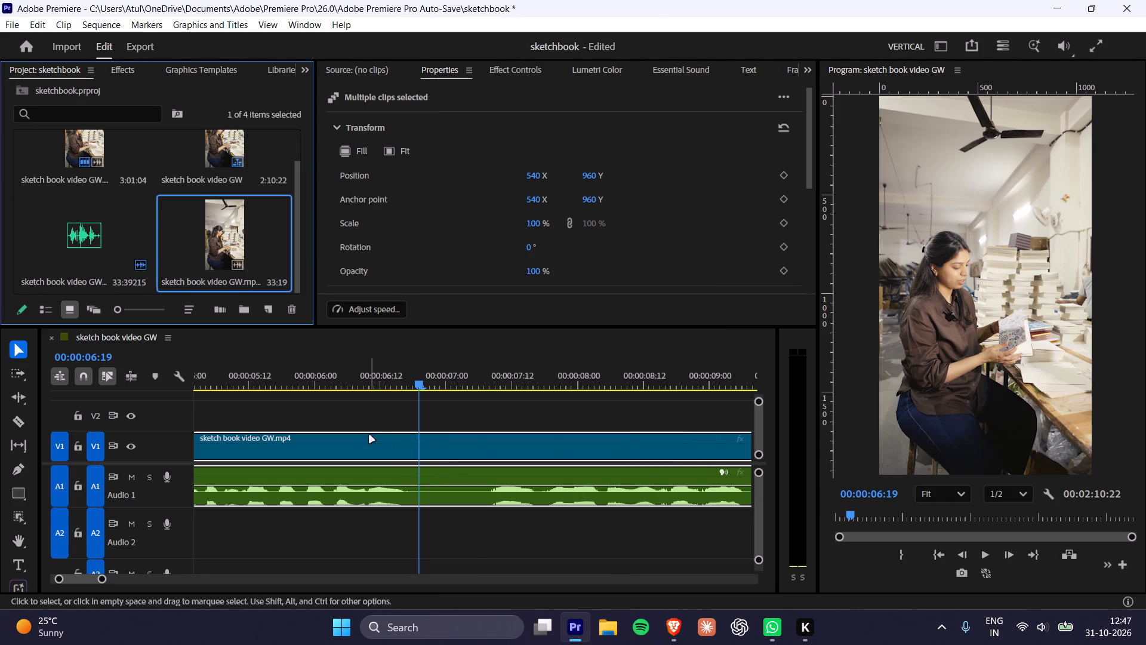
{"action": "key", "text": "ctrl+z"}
Link the selected V1 video clip with the enhanced audio clip on A1.
{"action": "right_click", "coordinate": [420, 465]}
{"action": "right_click", "coordinate": [449, 498]}
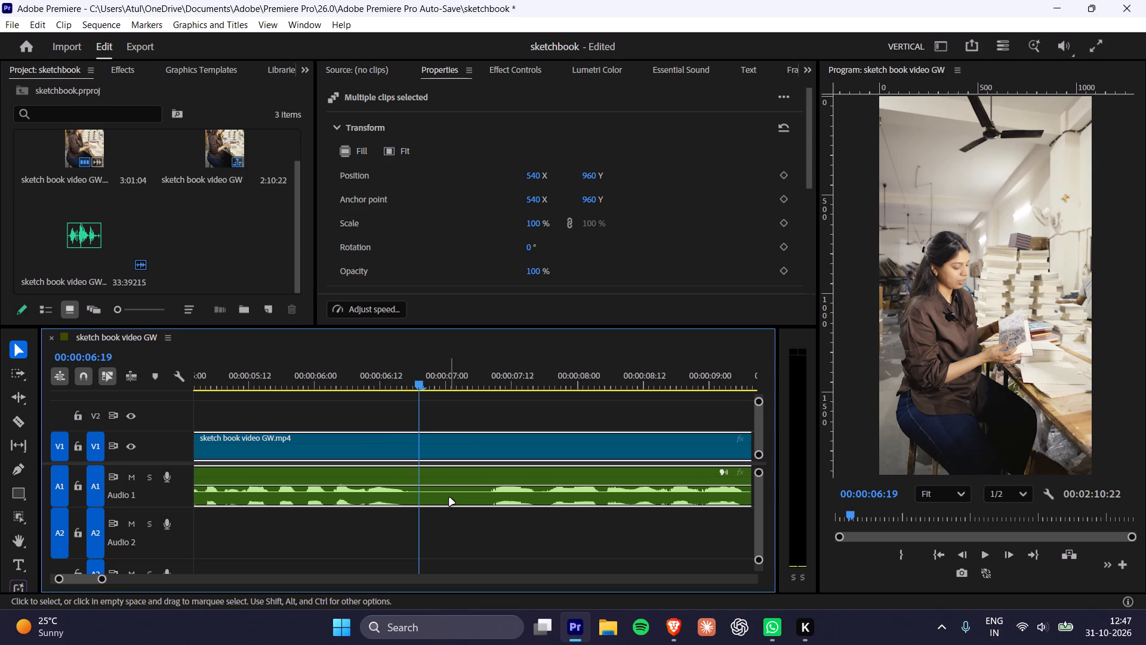
{"action": "left_click", "coordinate": [499, 272]}
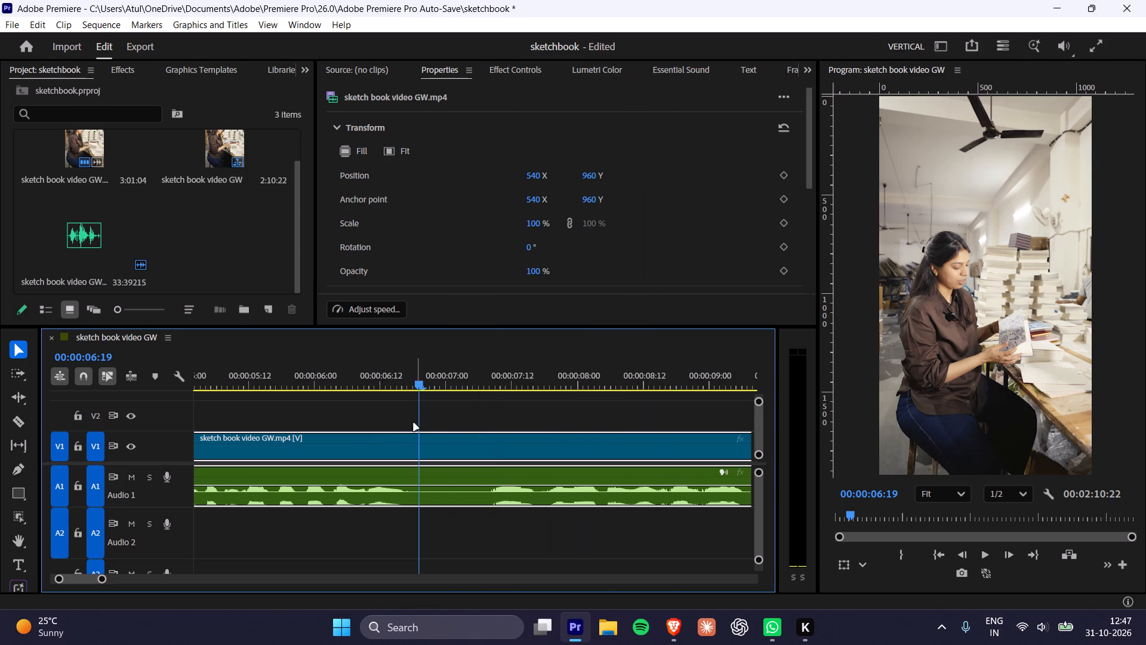
Cut the linked video and audio at 00:00:06:19, at the start of the pause in speech.
{"action": "left_click", "coordinate": [359, 383]}
{"action": "key", "text": "space"}
{"action": "key", "text": "space"}
{"action": "left_click", "coordinate": [402, 445]}
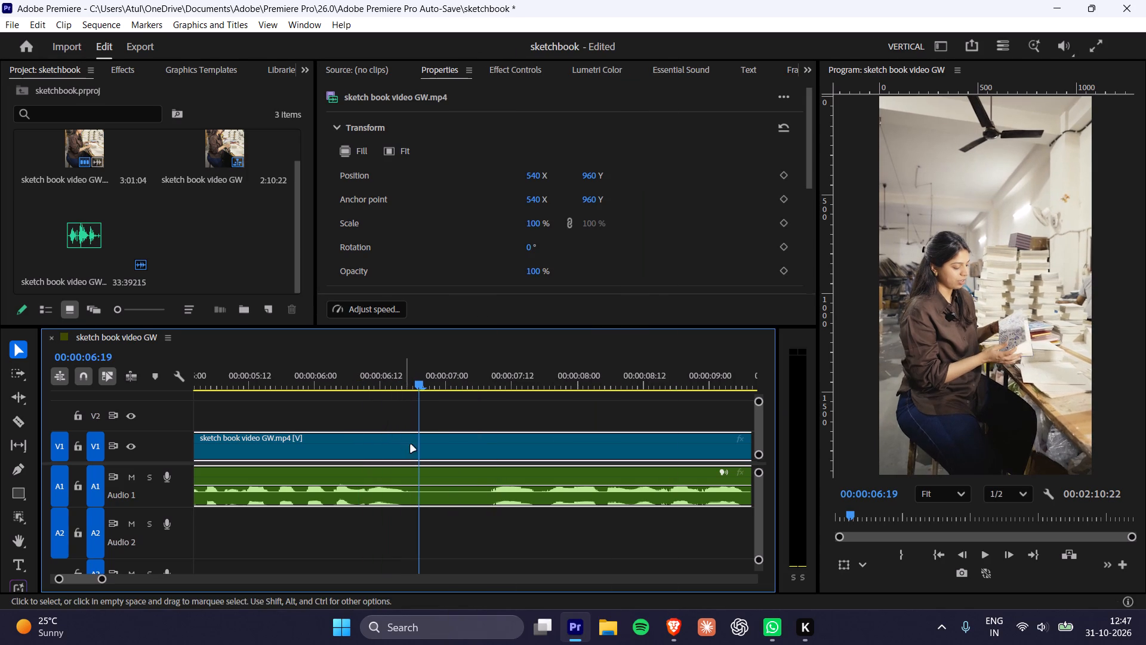
{"action": "left_click", "coordinate": [405, 379]}
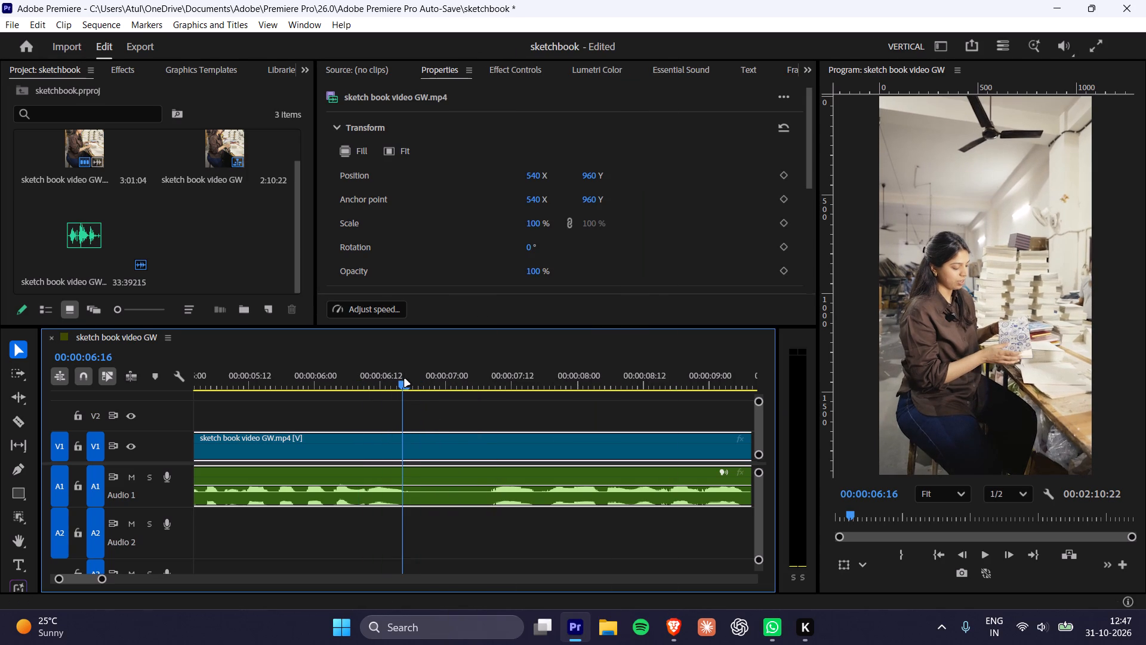
{"action": "left_click_drag", "start_coordinate": [405, 379], "coordinate": [427, 382]}
{"action": "left_click_drag", "start_coordinate": [423, 387], "coordinate": [434, 388]}
{"action": "left_click_drag", "start_coordinate": [421, 385], "coordinate": [429, 398]}
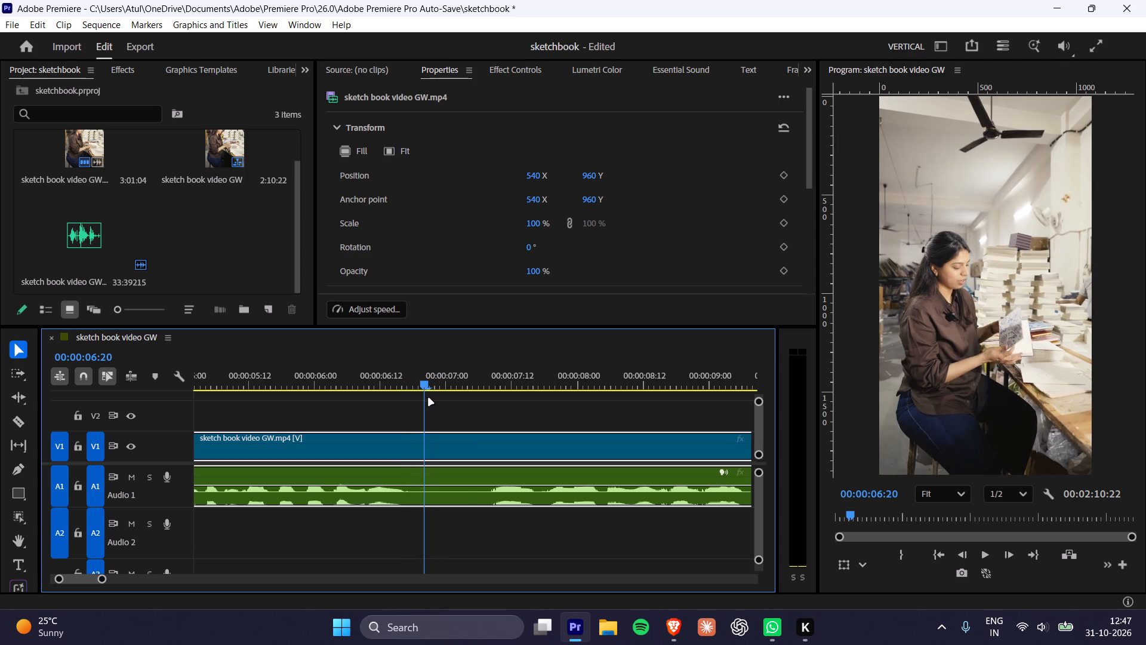
{"action": "left_click_drag", "start_coordinate": [429, 398], "coordinate": [421, 399]}
{"action": "left_click", "coordinate": [459, 483]}
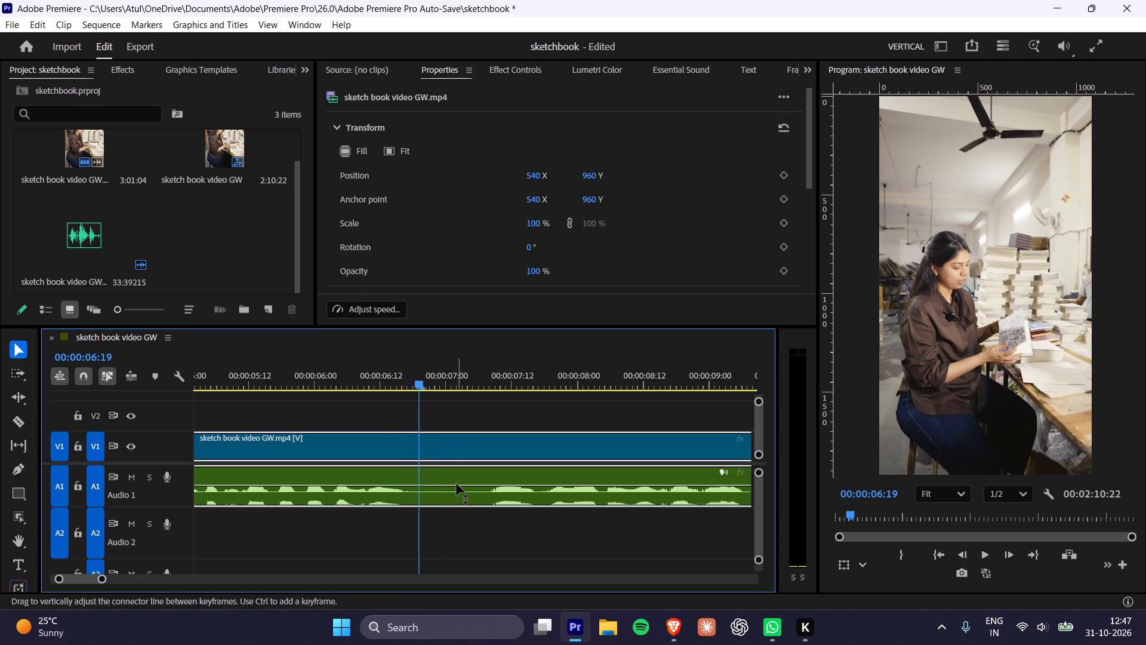
{"action": "key", "text": "ctrl+k"}
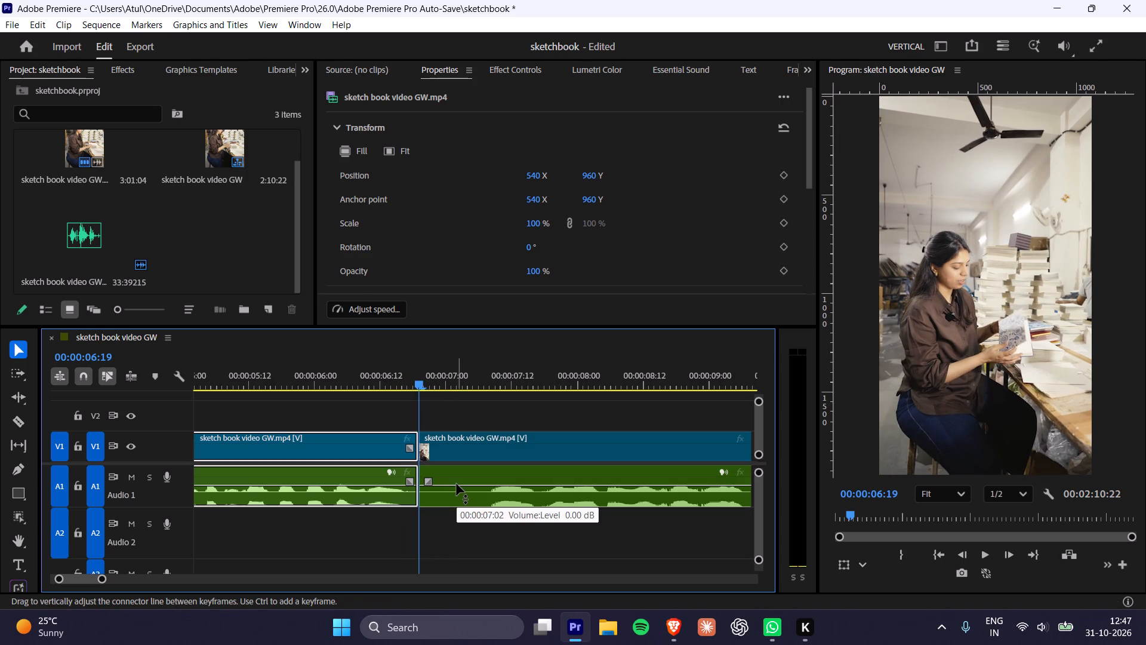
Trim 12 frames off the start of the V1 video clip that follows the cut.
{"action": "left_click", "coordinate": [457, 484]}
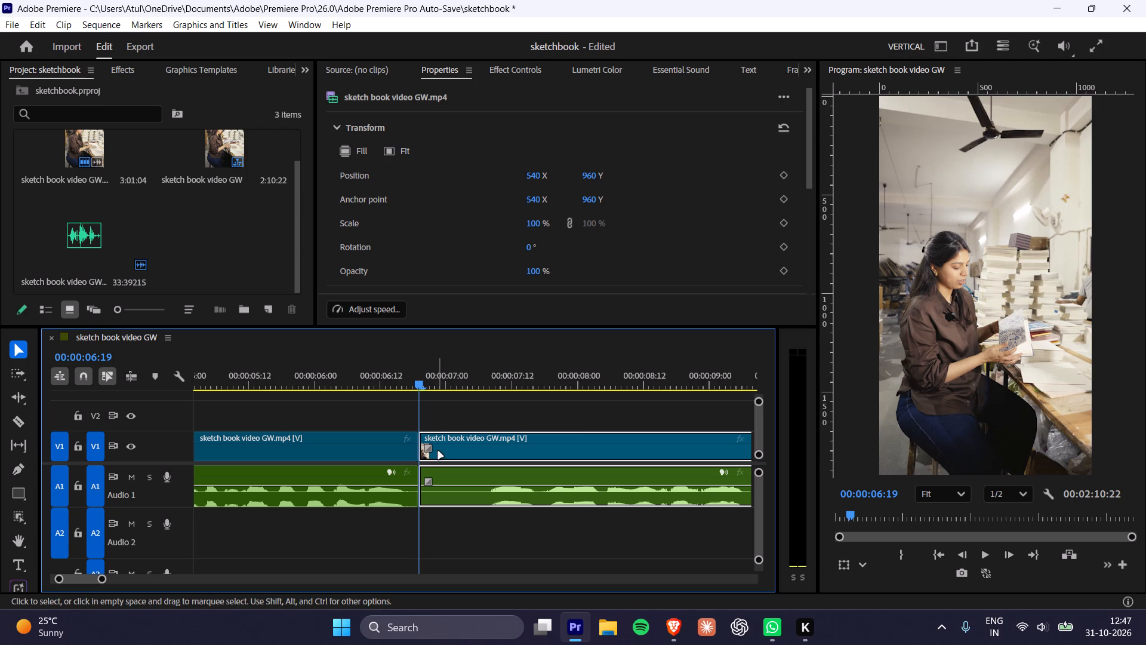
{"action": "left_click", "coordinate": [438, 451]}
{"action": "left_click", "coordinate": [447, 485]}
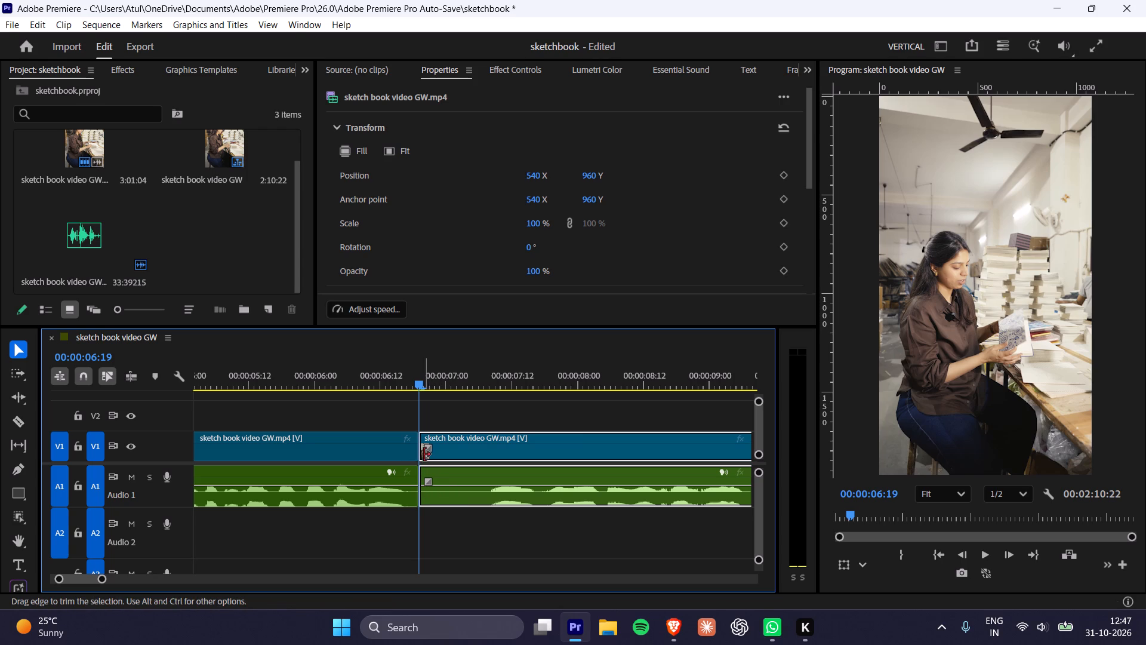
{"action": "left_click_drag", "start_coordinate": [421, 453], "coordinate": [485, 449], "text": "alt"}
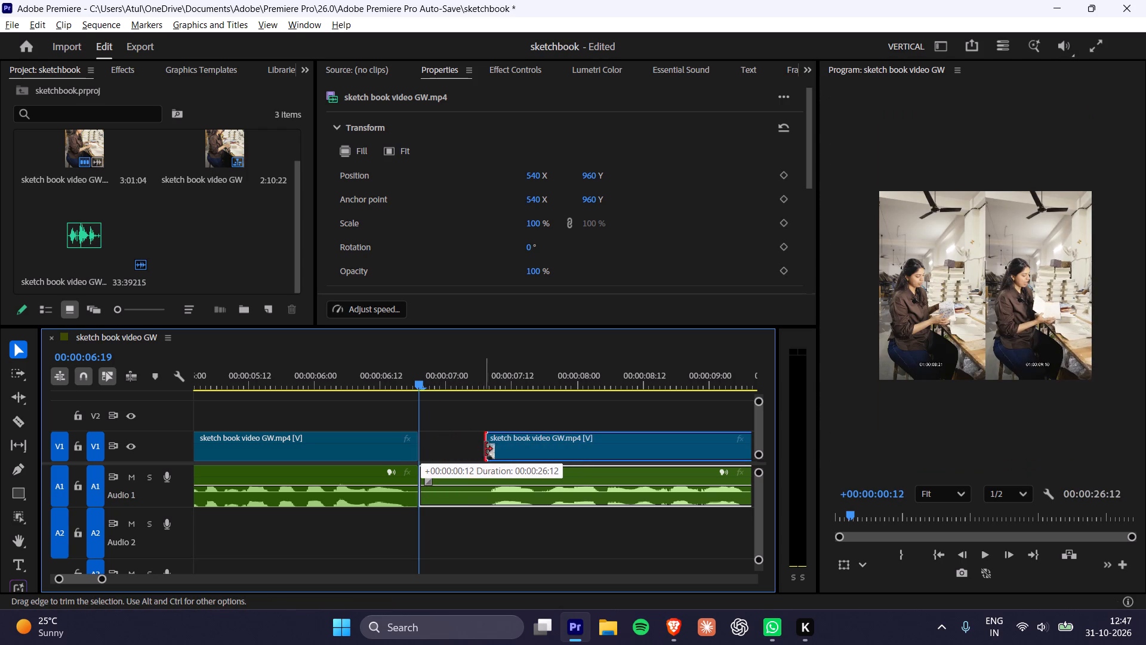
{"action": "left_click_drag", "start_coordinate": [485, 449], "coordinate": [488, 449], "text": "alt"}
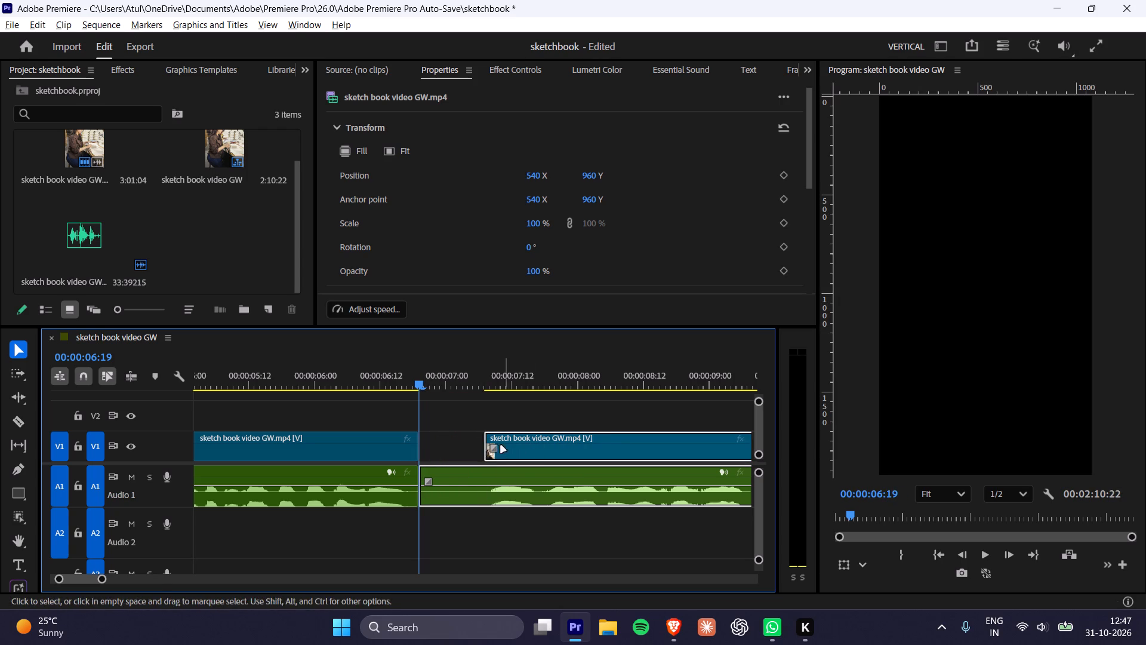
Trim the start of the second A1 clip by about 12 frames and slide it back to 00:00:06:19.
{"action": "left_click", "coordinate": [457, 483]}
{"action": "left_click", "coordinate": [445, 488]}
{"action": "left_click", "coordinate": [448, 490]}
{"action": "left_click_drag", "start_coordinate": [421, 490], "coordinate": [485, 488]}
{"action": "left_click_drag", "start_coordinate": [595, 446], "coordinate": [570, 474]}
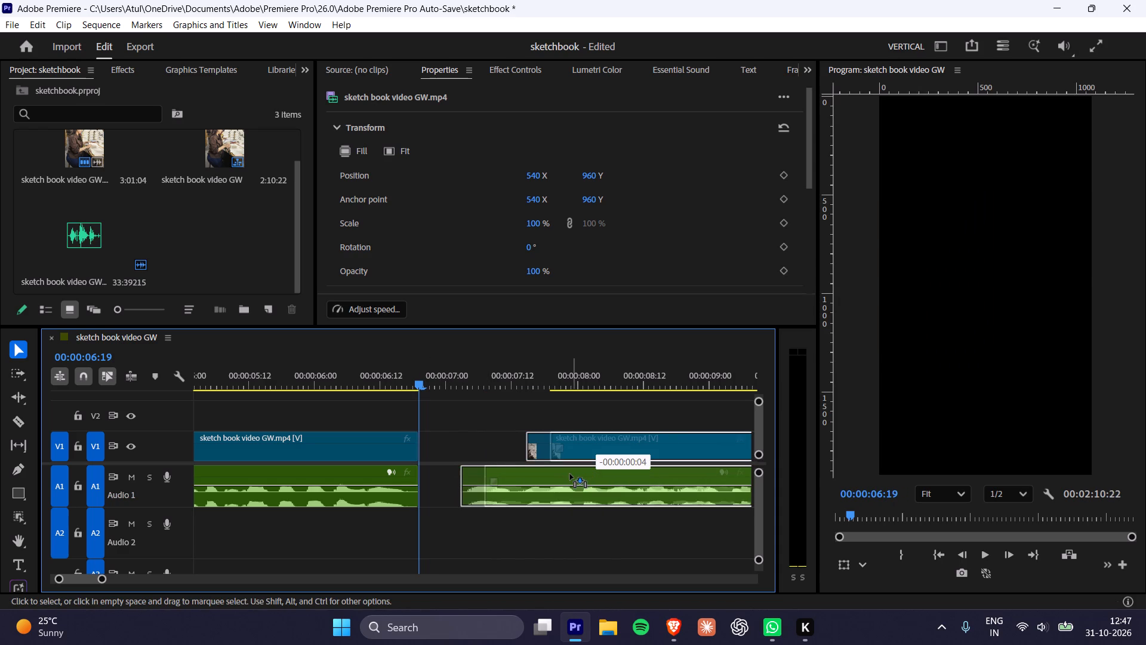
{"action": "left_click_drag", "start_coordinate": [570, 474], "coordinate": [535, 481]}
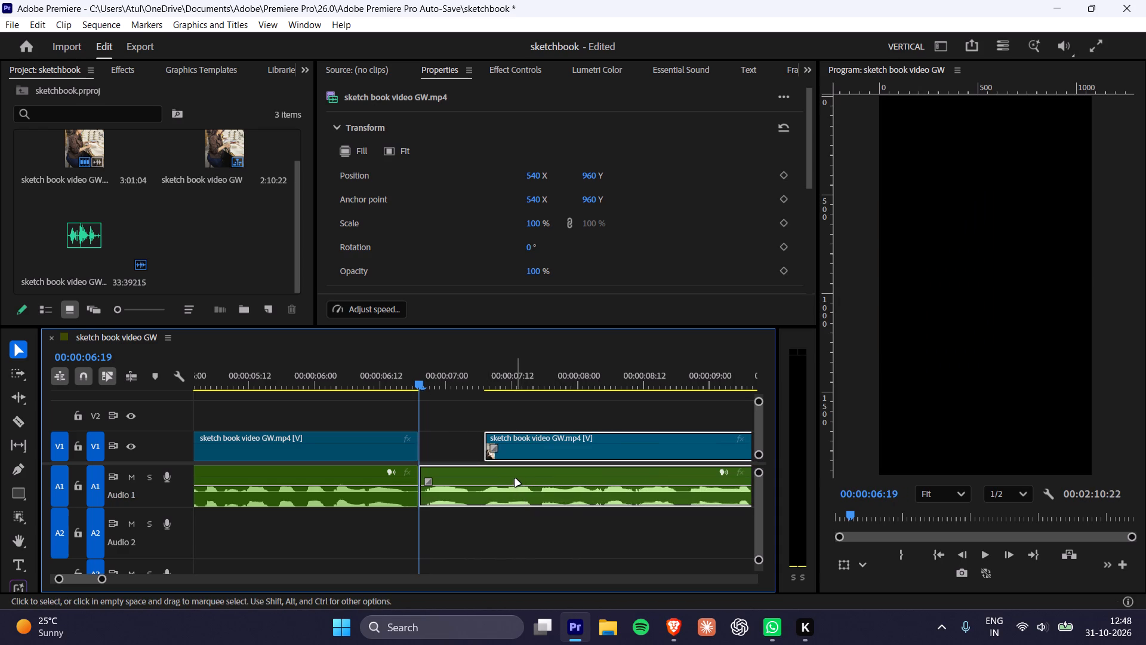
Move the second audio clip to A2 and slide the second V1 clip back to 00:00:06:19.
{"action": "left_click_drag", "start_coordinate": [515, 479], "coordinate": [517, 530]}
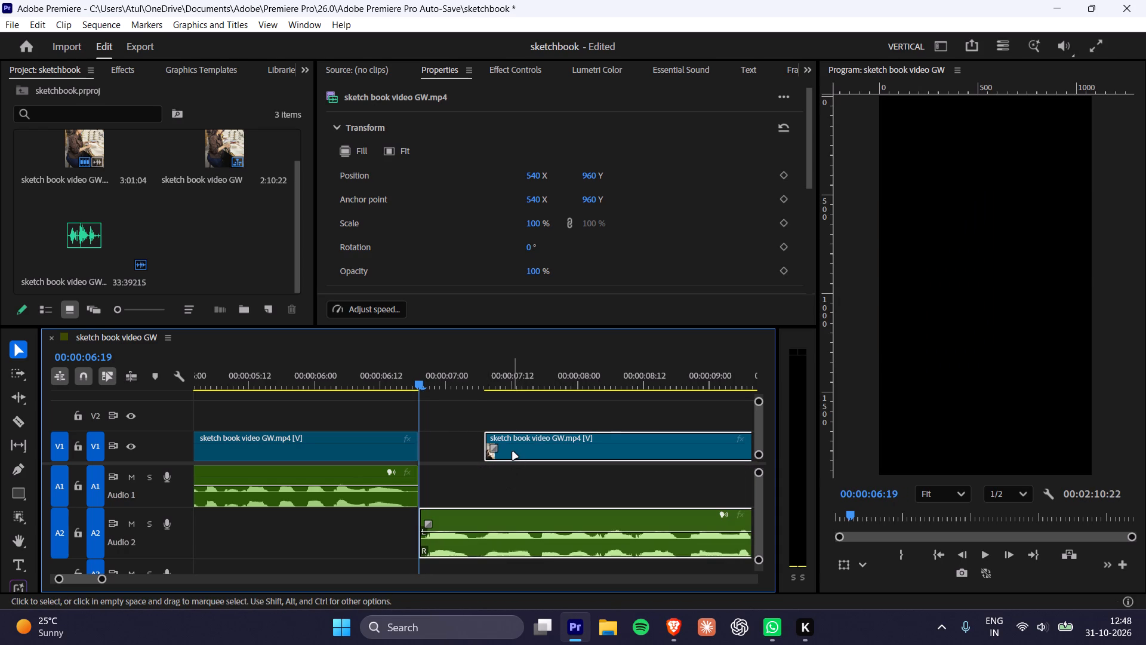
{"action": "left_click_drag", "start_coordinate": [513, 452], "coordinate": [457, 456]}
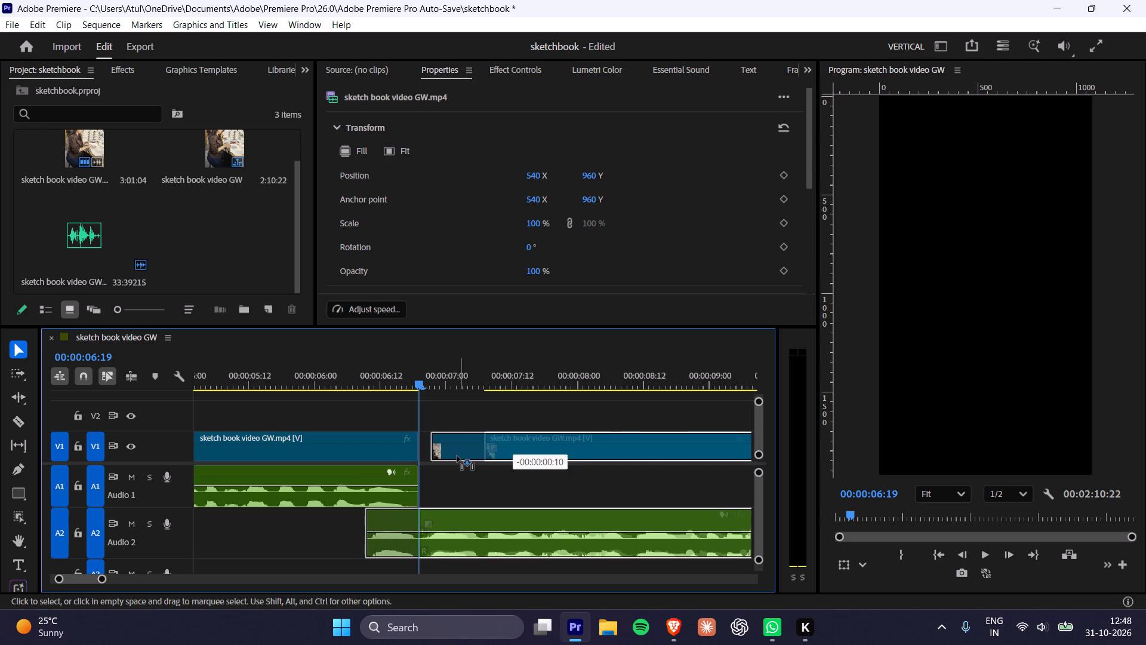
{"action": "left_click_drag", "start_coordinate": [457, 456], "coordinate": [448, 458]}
Play across the cut at 00:00:06:19 to check the second clip's picture and audio.
{"action": "left_click", "coordinate": [334, 380]}
{"action": "key", "text": "space"}
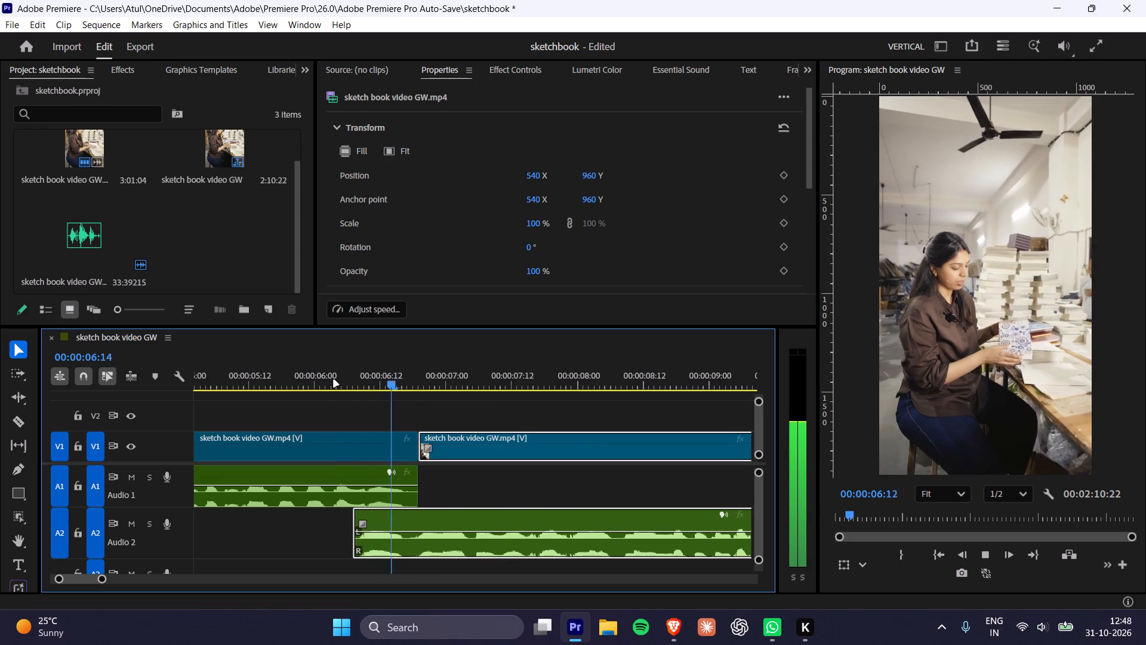
{"action": "key", "text": "space"}
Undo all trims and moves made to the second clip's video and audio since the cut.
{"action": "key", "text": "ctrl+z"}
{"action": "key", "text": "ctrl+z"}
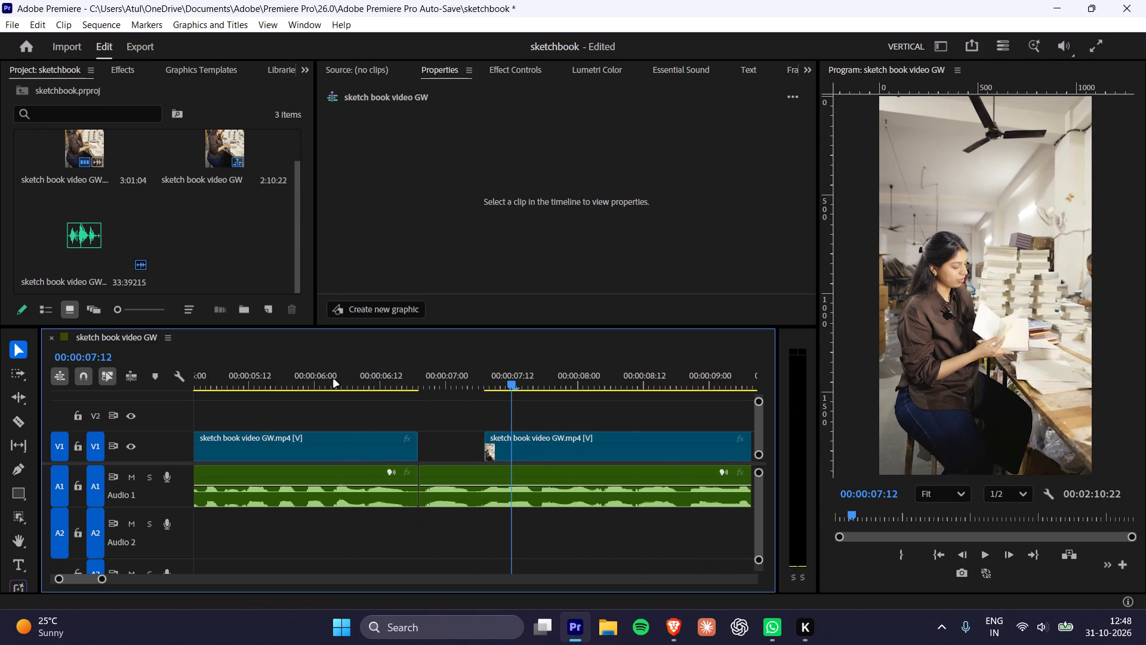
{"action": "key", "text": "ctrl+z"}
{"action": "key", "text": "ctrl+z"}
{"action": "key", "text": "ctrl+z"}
Trim the silent pause off the start of the second linked clip and close the gap at 00:00:06:19.
{"action": "left_click", "coordinate": [445, 492]}
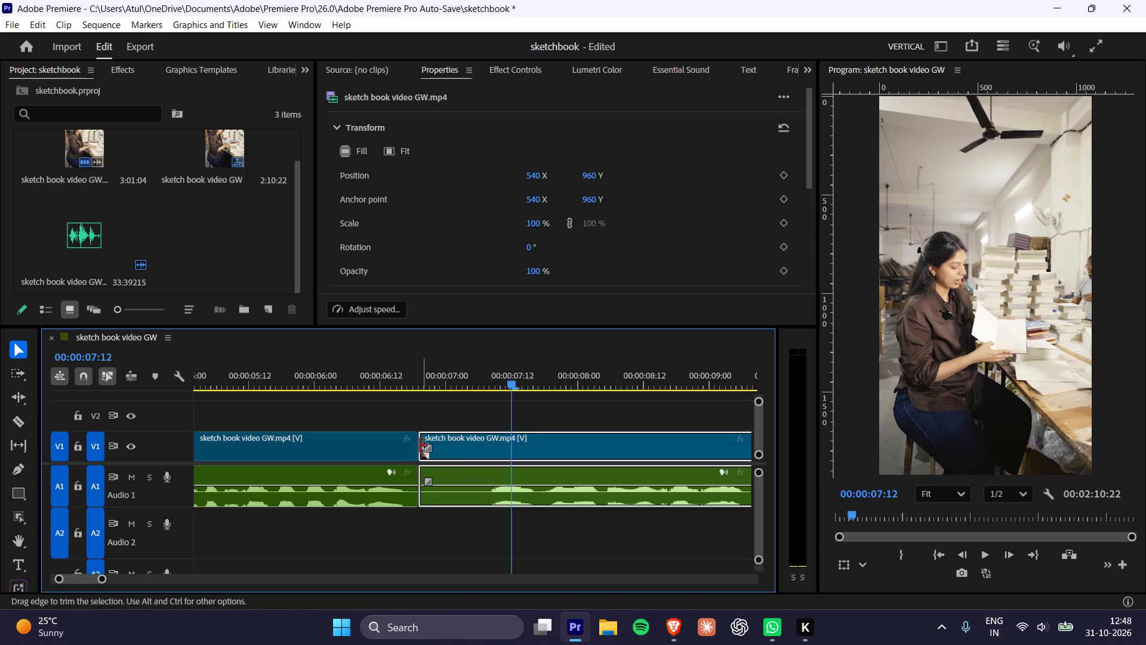
{"action": "left_click_drag", "start_coordinate": [420, 444], "coordinate": [476, 443]}
{"action": "left_click_drag", "start_coordinate": [515, 446], "coordinate": [463, 447]}
Play across the cut at 00:00:06:19 and on into the second clip to check its picture and audio.
{"action": "left_click", "coordinate": [310, 371]}
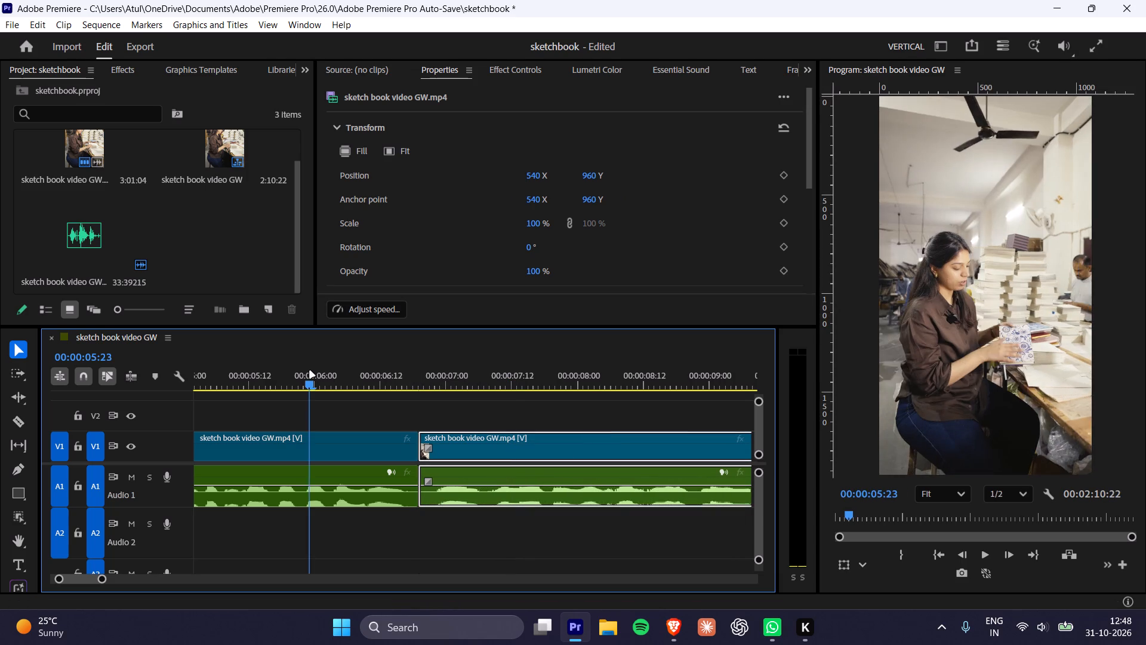
{"action": "key", "text": "space"}
{"action": "key", "text": "space"}
{"action": "scroll", "coordinate": [390, 412], "scroll_direction": "down", "scroll_amount": 6, "text": "alt"}
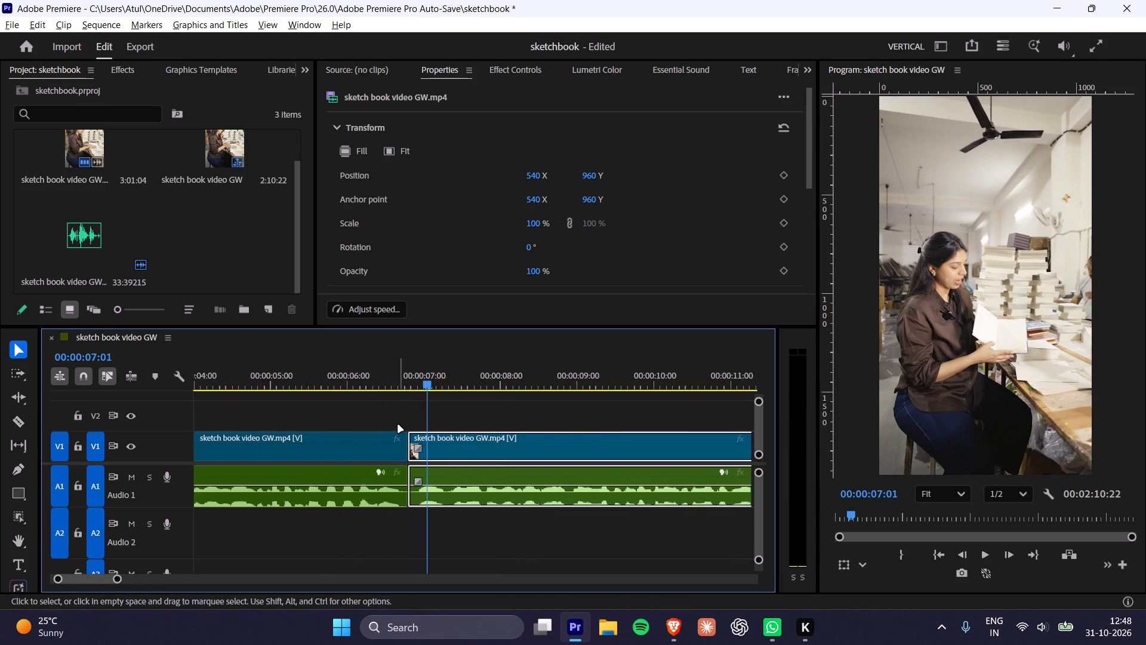
{"action": "scroll", "coordinate": [398, 425], "scroll_direction": "down", "scroll_amount": 7, "text": "alt"}
{"action": "left_click", "coordinate": [362, 377]}
{"action": "key", "text": "space"}
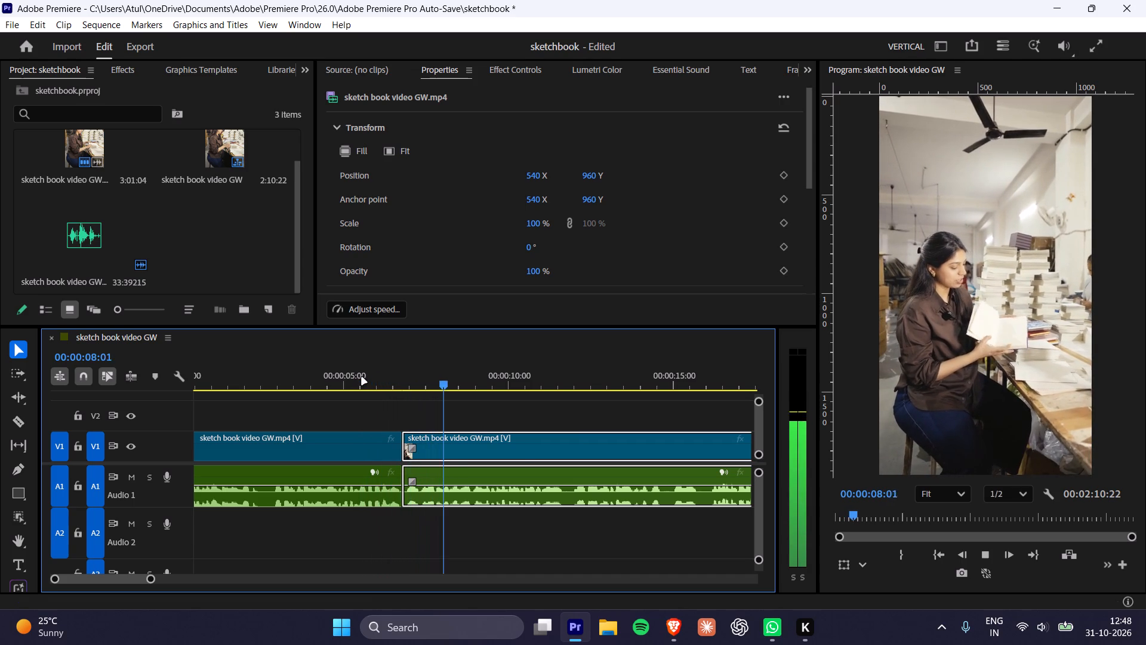
{"action": "scroll", "coordinate": [500, 450], "scroll_direction": "down", "scroll_amount": 4, "text": "alt"}
{"action": "scroll", "coordinate": [500, 450], "scroll_direction": "up", "scroll_amount": 17, "text": "alt"}
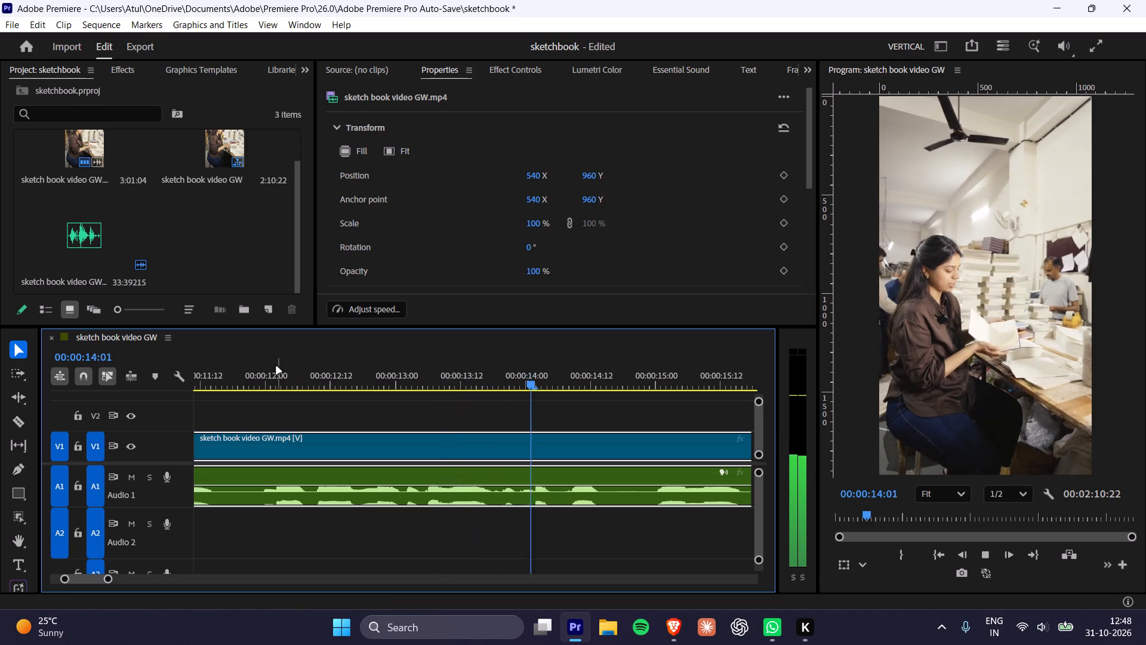
{"action": "key", "text": "space"}
Review the second clip's speech from around 00:00:11:18 onward for further pauses to cut.
{"action": "left_click_drag", "start_coordinate": [254, 367], "coordinate": [232, 376]}
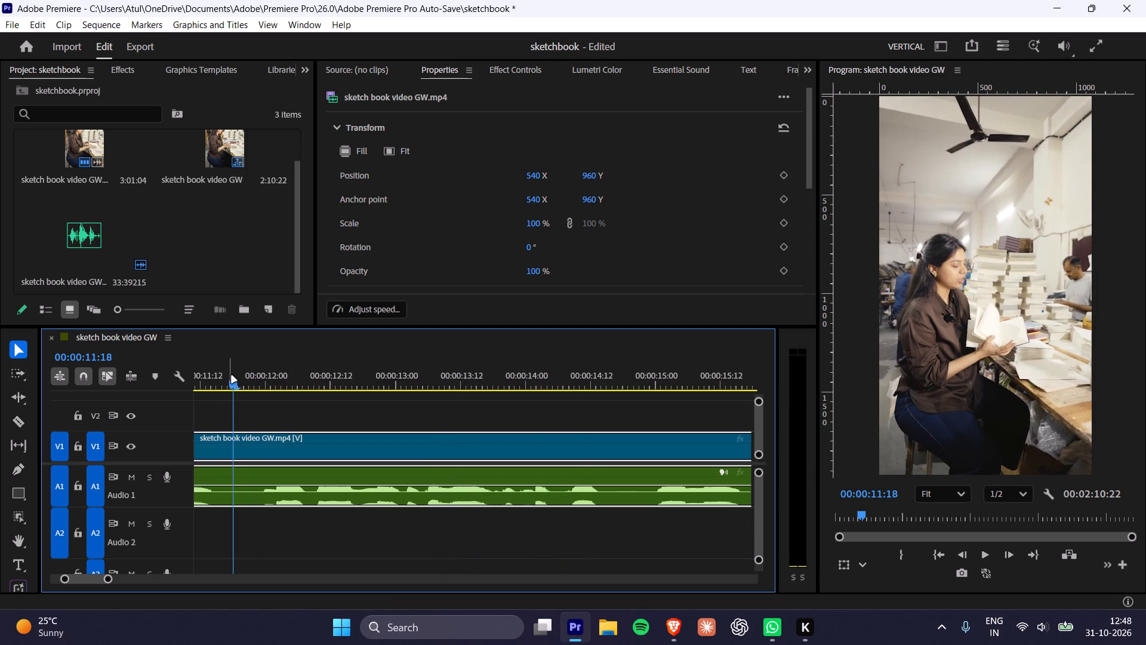
{"action": "key", "text": "Right"}
{"action": "key", "text": "Right"}
{"action": "key", "text": "Right"}
{"action": "key", "text": "Right"}
{"action": "key", "text": "Right"}
{"action": "key", "text": "Left"}
{"action": "key", "text": "Left"}
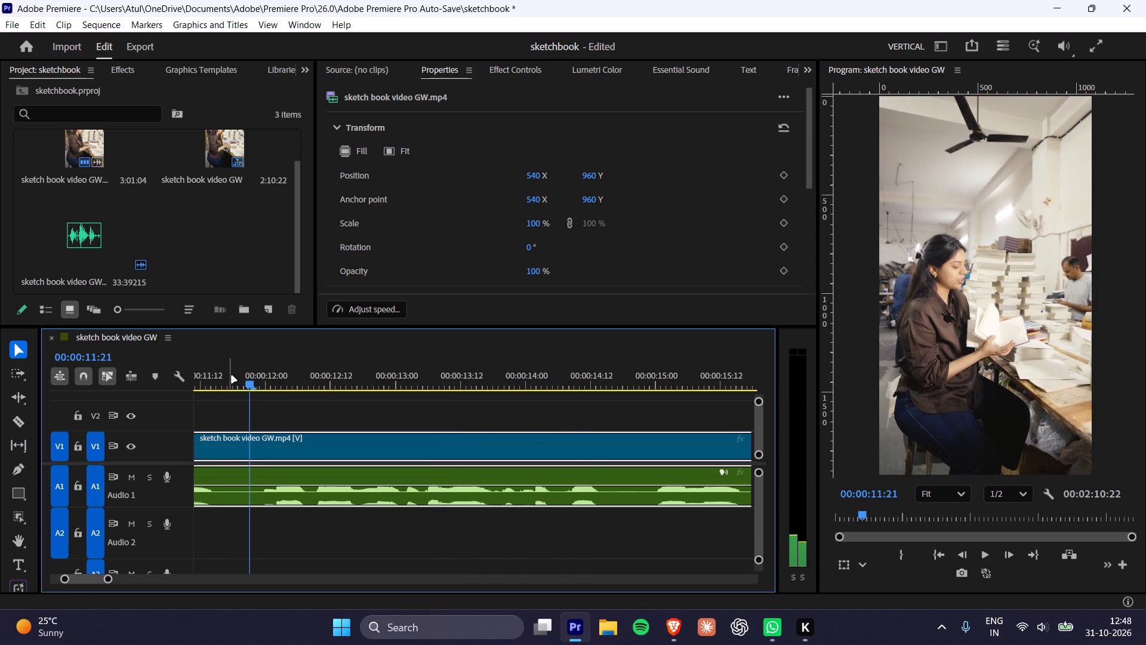
{"action": "key", "text": "Left"}
{"action": "key", "text": "Left"}
{"action": "key", "text": "Left"}
{"action": "key", "text": "Left"}
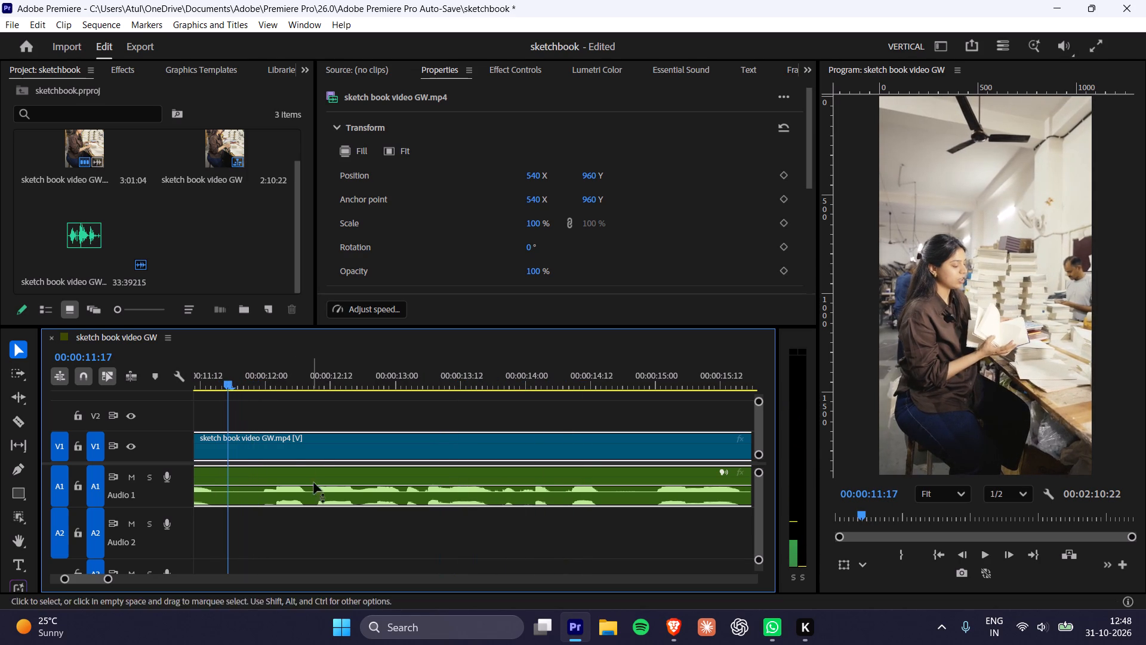
{"action": "key", "text": "space"}
{"action": "scroll", "coordinate": [314, 453], "scroll_direction": "down", "scroll_amount": 12, "text": "alt"}
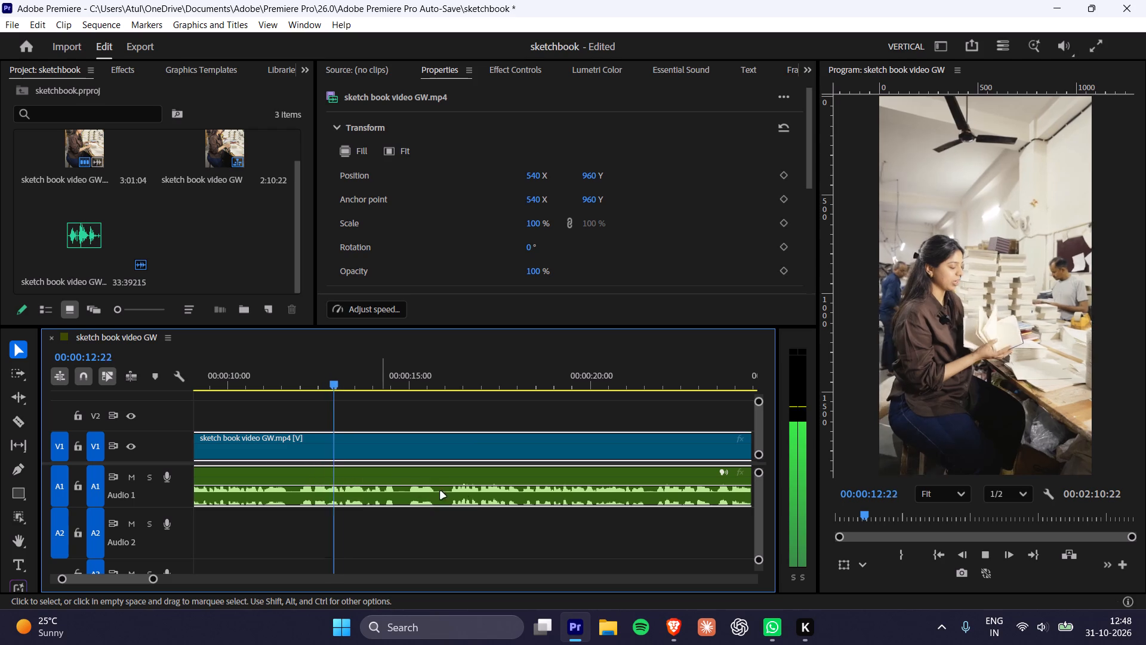
{"action": "key", "text": "space"}
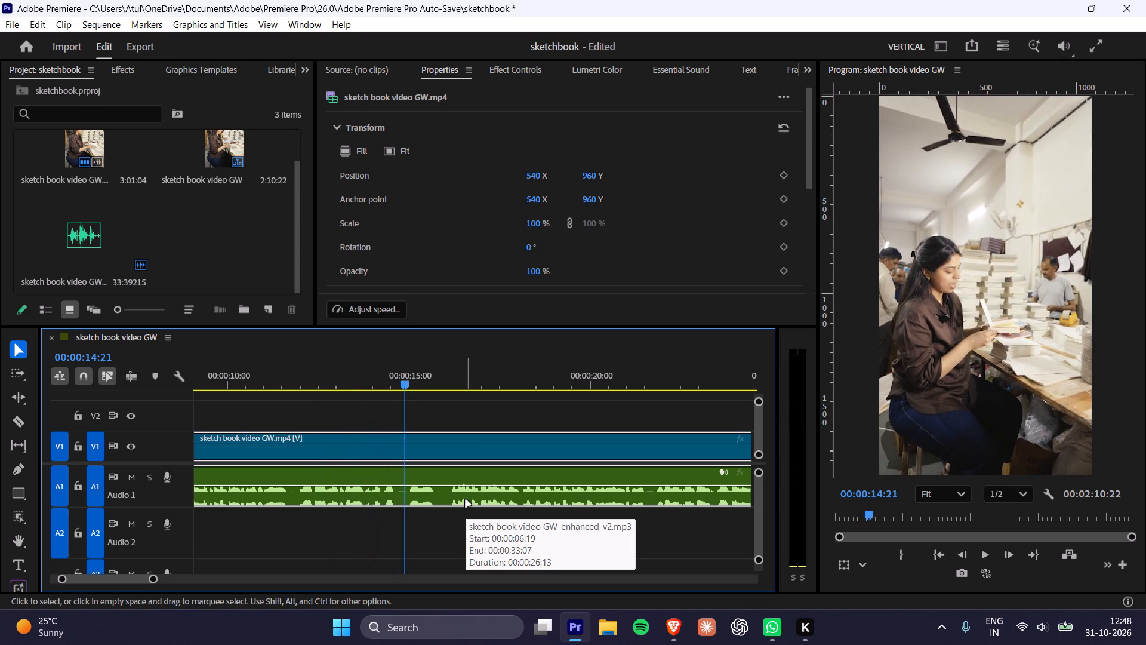
{"action": "key", "text": "space"}
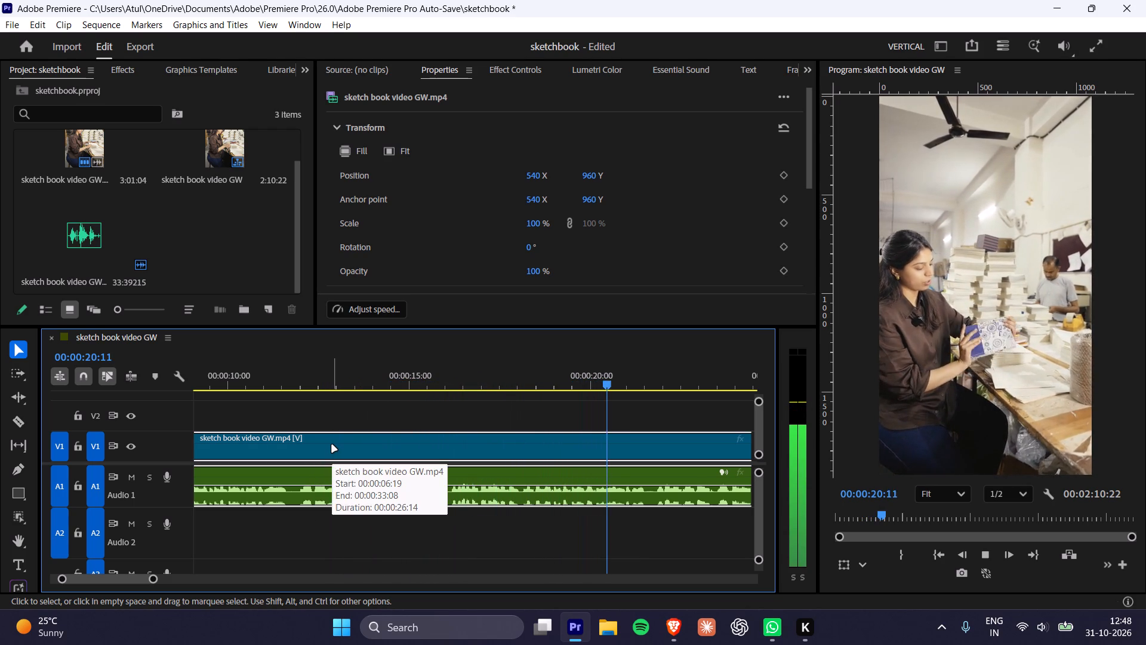
{"action": "scroll", "coordinate": [412, 496], "scroll_direction": "down", "scroll_amount": 9, "text": "alt"}
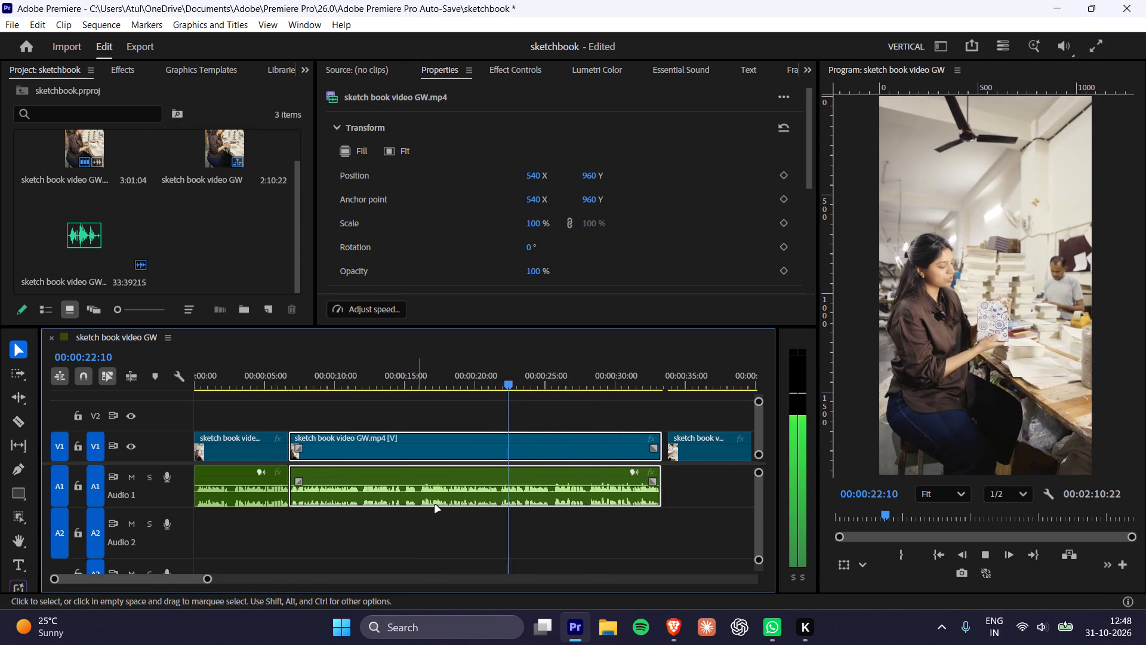
{"action": "scroll", "coordinate": [535, 484], "scroll_direction": "up", "scroll_amount": 18, "text": "alt"}
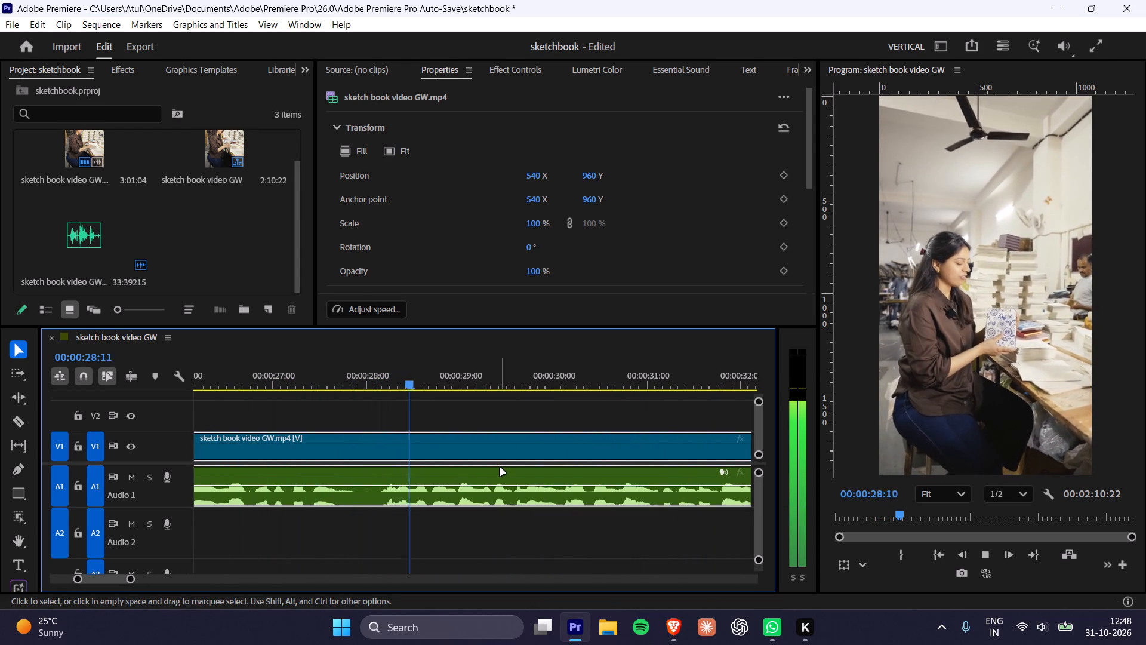
Split the linked video and audio at 00:00:27:21, in the pause between spoken phrases.
{"action": "scroll", "coordinate": [500, 468], "scroll_direction": "down", "scroll_amount": 2, "text": "alt"}
{"action": "left_click", "coordinate": [336, 375]}
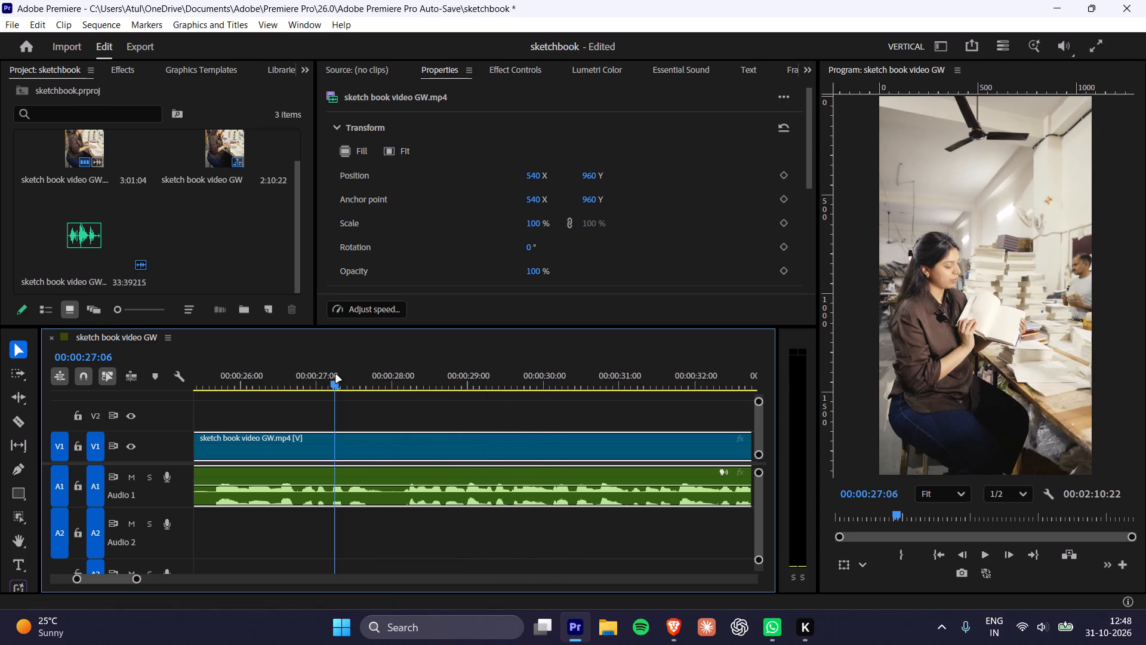
{"action": "key", "text": "space"}
{"action": "key", "text": "space"}
{"action": "key", "text": "space"}
{"action": "key", "text": "space"}
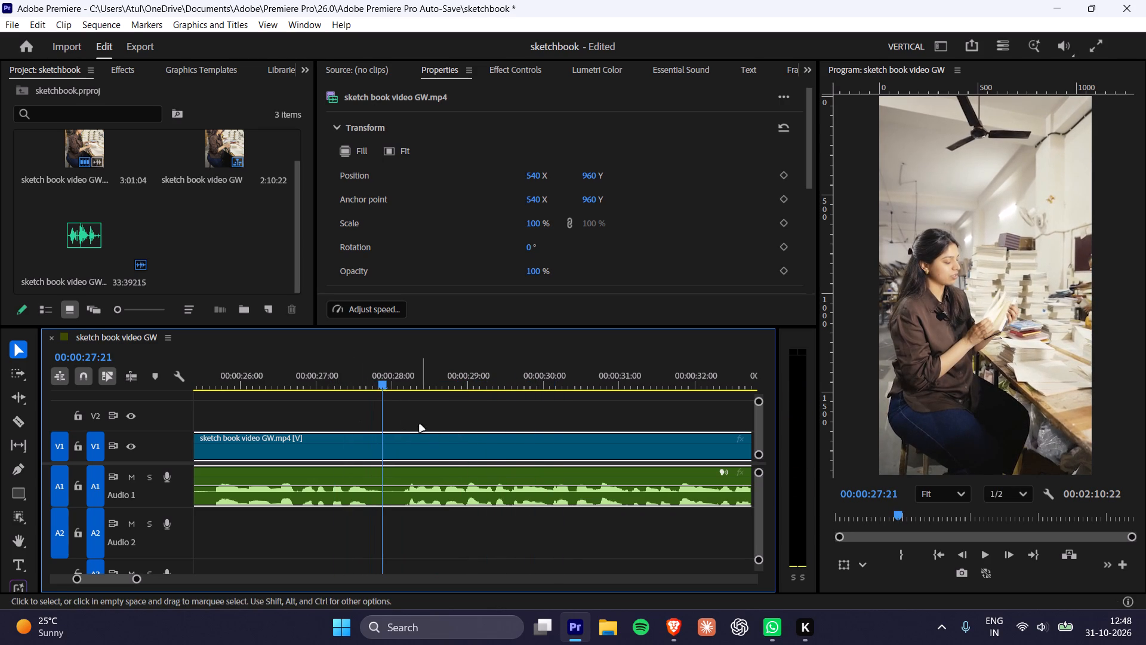
{"action": "left_click", "coordinate": [413, 444]}
{"action": "key", "text": "alt+space"}
{"action": "left_click", "coordinate": [411, 450]}
{"action": "scroll", "coordinate": [422, 472], "scroll_direction": "up", "scroll_amount": 7, "text": "alt"}
{"action": "left_click", "coordinate": [367, 440]}
{"action": "left_click", "coordinate": [386, 493]}
{"action": "left_click", "coordinate": [366, 446]}
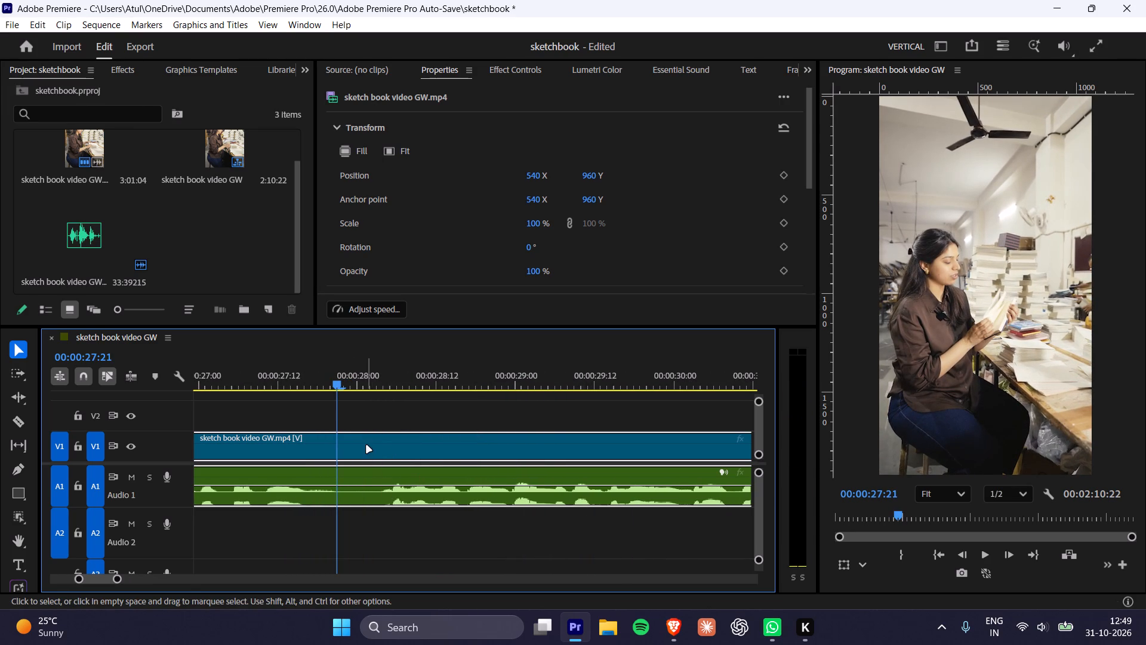
{"action": "key", "text": "ctrl+k"}
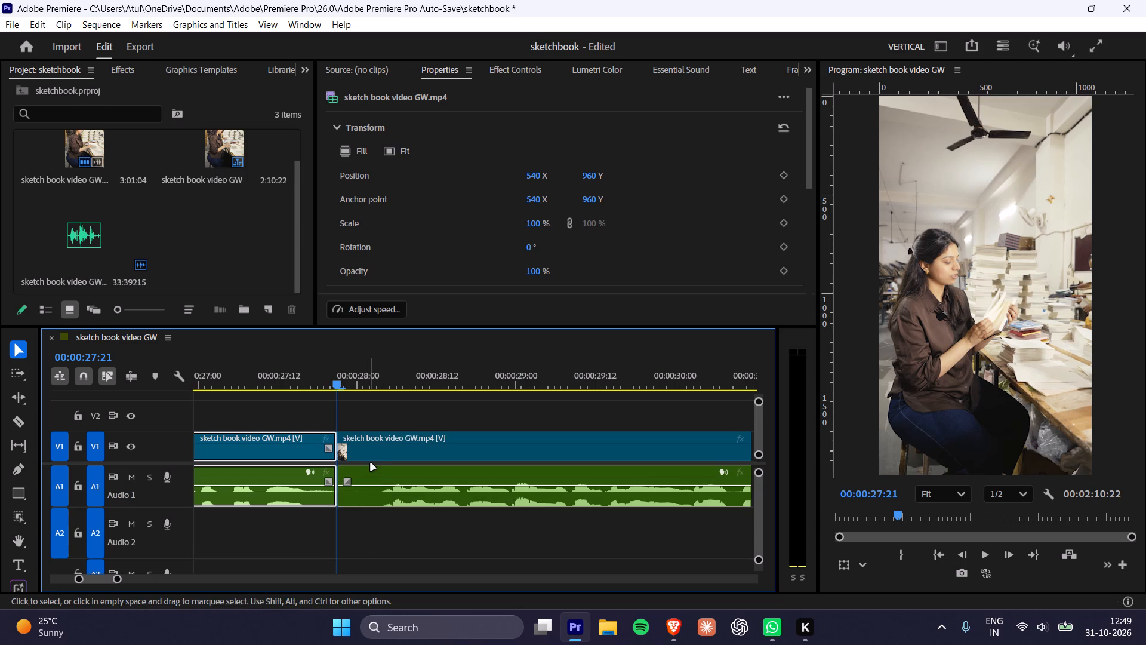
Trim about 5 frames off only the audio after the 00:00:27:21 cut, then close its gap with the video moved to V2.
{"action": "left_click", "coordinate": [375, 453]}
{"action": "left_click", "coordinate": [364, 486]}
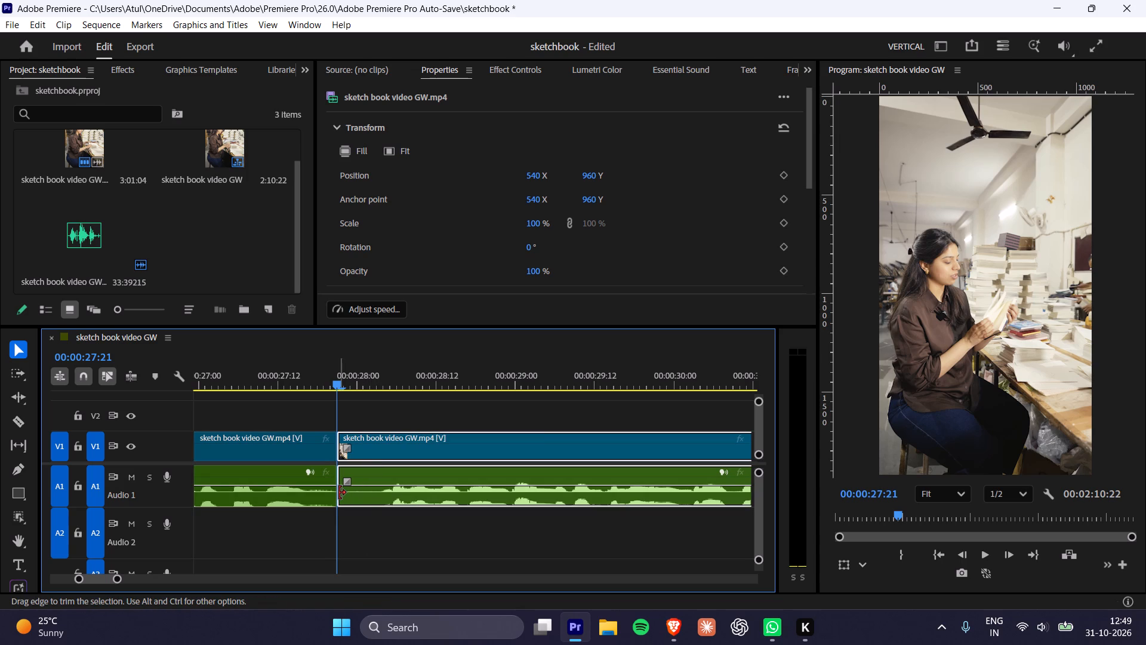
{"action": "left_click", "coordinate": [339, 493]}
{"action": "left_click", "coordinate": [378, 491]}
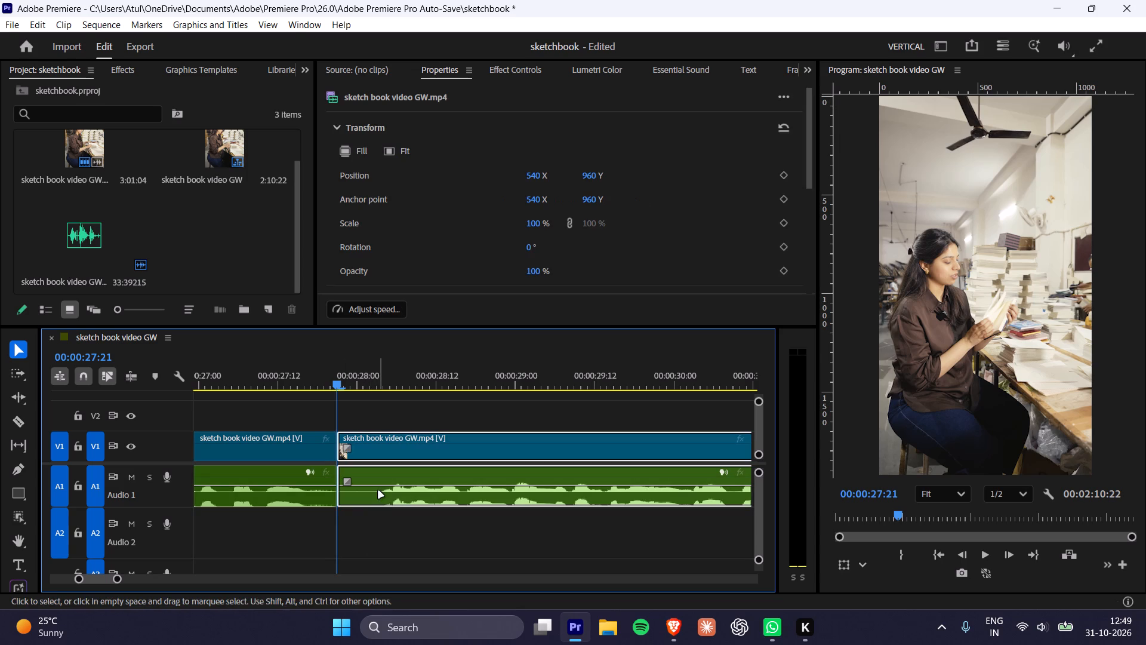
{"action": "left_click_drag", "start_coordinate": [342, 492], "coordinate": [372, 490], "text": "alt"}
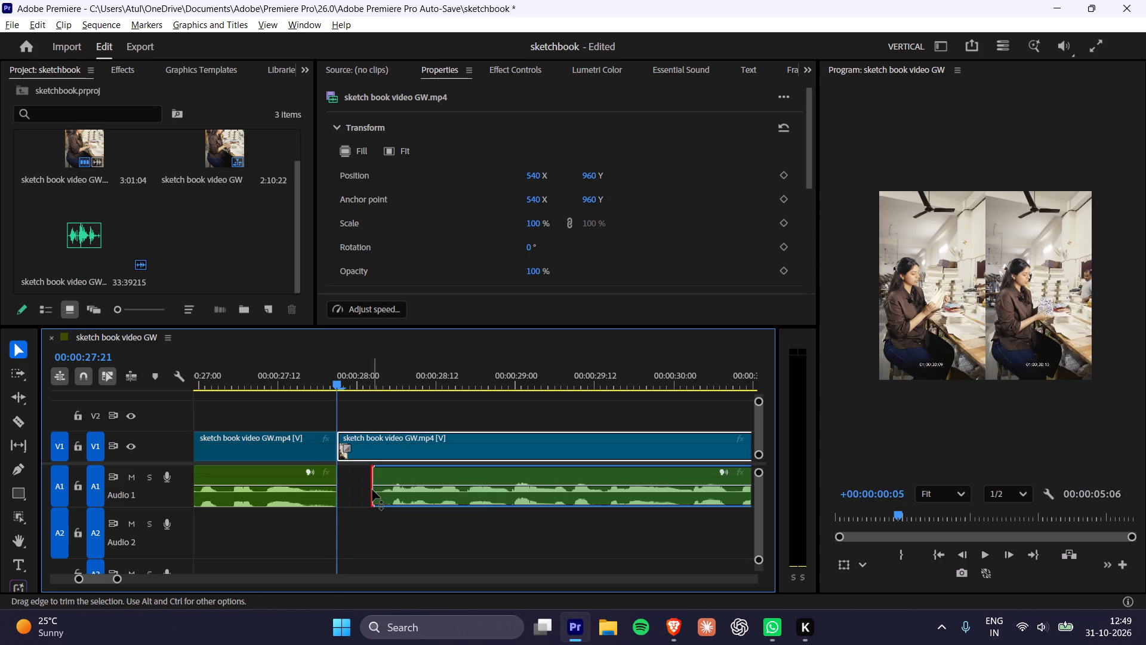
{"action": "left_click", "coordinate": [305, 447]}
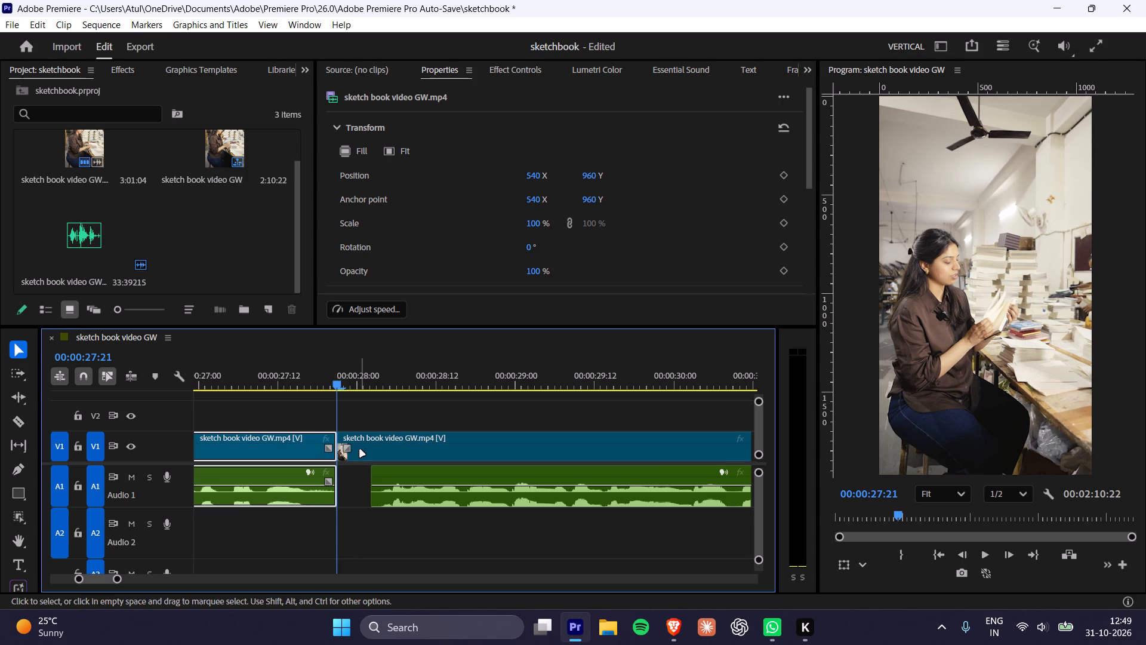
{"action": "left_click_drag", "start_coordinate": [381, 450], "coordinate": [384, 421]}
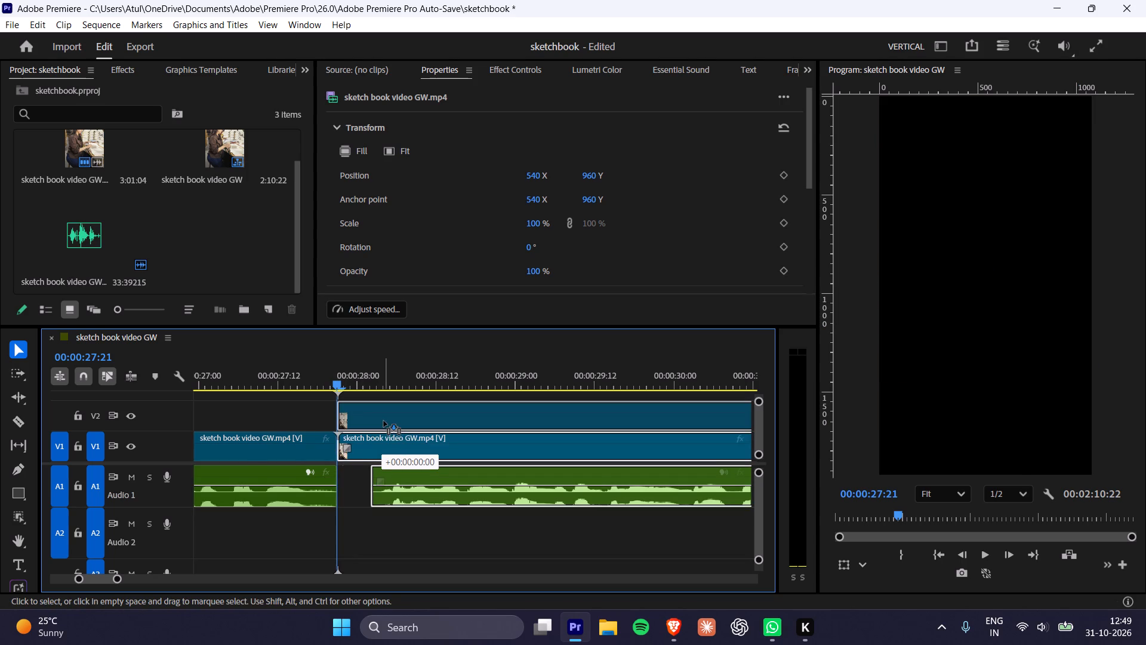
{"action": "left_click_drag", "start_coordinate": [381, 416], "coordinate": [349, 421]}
Play repeatedly across the 00:00:27:21 cut to check the overlapping V2 video against the speech.
{"action": "left_click", "coordinate": [282, 382]}
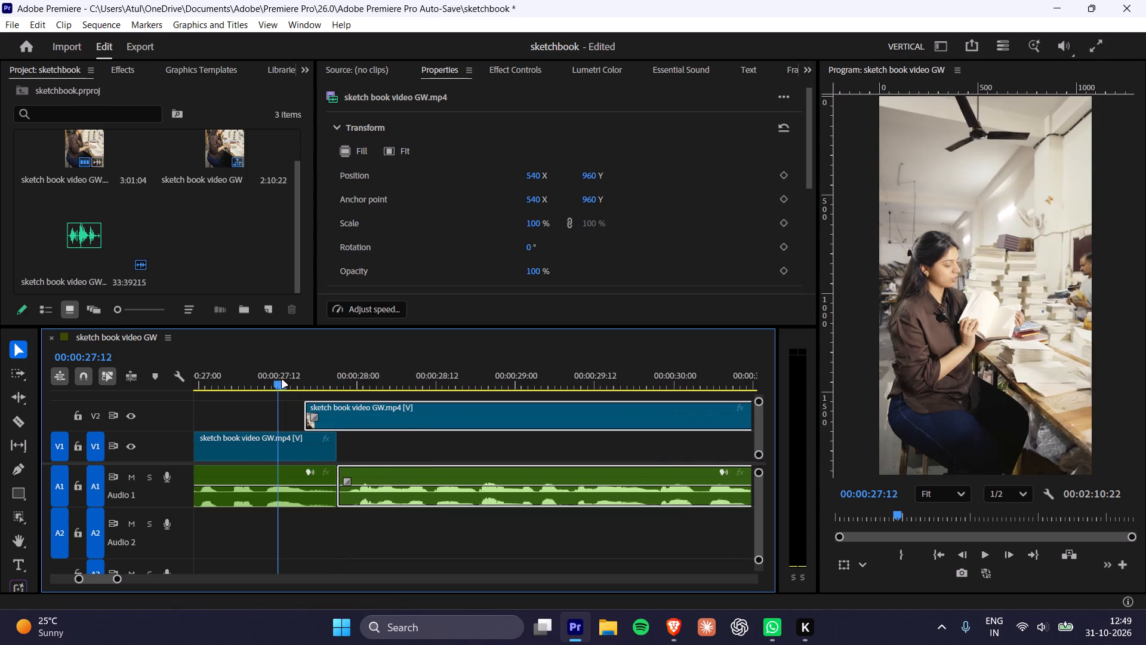
{"action": "key", "text": "space"}
{"action": "left_click", "coordinate": [282, 380]}
{"action": "left_click", "coordinate": [255, 379]}
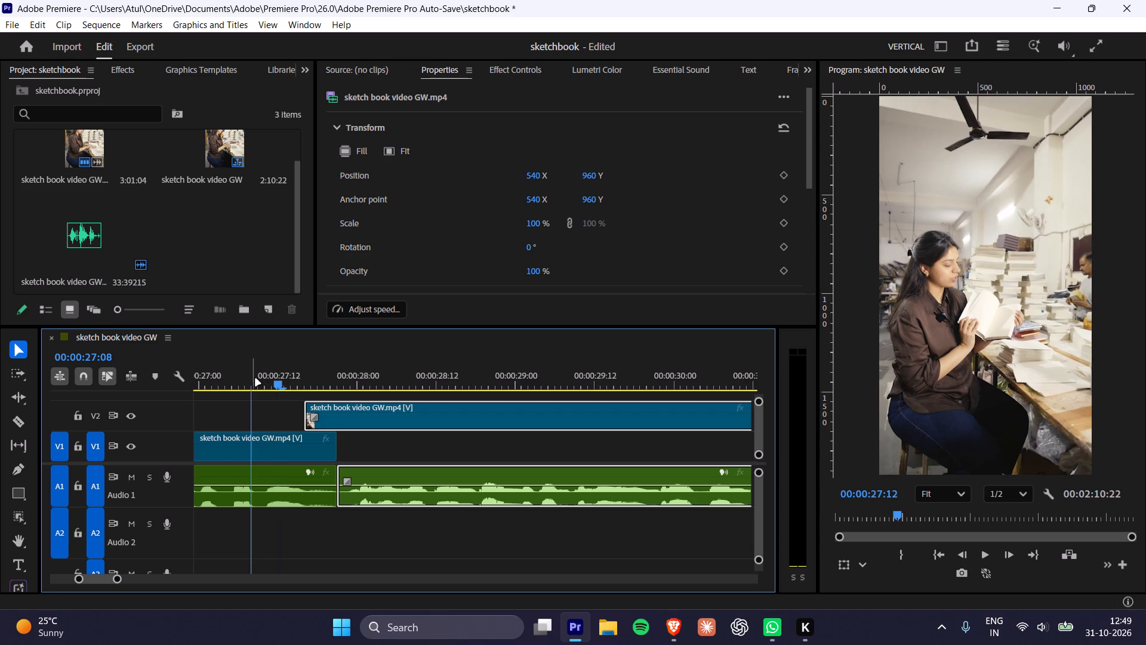
{"action": "key", "text": "space"}
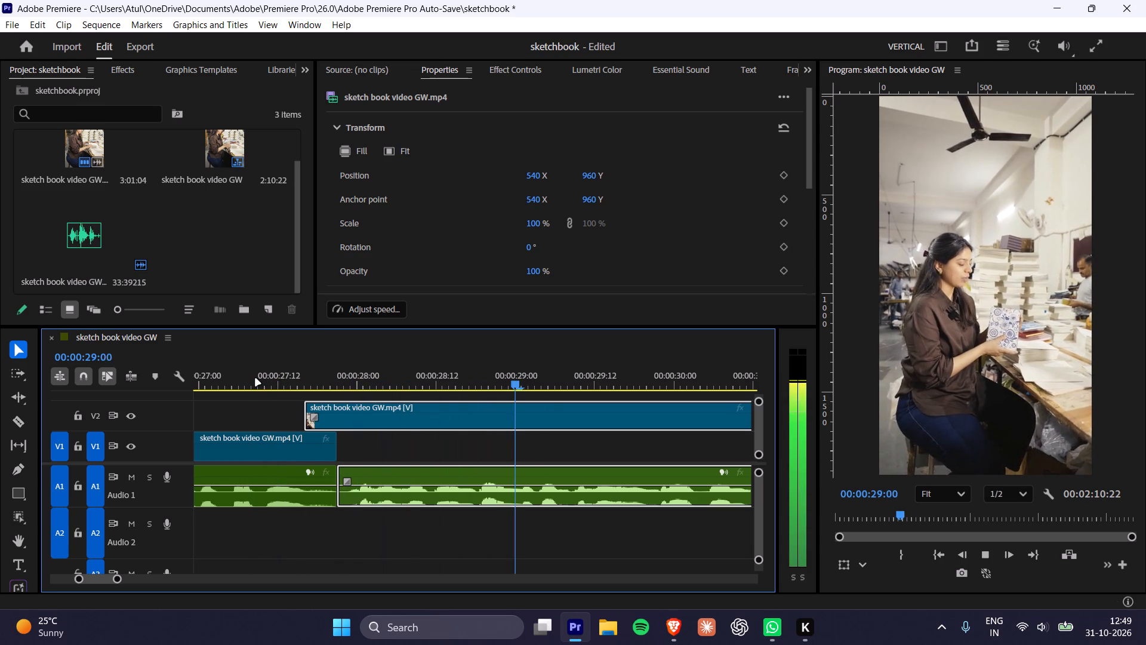
{"action": "left_click", "coordinate": [255, 379]}
{"action": "key", "text": "space"}
{"action": "key", "text": "space"}
{"action": "key", "text": "space"}
{"action": "key", "text": "space"}
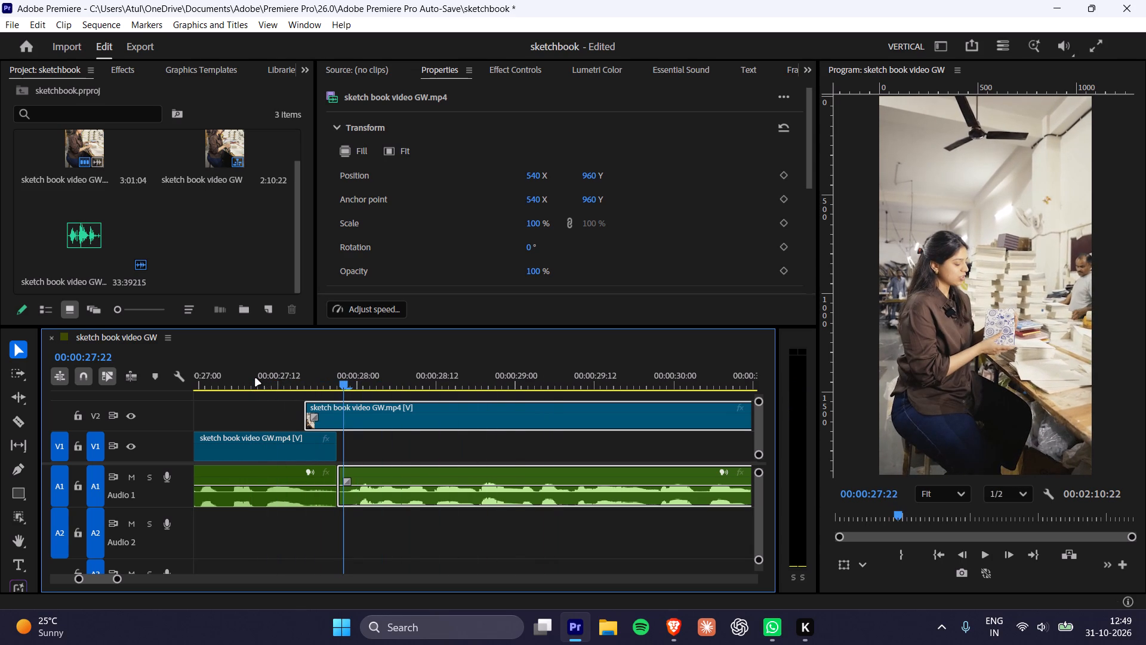
{"action": "left_click", "coordinate": [255, 379]}
{"action": "key", "text": "space"}
{"action": "key", "text": "space"}
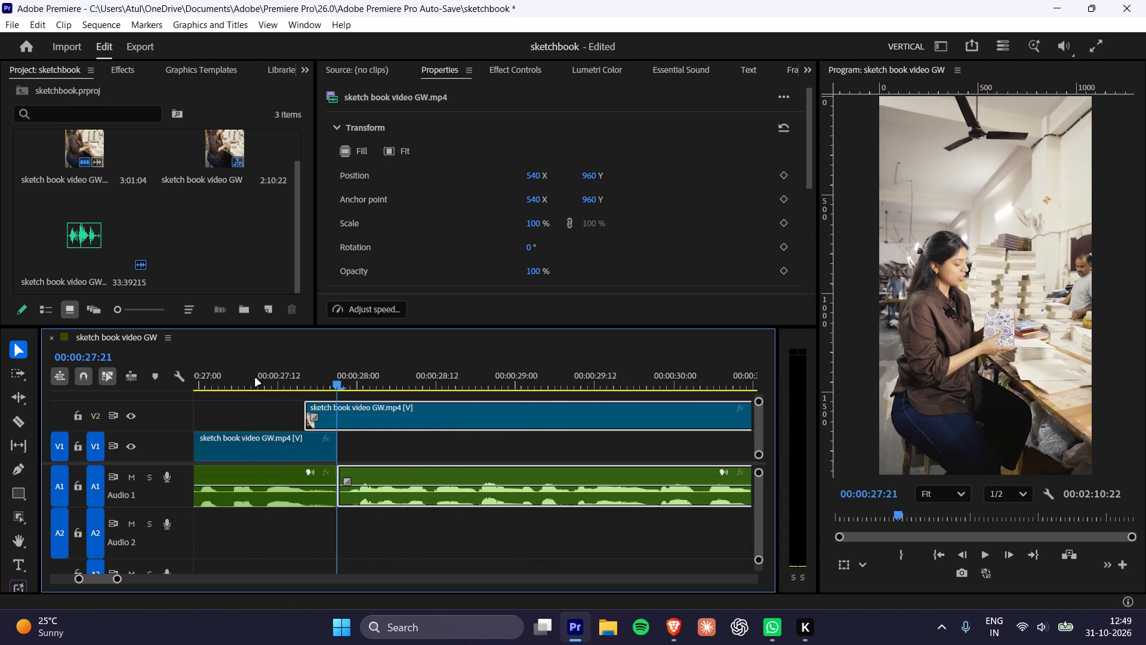
{"action": "key", "text": "space"}
{"action": "key", "text": "space"}
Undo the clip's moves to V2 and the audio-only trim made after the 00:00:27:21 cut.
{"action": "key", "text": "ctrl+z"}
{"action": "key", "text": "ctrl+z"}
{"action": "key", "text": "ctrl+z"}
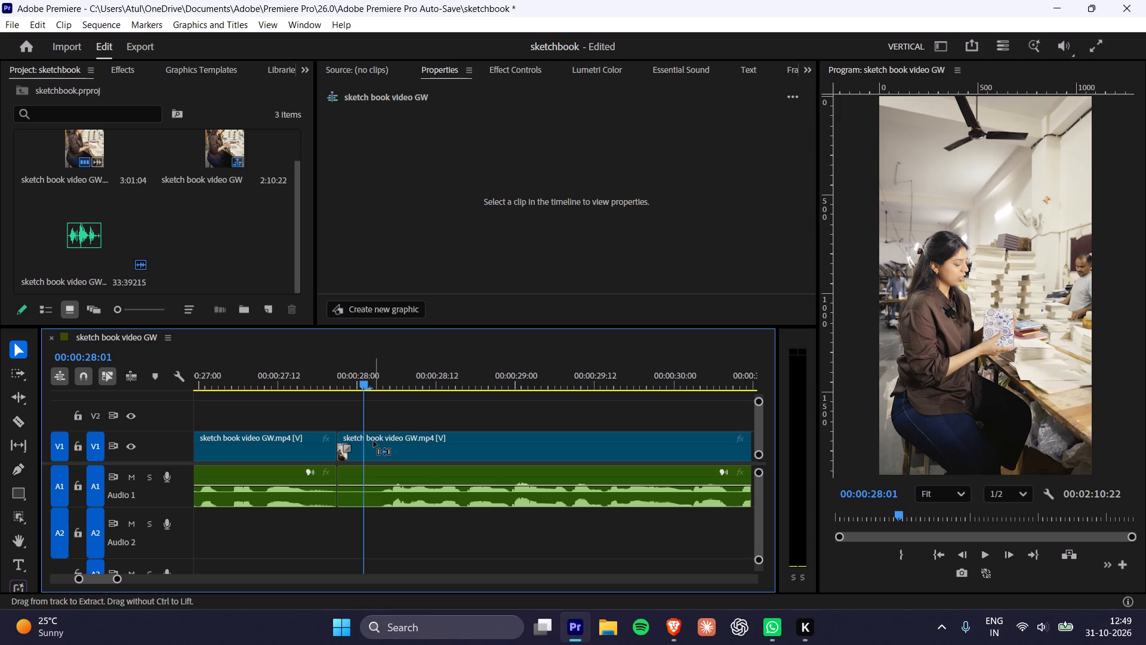
Trim about 5 frames of silence off the start of the linked clip after the cut and close the gap at 00:00:27:21.
{"action": "left_click", "coordinate": [353, 443]}
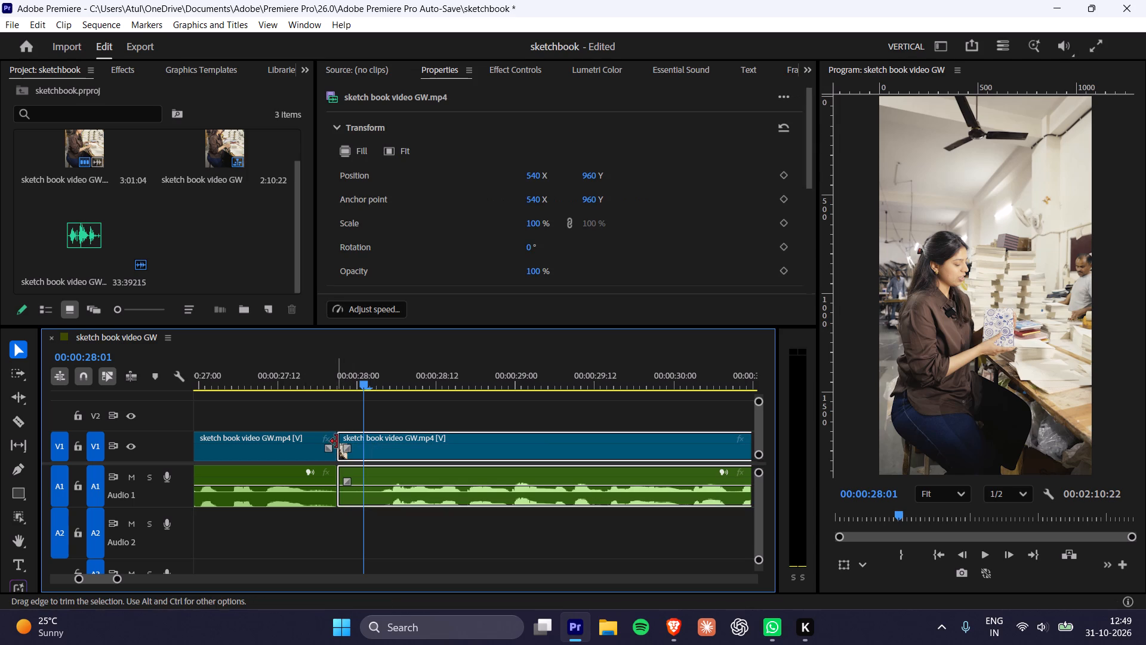
{"action": "left_click_drag", "start_coordinate": [341, 441], "coordinate": [371, 442]}
{"action": "left_click_drag", "start_coordinate": [396, 438], "coordinate": [372, 442]}
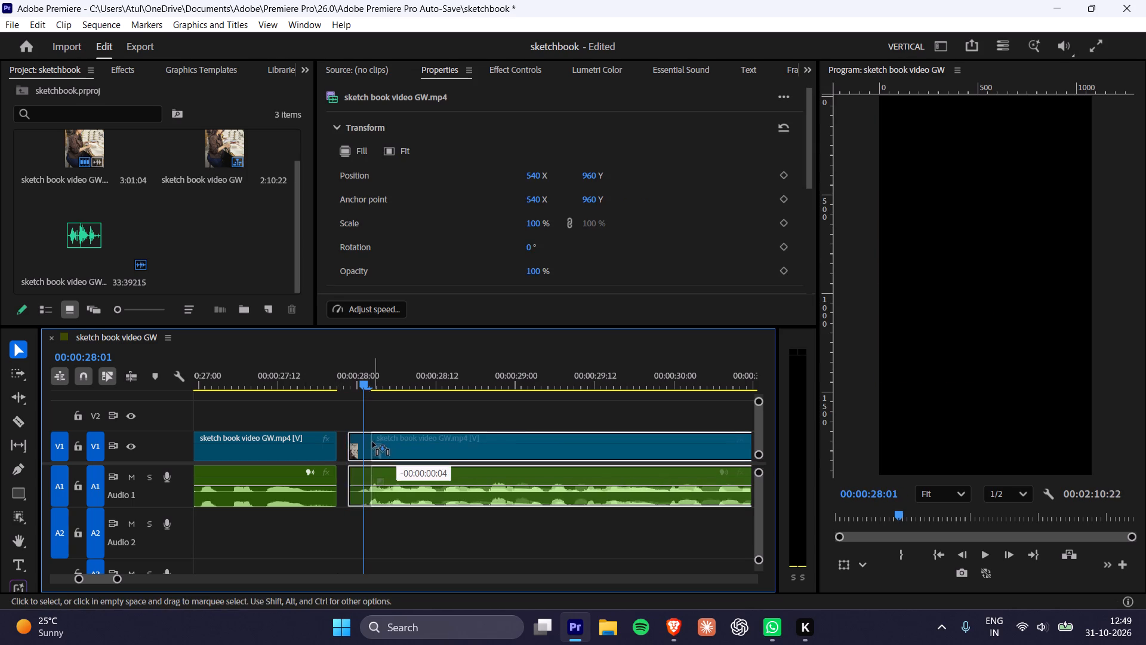
{"action": "left_click_drag", "start_coordinate": [372, 442], "coordinate": [363, 443]}
{"action": "left_click", "coordinate": [292, 382]}
{"action": "key", "text": "space"}
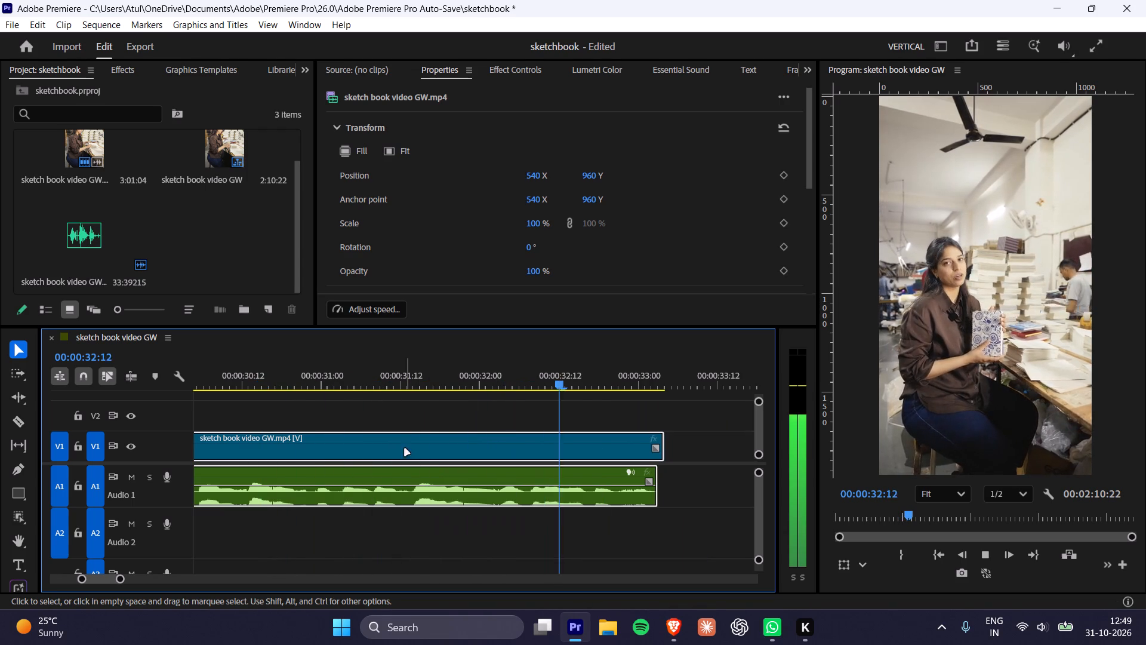
{"action": "key", "text": "space"}
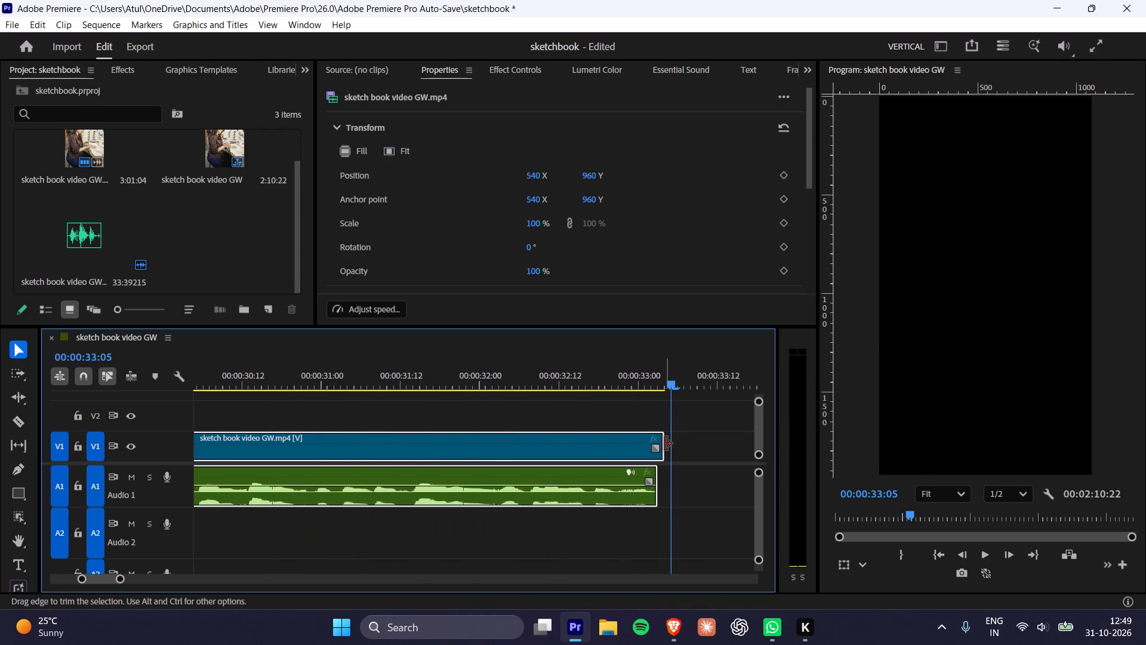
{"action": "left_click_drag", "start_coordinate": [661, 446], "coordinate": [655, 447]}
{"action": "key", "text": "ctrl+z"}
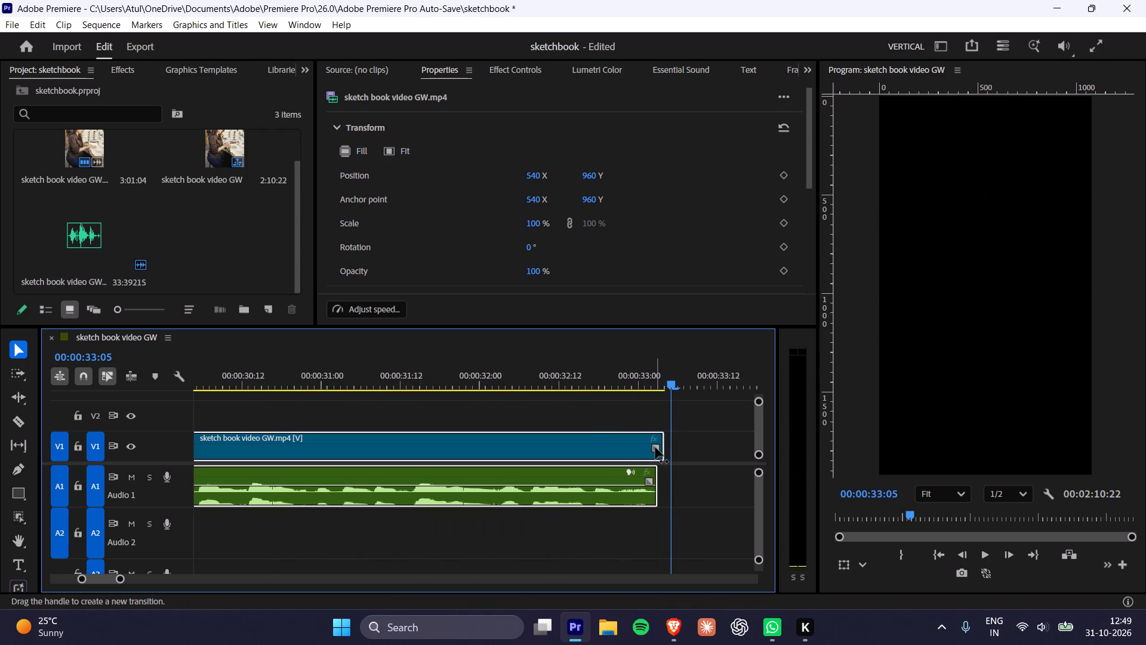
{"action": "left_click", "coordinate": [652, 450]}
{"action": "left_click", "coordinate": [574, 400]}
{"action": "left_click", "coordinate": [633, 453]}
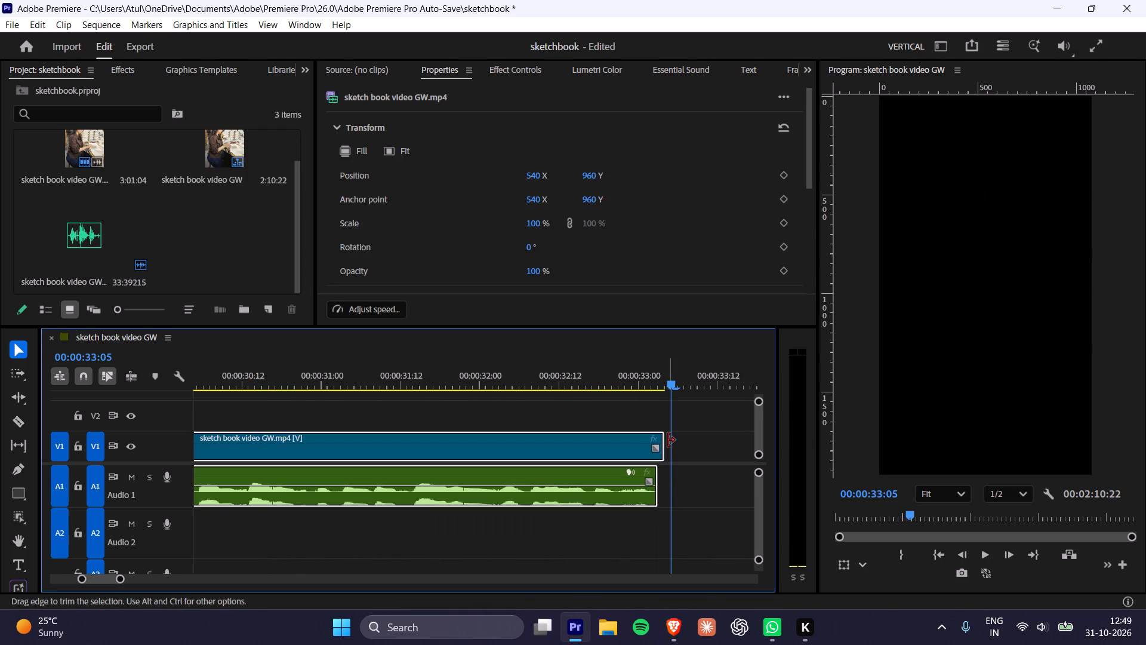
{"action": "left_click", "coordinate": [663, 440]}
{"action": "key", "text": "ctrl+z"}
Trim the end of the talking clip's video near 00:00:33:03 back to the end of its audio, and play the ending.
{"action": "left_click_drag", "start_coordinate": [663, 442], "coordinate": [657, 444], "text": "alt"}
{"action": "left_click", "coordinate": [612, 382]}
{"action": "key", "text": "space"}
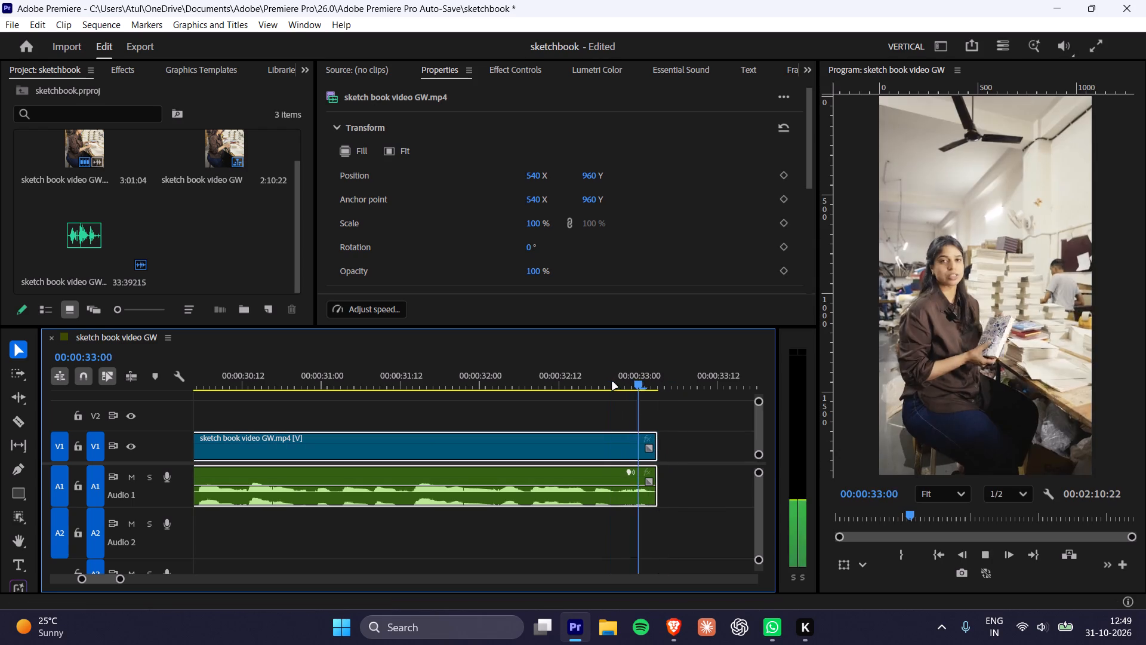
{"action": "key", "text": "space"}
{"action": "left_click", "coordinate": [500, 371]}
{"action": "key", "text": "space"}
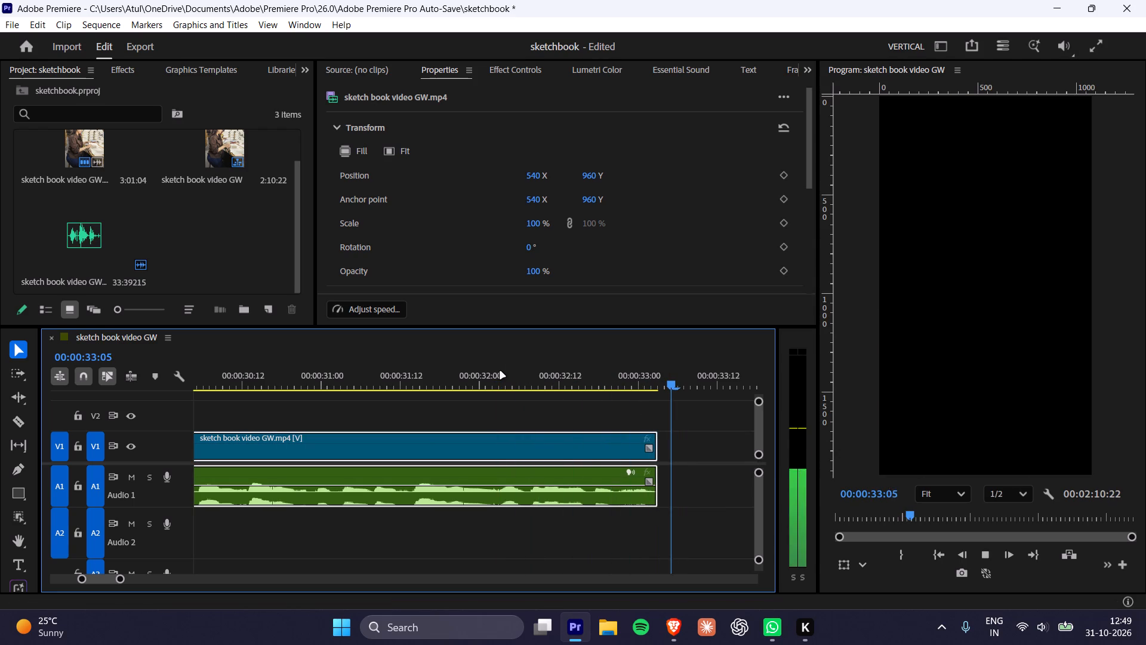
{"action": "key", "text": "space"}
Extend the end of the linked talking clip by about one frame and play its ending.
{"action": "scroll", "coordinate": [531, 447], "scroll_direction": "down", "scroll_amount": 7, "text": "alt"}
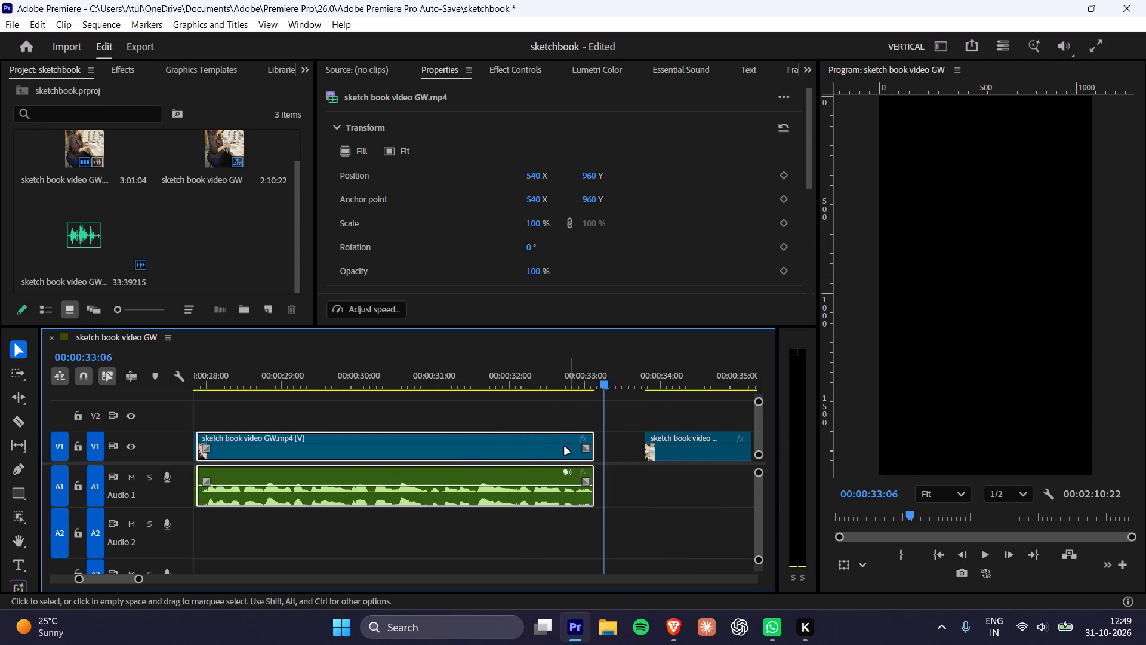
{"action": "left_click", "coordinate": [565, 447]}
{"action": "left_click_drag", "start_coordinate": [595, 446], "coordinate": [618, 446]}
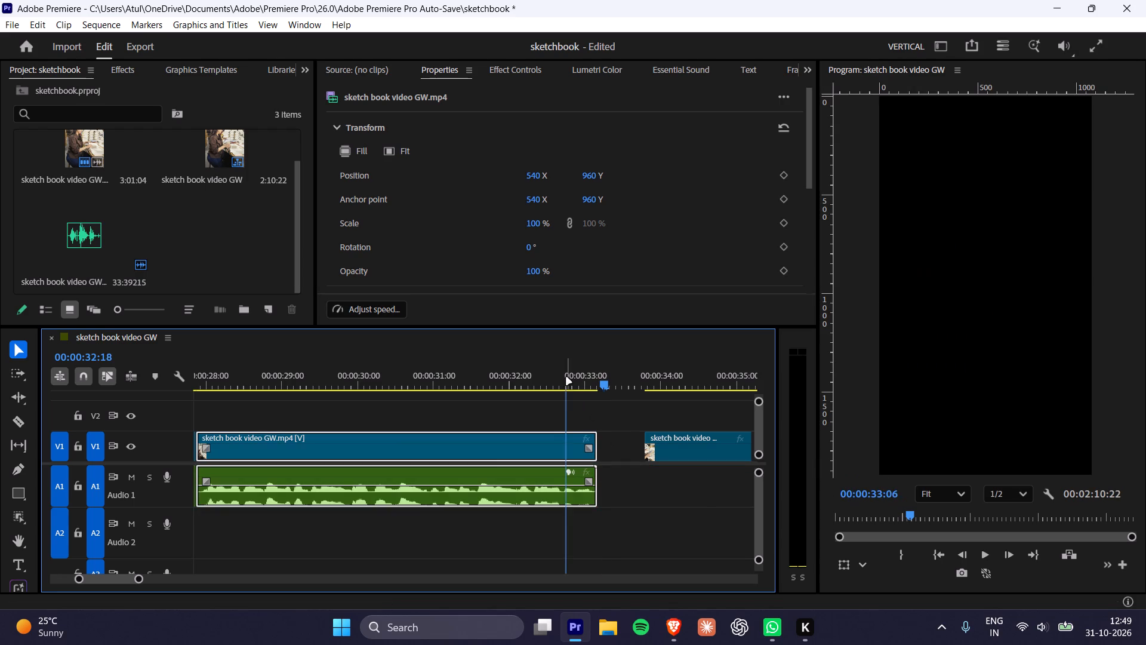
{"action": "left_click", "coordinate": [566, 377]}
{"action": "key", "text": "space"}
{"action": "key", "text": "space"}
{"action": "key", "text": "space"}
{"action": "key", "text": "space"}
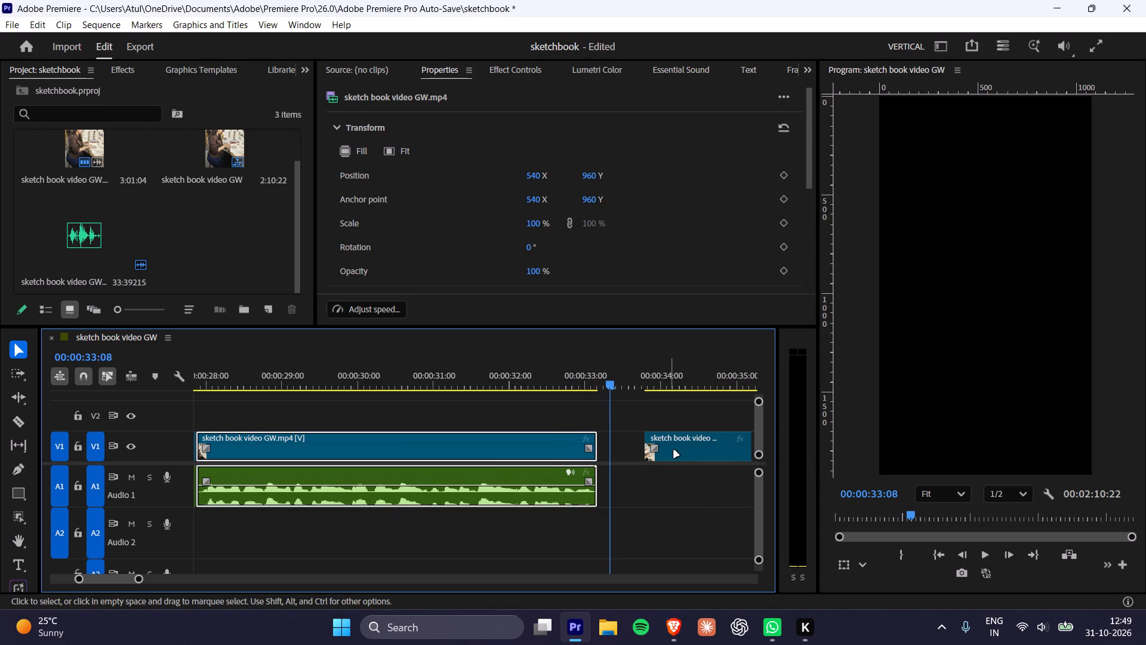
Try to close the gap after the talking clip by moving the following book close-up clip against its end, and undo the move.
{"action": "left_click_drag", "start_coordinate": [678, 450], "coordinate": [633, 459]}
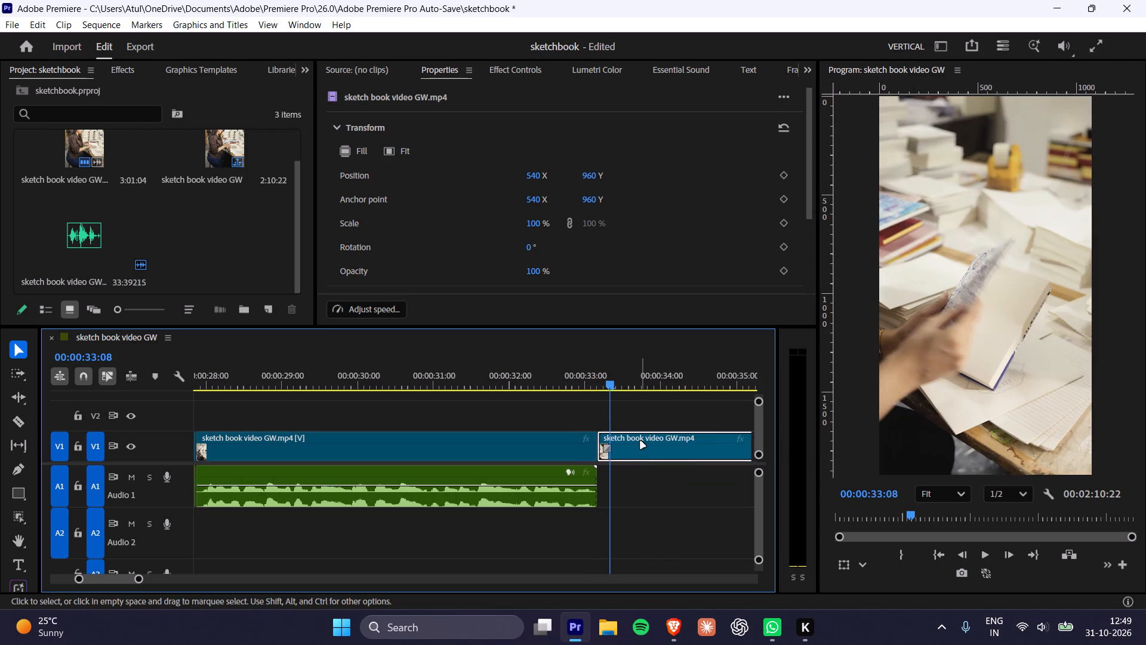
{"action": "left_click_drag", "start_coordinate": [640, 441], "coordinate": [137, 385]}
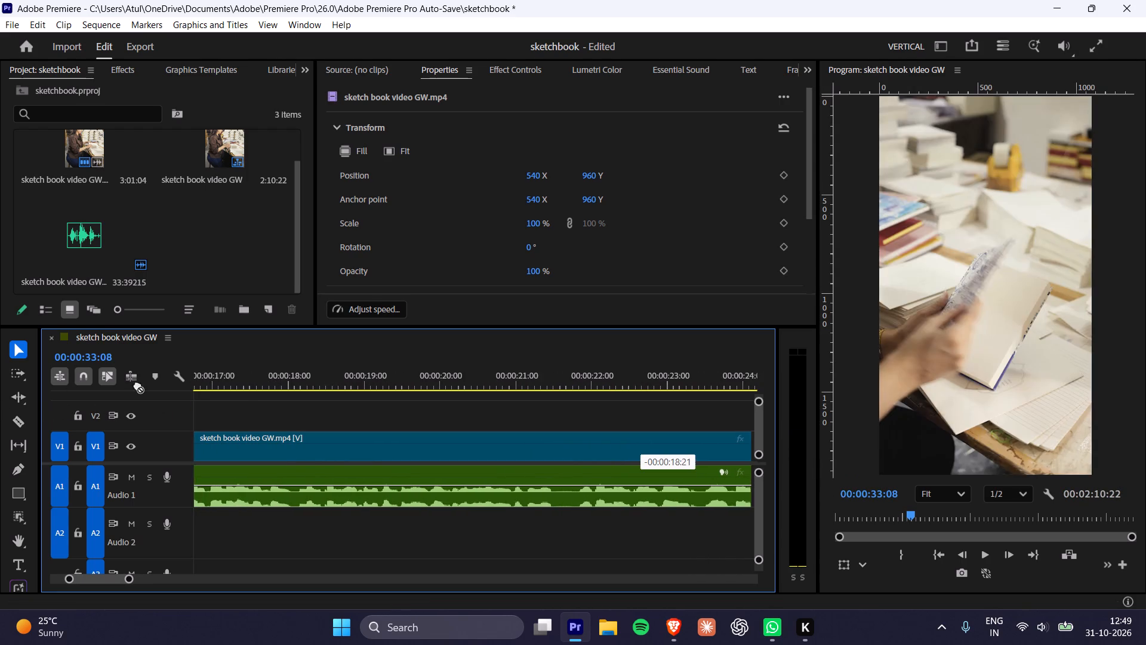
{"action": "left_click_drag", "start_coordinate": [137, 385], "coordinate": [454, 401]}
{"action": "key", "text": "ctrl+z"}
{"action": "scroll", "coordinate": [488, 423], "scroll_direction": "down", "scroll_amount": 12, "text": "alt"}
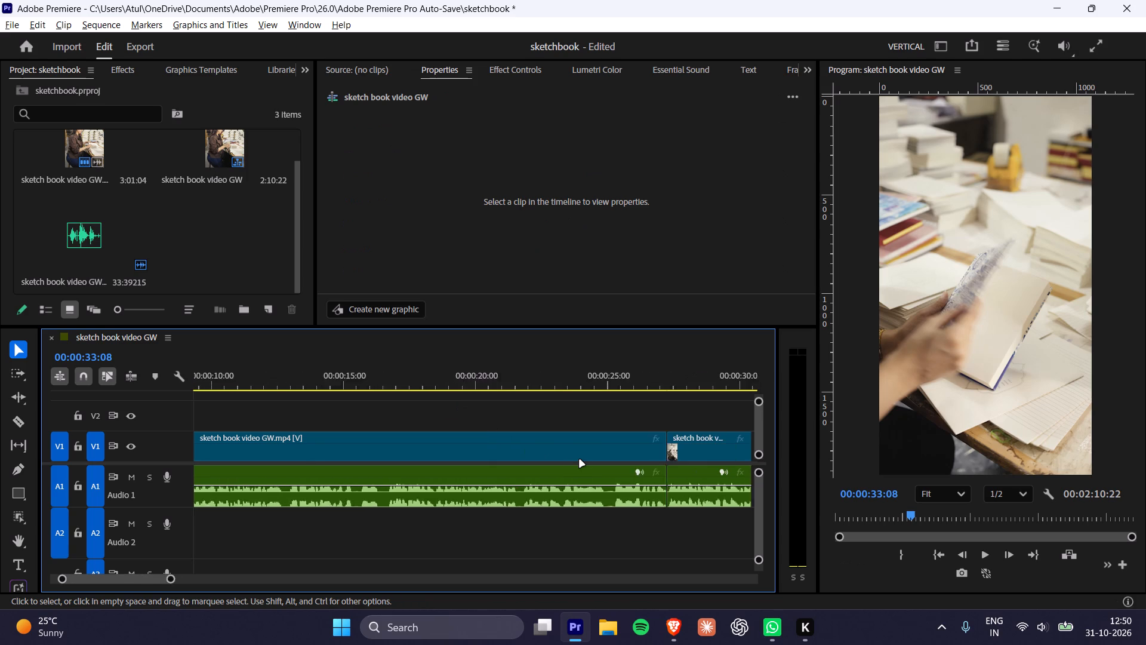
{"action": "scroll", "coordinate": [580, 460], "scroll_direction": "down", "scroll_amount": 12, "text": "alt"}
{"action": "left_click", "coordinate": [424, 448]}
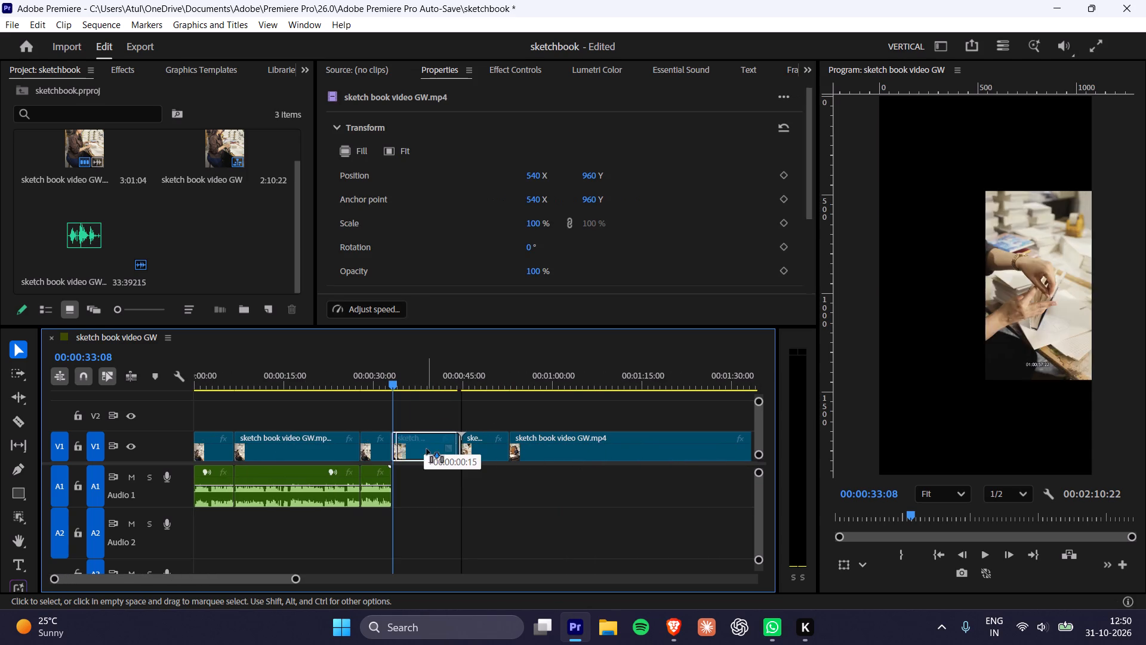
Scrub through and play parts of the silent clips after 00:00:33 to examine the book close-up and workshop footage.
{"action": "key", "text": "space"}
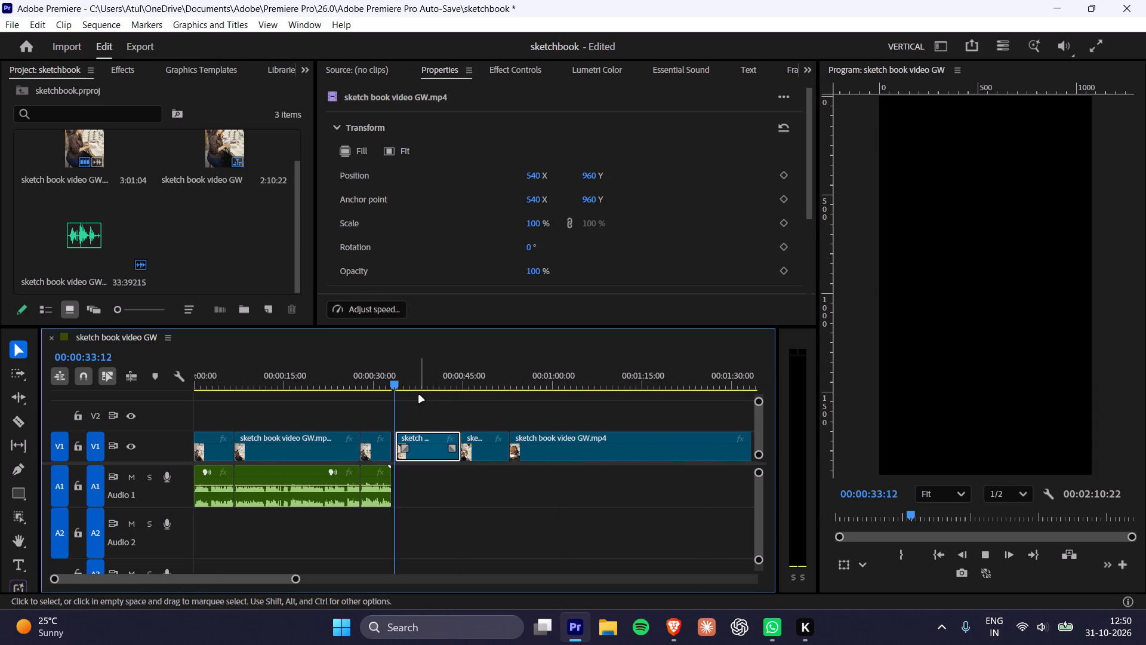
{"action": "left_click_drag", "start_coordinate": [438, 376], "coordinate": [475, 388]}
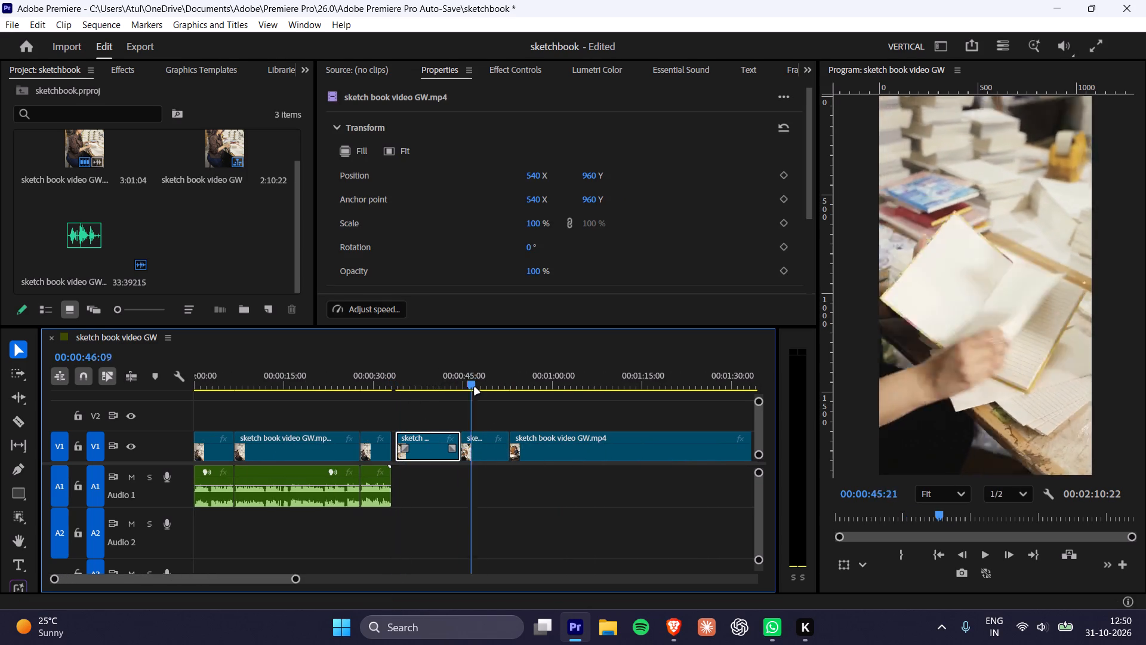
{"action": "left_click_drag", "start_coordinate": [475, 388], "coordinate": [673, 397]}
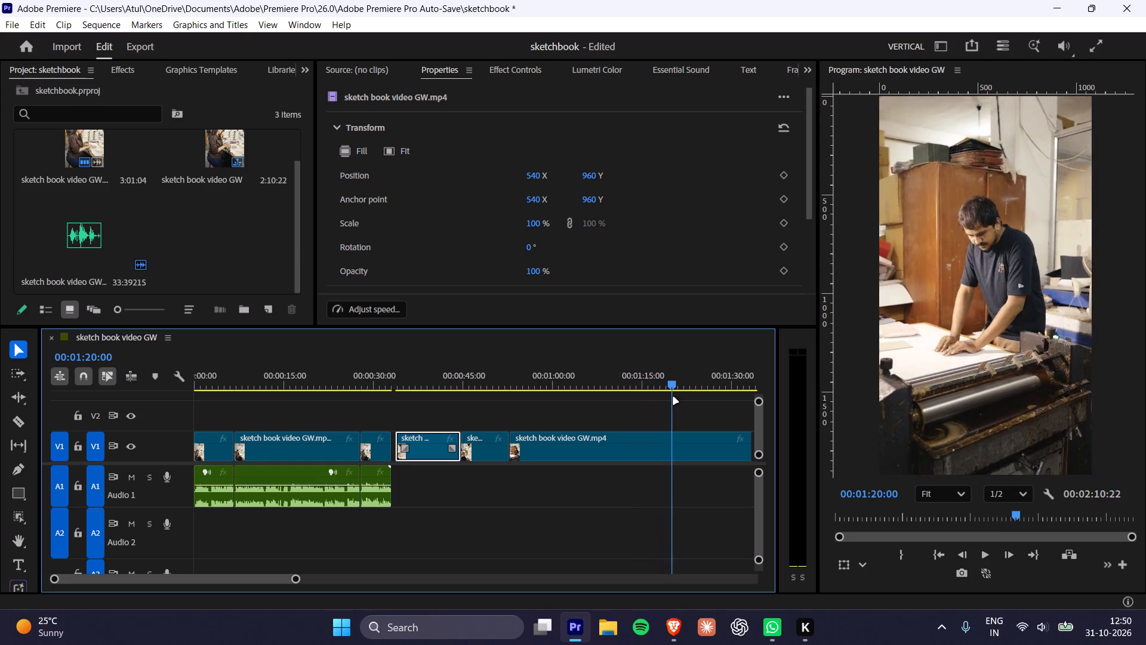
{"action": "left_click_drag", "start_coordinate": [673, 397], "coordinate": [682, 397]}
{"action": "scroll", "coordinate": [575, 451], "scroll_direction": "down", "scroll_amount": 7, "text": "alt"}
{"action": "left_click_drag", "start_coordinate": [433, 385], "coordinate": [438, 385]}
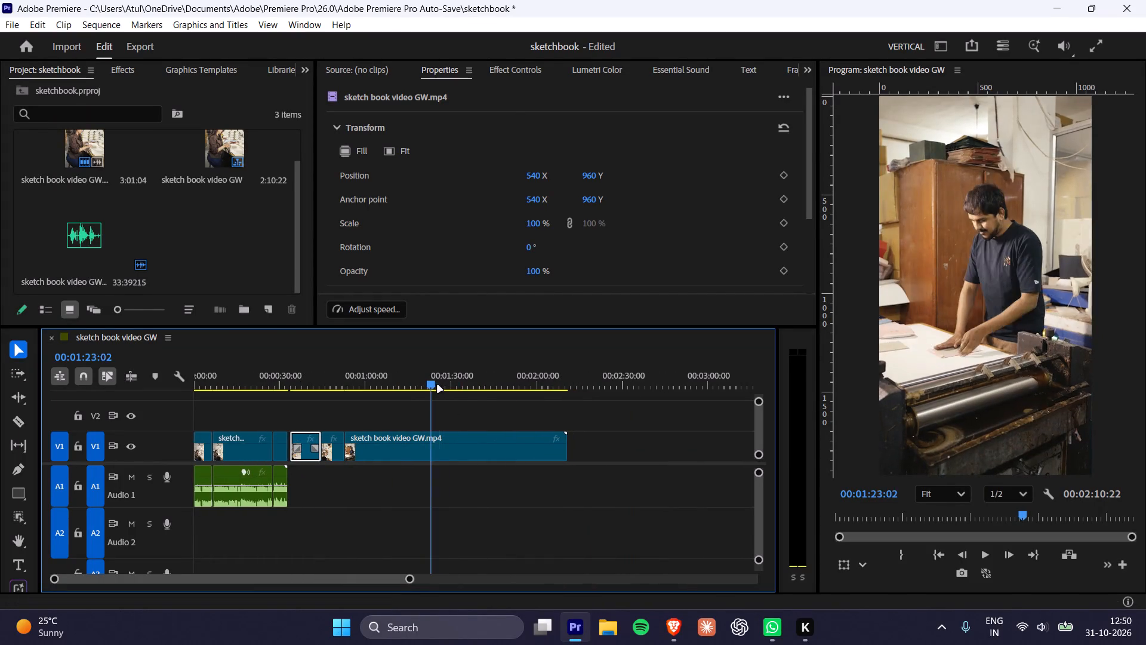
{"action": "left_click_drag", "start_coordinate": [438, 385], "coordinate": [409, 405]}
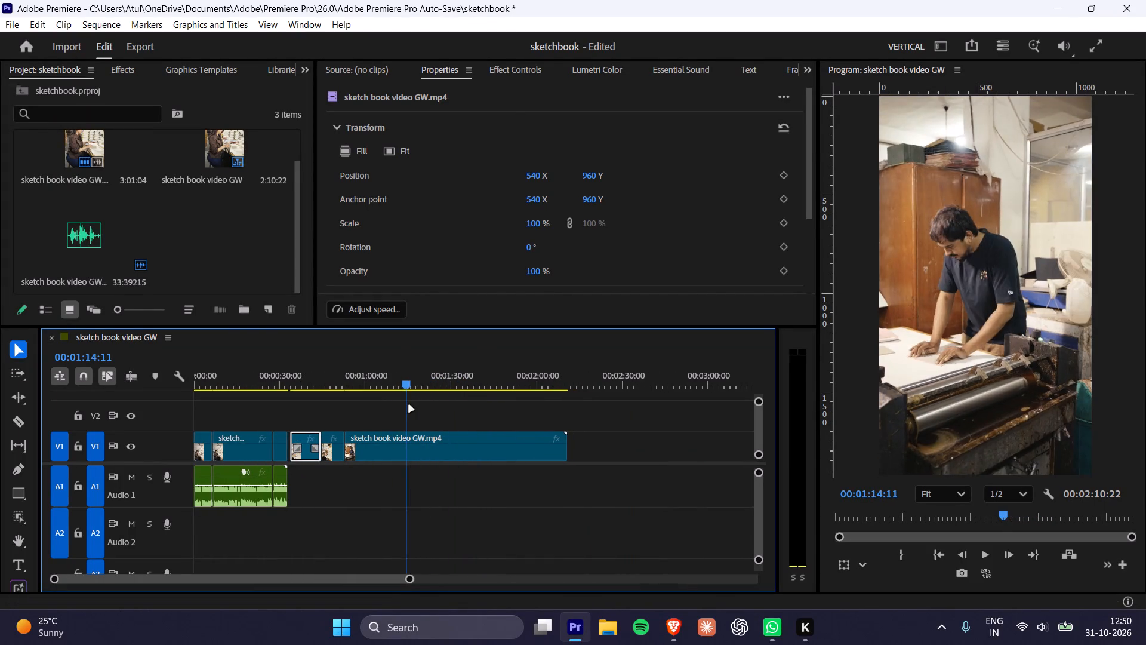
{"action": "left_click_drag", "start_coordinate": [409, 405], "coordinate": [359, 412]}
{"action": "key", "text": "space"}
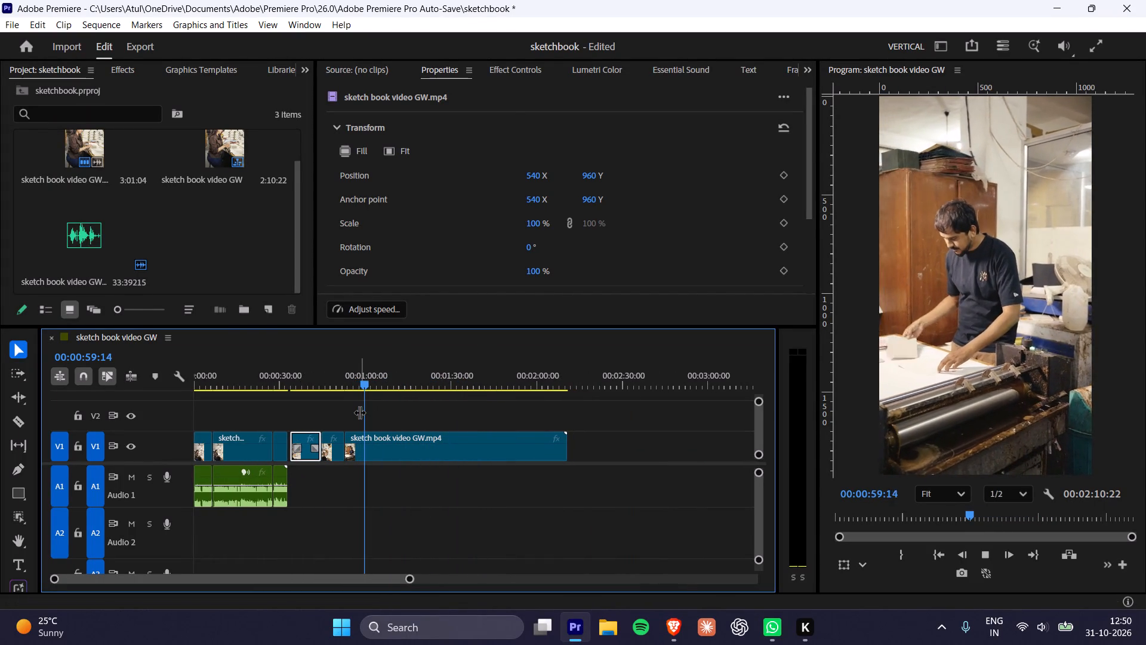
{"action": "key", "text": "space"}
{"action": "left_click_drag", "start_coordinate": [318, 382], "coordinate": [347, 380]}
{"action": "scroll", "coordinate": [362, 438], "scroll_direction": "up", "scroll_amount": 11, "text": "alt"}
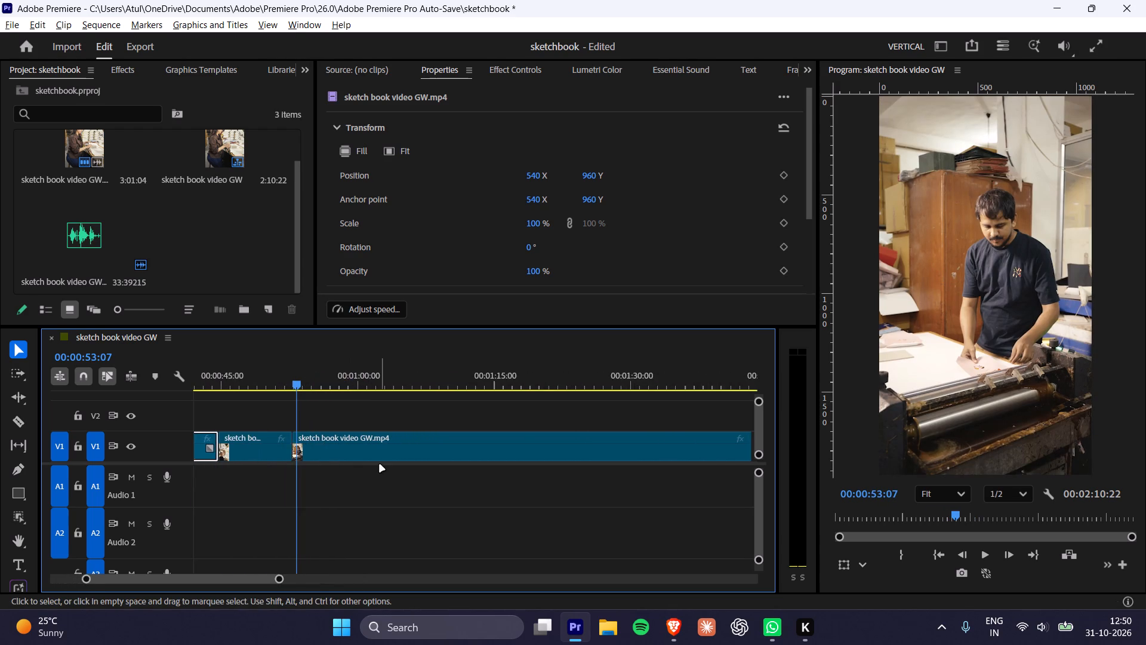
{"action": "scroll", "coordinate": [380, 465], "scroll_direction": "up", "scroll_amount": 9, "text": "alt"}
{"action": "left_click_drag", "start_coordinate": [205, 379], "coordinate": [348, 393]}
{"action": "scroll", "coordinate": [303, 382], "scroll_direction": "down", "scroll_amount": 10, "text": "alt"}
Play the first talking clip from the start of the sequence to about 00:00:06:07 to check its speech and pauses.
{"action": "left_click_drag", "start_coordinate": [238, 382], "coordinate": [0, 406]}
{"action": "key", "text": "space"}
{"action": "key", "text": "space"}
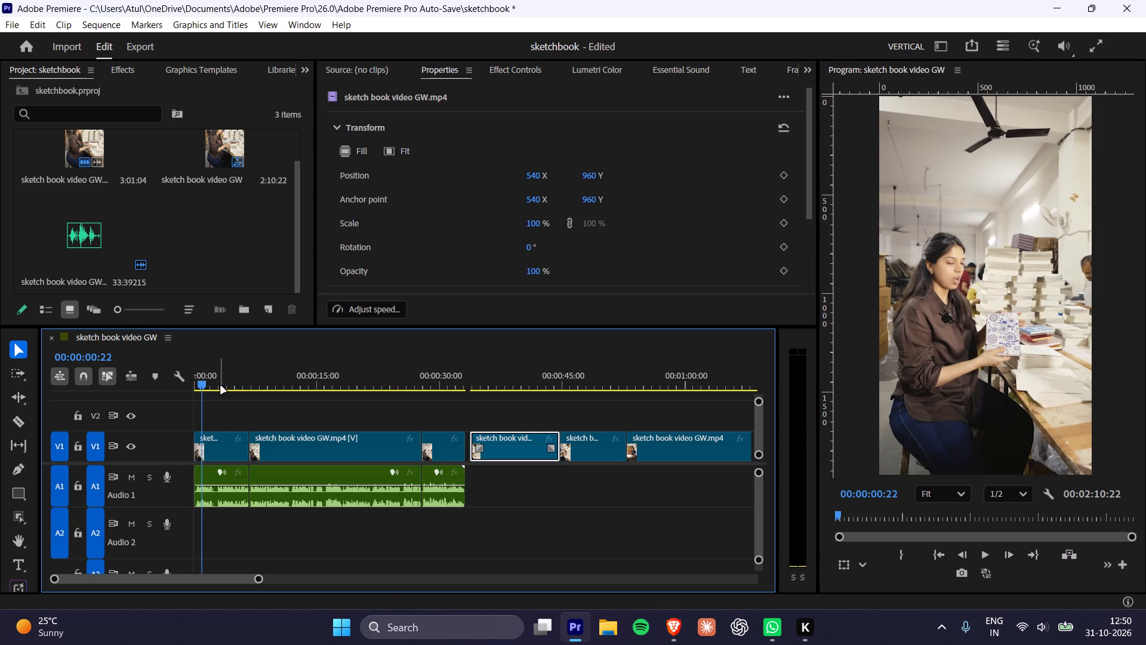
{"action": "left_click_drag", "start_coordinate": [221, 386], "coordinate": [72, 391]}
{"action": "key", "text": "space"}
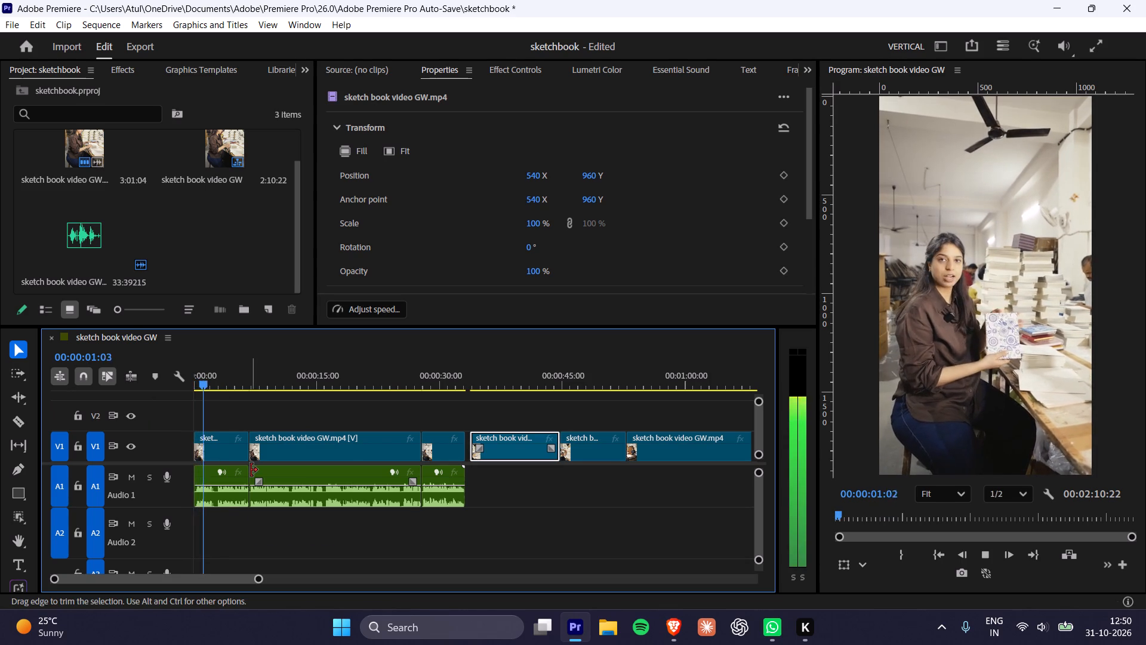
{"action": "key", "text": "space"}
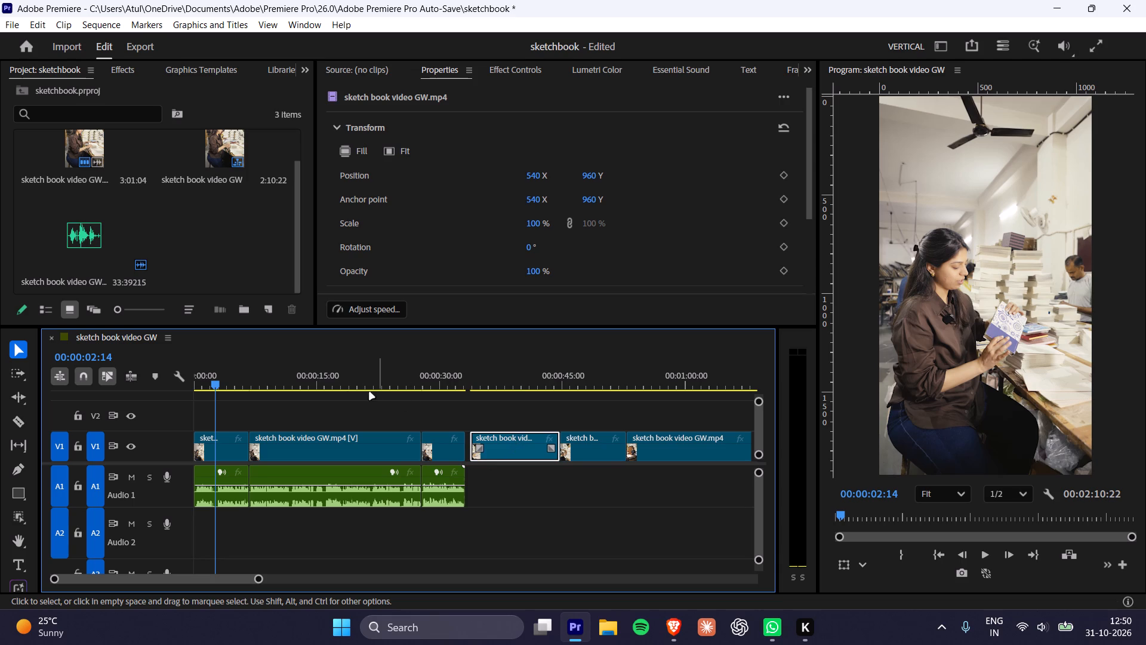
{"action": "left_click_drag", "start_coordinate": [295, 391], "coordinate": [221, 394]}
{"action": "left_click_drag", "start_coordinate": [219, 383], "coordinate": [121, 391]}
{"action": "scroll", "coordinate": [242, 430], "scroll_direction": "up", "scroll_amount": 4}
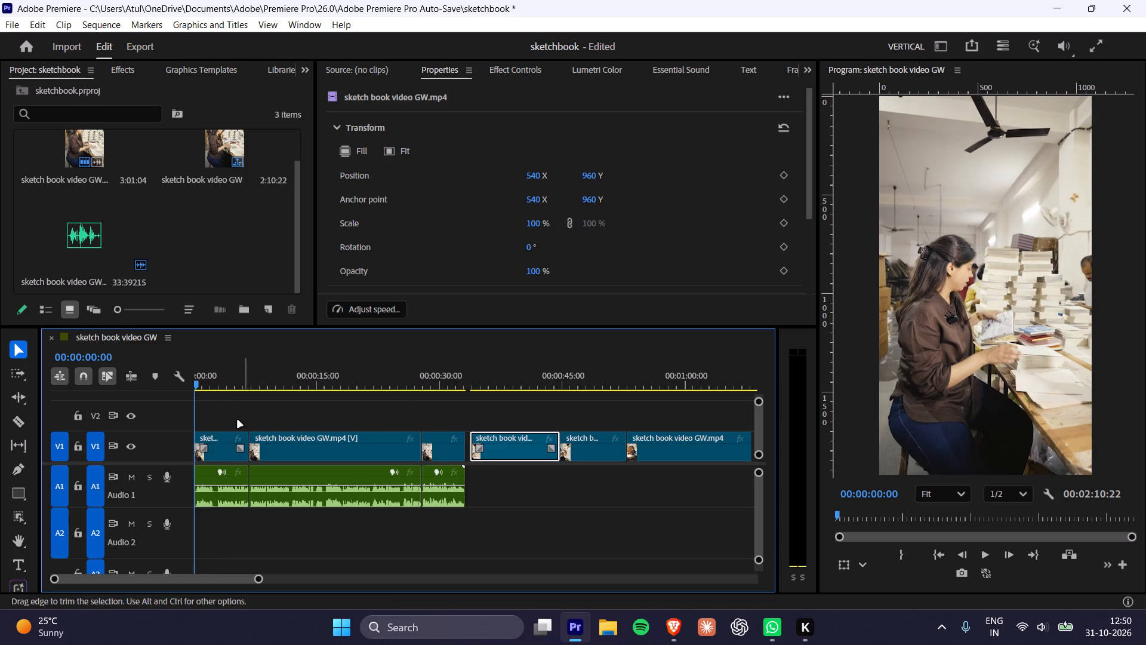
{"action": "scroll", "coordinate": [238, 420], "scroll_direction": "up", "scroll_amount": 2}
{"action": "scroll", "coordinate": [321, 414], "scroll_direction": "down", "scroll_amount": 7, "text": "alt"}
{"action": "left_click_drag", "start_coordinate": [202, 379], "coordinate": [154, 389]}
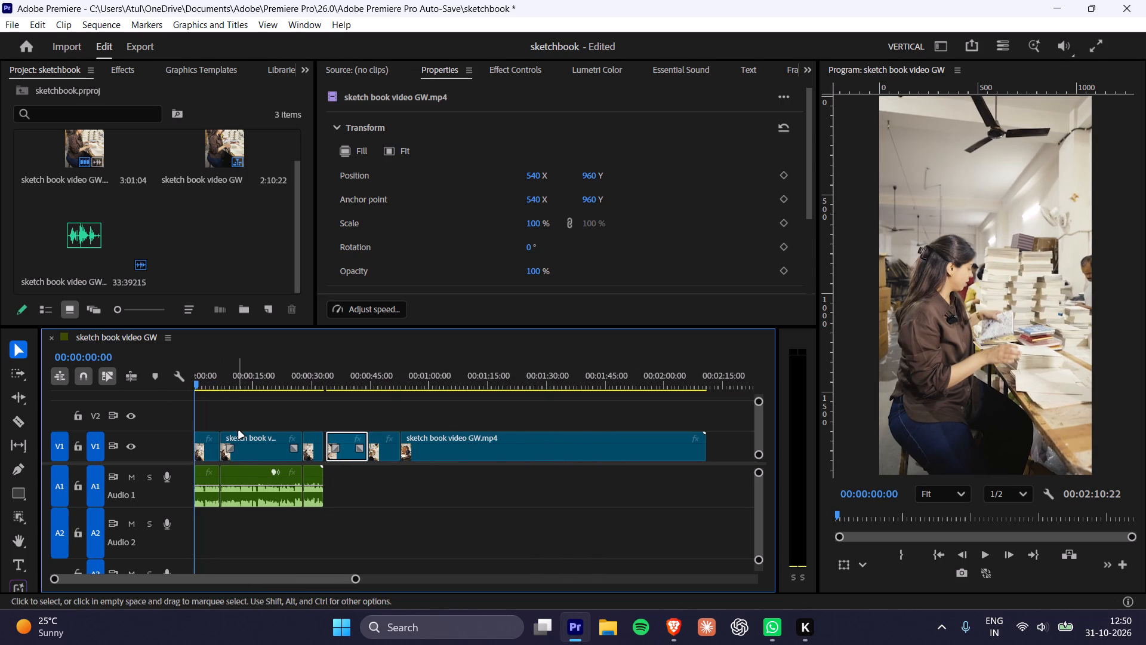
{"action": "scroll", "coordinate": [239, 431], "scroll_direction": "up", "scroll_amount": 10, "text": "alt"}
{"action": "left_click_drag", "start_coordinate": [224, 377], "coordinate": [0, 394]}
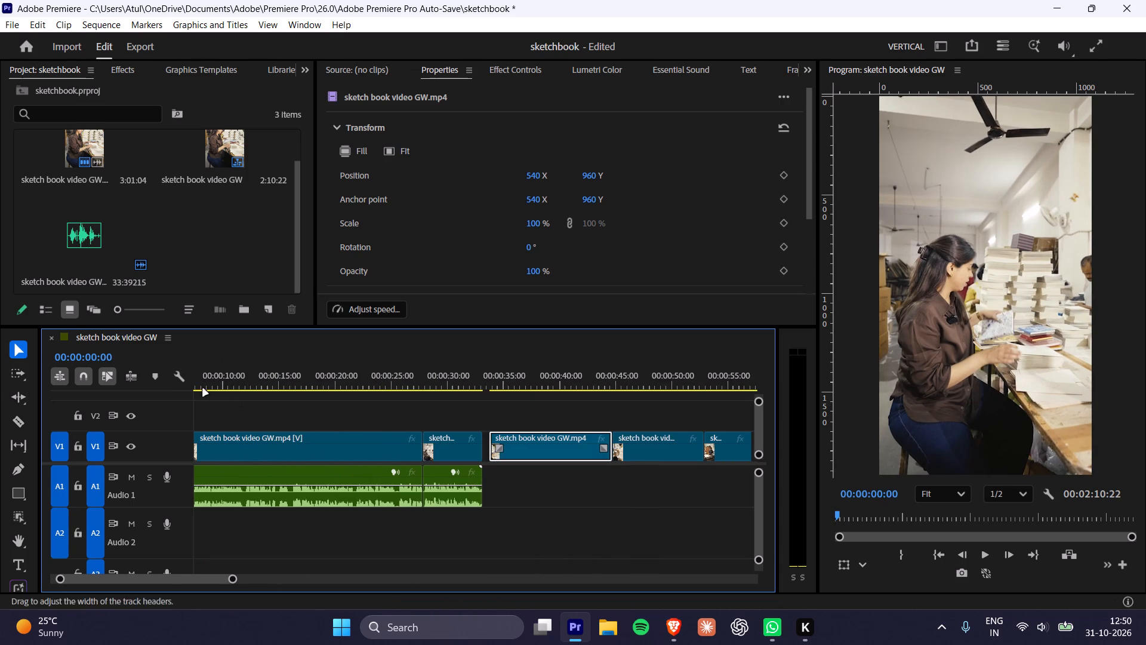
{"action": "left_click_drag", "start_coordinate": [209, 386], "coordinate": [0, 394]}
{"action": "scroll", "coordinate": [242, 456], "scroll_direction": "up", "scroll_amount": 9, "text": "alt"}
{"action": "left_click_drag", "start_coordinate": [221, 391], "coordinate": [0, 395]}
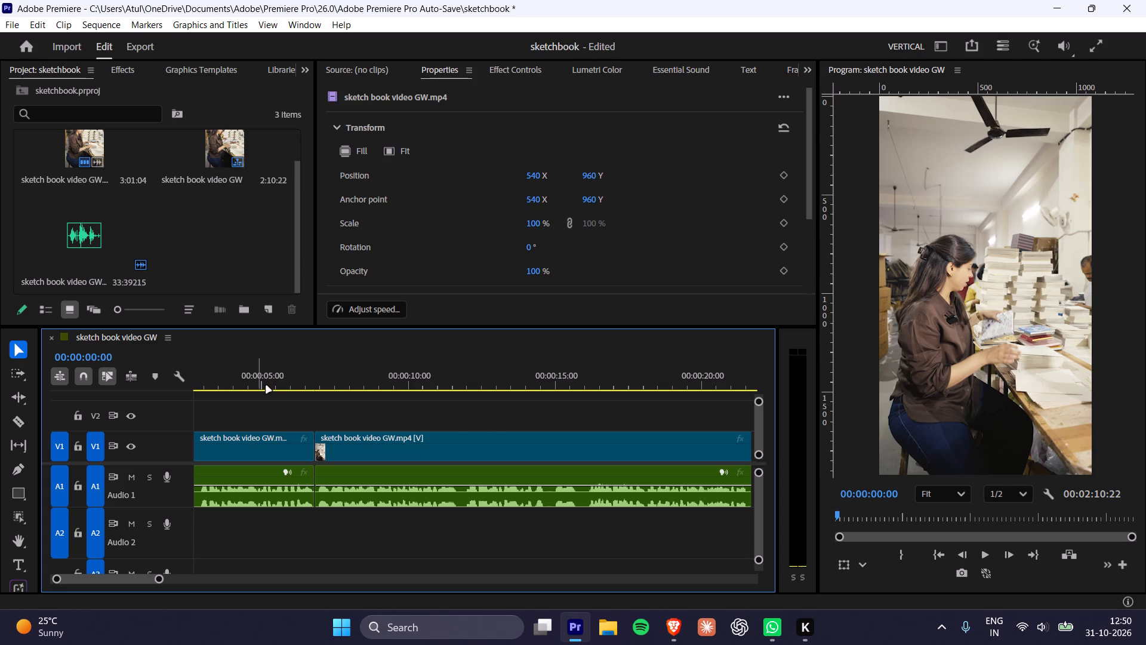
{"action": "left_click_drag", "start_coordinate": [276, 380], "coordinate": [0, 394]}
{"action": "key", "text": "space"}
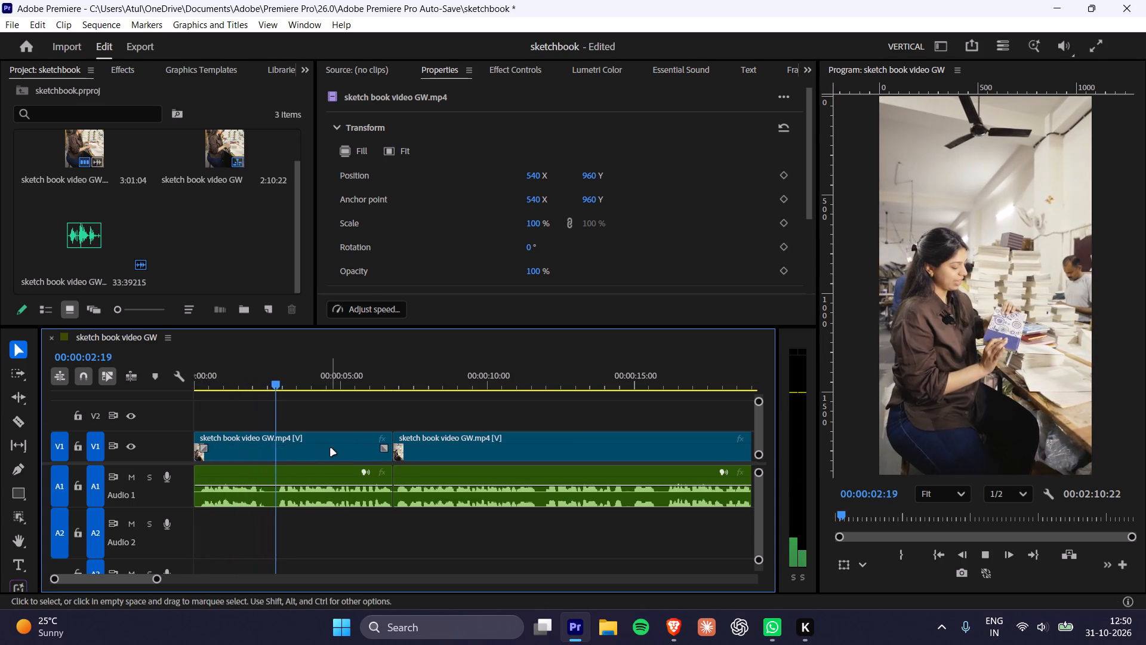
{"action": "key", "text": "space"}
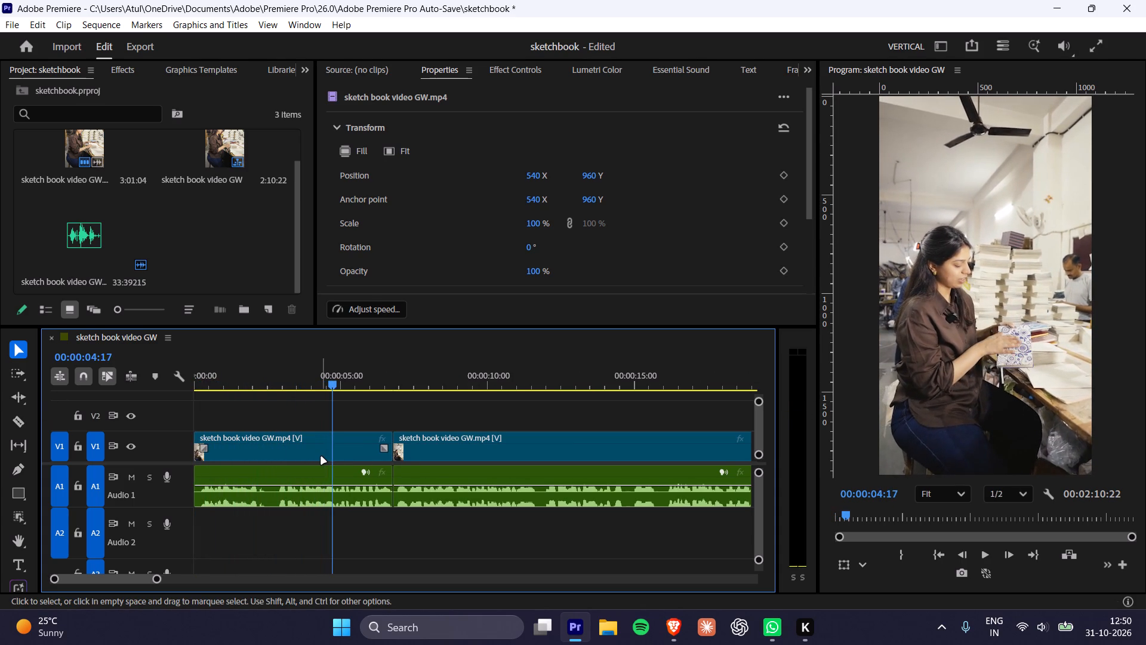
{"action": "key", "text": "space"}
{"action": "key", "text": "space"}
{"action": "key", "text": "space"}
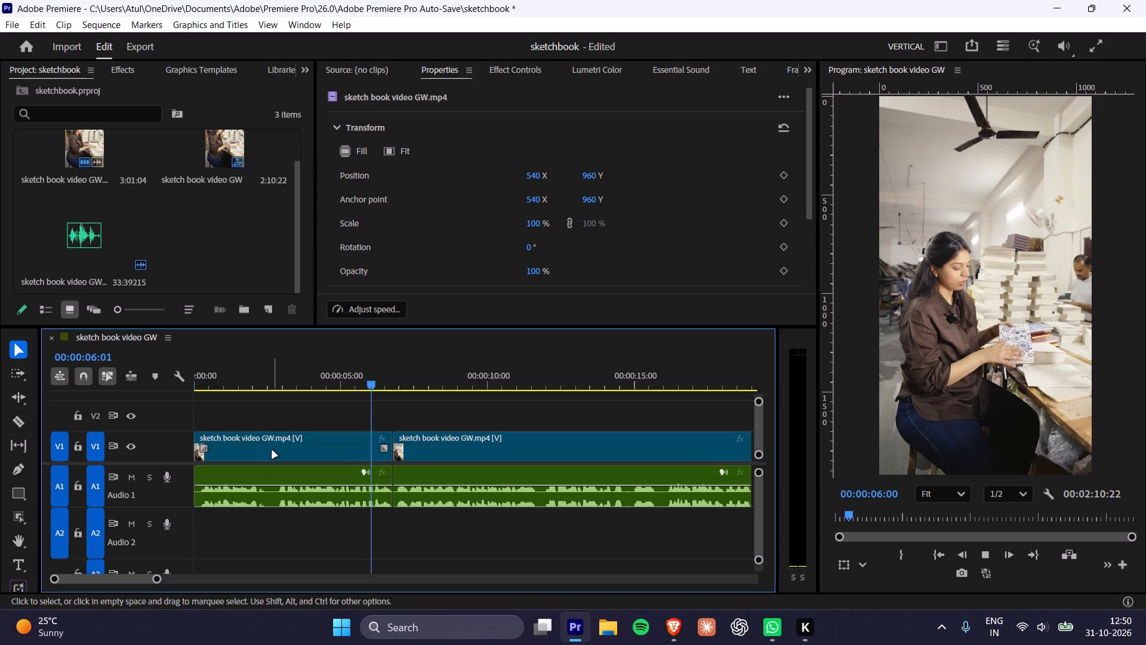
{"action": "key", "text": "space"}
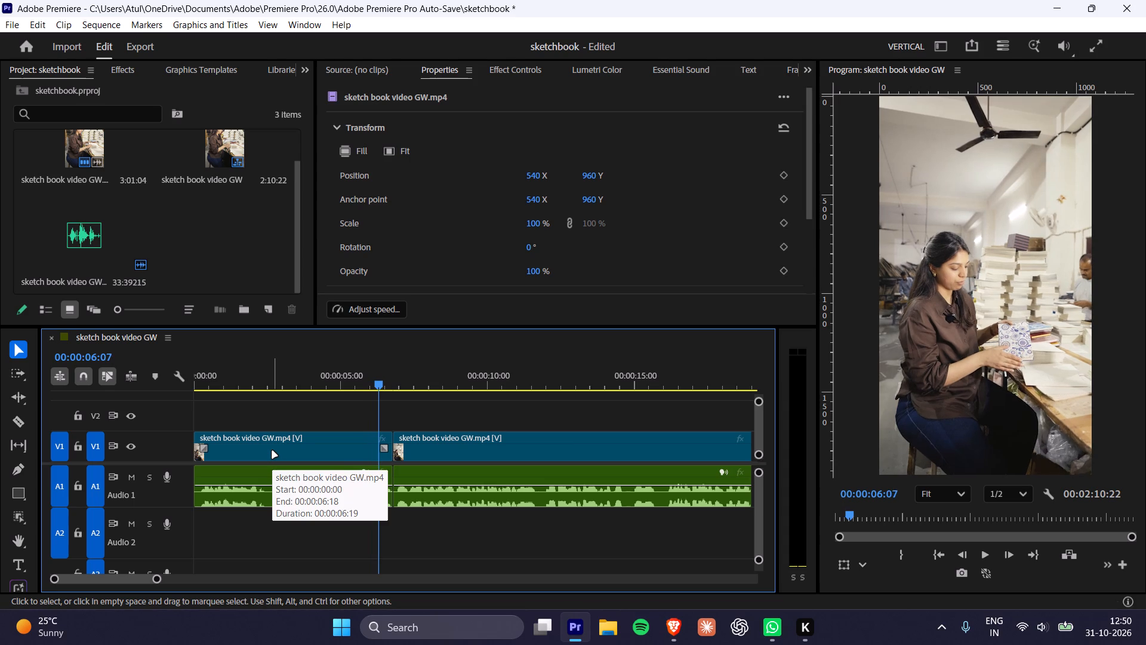
Replay the opening of the first talking clip to about 00:00:04:17, stopping along the way, and return to the sequence start.
{"action": "left_click_drag", "start_coordinate": [288, 388], "coordinate": [53, 406]}
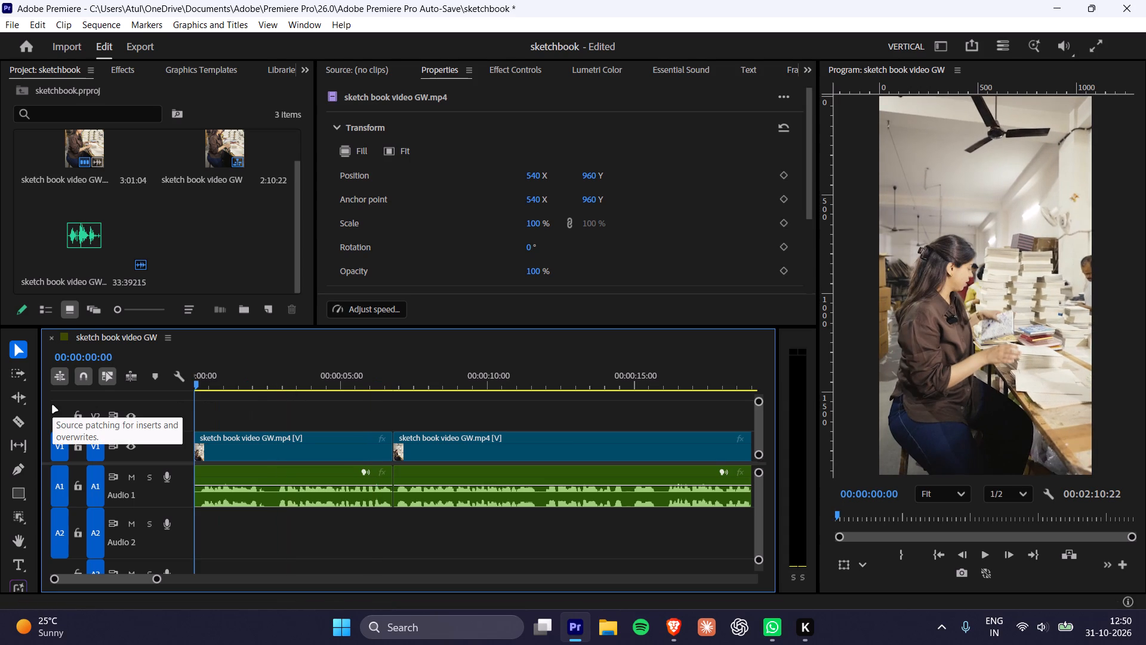
{"action": "key", "text": "space"}
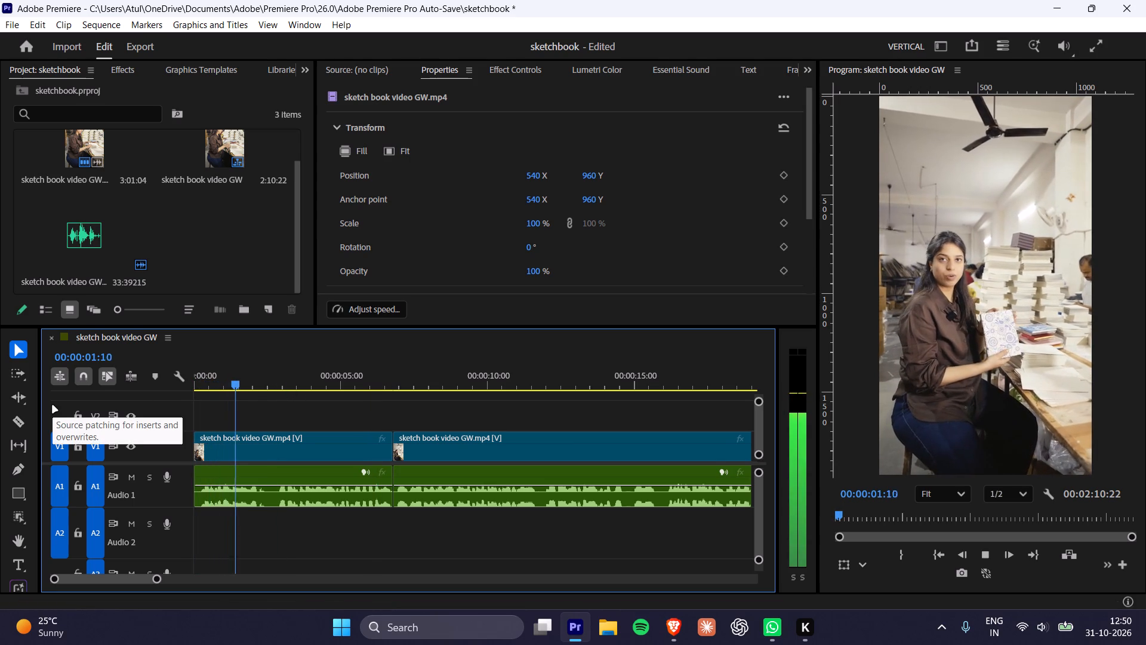
{"action": "key", "text": "space"}
{"action": "key", "text": "space"}
{"action": "key", "text": "space"}
{"action": "key", "text": "space"}
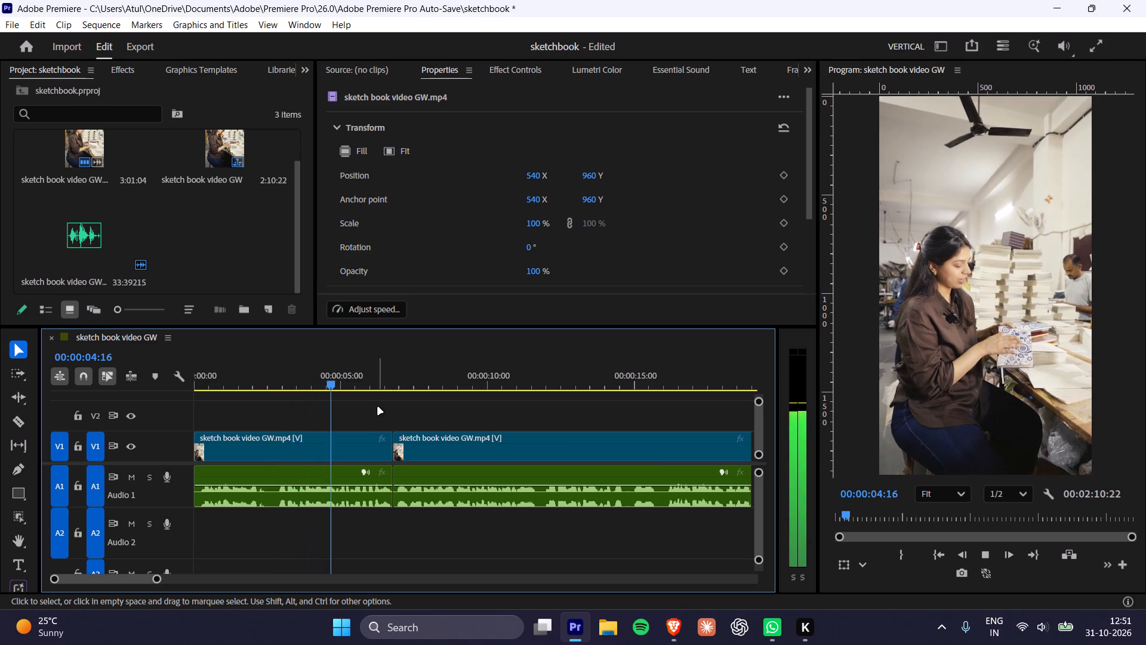
{"action": "key", "text": "space"}
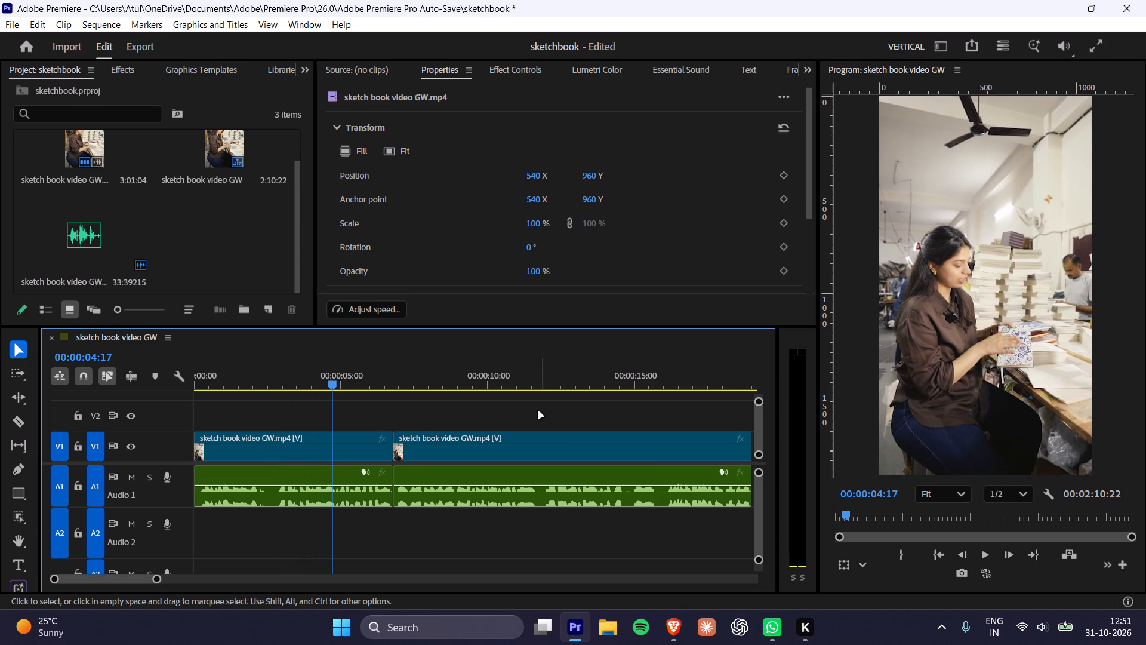
{"action": "left_click_drag", "start_coordinate": [291, 382], "coordinate": [50, 388]}
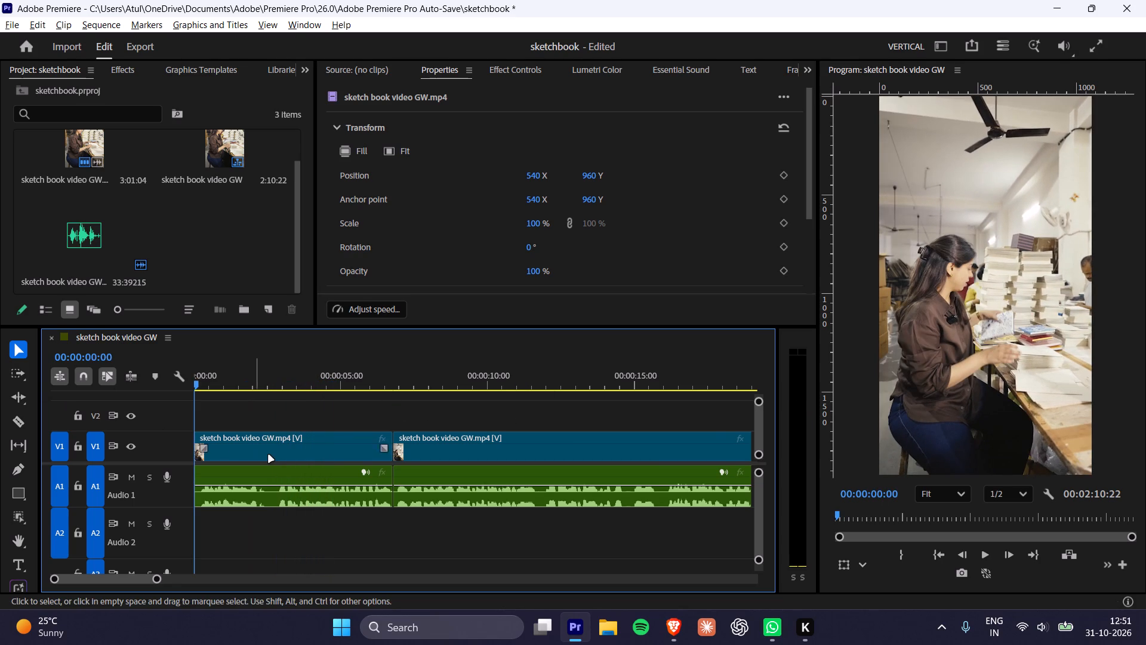
Create a new adjustment layer in the project with 1080 x 1920 size and 24.00 fps timebase.
{"action": "scroll", "coordinate": [270, 455], "scroll_direction": "down", "scroll_amount": 11, "text": "alt"}
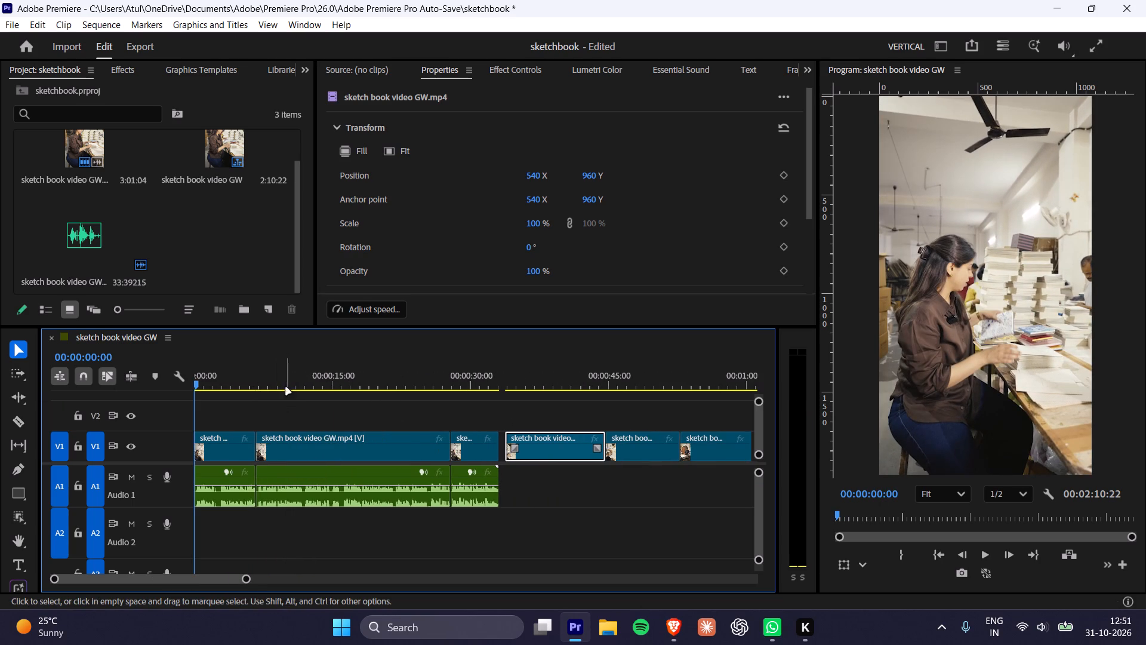
{"action": "right_click", "coordinate": [218, 224]}
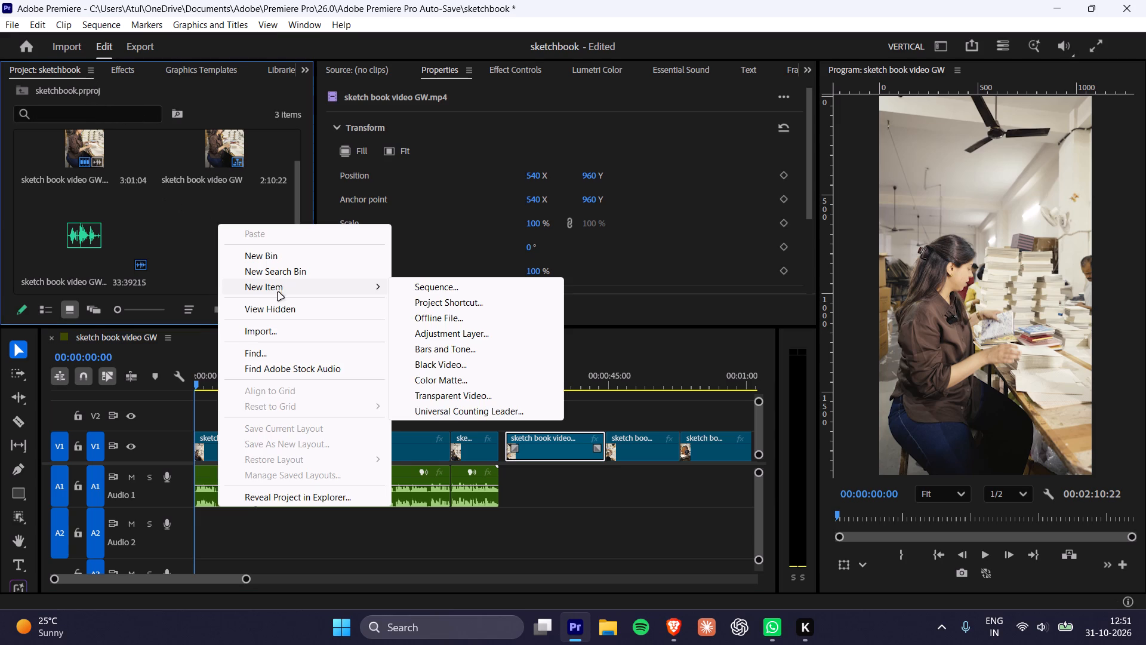
{"action": "left_click", "coordinate": [432, 336]}
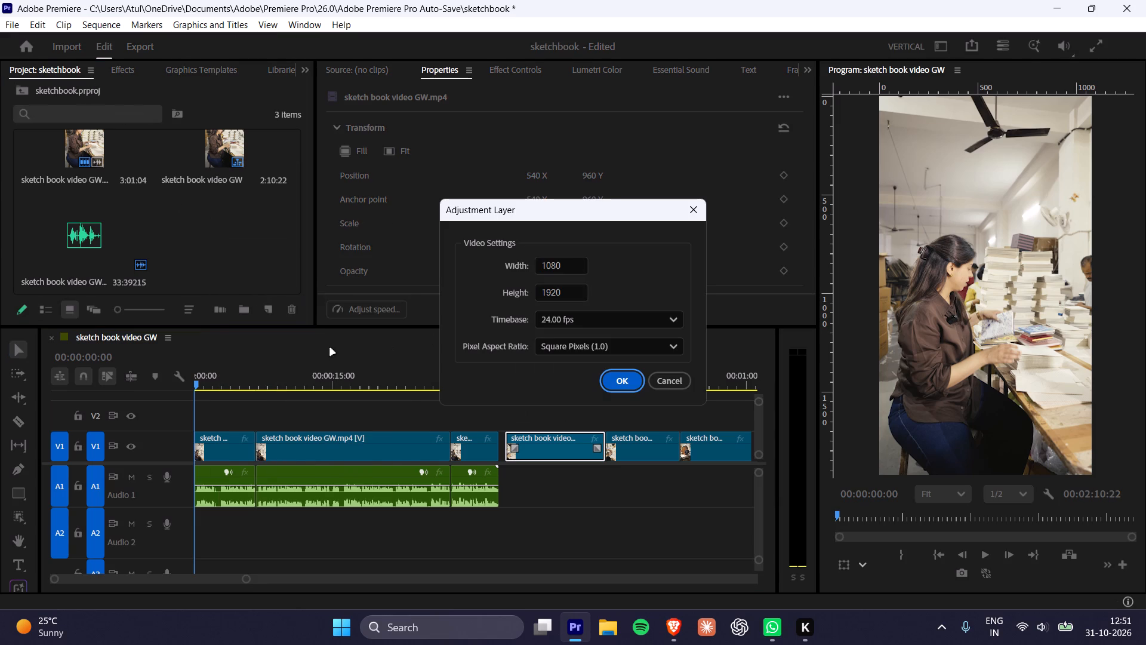
{"action": "left_click", "coordinate": [629, 386]}
Place the adjustment layer on V2 at the sequence start and extend it to the end of the last talking clip.
{"action": "left_click_drag", "start_coordinate": [235, 232], "coordinate": [230, 403]}
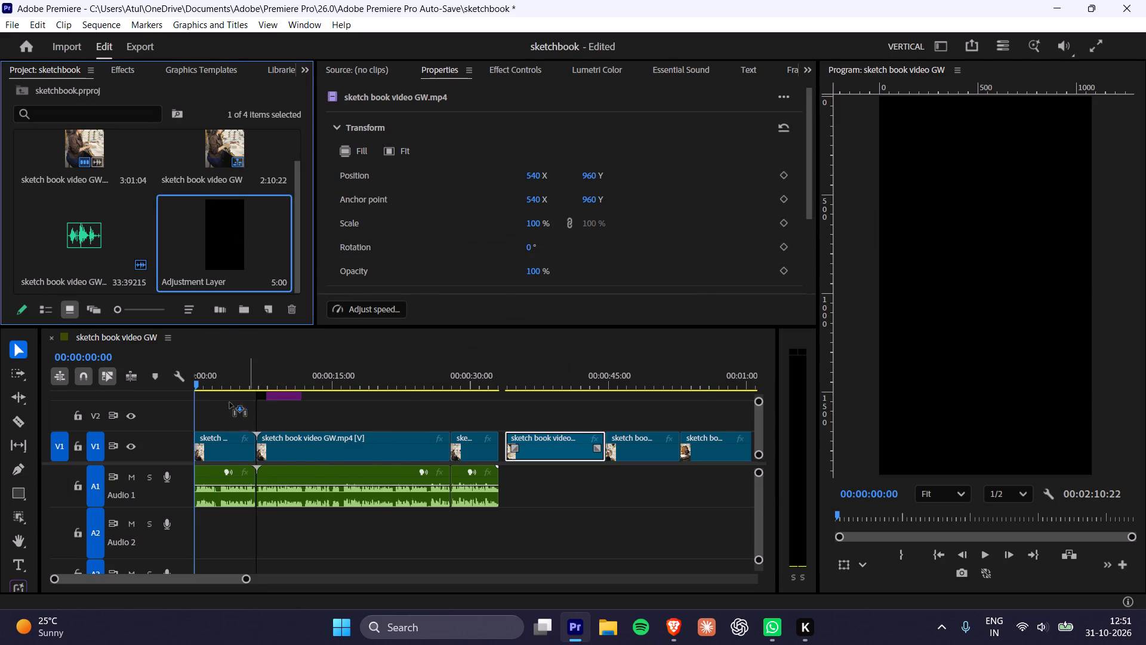
{"action": "left_click_drag", "start_coordinate": [230, 403], "coordinate": [183, 415]}
{"action": "left_click_drag", "start_coordinate": [241, 416], "coordinate": [276, 423]}
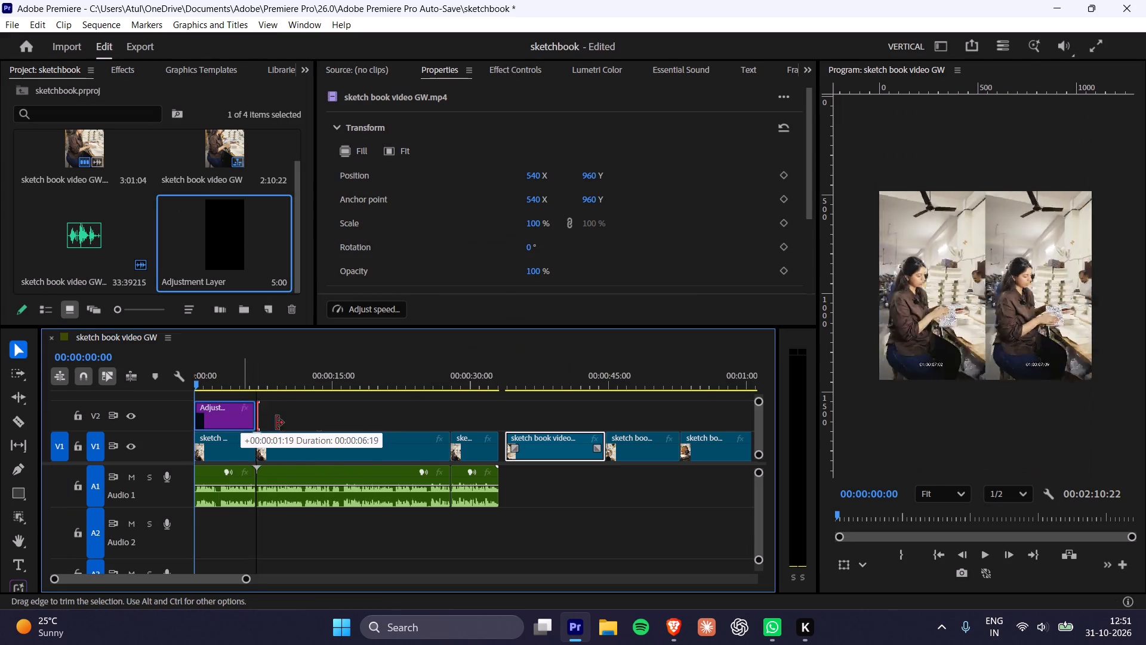
{"action": "left_click_drag", "start_coordinate": [276, 423], "coordinate": [500, 422]}
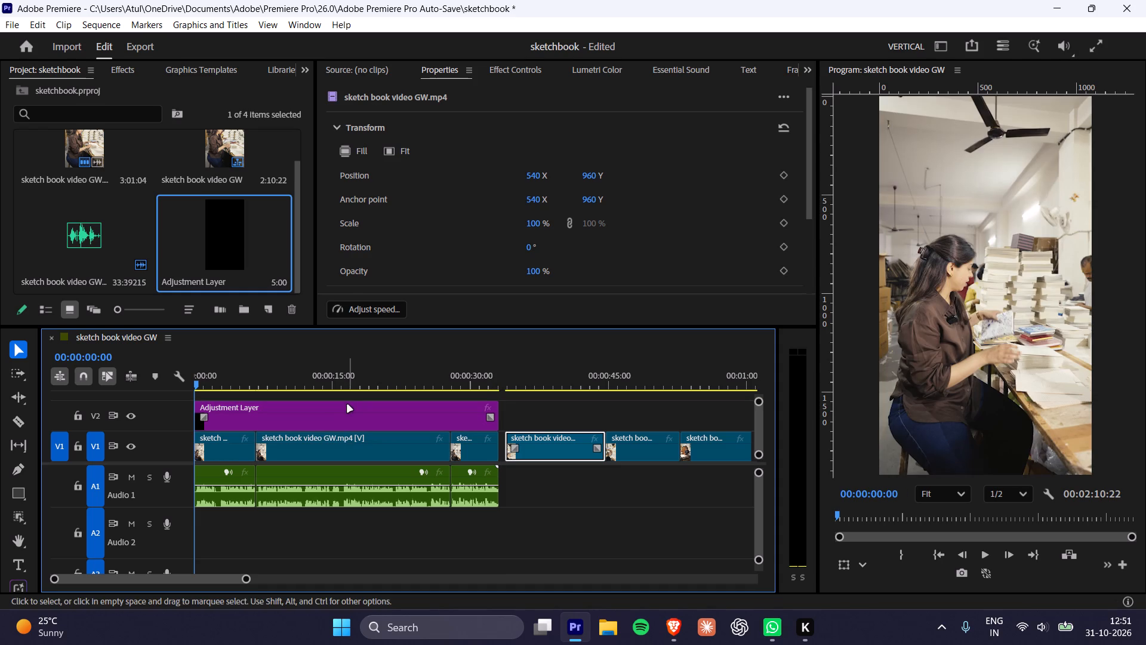
Search the effects for "transf" and apply the Transform video effect to the adjustment layer on V2.
{"action": "left_click", "coordinate": [347, 405]}
{"action": "left_click", "coordinate": [119, 73]}
{"action": "left_click", "coordinate": [112, 97]}
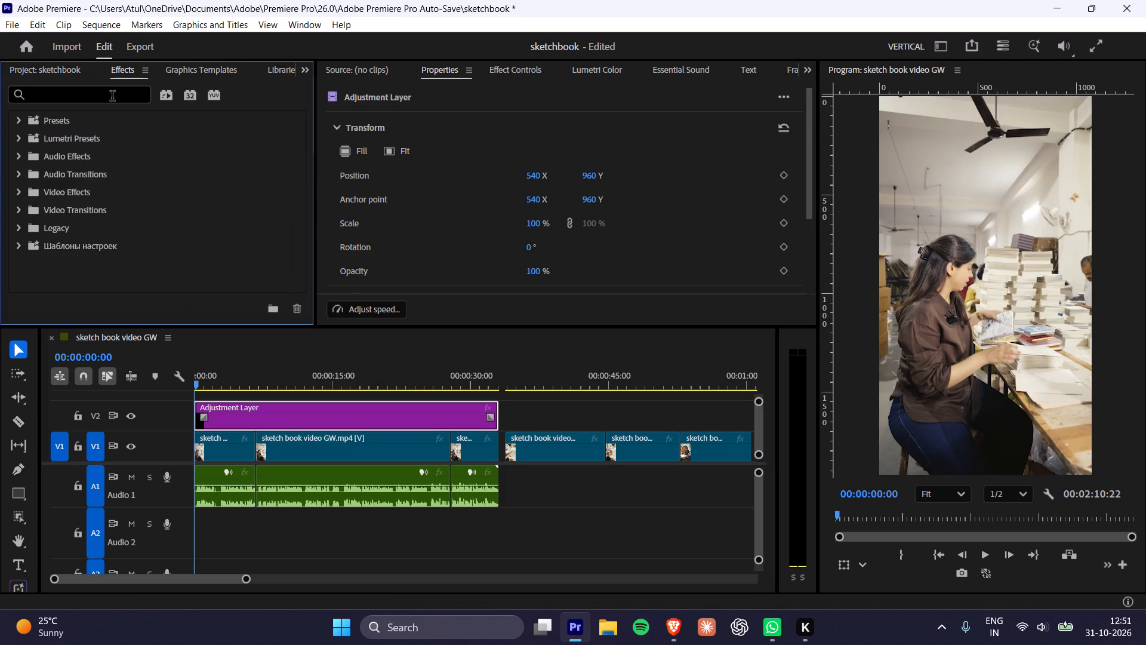
{"action": "type", "text": "transf"}
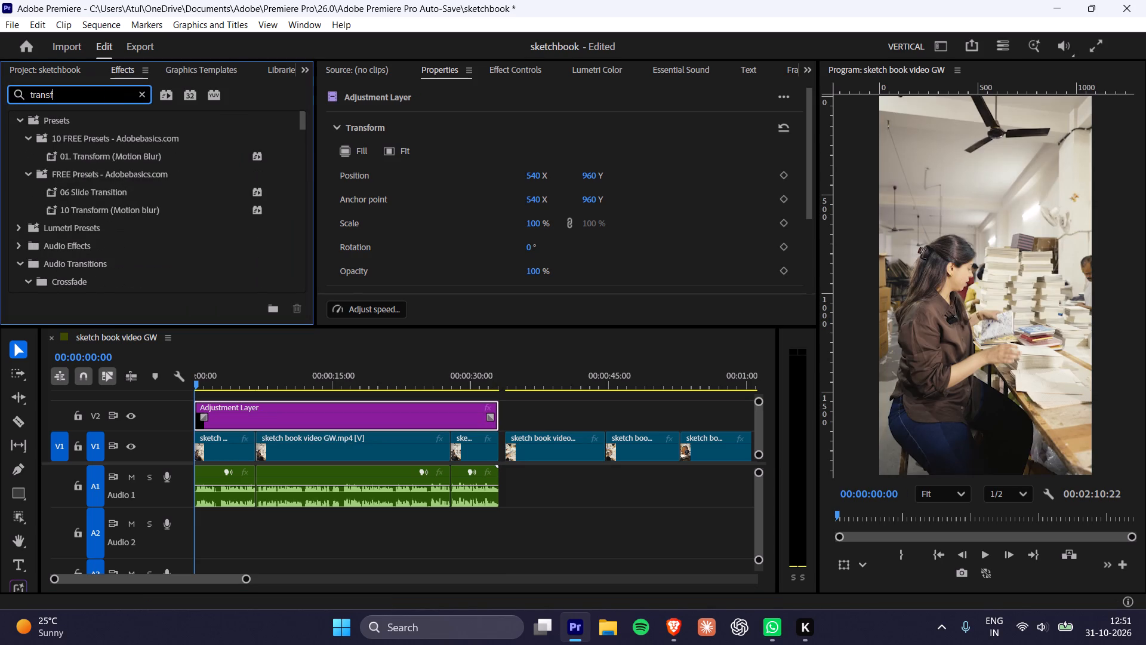
{"action": "scroll", "coordinate": [81, 195], "scroll_direction": "down", "scroll_amount": 4}
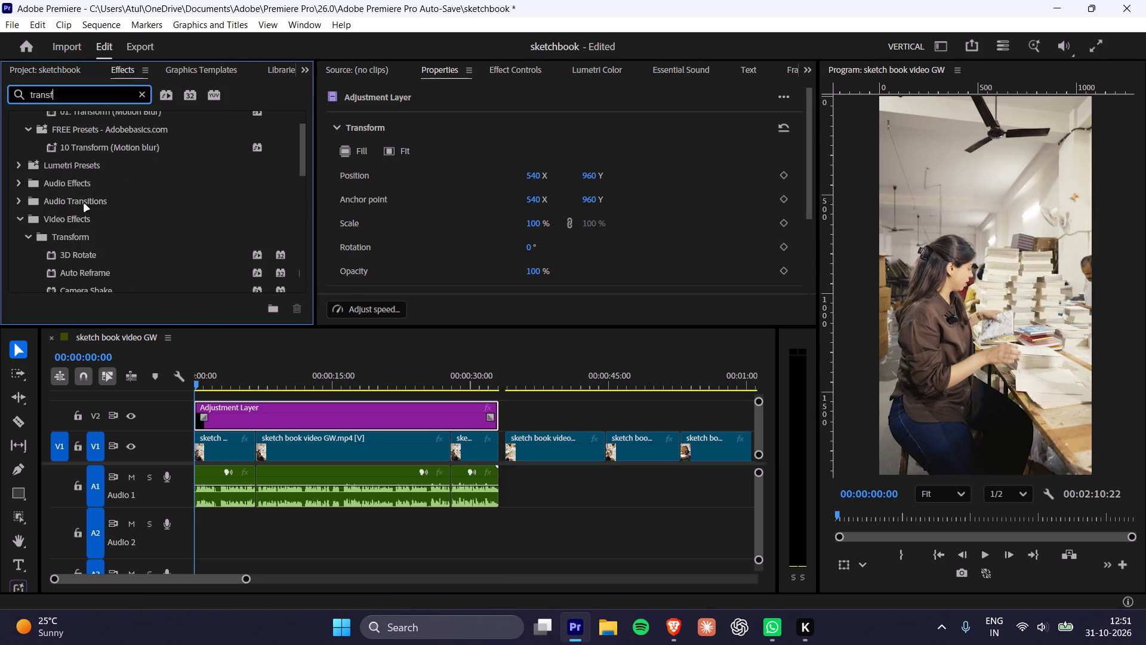
{"action": "scroll", "coordinate": [84, 204], "scroll_direction": "down", "scroll_amount": 14}
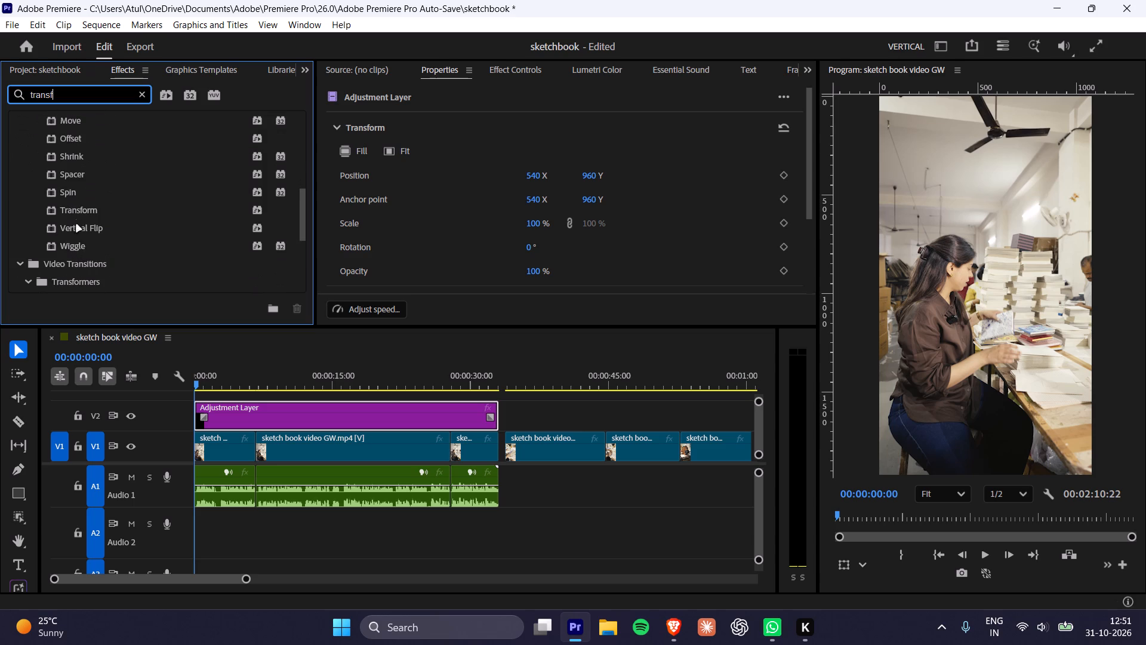
{"action": "left_click_drag", "start_coordinate": [75, 211], "coordinate": [230, 420]}
At the sequence start, set the adjustment layer's Transform effect to scale 124 and position 659, 863.
{"action": "left_click", "coordinate": [210, 376]}
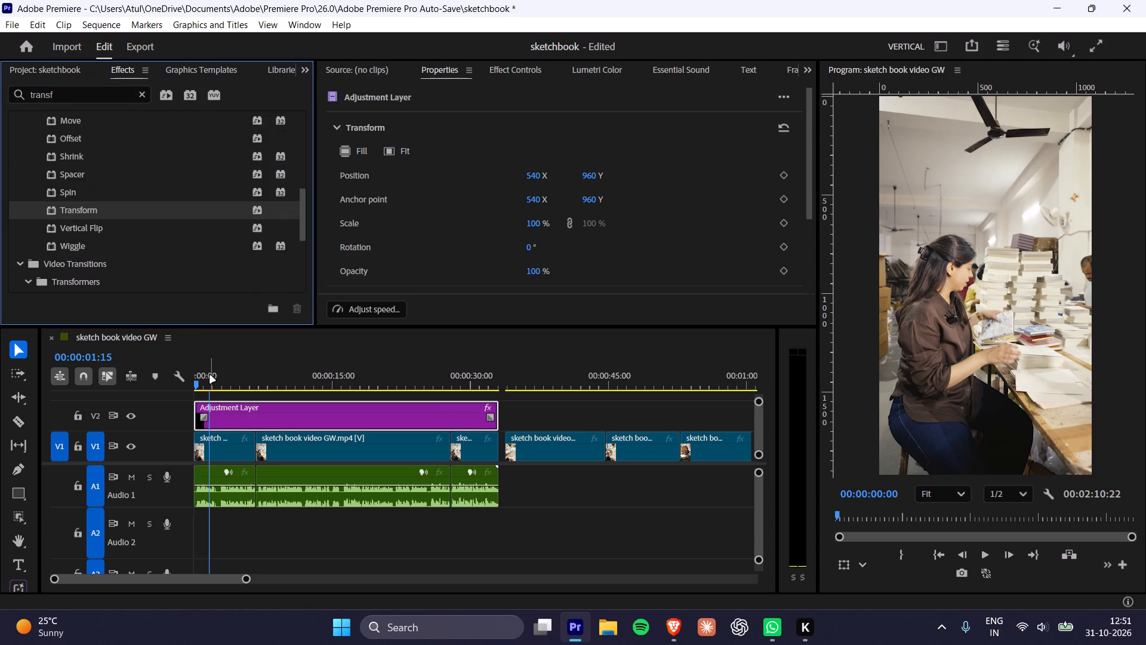
{"action": "left_click", "coordinate": [494, 563]}
{"action": "left_click_drag", "start_coordinate": [257, 382], "coordinate": [76, 382]}
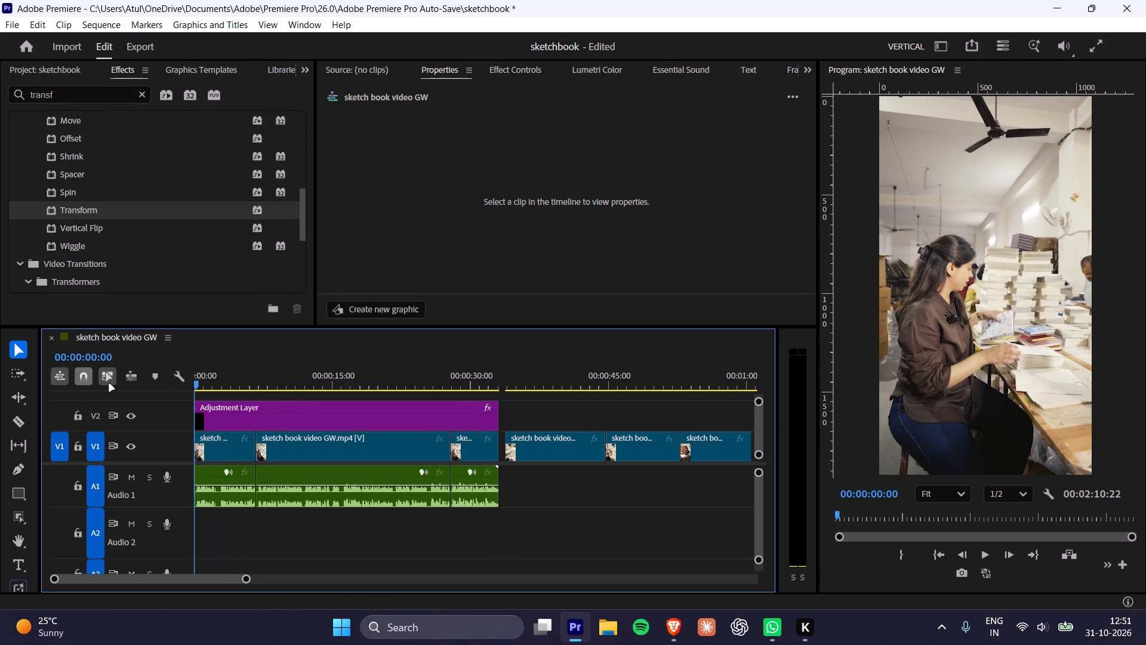
{"action": "left_click", "coordinate": [301, 426]}
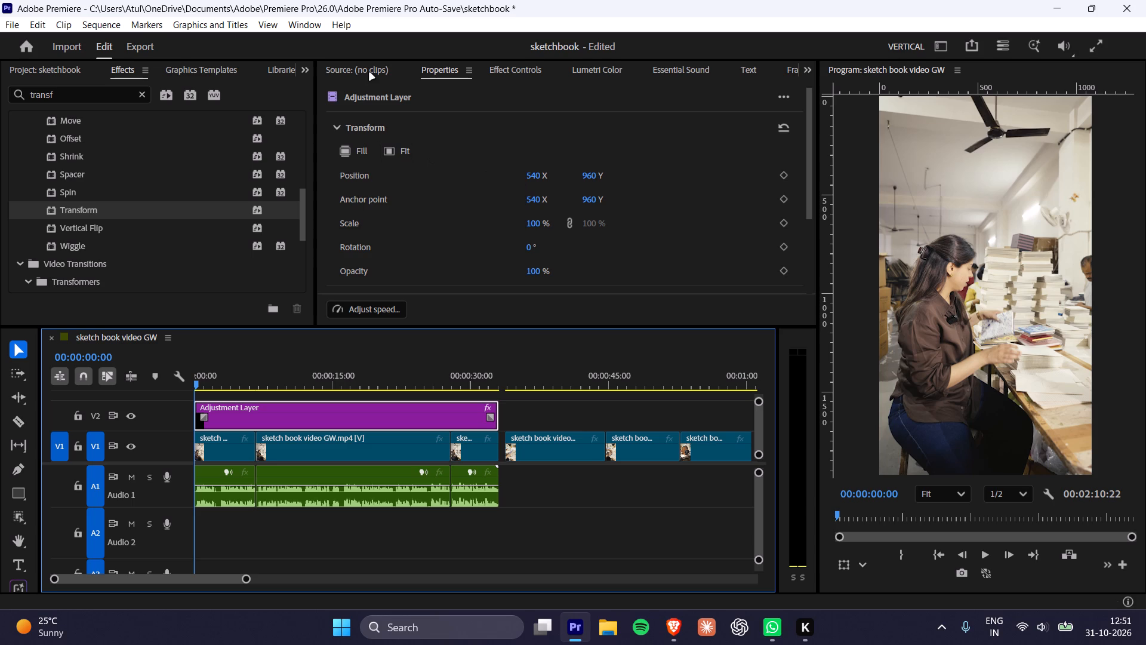
{"action": "left_click", "coordinate": [533, 73]}
{"action": "scroll", "coordinate": [422, 164], "scroll_direction": "down", "scroll_amount": 9}
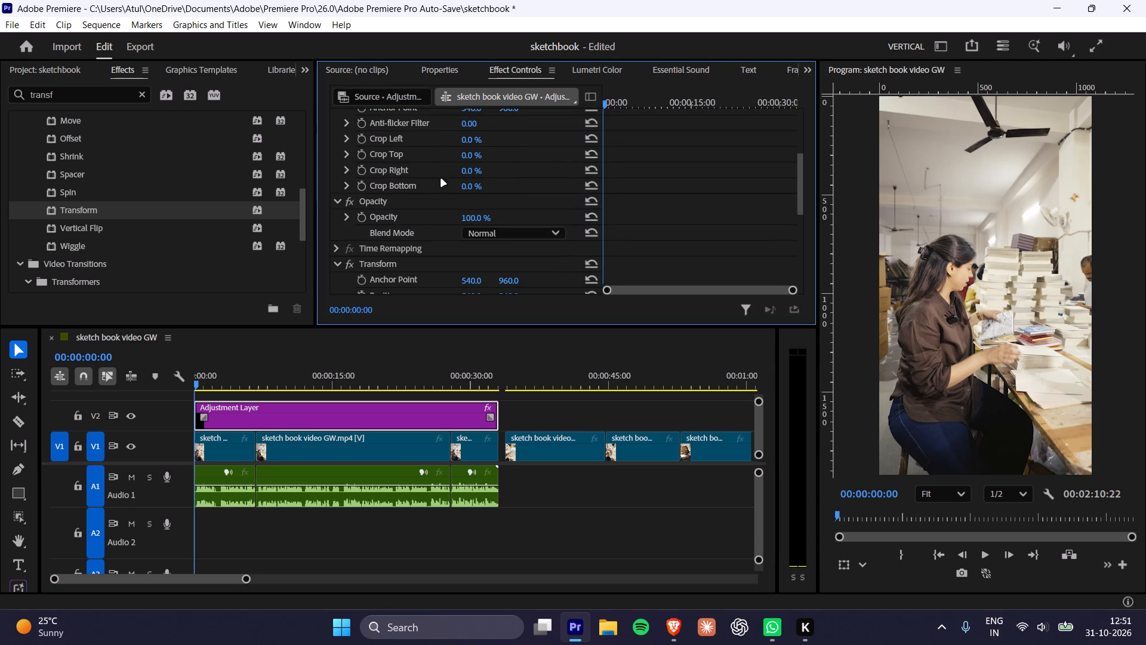
{"action": "scroll", "coordinate": [442, 184], "scroll_direction": "up", "scroll_amount": 3}
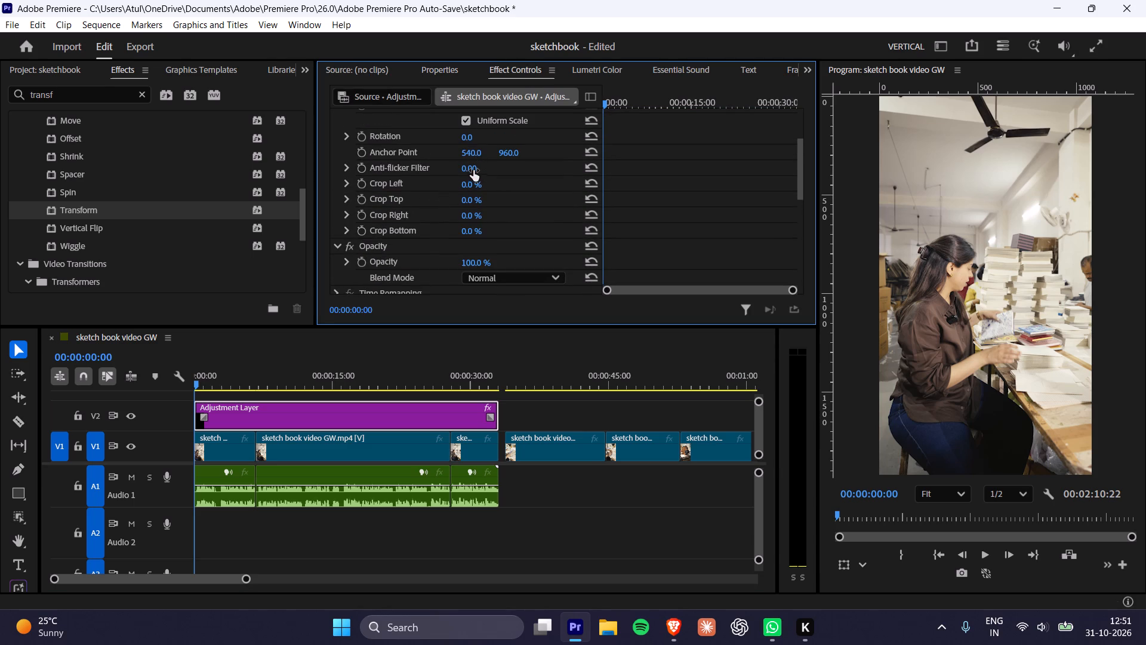
{"action": "scroll", "coordinate": [469, 188], "scroll_direction": "down", "scroll_amount": 14}
{"action": "scroll", "coordinate": [469, 188], "scroll_direction": "up", "scroll_amount": 2}
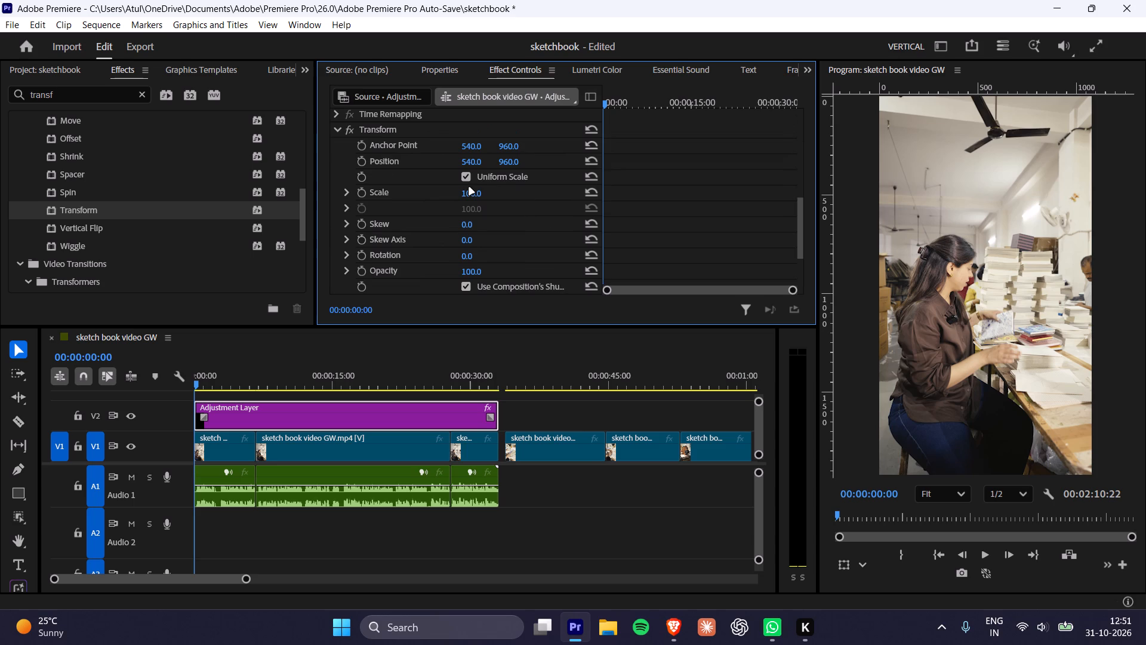
{"action": "left_click_drag", "start_coordinate": [467, 191], "coordinate": [484, 188]}
{"action": "left_click_drag", "start_coordinate": [507, 160], "coordinate": [503, 162]}
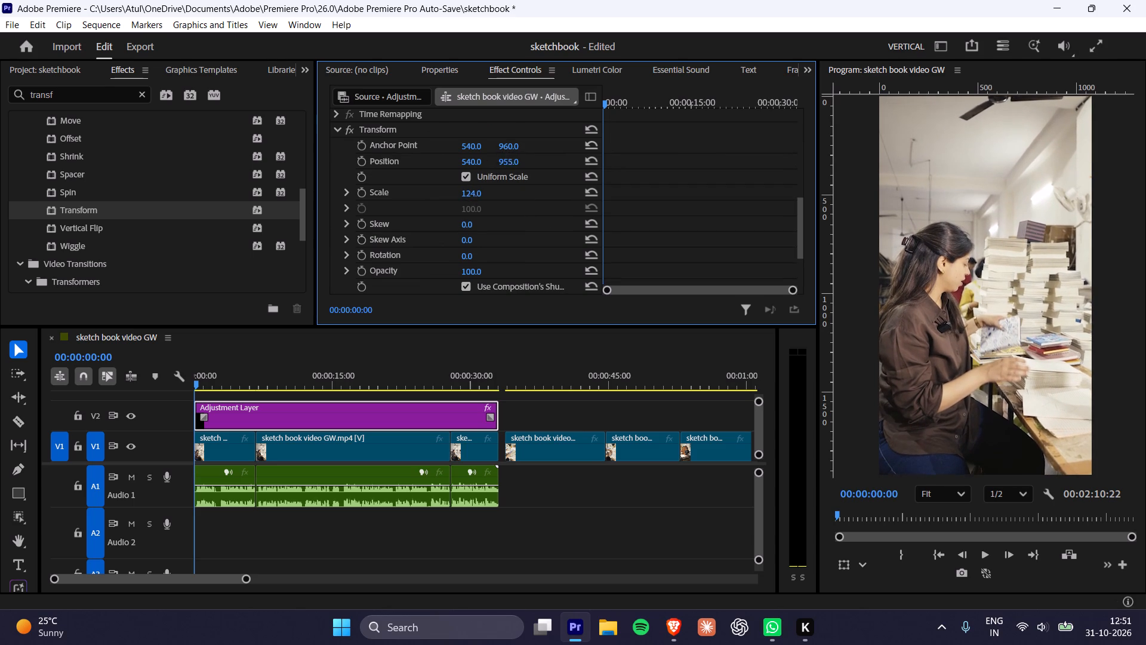
{"action": "left_click_drag", "start_coordinate": [503, 162], "coordinate": [435, 172]}
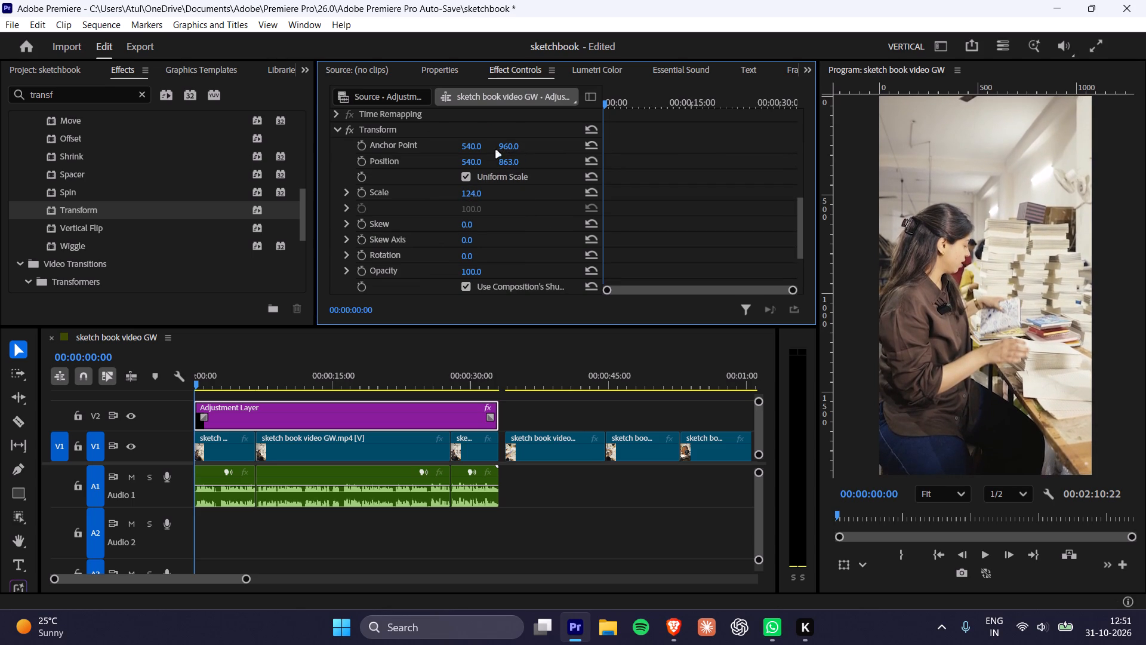
{"action": "left_click_drag", "start_coordinate": [475, 161], "coordinate": [554, 167]}
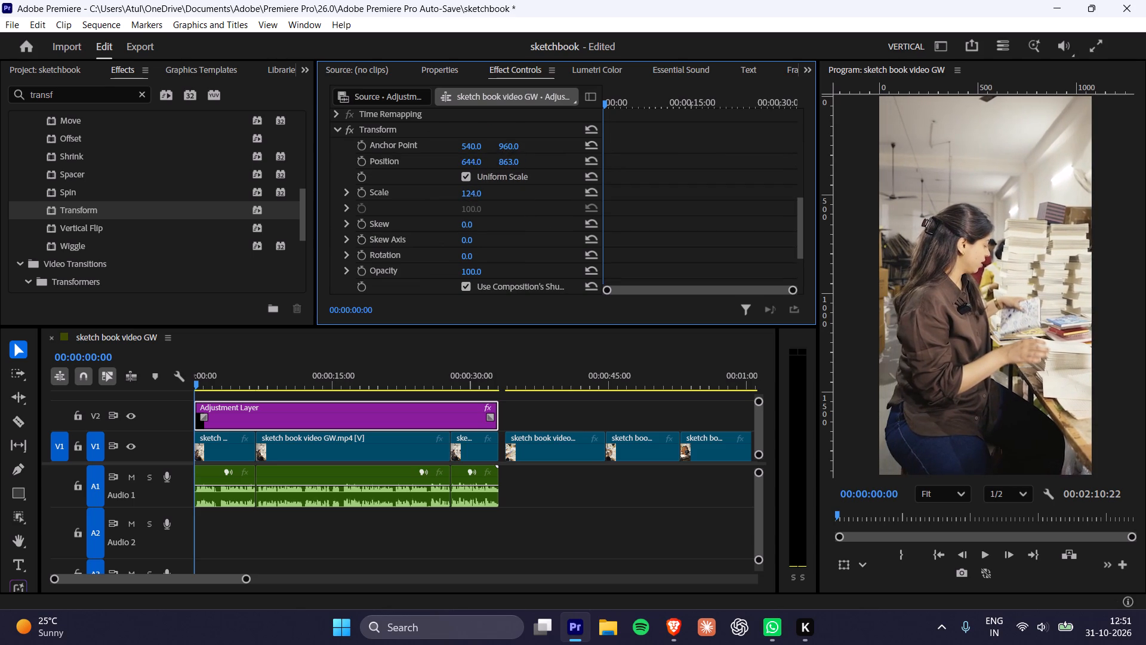
{"action": "left_click_drag", "start_coordinate": [554, 167], "coordinate": [564, 165]}
Play and scrub through the talking clips under the adjustment layer to check the enlarged framing, and return to the sequence start.
{"action": "key", "text": "space"}
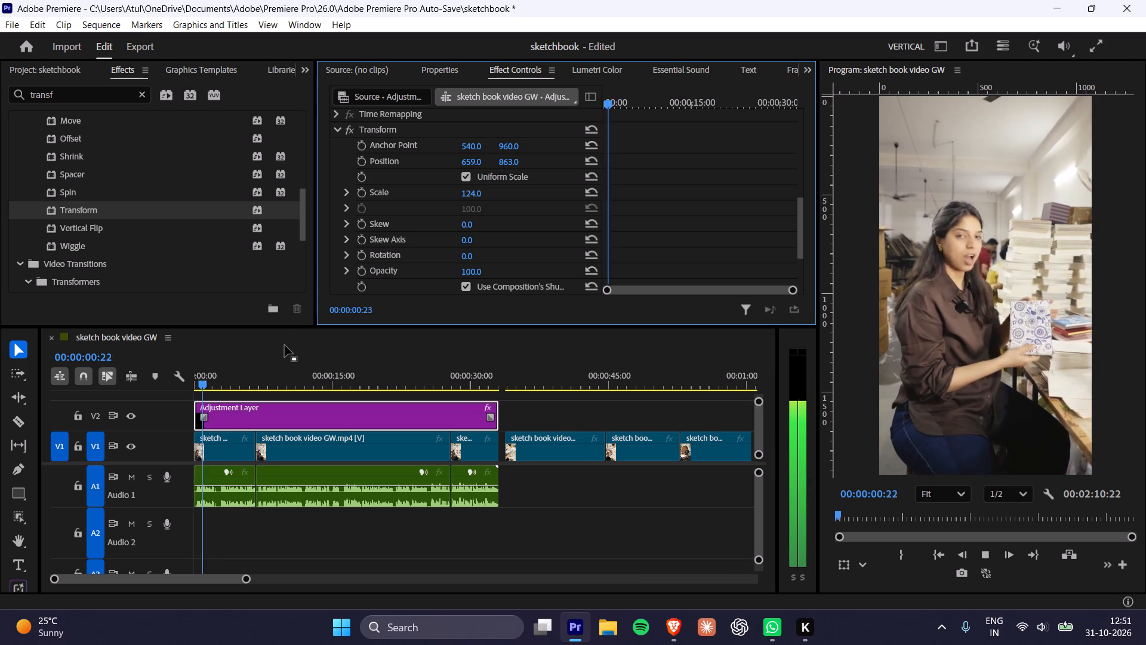
{"action": "key", "text": "space"}
{"action": "key", "text": "space"}
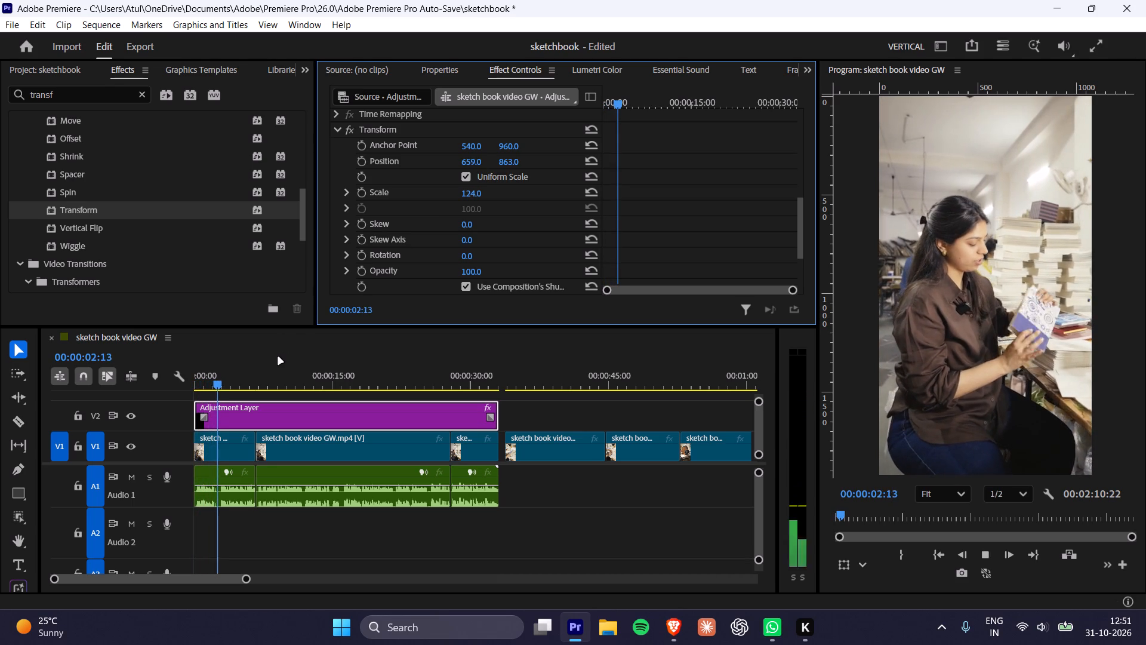
{"action": "key", "text": "space"}
{"action": "key", "text": "space"}
{"action": "key", "text": "space"}
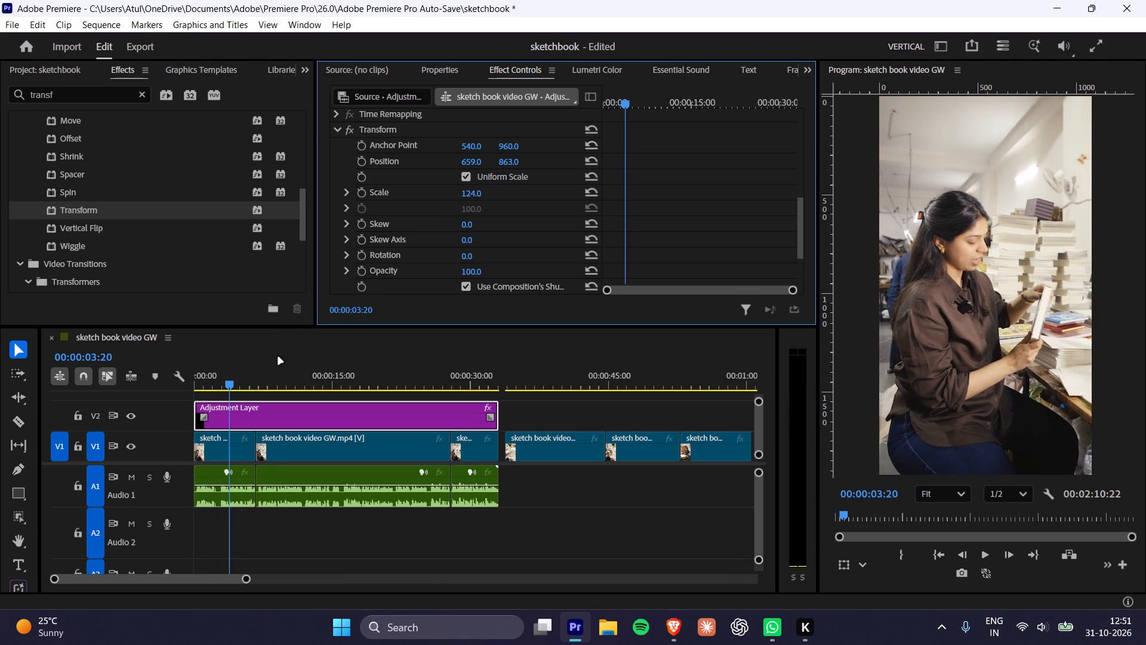
{"action": "key", "text": "space"}
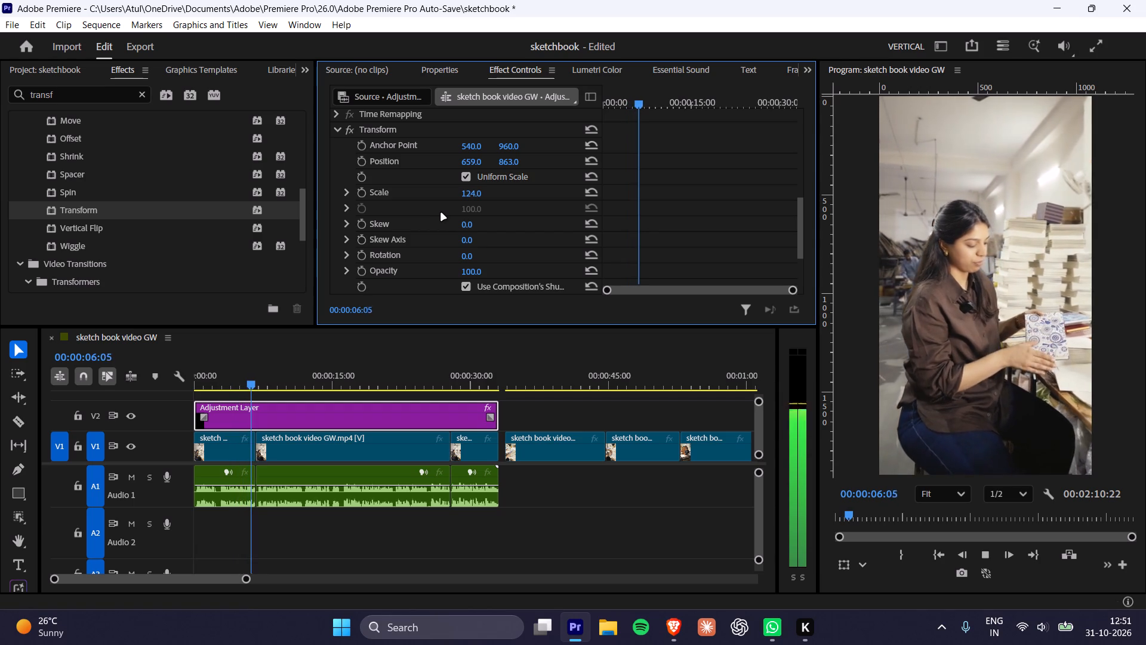
{"action": "key", "text": "space"}
{"action": "key", "text": "space"}
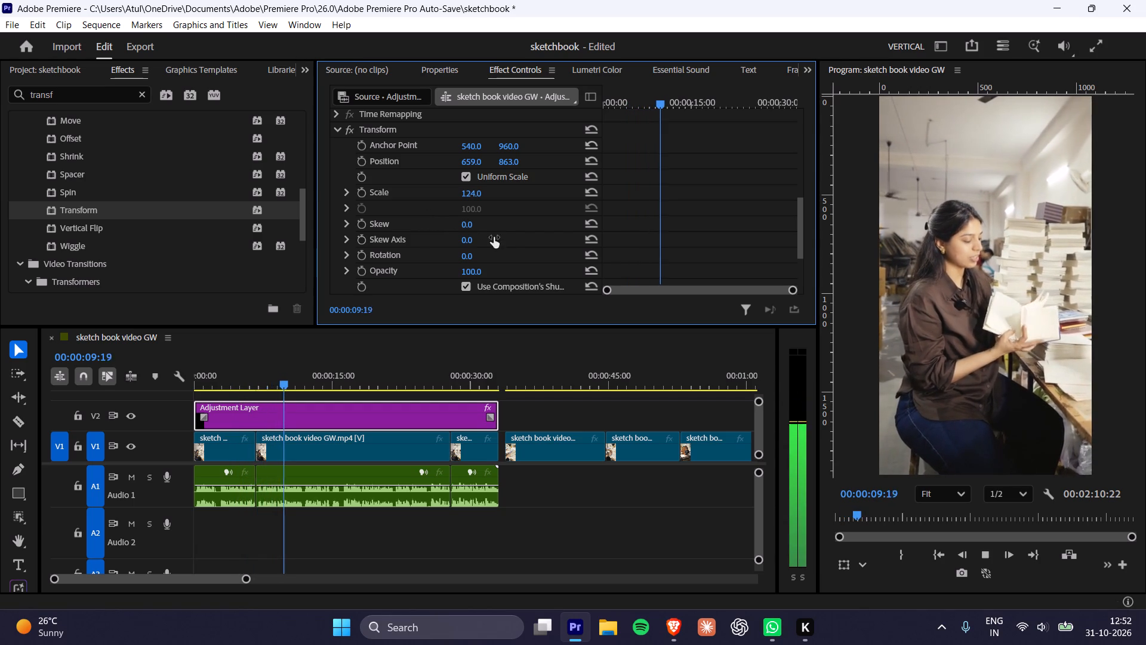
{"action": "left_click_drag", "start_coordinate": [304, 385], "coordinate": [399, 399]}
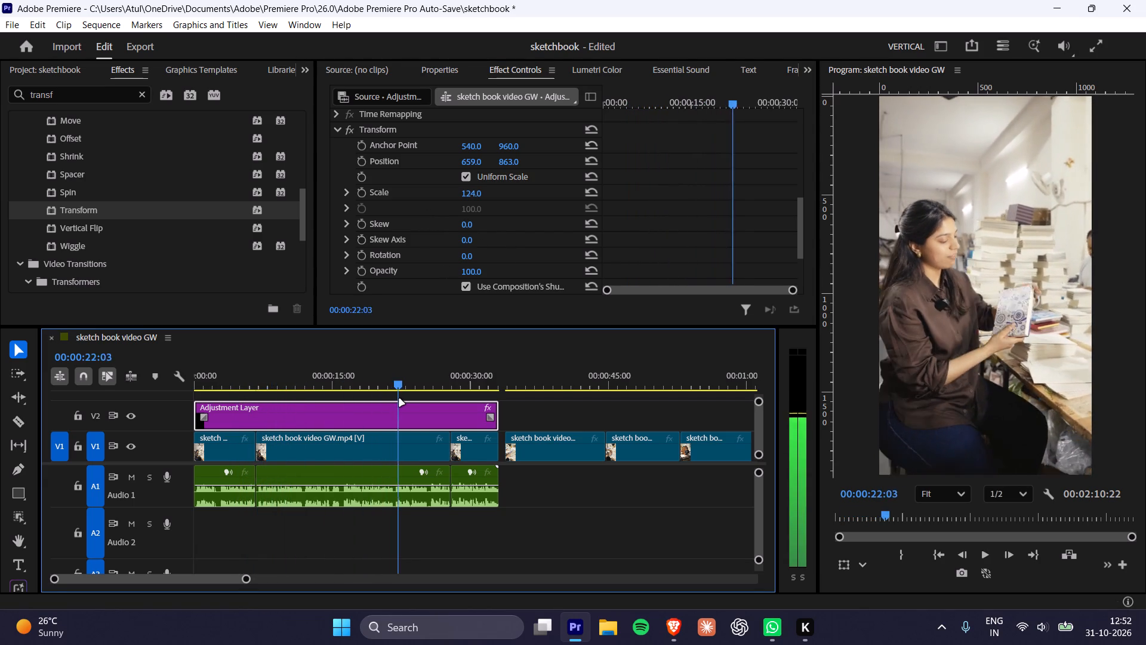
{"action": "left_click_drag", "start_coordinate": [399, 399], "coordinate": [480, 406]}
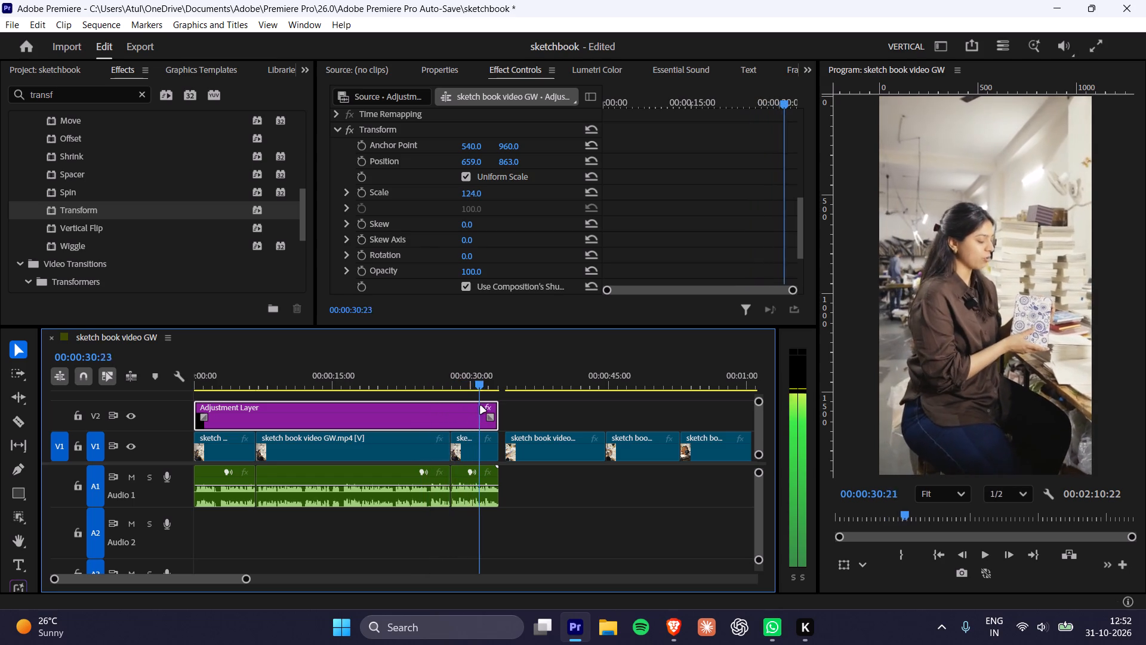
{"action": "left_click_drag", "start_coordinate": [480, 406], "coordinate": [465, 409]}
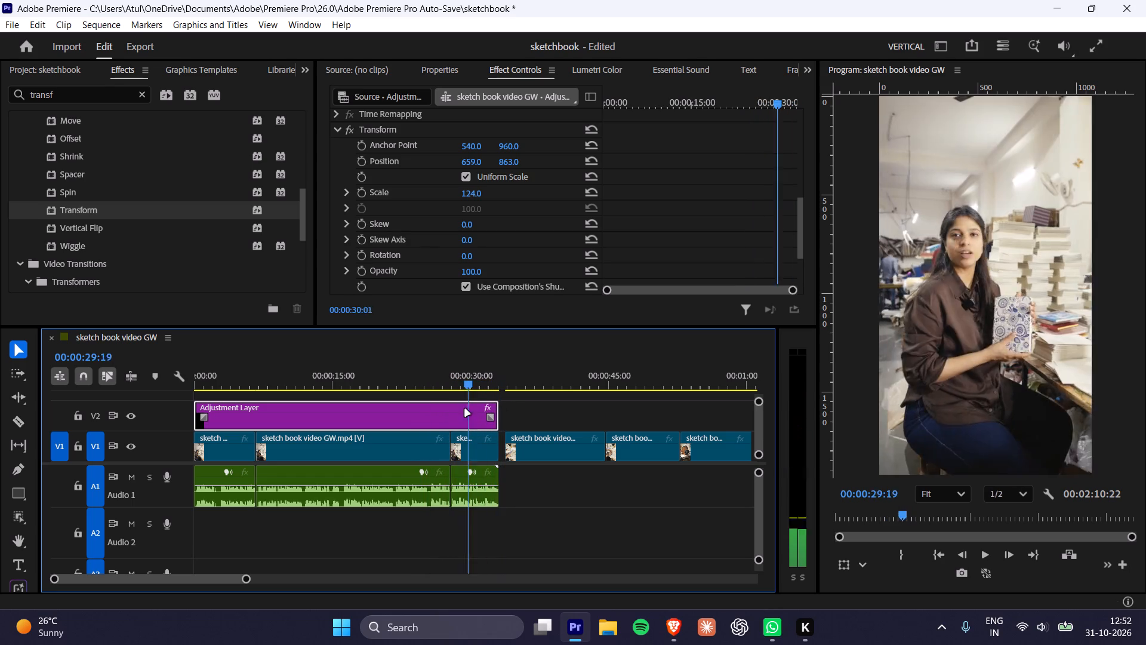
{"action": "left_click_drag", "start_coordinate": [465, 409], "coordinate": [158, 400]}
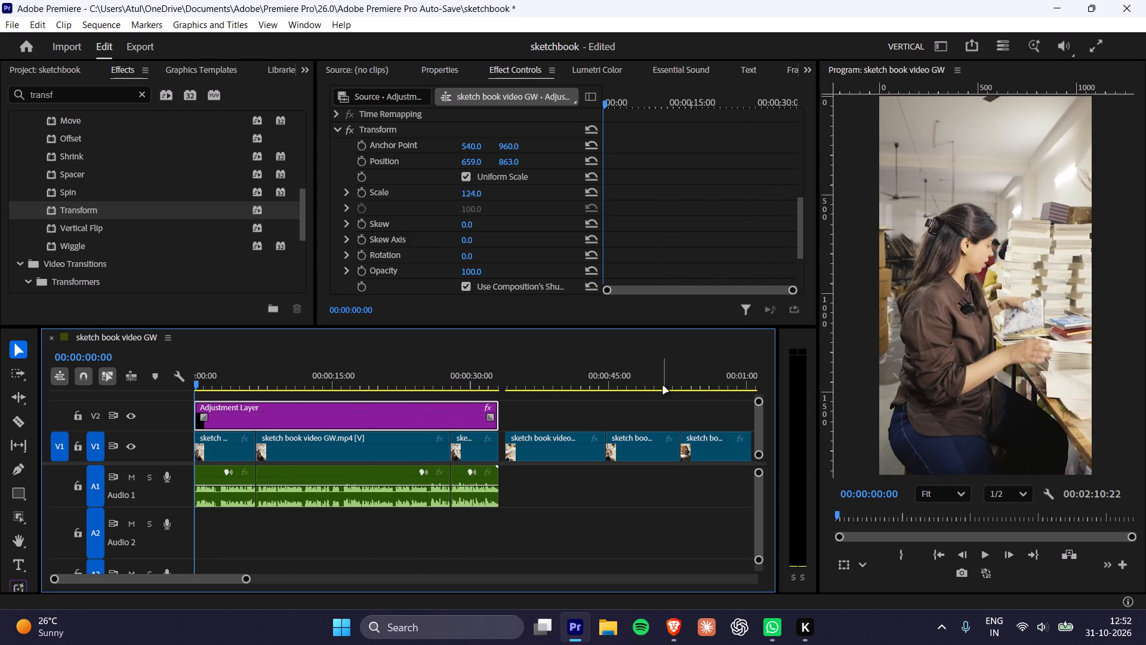
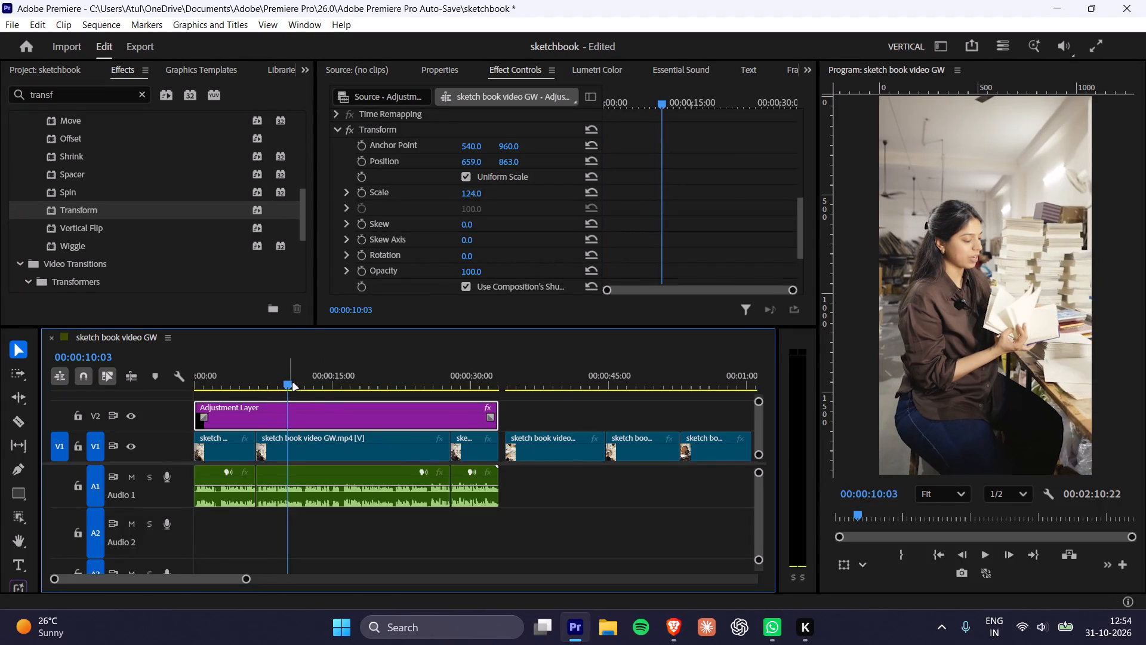
Scrub through the talking clips to find a frame showing the book cover, and park the playhead at 00:00:02:01.
{"action": "scroll", "coordinate": [334, 405], "scroll_direction": "up", "scroll_amount": 8, "text": "alt"}
{"action": "left_click_drag", "start_coordinate": [295, 382], "coordinate": [4, 432]}
{"action": "left_click_drag", "start_coordinate": [276, 383], "coordinate": [0, 401]}
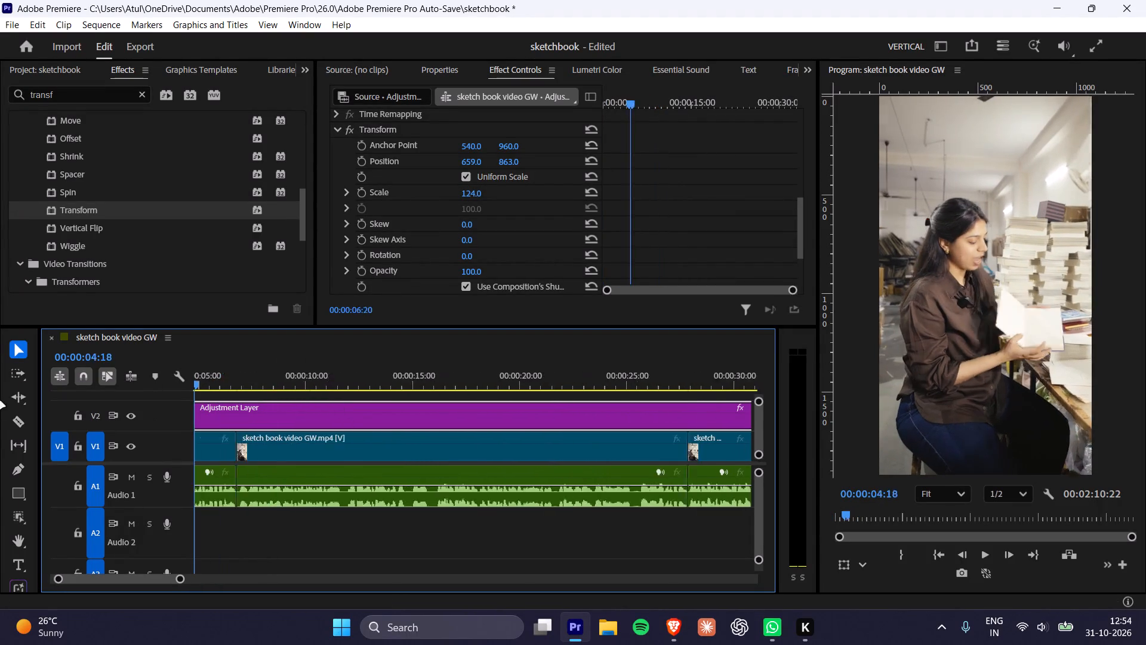
{"action": "left_click_drag", "start_coordinate": [0, 401], "coordinate": [0, 424]}
{"action": "left_click_drag", "start_coordinate": [241, 374], "coordinate": [255, 384]}
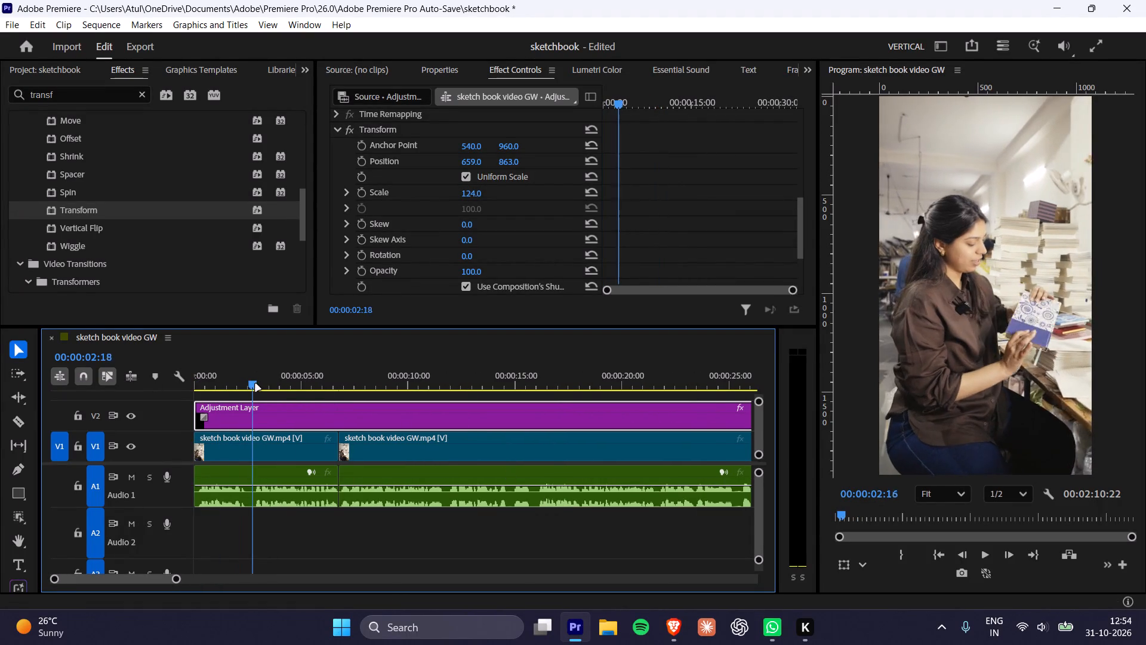
{"action": "left_click_drag", "start_coordinate": [255, 384], "coordinate": [312, 403]}
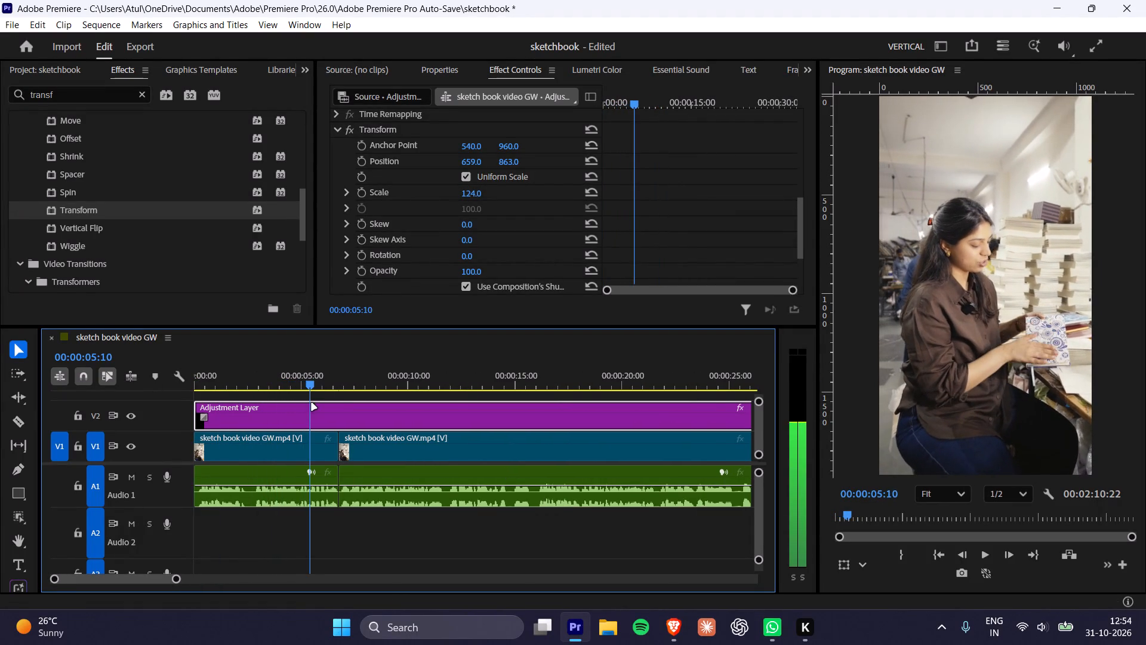
{"action": "left_click_drag", "start_coordinate": [312, 403], "coordinate": [722, 420]}
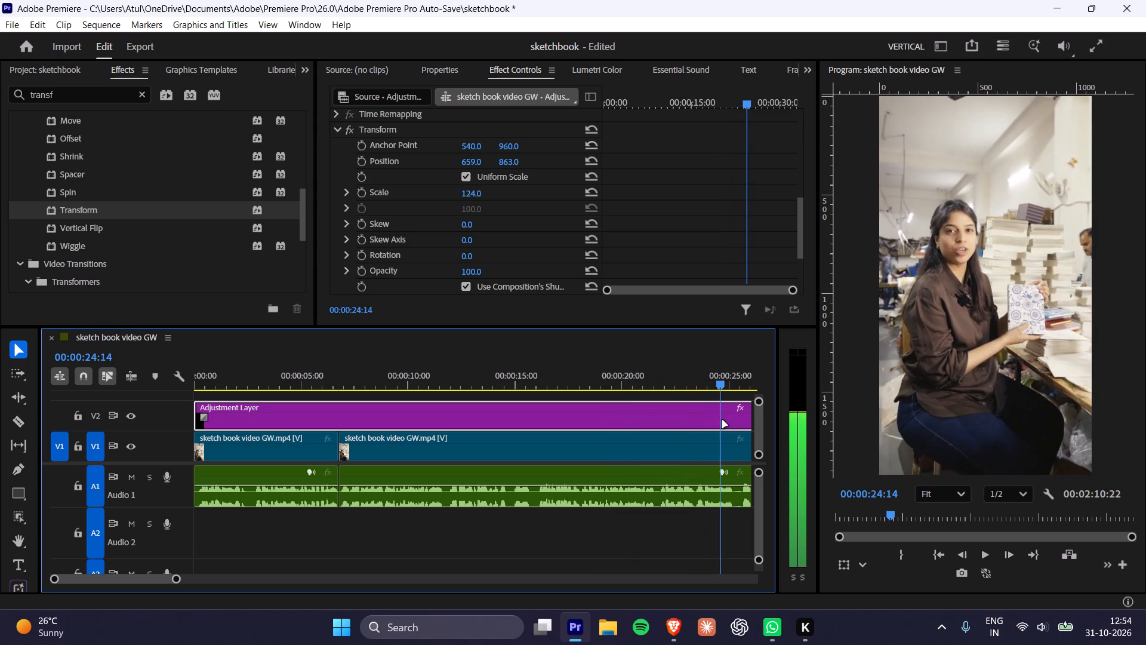
{"action": "left_click_drag", "start_coordinate": [722, 420], "coordinate": [210, 403]}
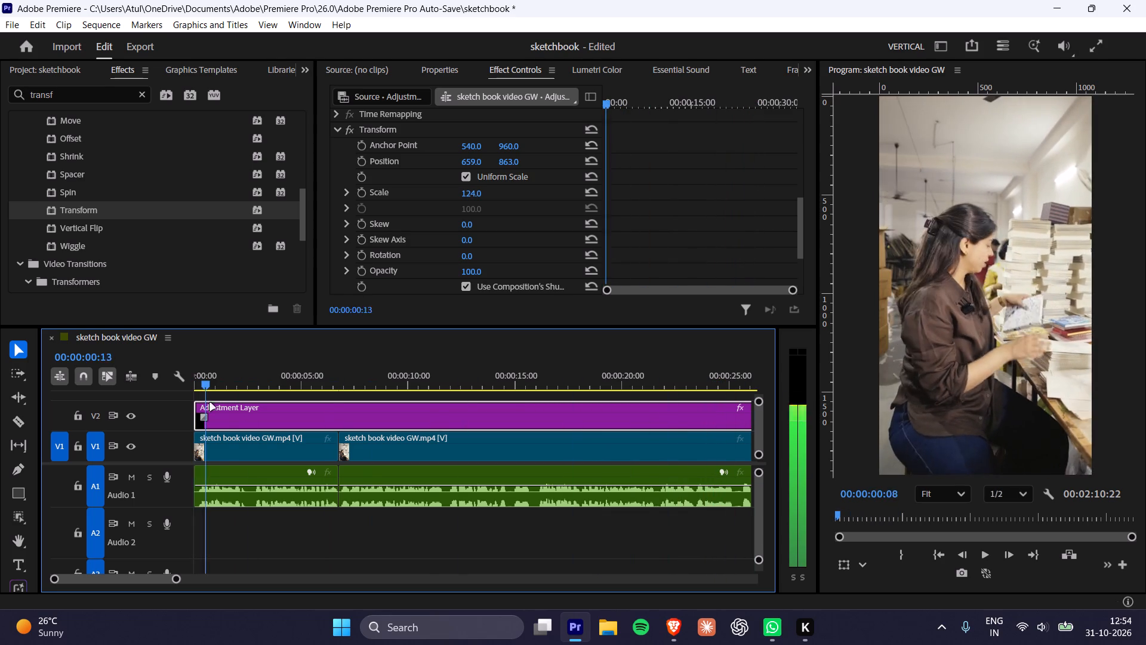
{"action": "left_click_drag", "start_coordinate": [210, 403], "coordinate": [233, 412]}
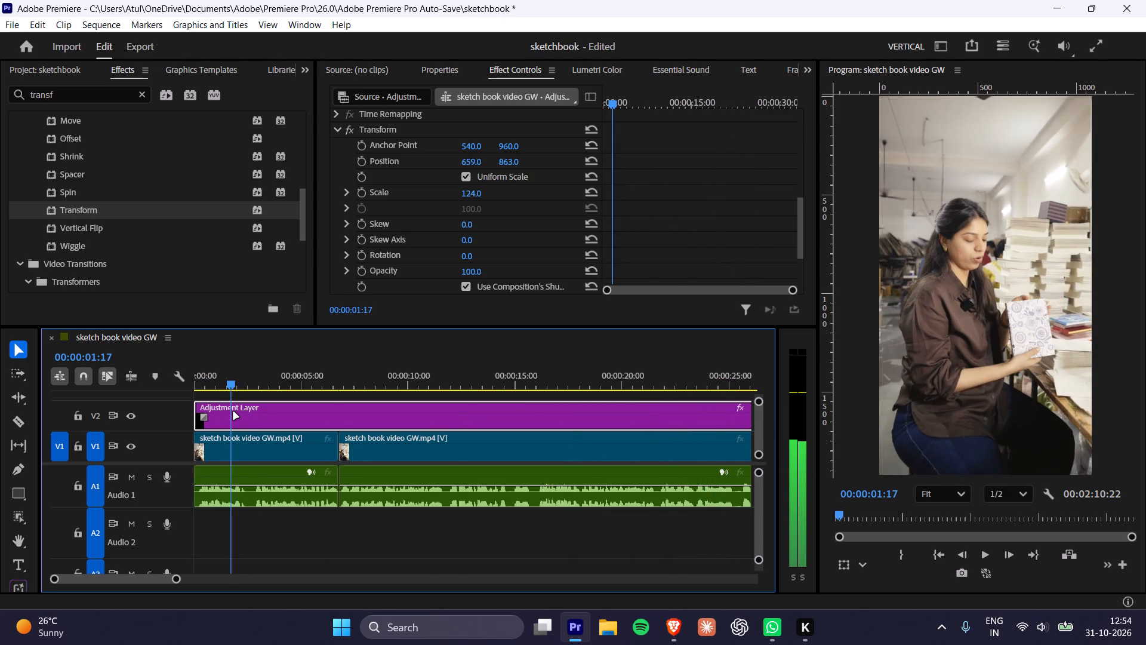
{"action": "left_click_drag", "start_coordinate": [233, 412], "coordinate": [239, 412]}
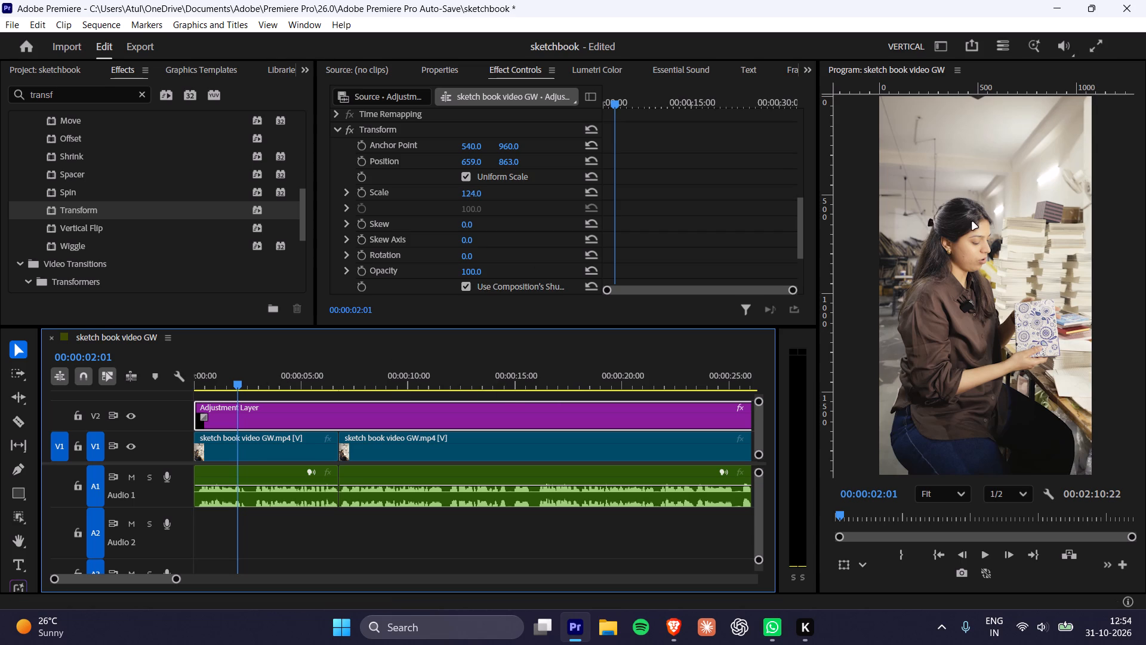
Begin exporting the current frame as a JPEG still and name it "book image".
{"action": "right_click", "coordinate": [952, 272]}
{"action": "left_click", "coordinate": [901, 201]}
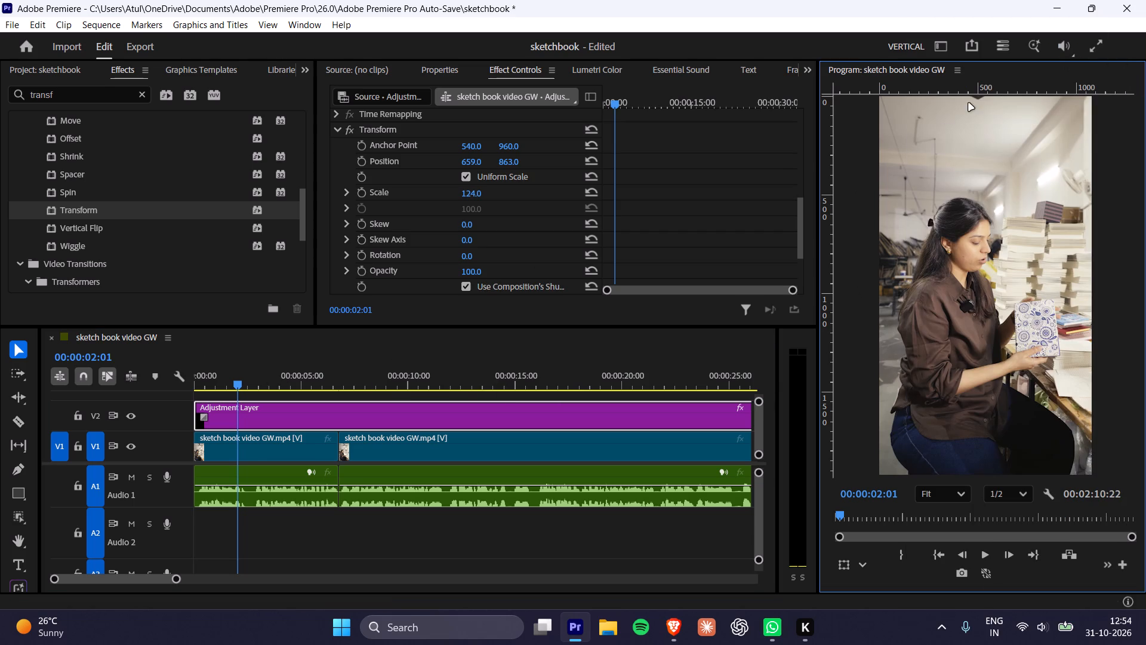
{"action": "left_click", "coordinate": [964, 570]}
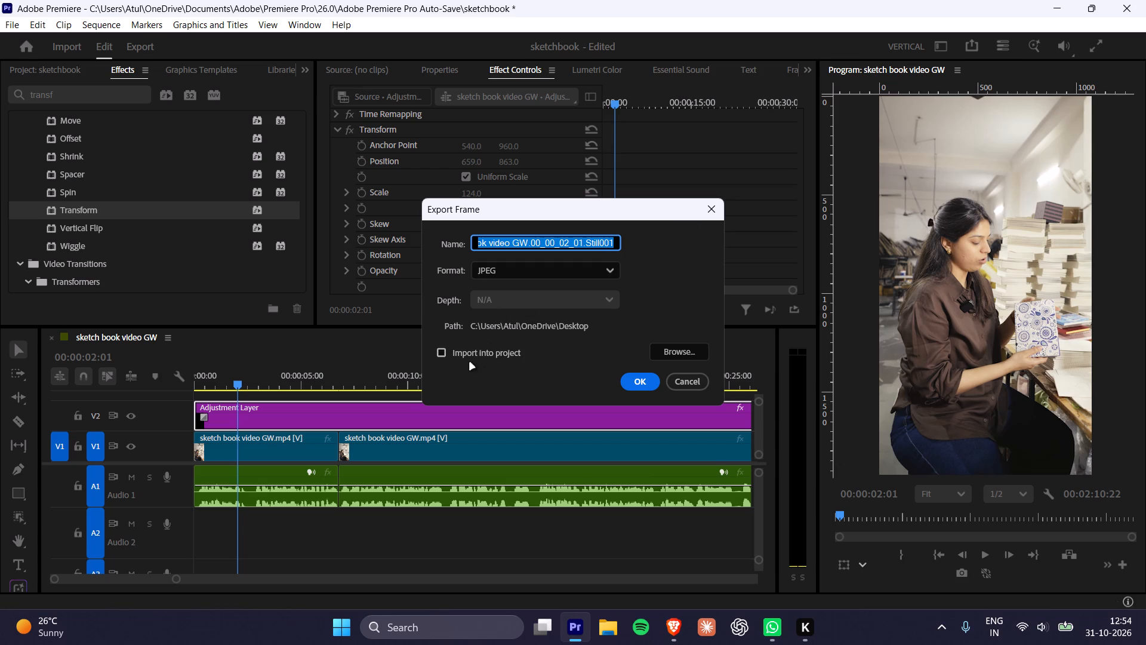
{"action": "left_click", "coordinate": [455, 325]}
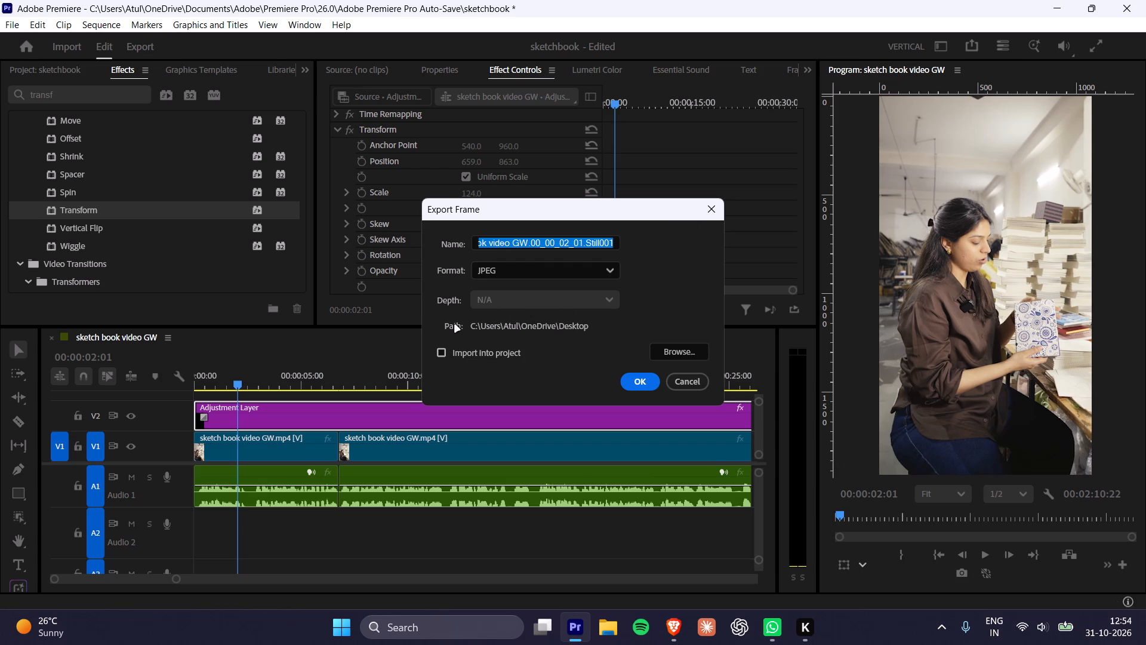
{"action": "left_click", "coordinate": [524, 270]}
{"action": "left_click", "coordinate": [524, 270]}
{"action": "left_click", "coordinate": [692, 288]}
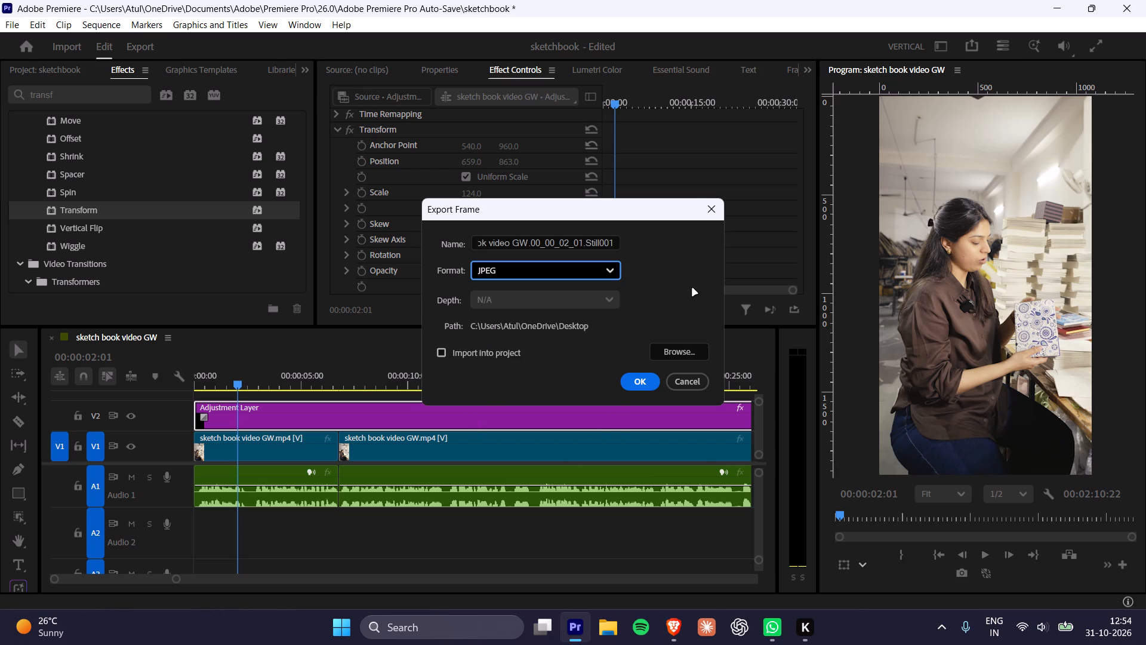
{"action": "left_click", "coordinate": [571, 240]}
{"action": "key", "text": "ctrl+a"}
{"action": "key", "text": "ctrl+q"}
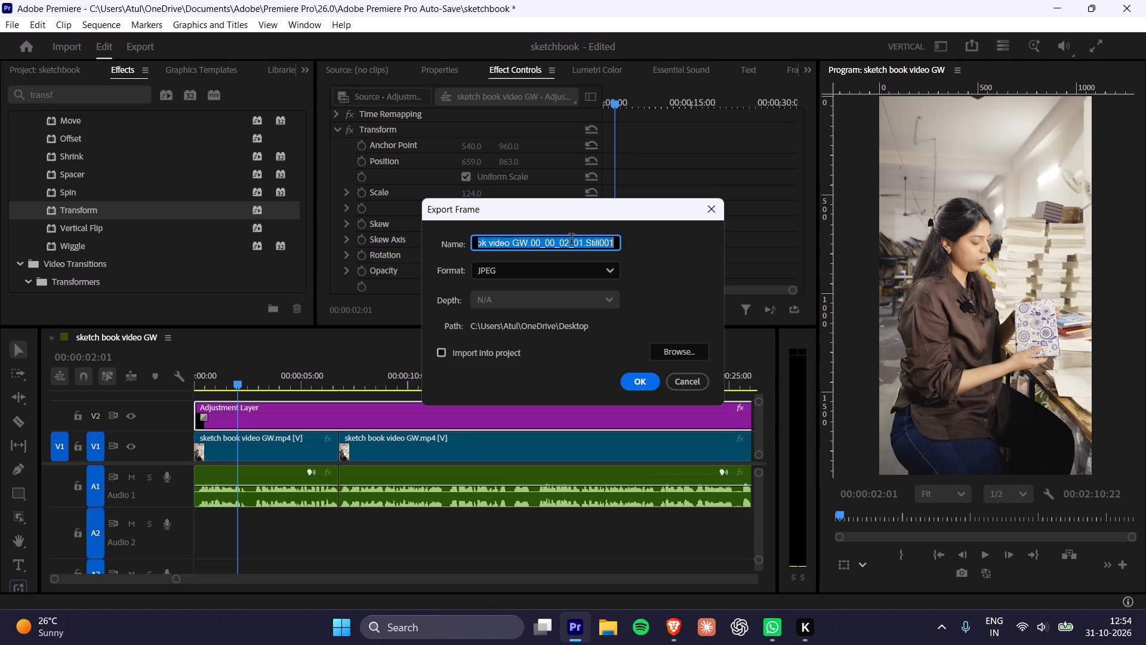
{"action": "type", "text": "book"}
{"action": "key", "text": "space"}
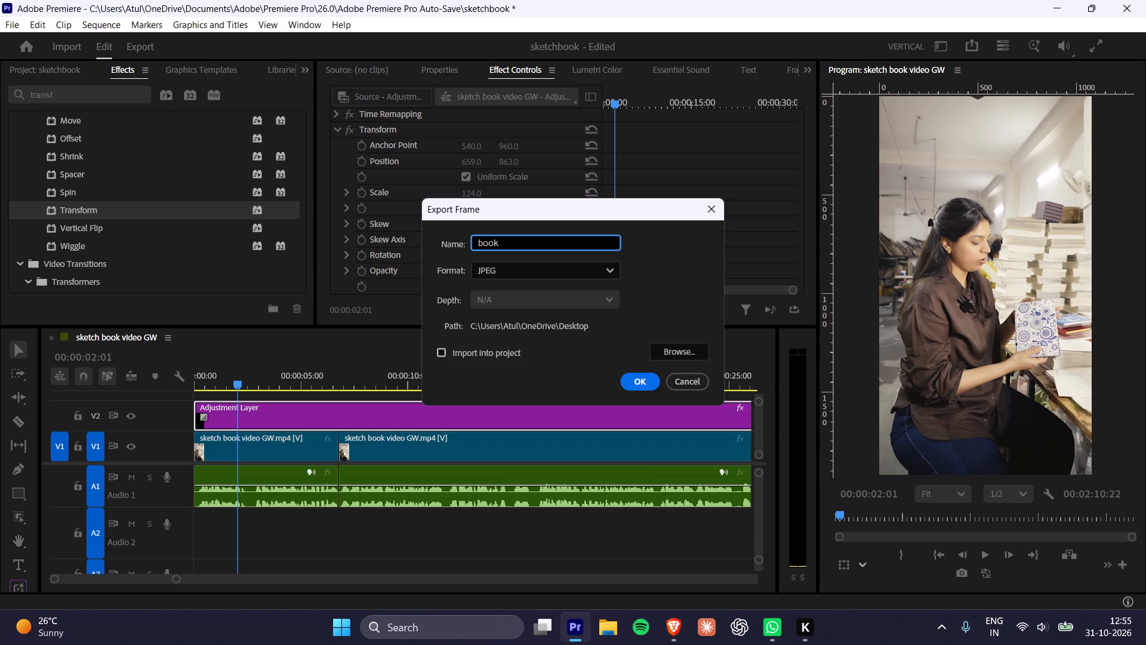
{"action": "type", "text": "image"}
{"action": "key", "text": "space"}
Set the still's export folder to "notebook goodwork" in Downloads and export the frame.
{"action": "left_click", "coordinate": [697, 354]}
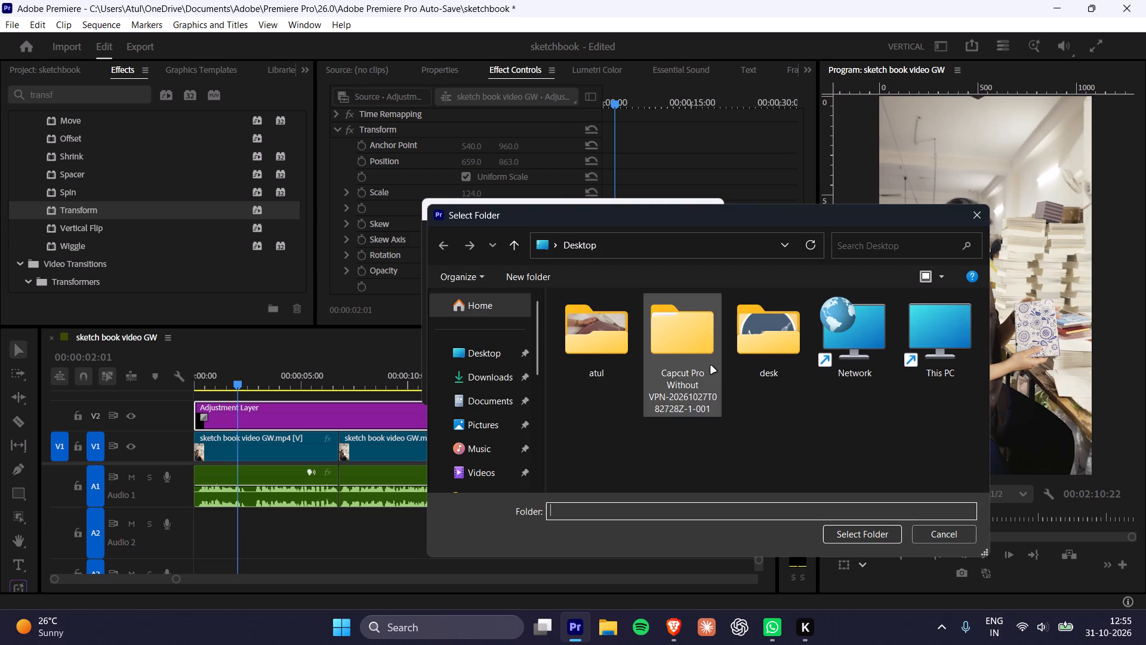
{"action": "left_click", "coordinate": [479, 368]}
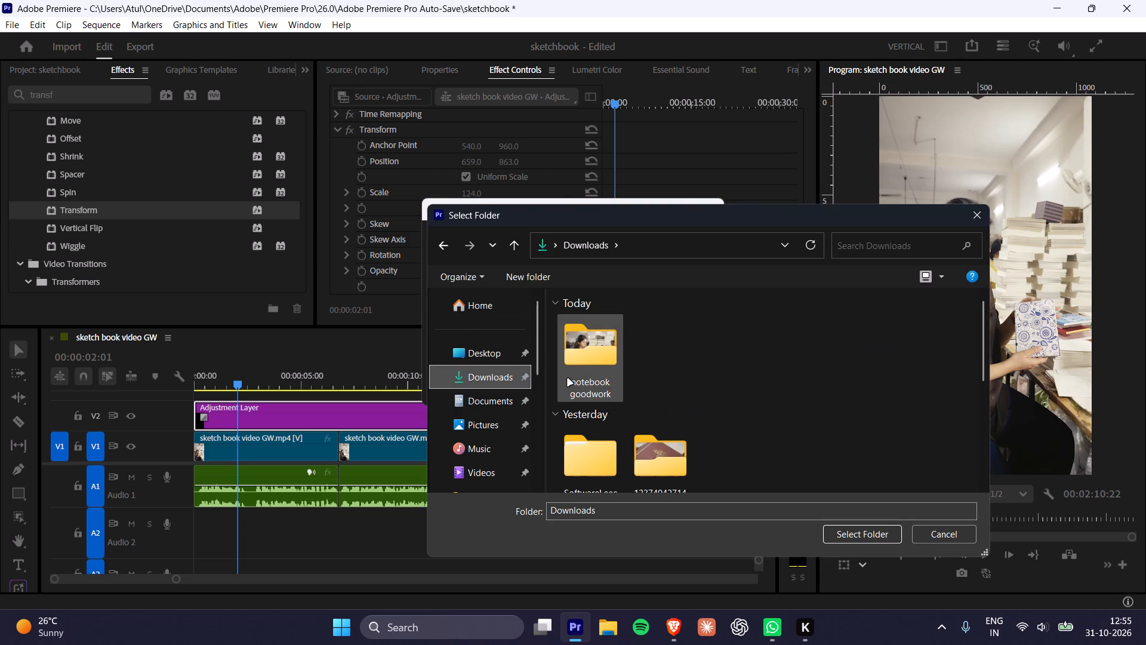
{"action": "double_click", "coordinate": [578, 367]}
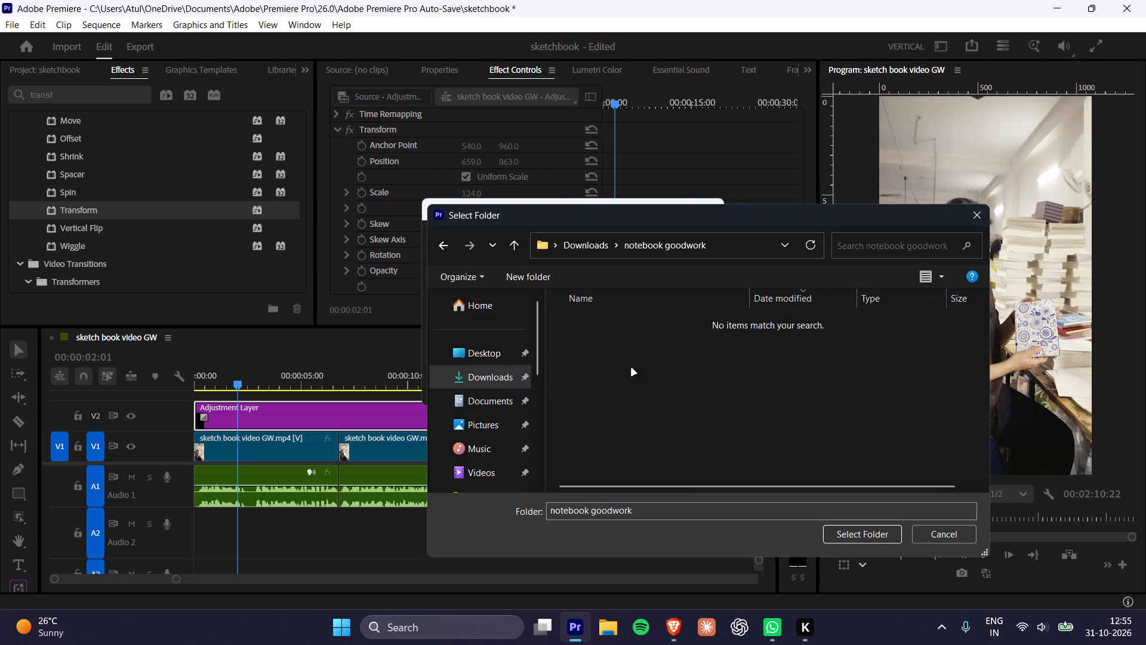
{"action": "left_click", "coordinate": [870, 540]}
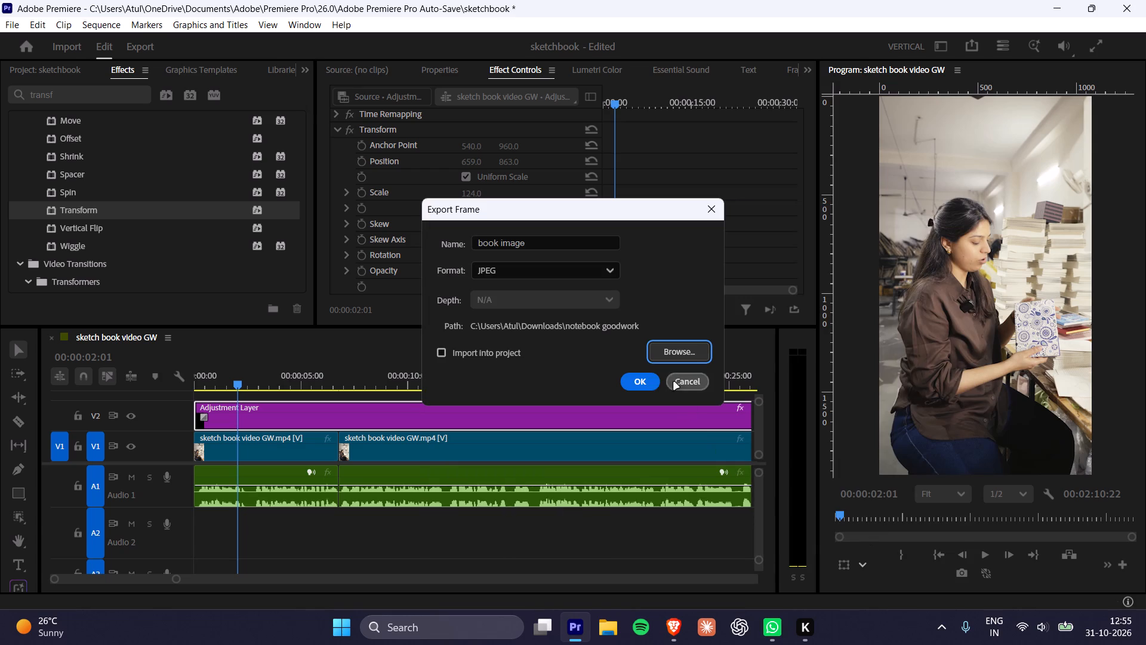
{"action": "left_click", "coordinate": [640, 382]}
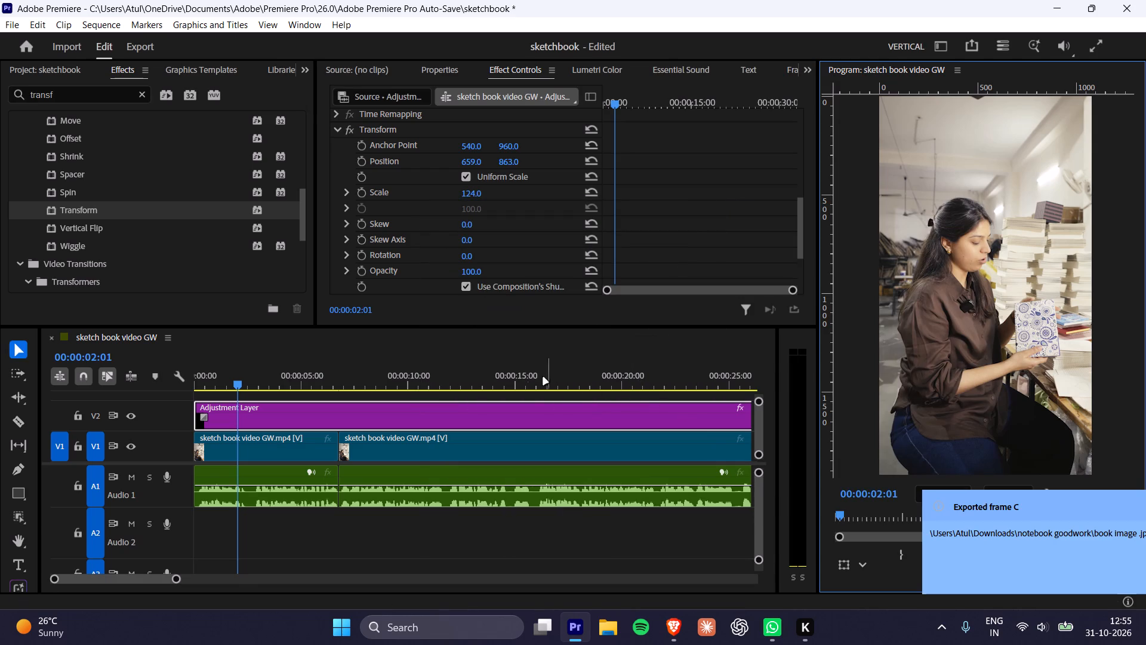
Scrub and briefly play the talking clips under the adjustment layer to review the framing from start to end.
{"action": "left_click_drag", "start_coordinate": [518, 385], "coordinate": [300, 382]}
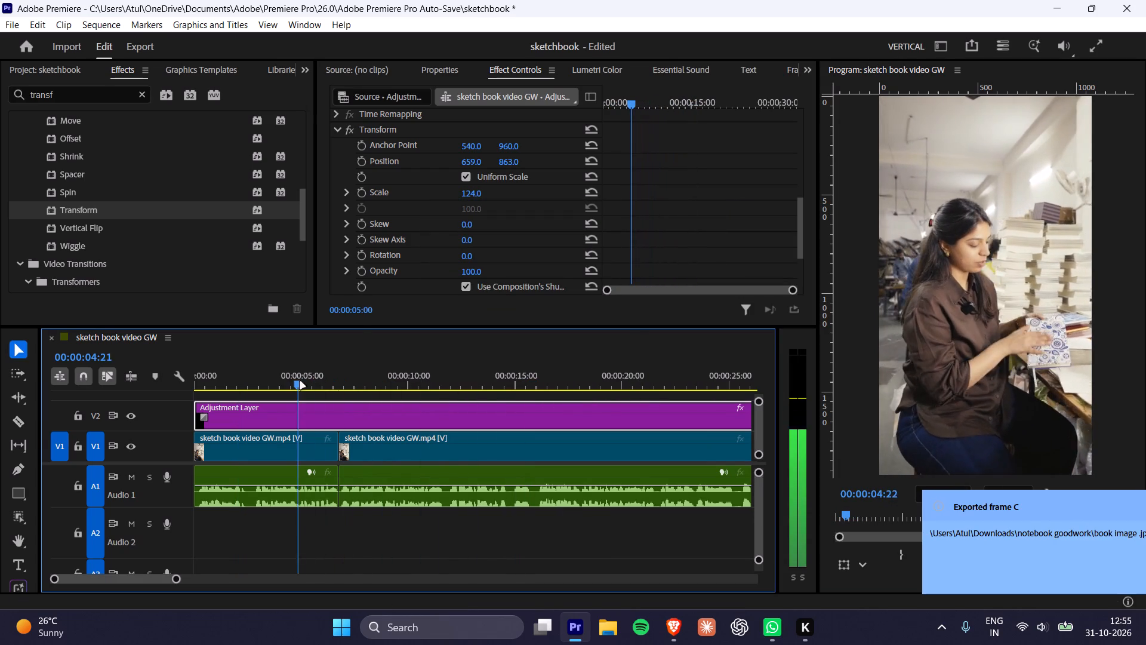
{"action": "left_click_drag", "start_coordinate": [300, 382], "coordinate": [386, 373]}
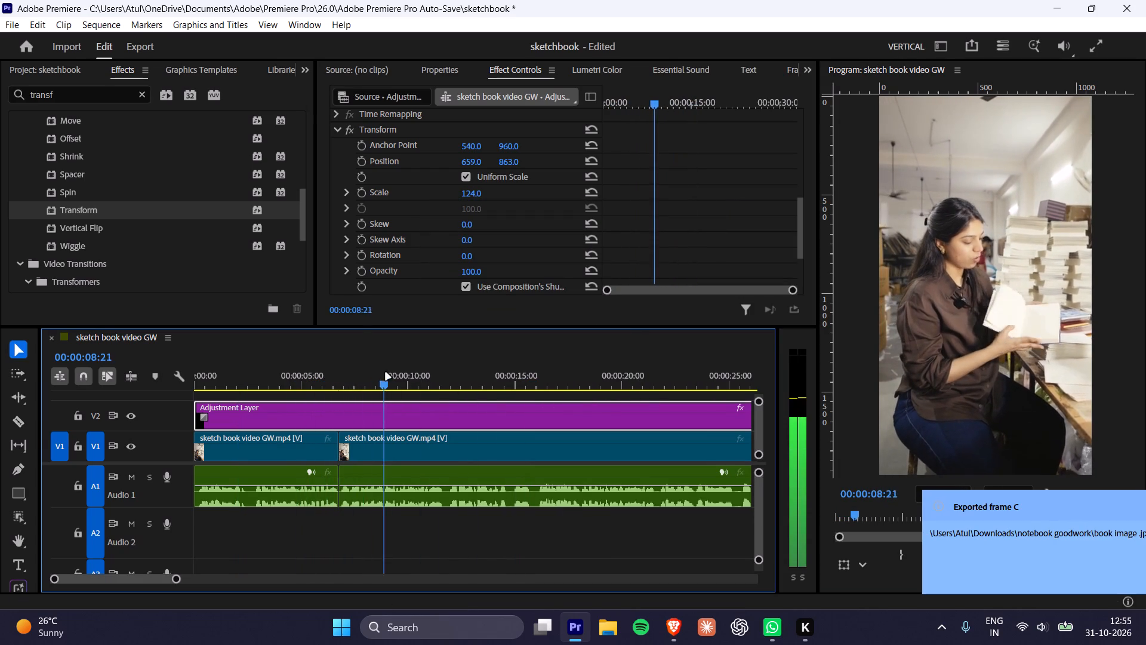
{"action": "left_click_drag", "start_coordinate": [386, 373], "coordinate": [523, 377]}
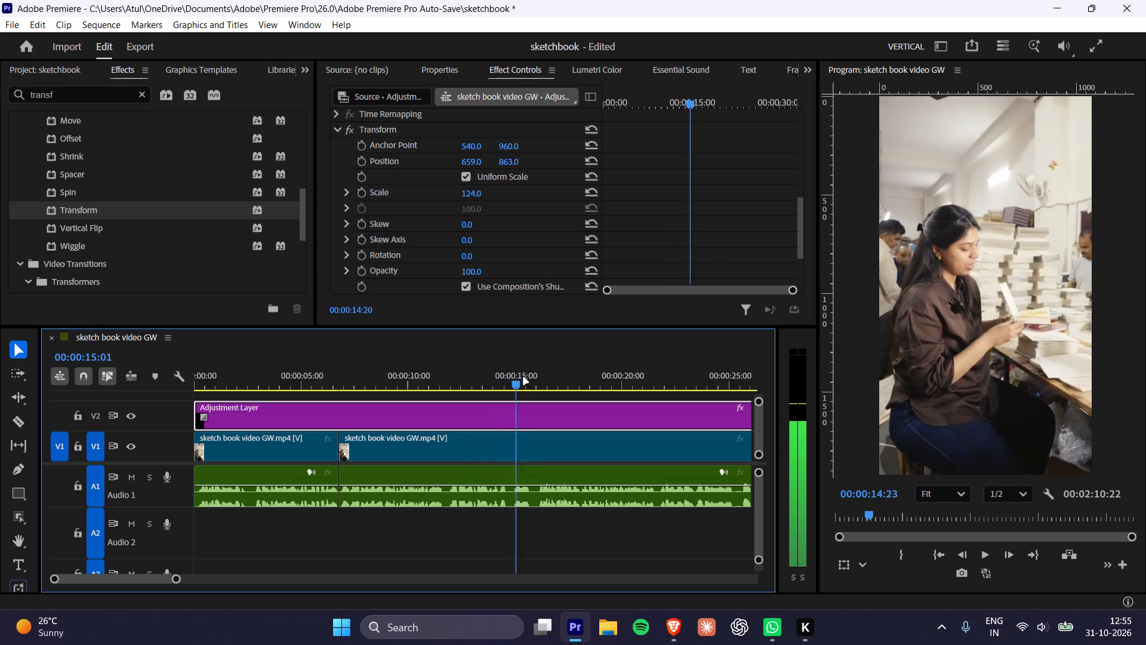
{"action": "left_click_drag", "start_coordinate": [523, 377], "coordinate": [604, 403]}
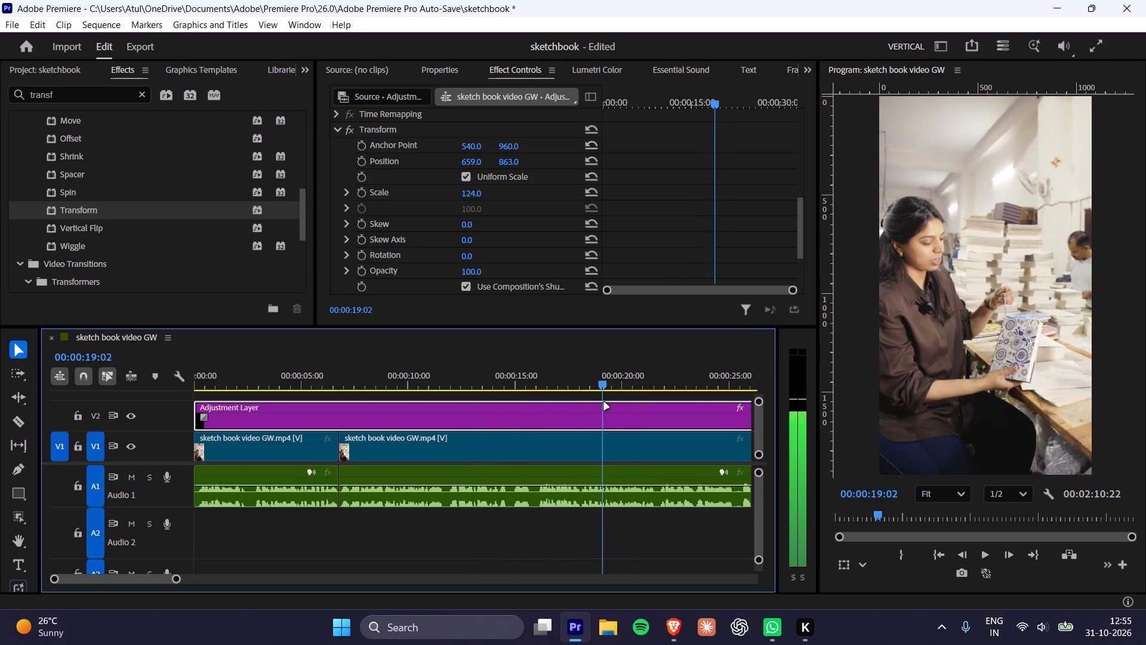
{"action": "left_click_drag", "start_coordinate": [604, 403], "coordinate": [572, 391]}
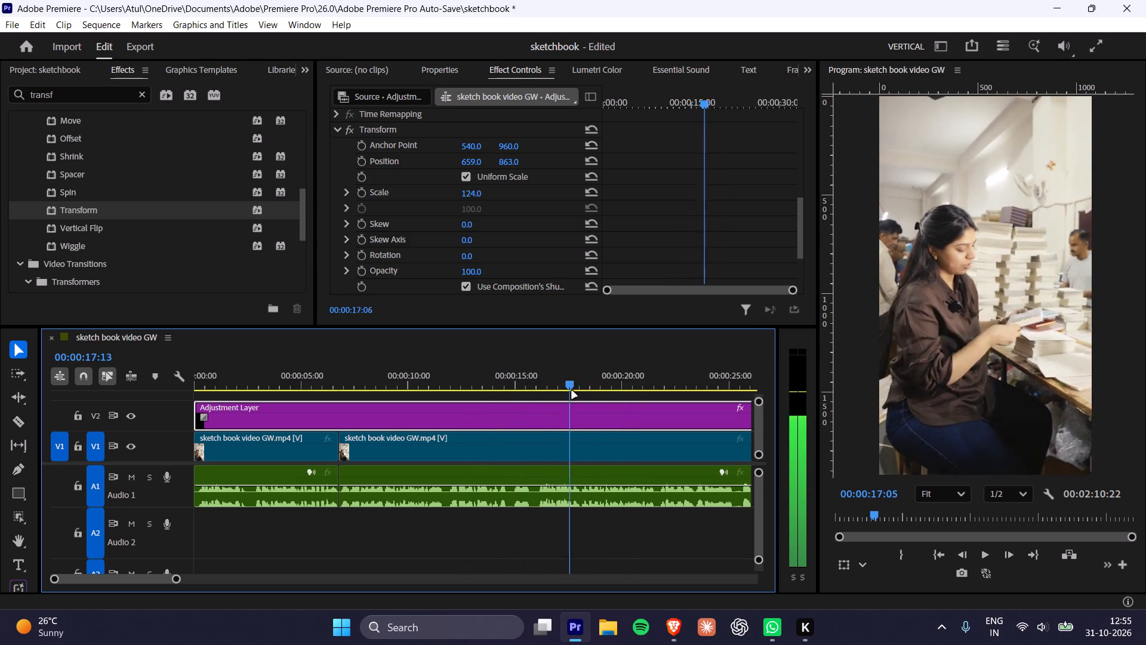
{"action": "left_click_drag", "start_coordinate": [572, 391], "coordinate": [560, 410]}
{"action": "scroll", "coordinate": [523, 447], "scroll_direction": "down", "scroll_amount": 6, "text": "alt"}
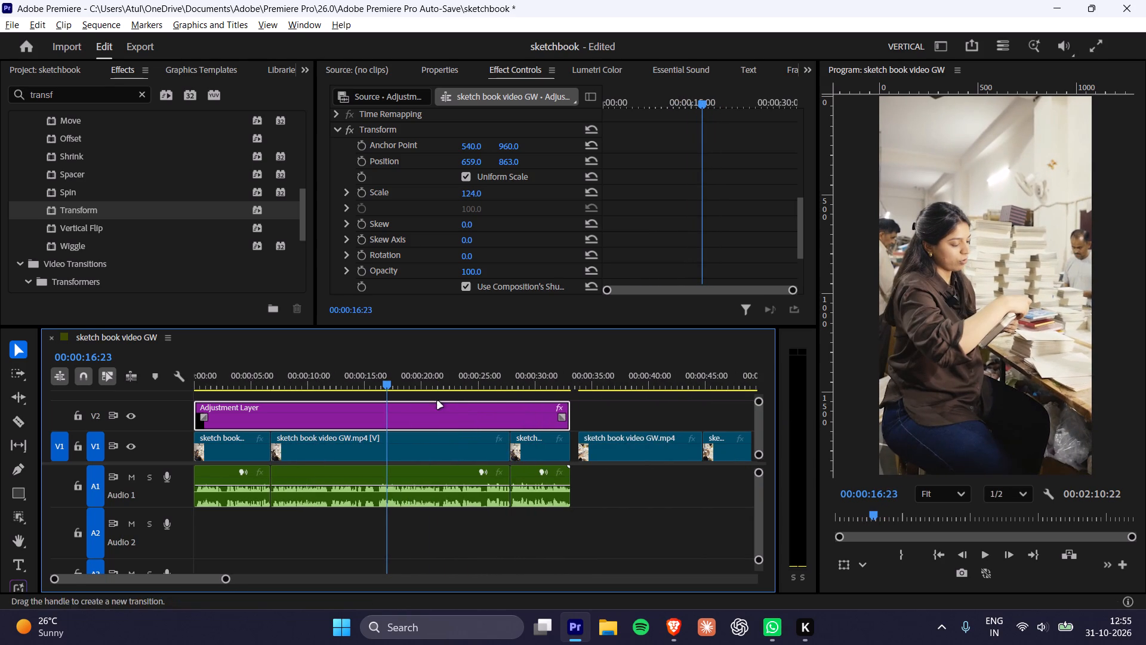
{"action": "left_click_drag", "start_coordinate": [412, 374], "coordinate": [499, 377]}
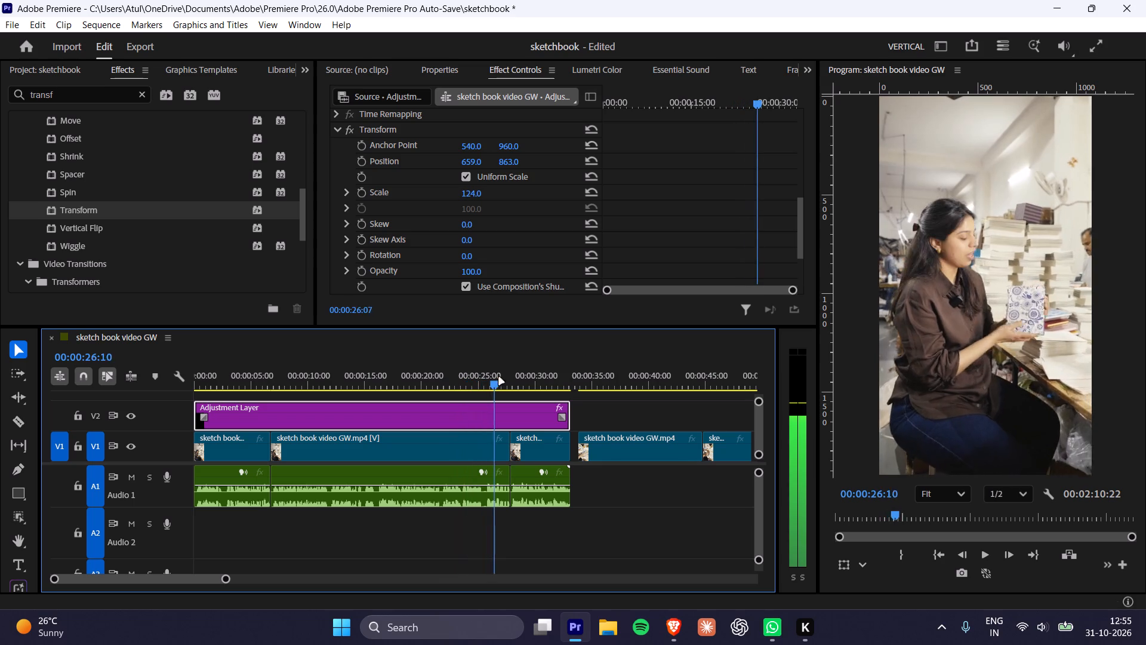
{"action": "left_click_drag", "start_coordinate": [499, 377], "coordinate": [488, 396]}
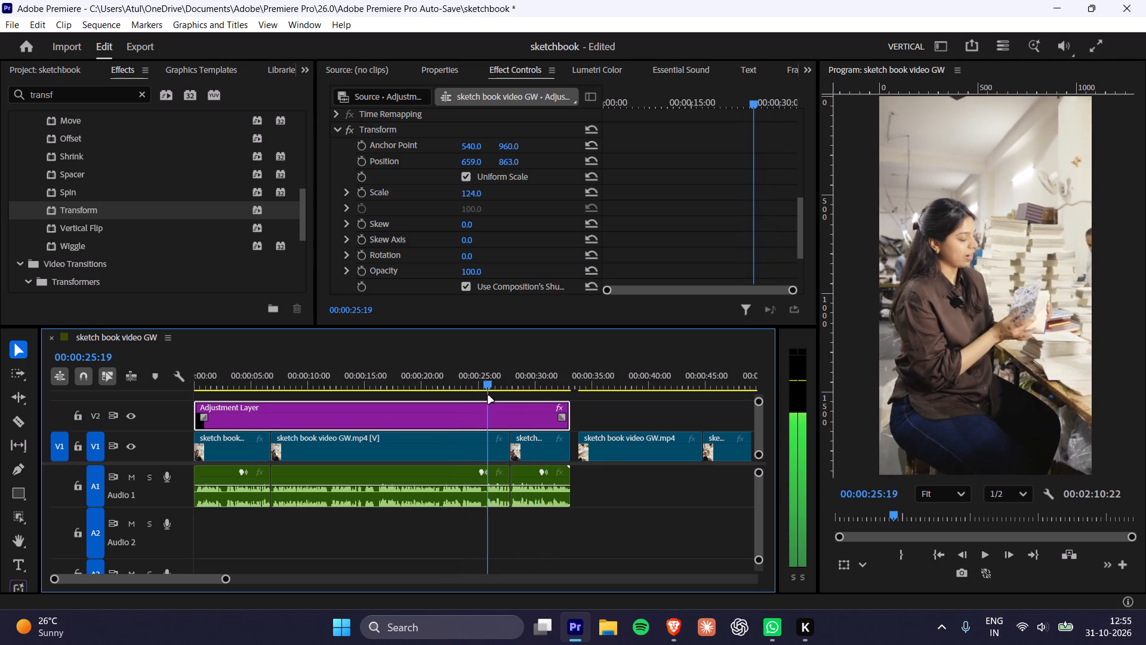
{"action": "left_click_drag", "start_coordinate": [488, 396], "coordinate": [207, 407]}
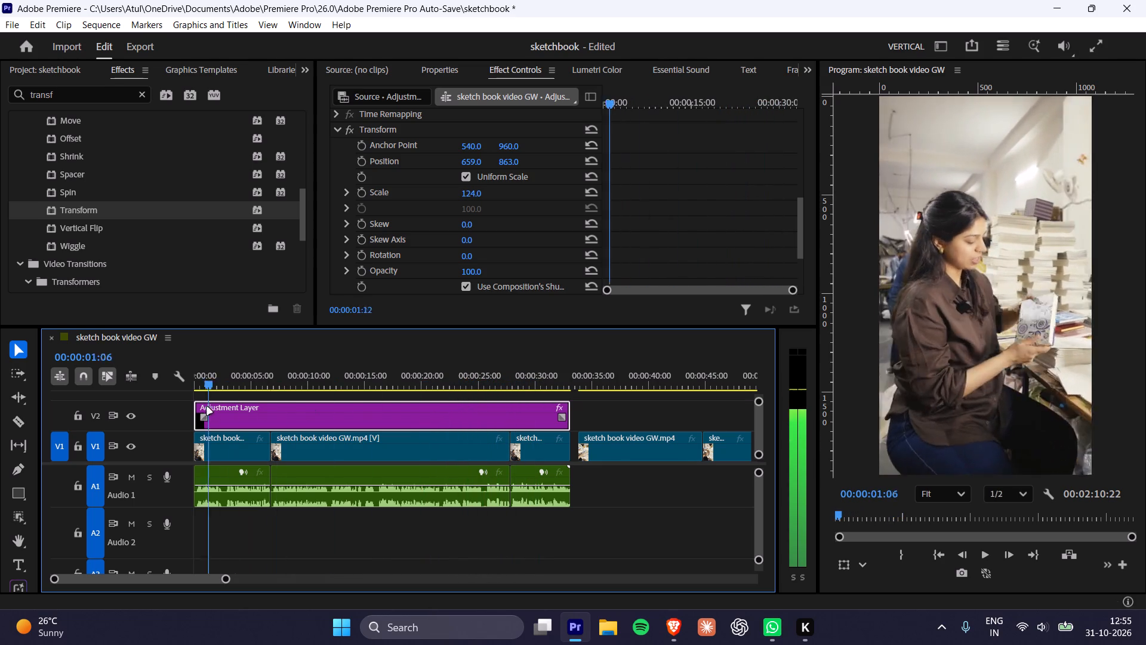
{"action": "left_click_drag", "start_coordinate": [207, 407], "coordinate": [215, 414]}
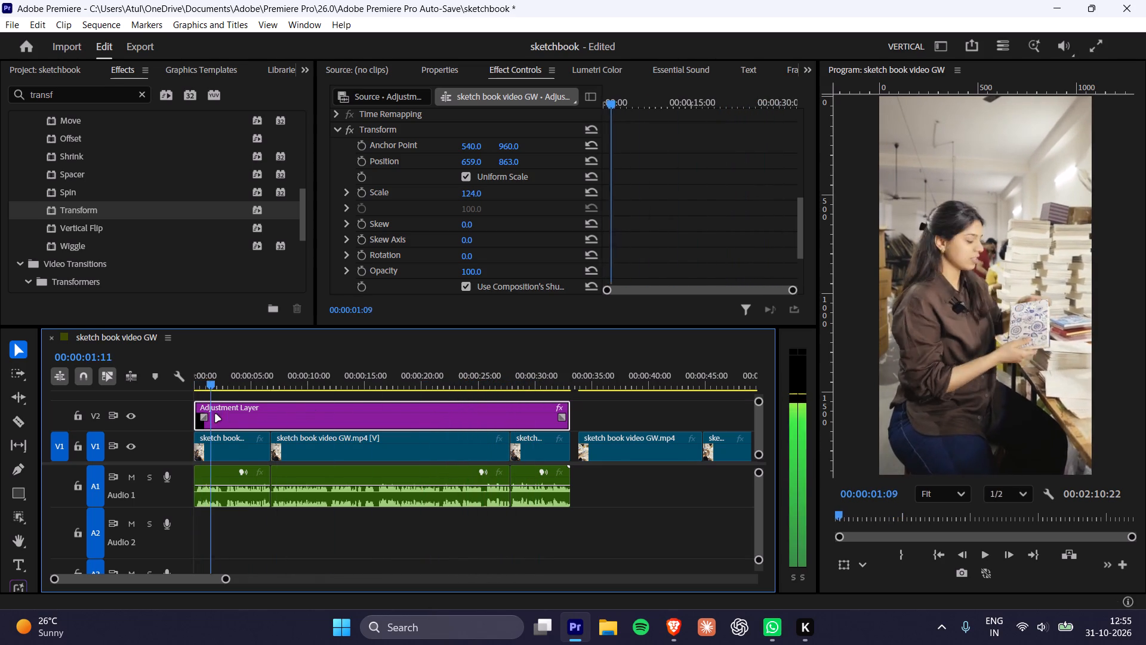
{"action": "left_click_drag", "start_coordinate": [215, 414], "coordinate": [109, 439]}
{"action": "key", "text": "space"}
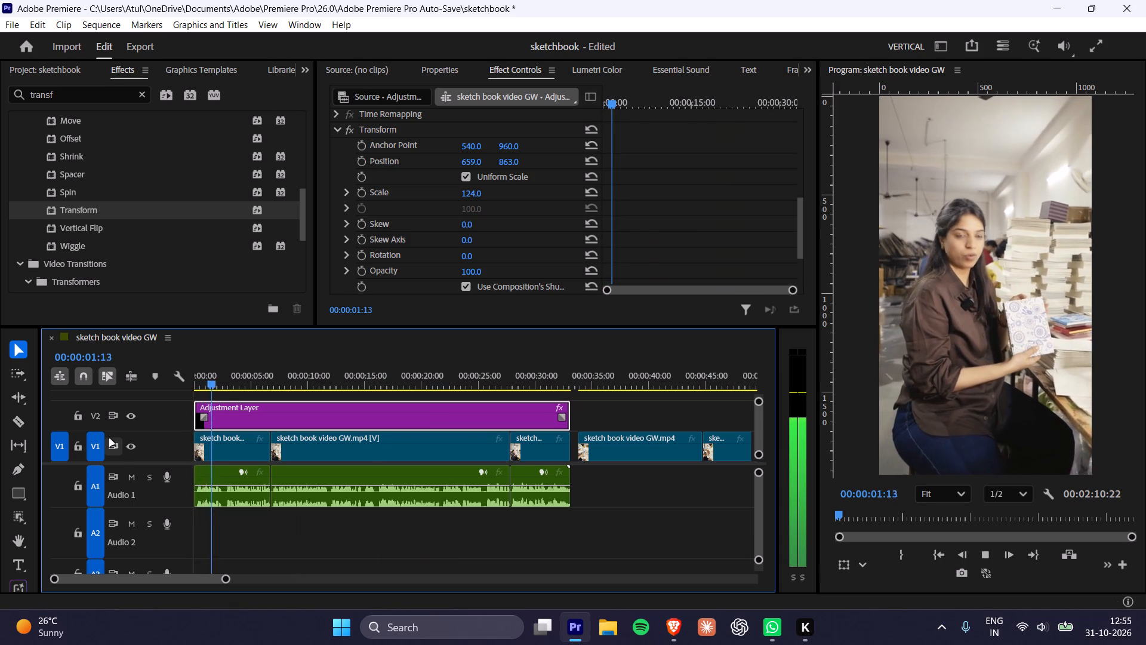
{"action": "key", "text": "space"}
{"action": "left_click_drag", "start_coordinate": [247, 383], "coordinate": [565, 403]}
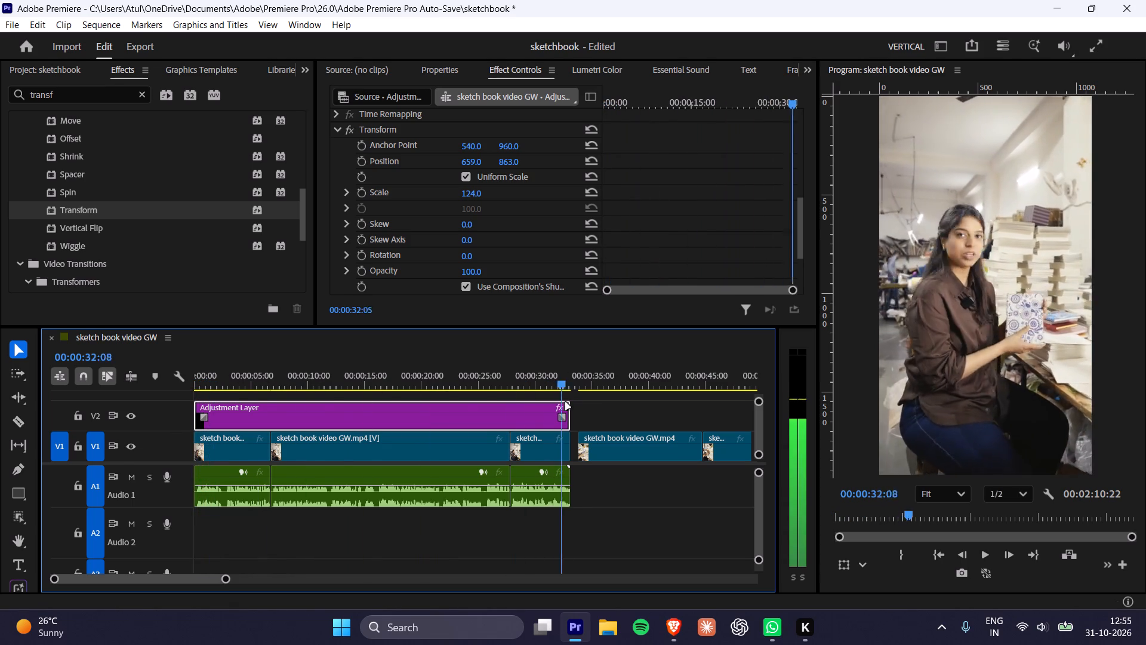
Play and scrub the first book close-up clip to find a frame showing the closed book's front cover, parking the playhead at 00:00:41:14.
{"action": "left_click_drag", "start_coordinate": [565, 403], "coordinate": [584, 408]}
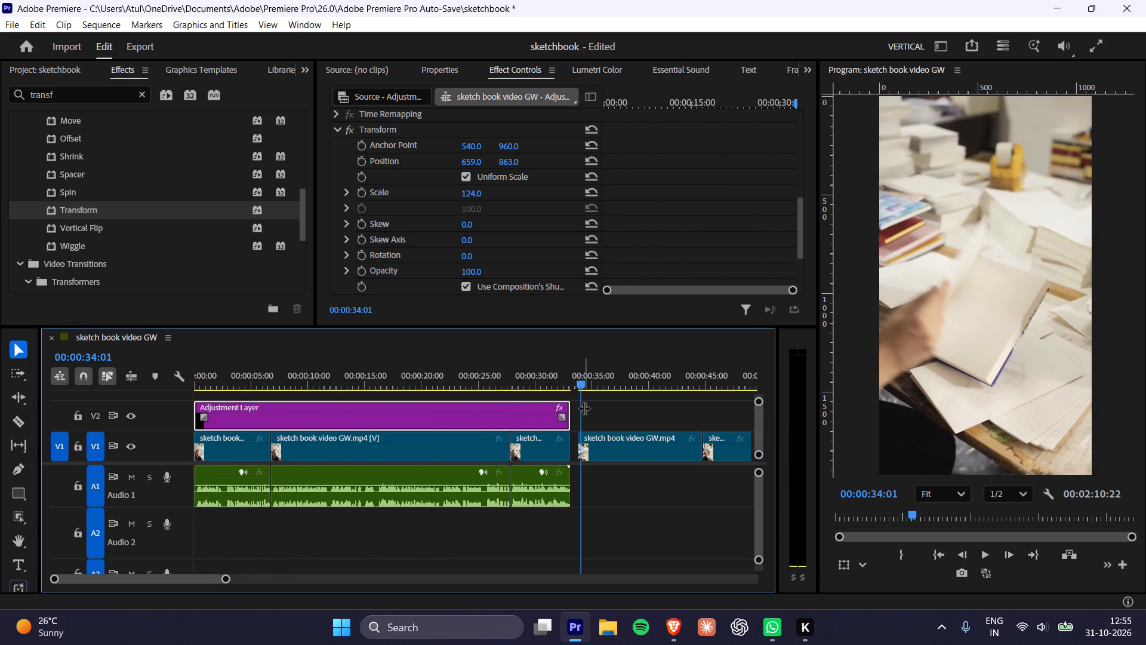
{"action": "scroll", "coordinate": [554, 435], "scroll_direction": "down", "scroll_amount": 2, "text": "alt"}
{"action": "scroll", "coordinate": [554, 435], "scroll_direction": "up", "scroll_amount": 9, "text": "alt"}
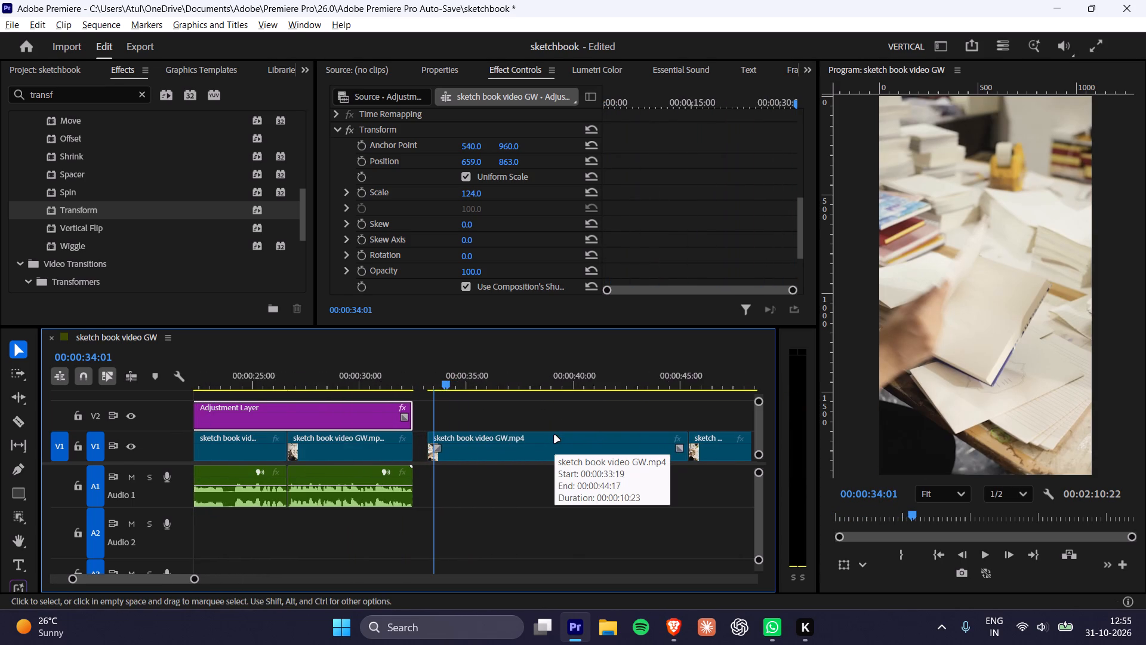
{"action": "key", "text": "space"}
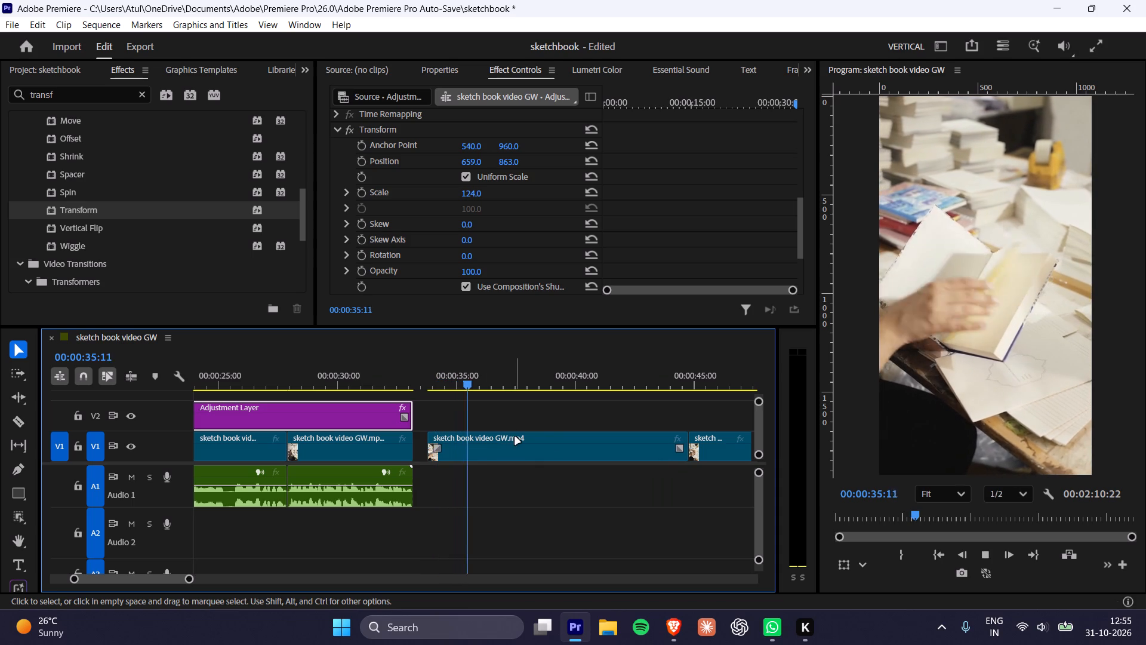
{"action": "key", "text": "space"}
{"action": "key", "text": "space"}
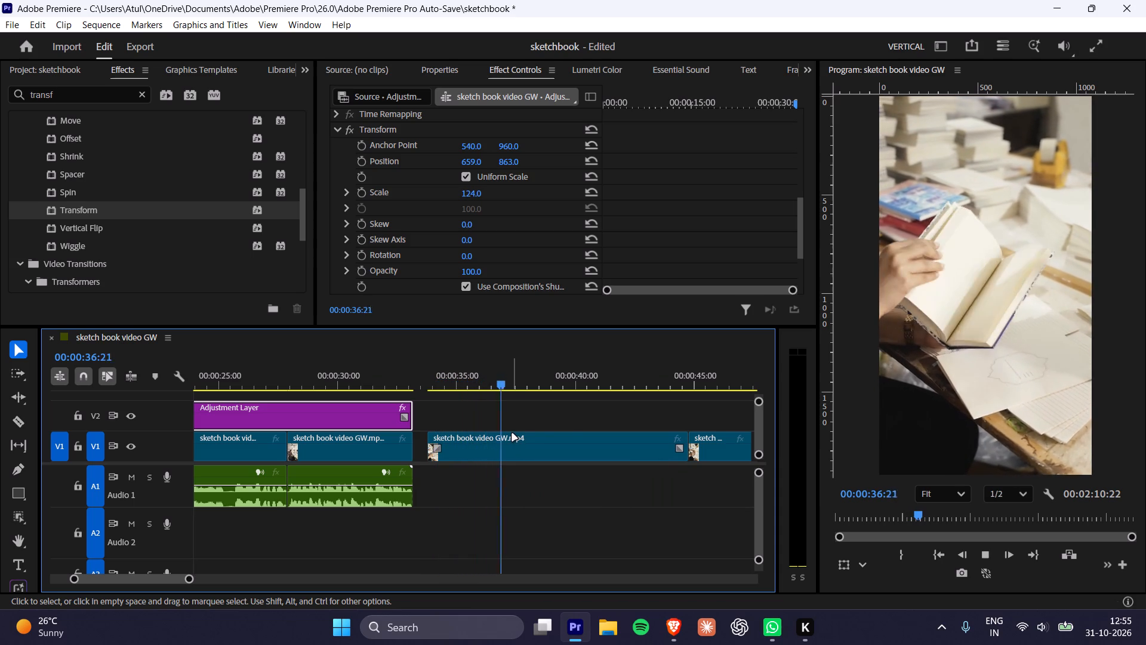
{"action": "key", "text": "space"}
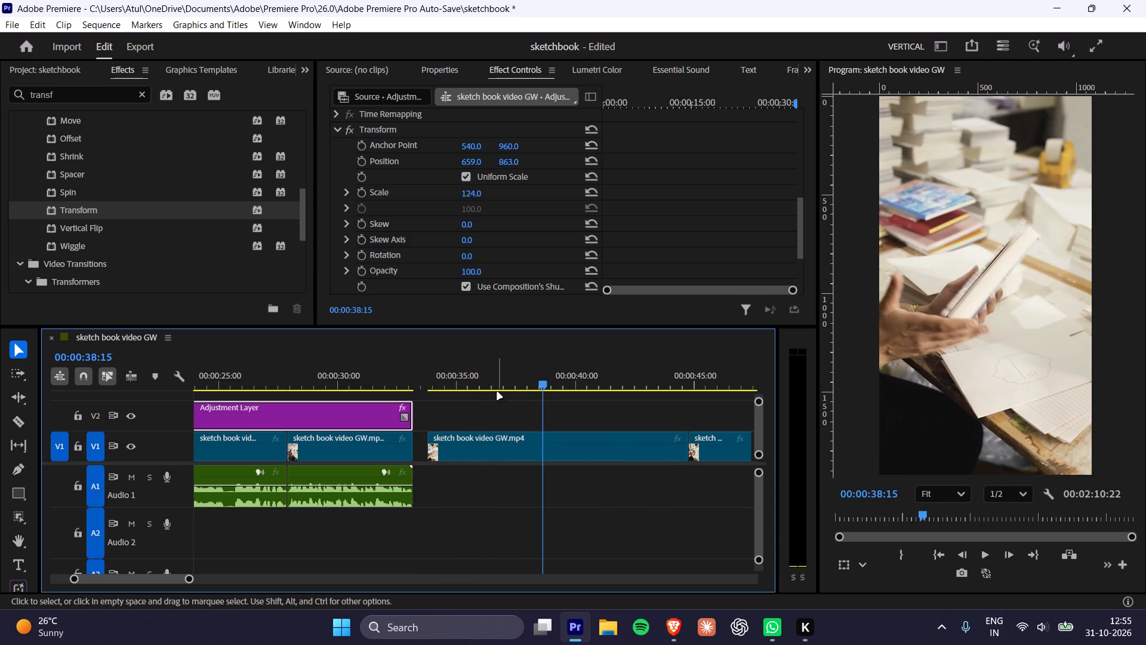
{"action": "left_click_drag", "start_coordinate": [477, 379], "coordinate": [458, 389]}
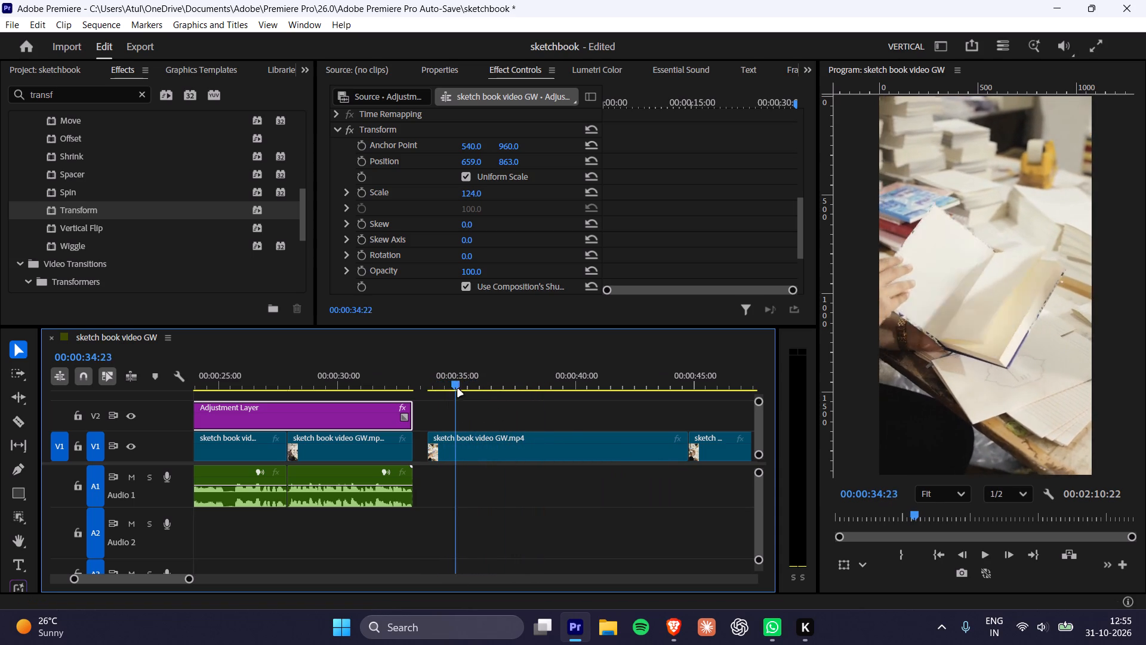
{"action": "left_click_drag", "start_coordinate": [458, 389], "coordinate": [544, 406]}
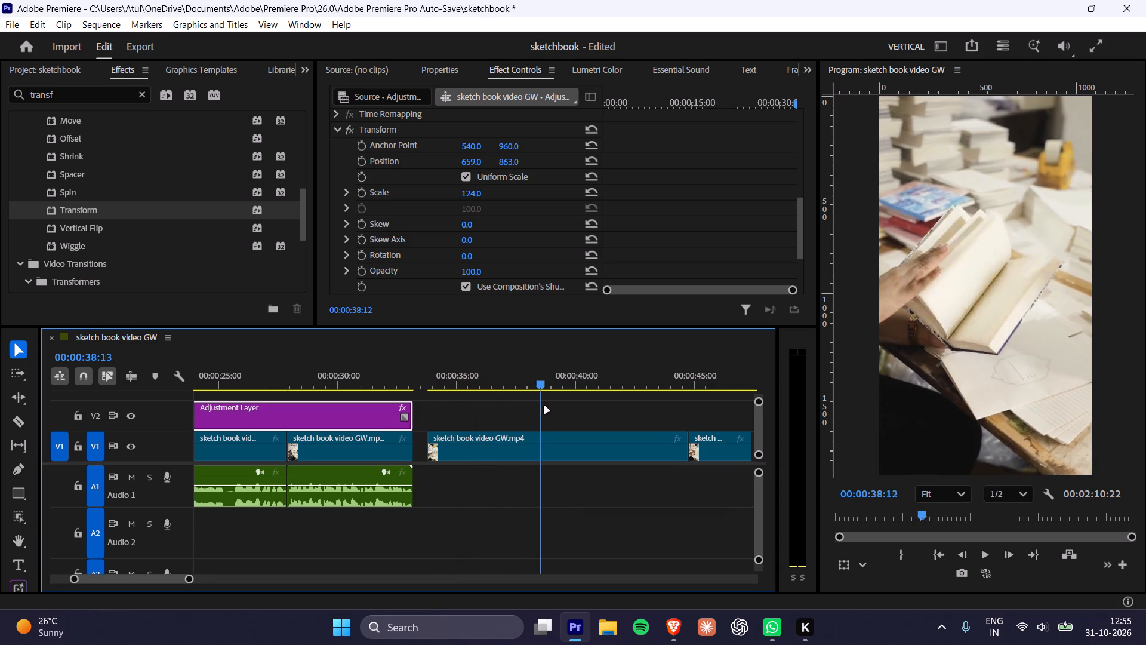
{"action": "left_click_drag", "start_coordinate": [544, 406], "coordinate": [489, 408]}
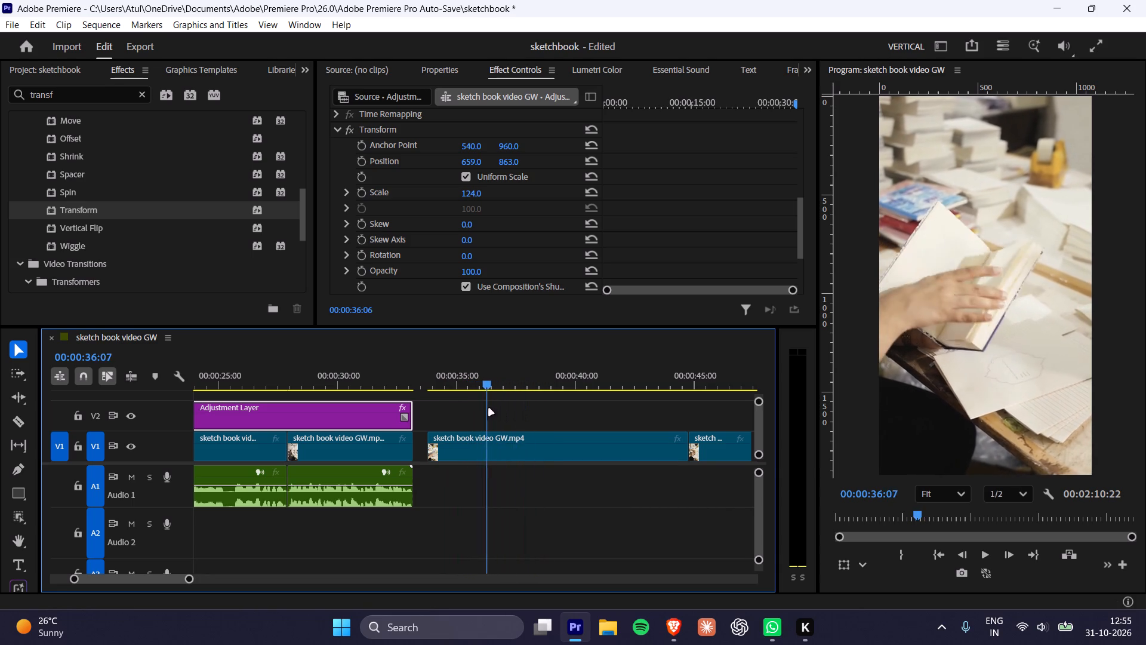
{"action": "left_click_drag", "start_coordinate": [489, 408], "coordinate": [519, 404]}
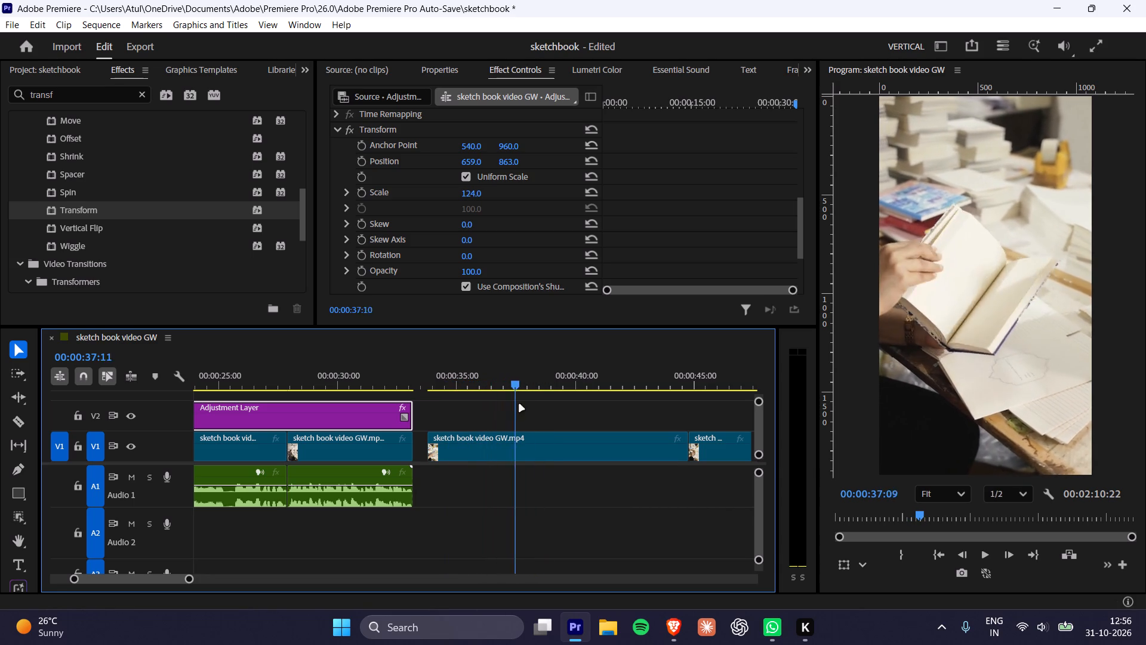
{"action": "left_click_drag", "start_coordinate": [519, 404], "coordinate": [586, 409]}
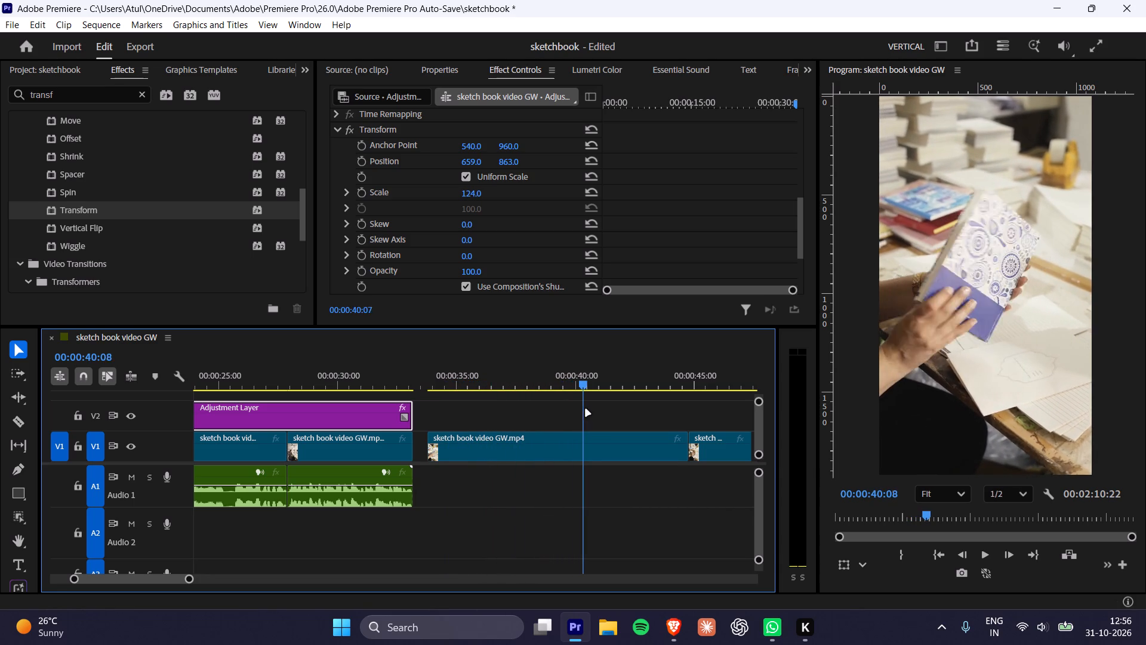
{"action": "left_click_drag", "start_coordinate": [586, 409], "coordinate": [608, 418]}
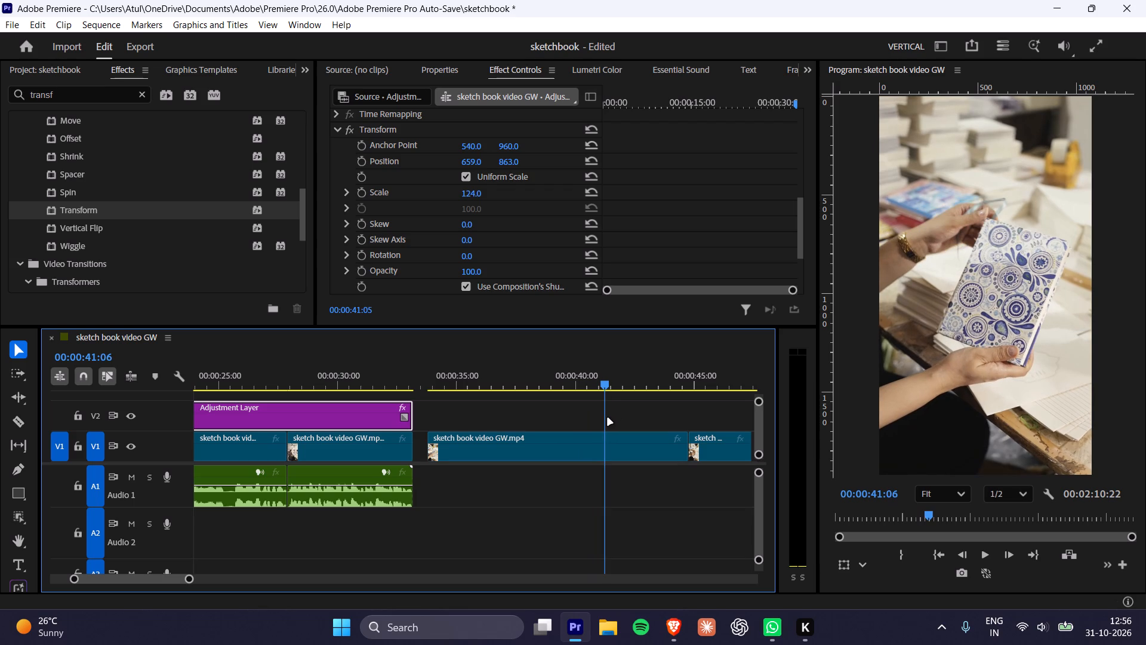
{"action": "left_click_drag", "start_coordinate": [608, 418], "coordinate": [615, 418]}
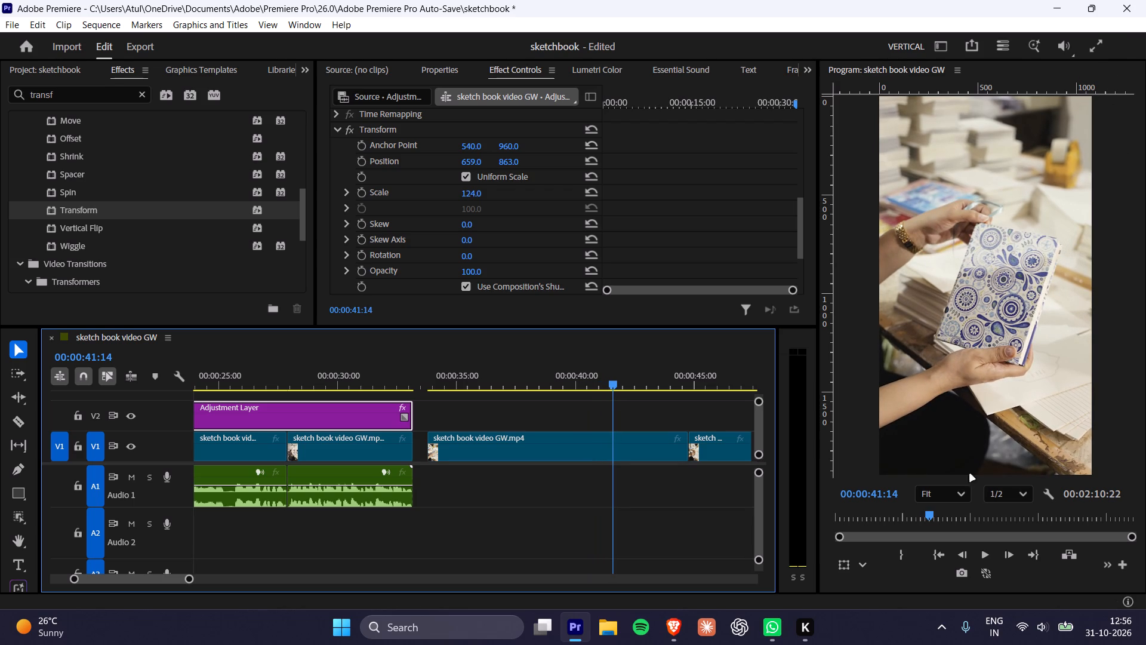
Export the current frame as a JPEG still named "bookmark" into the "notebook goodwork" folder.
{"action": "left_click", "coordinate": [961, 573]}
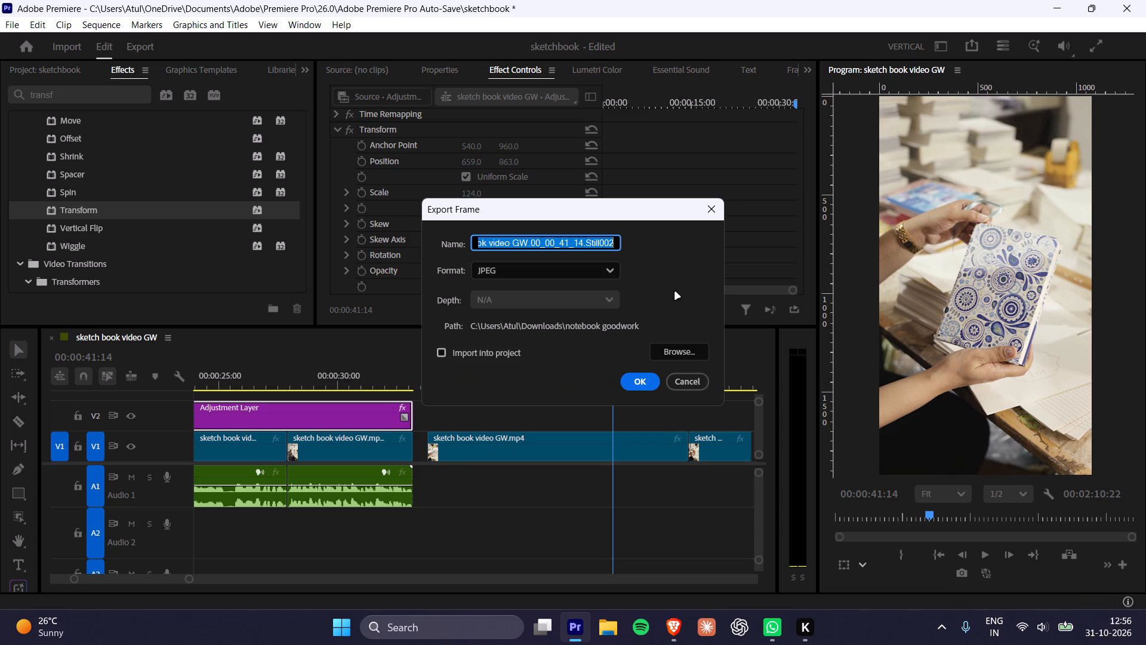
{"action": "type", "text": "bookmark"}
{"action": "key", "text": "space"}
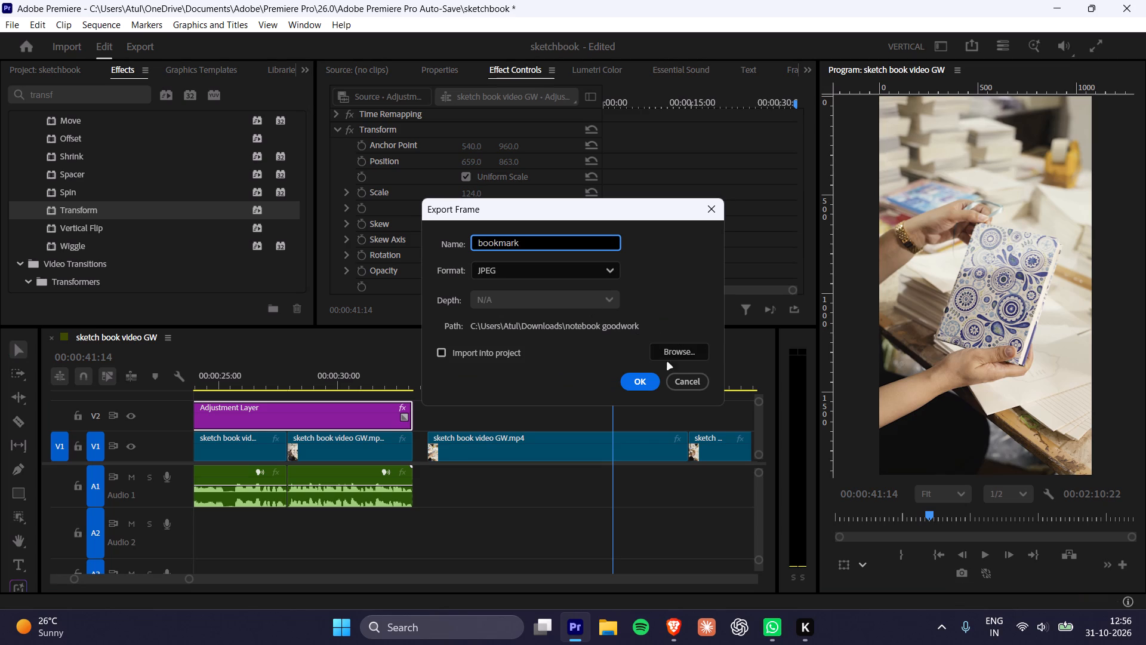
{"action": "left_click", "coordinate": [643, 383]}
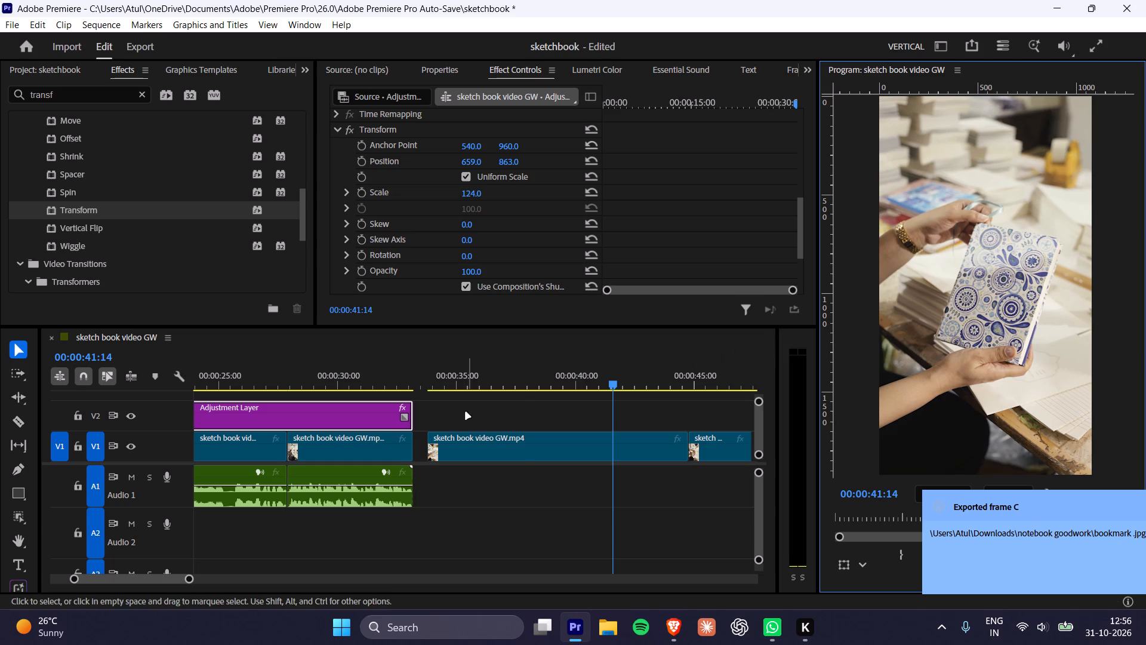
Export the frame at 00:00:43:11, with the bookmark held in the open book, as a JPEG named "bookmark insert".
{"action": "left_click_drag", "start_coordinate": [630, 388], "coordinate": [674, 385]}
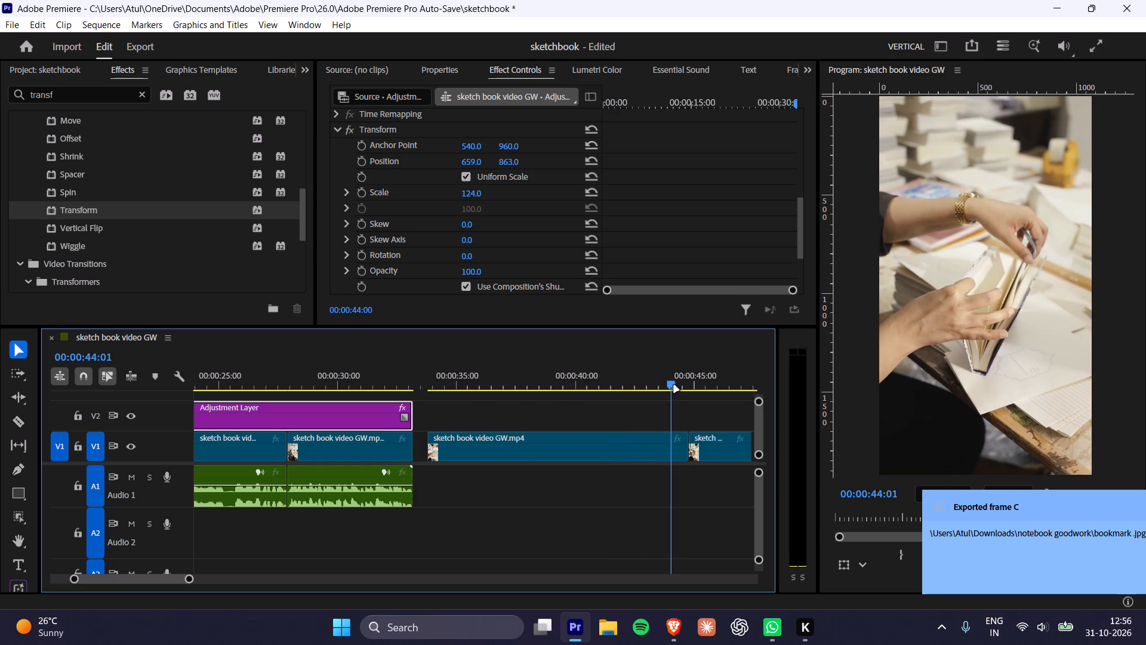
{"action": "left_click_drag", "start_coordinate": [674, 385], "coordinate": [690, 386]}
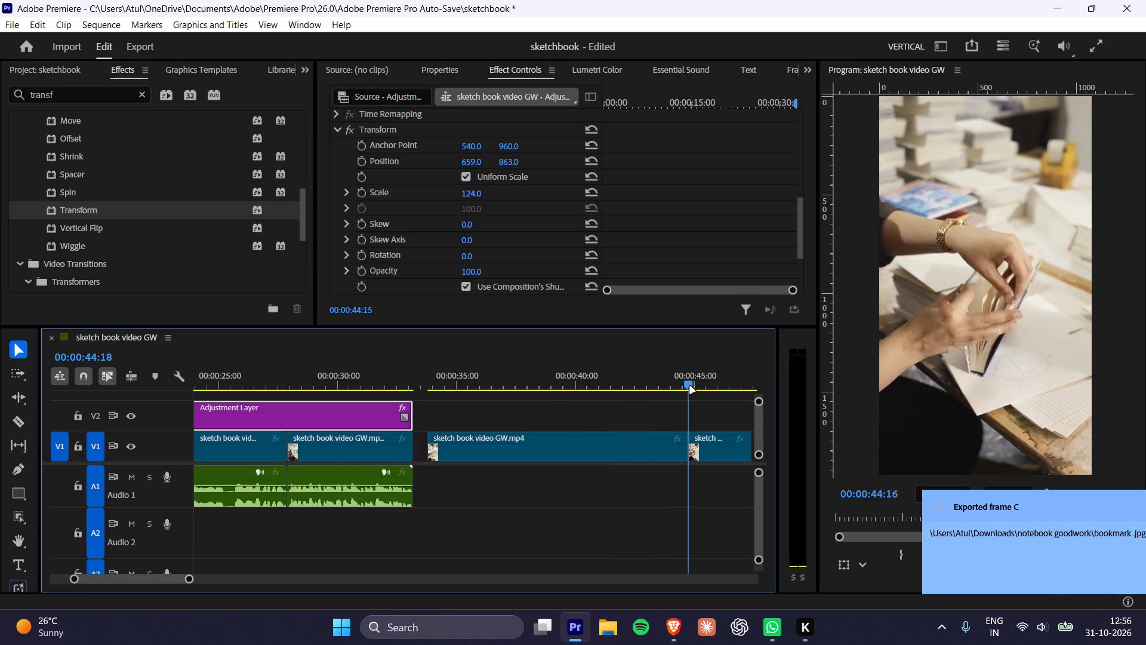
{"action": "left_click_drag", "start_coordinate": [690, 386], "coordinate": [682, 387]}
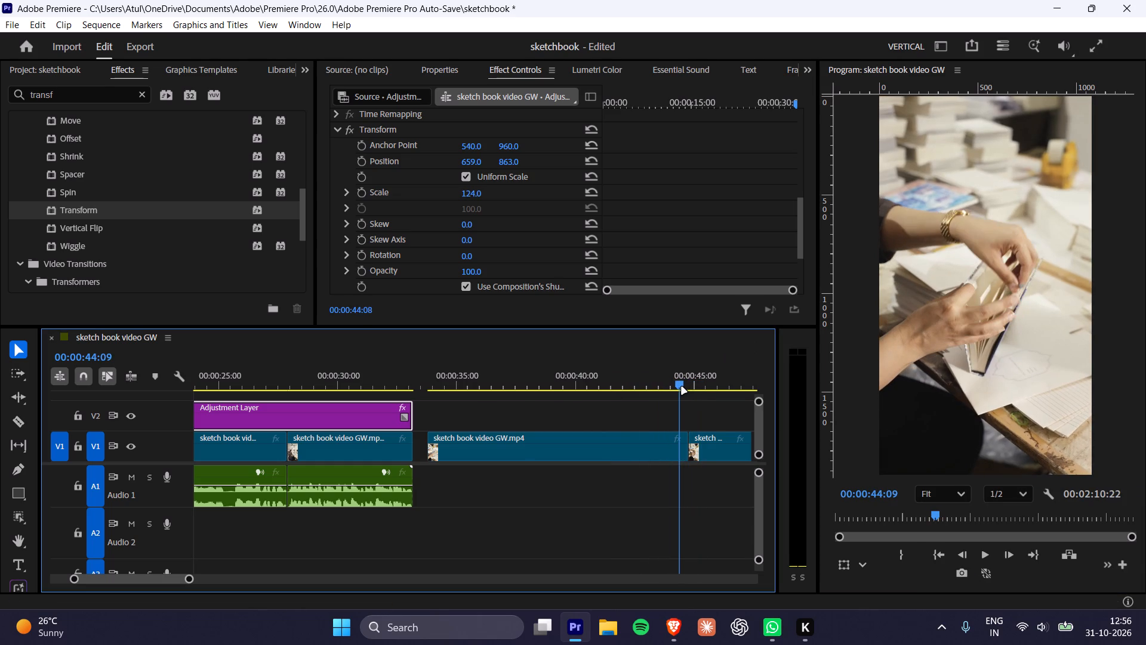
{"action": "left_click_drag", "start_coordinate": [682, 387], "coordinate": [660, 391]}
{"action": "left_click", "coordinate": [961, 576]}
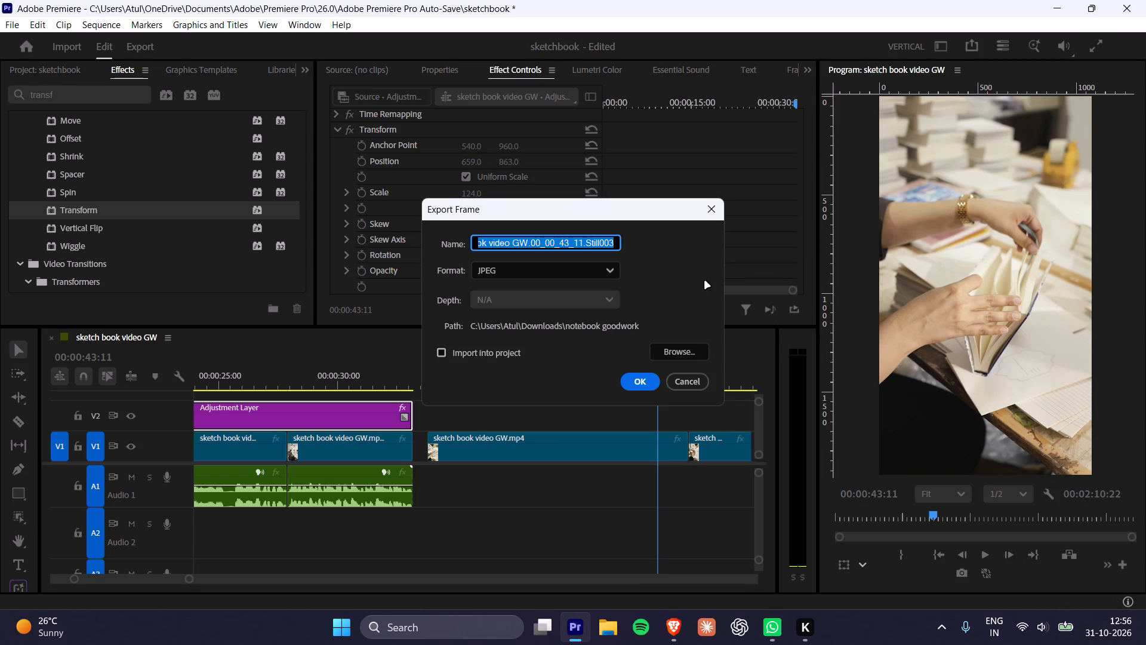
{"action": "key", "text": "BackSpace"}
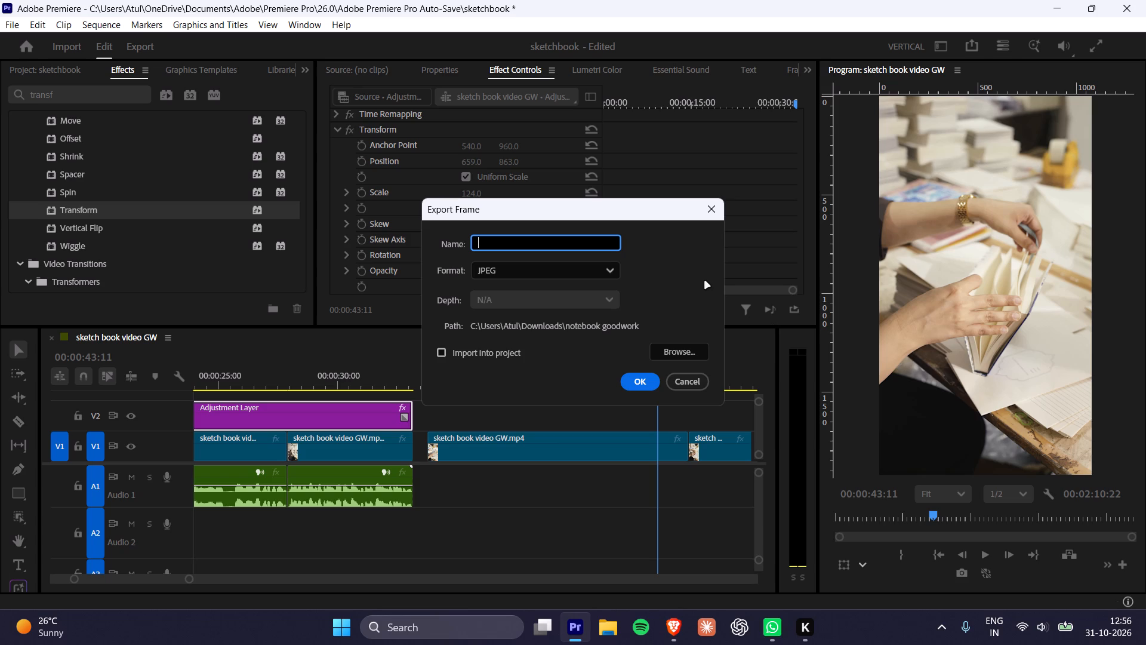
{"action": "type", "text": "bookmark insert"}
{"action": "key", "text": "Return"}
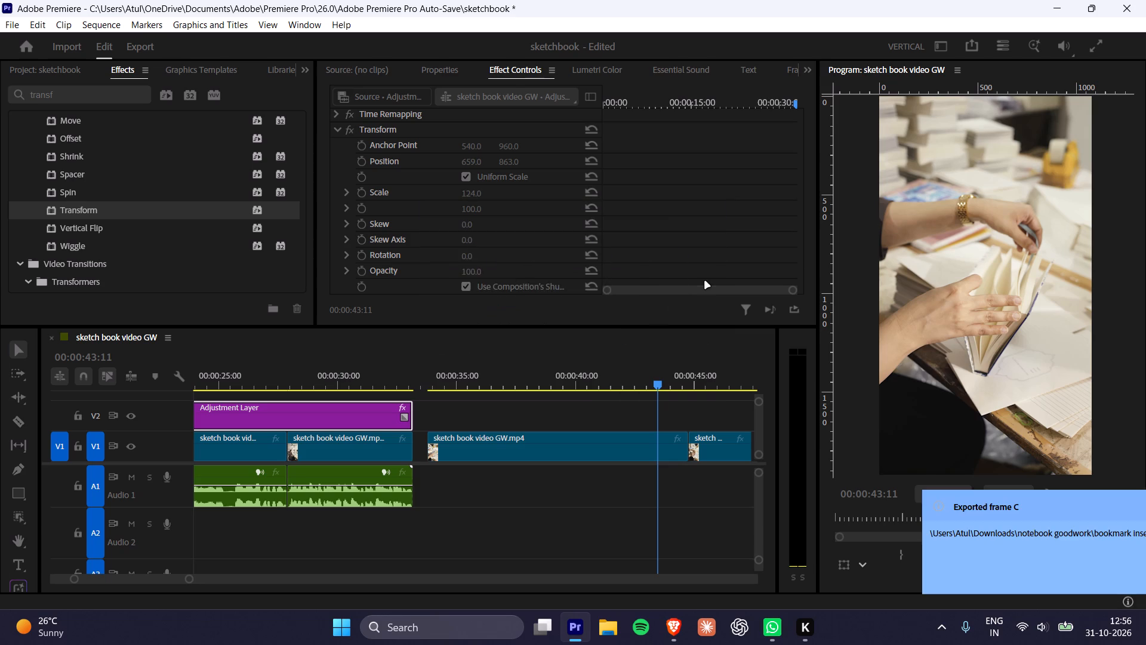
Scrub through the second book close-up clip, from its start near 00:00:44:18 to its end, to examine the page-flipping shots.
{"action": "left_click_drag", "start_coordinate": [669, 390], "coordinate": [688, 389]}
{"action": "left_click_drag", "start_coordinate": [678, 380], "coordinate": [684, 381]}
{"action": "left_click_drag", "start_coordinate": [684, 381], "coordinate": [704, 388]}
{"action": "scroll", "coordinate": [673, 451], "scroll_direction": "down", "scroll_amount": 4, "text": "alt"}
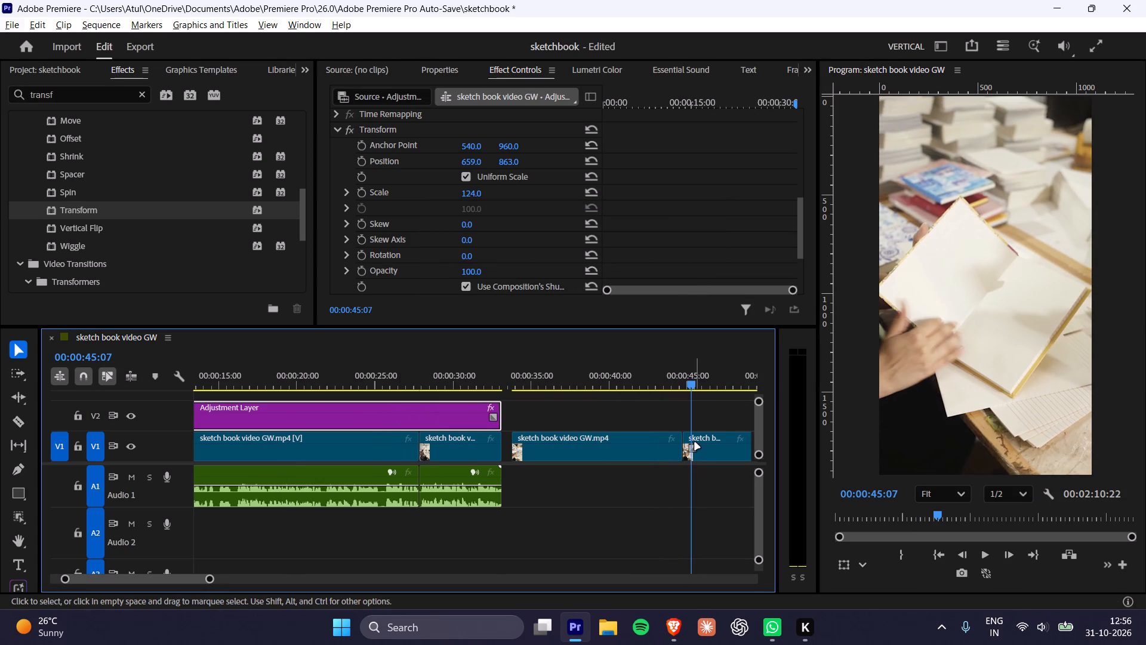
{"action": "scroll", "coordinate": [689, 450], "scroll_direction": "up", "scroll_amount": 17, "text": "alt"}
{"action": "scroll", "coordinate": [688, 442], "scroll_direction": "down", "scroll_amount": 4, "text": "ctrl"}
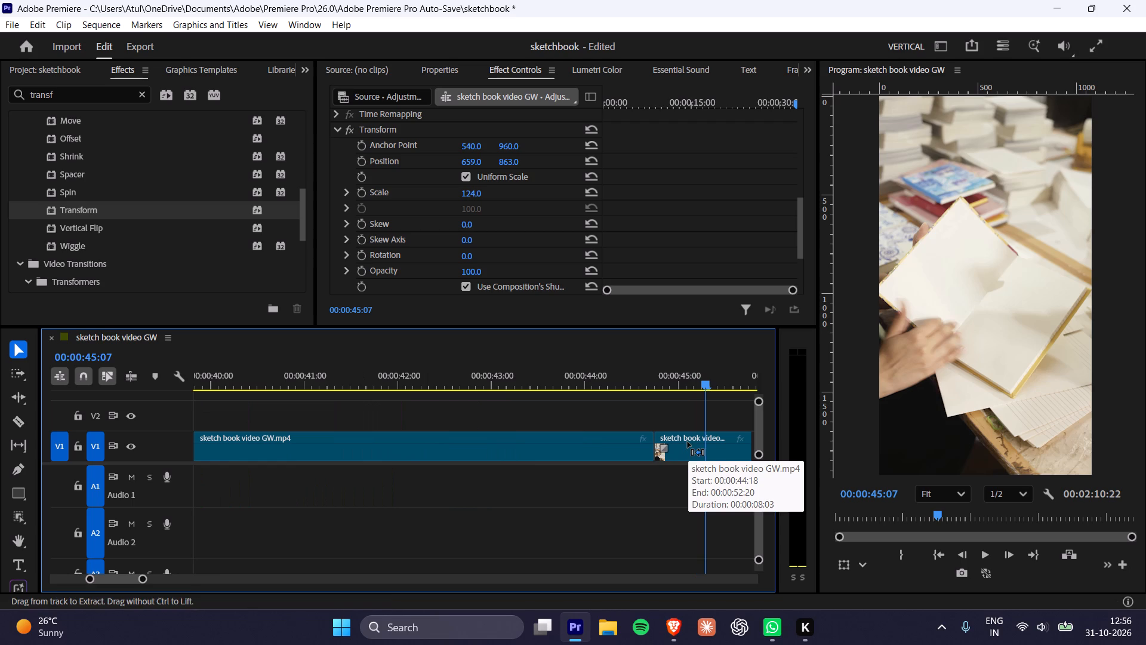
{"action": "scroll", "coordinate": [688, 442], "scroll_direction": "down", "scroll_amount": 3, "text": "shift"}
{"action": "scroll", "coordinate": [615, 428], "scroll_direction": "down", "scroll_amount": 10, "text": "shift"}
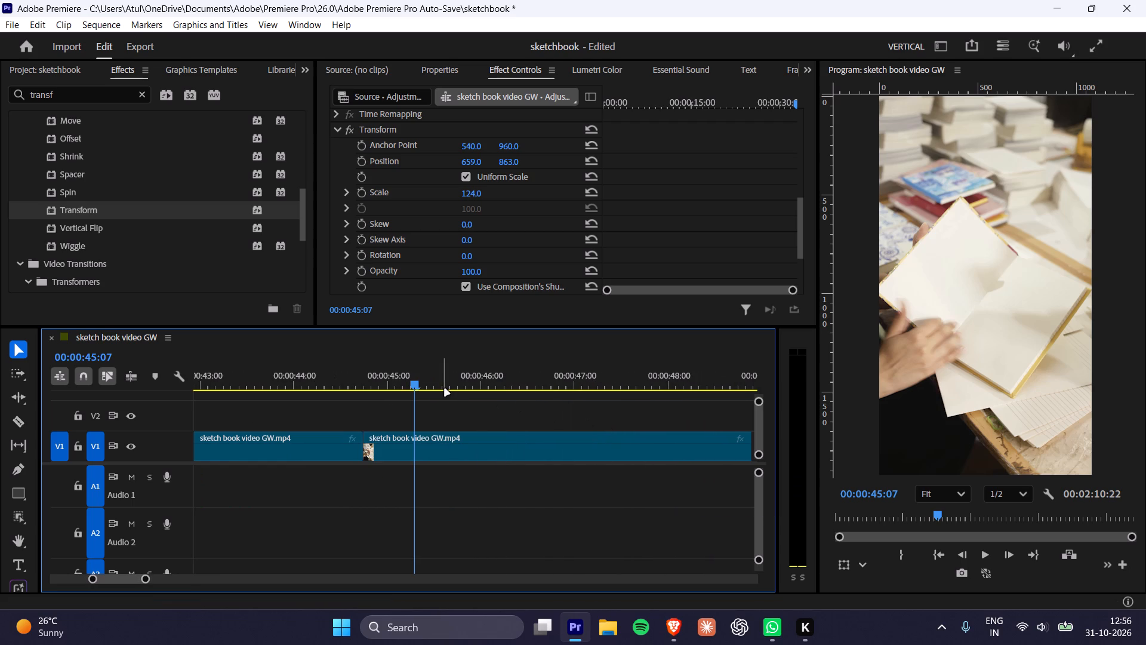
{"action": "left_click_drag", "start_coordinate": [445, 389], "coordinate": [720, 397]}
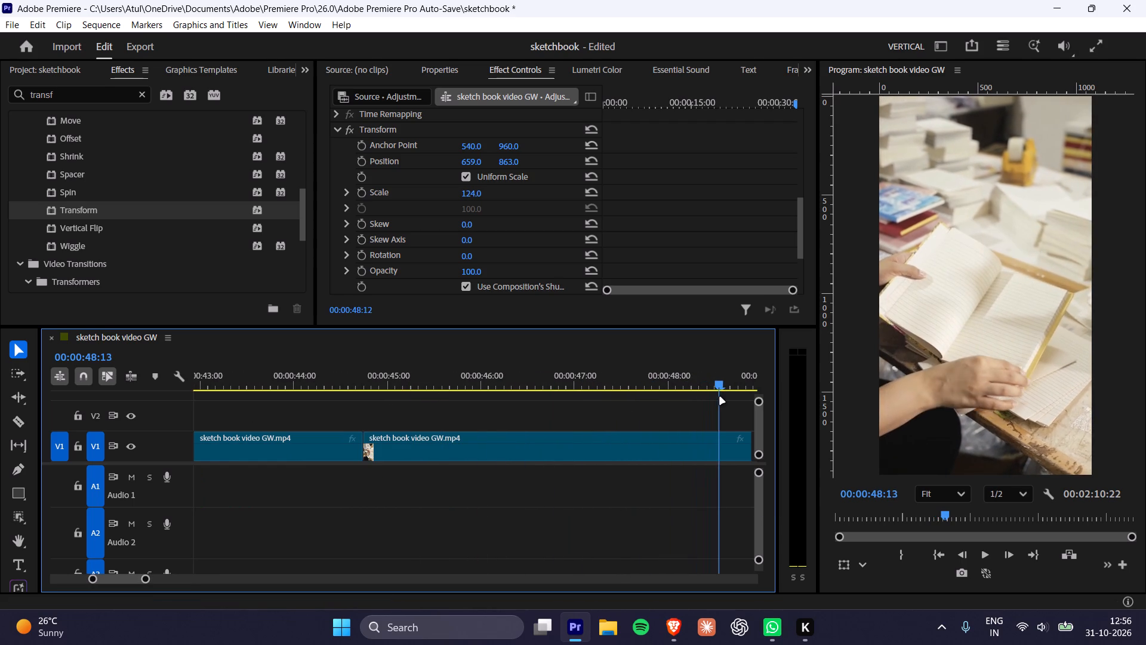
{"action": "left_click_drag", "start_coordinate": [720, 397], "coordinate": [744, 392]}
{"action": "scroll", "coordinate": [639, 435], "scroll_direction": "down", "scroll_amount": 11, "text": "shift"}
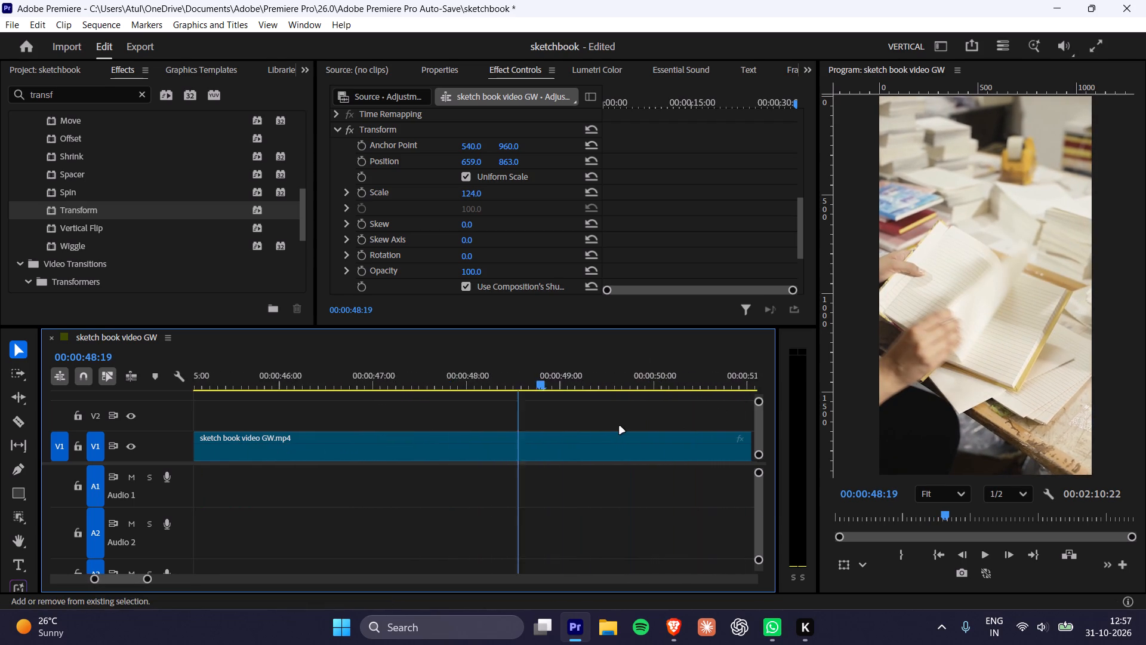
{"action": "scroll", "coordinate": [620, 426], "scroll_direction": "down", "scroll_amount": 6, "text": "shift"}
{"action": "left_click_drag", "start_coordinate": [425, 385], "coordinate": [541, 390]}
{"action": "left_click_drag", "start_coordinate": [461, 389], "coordinate": [526, 385]}
{"action": "left_click_drag", "start_coordinate": [409, 380], "coordinate": [629, 391]}
{"action": "scroll", "coordinate": [571, 433], "scroll_direction": "down", "scroll_amount": 8, "text": "shift"}
{"action": "left_click_drag", "start_coordinate": [543, 379], "coordinate": [554, 386]}
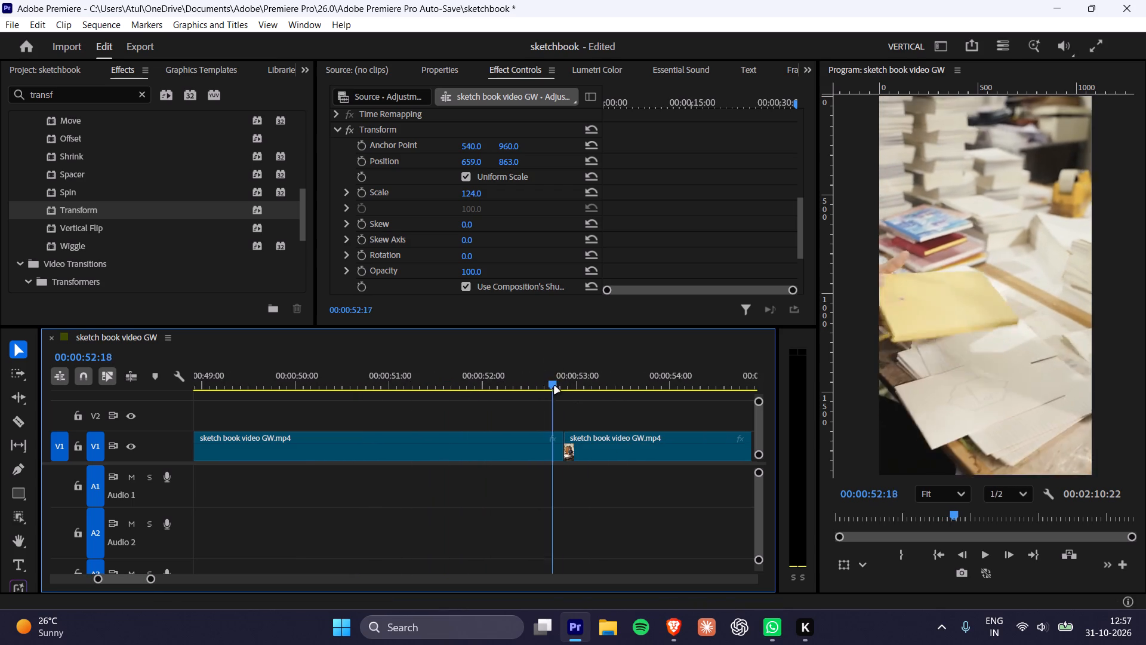
Scrub through the workshop footage from 00:00:52:18 to about 00:01:24:00 to examine the shots of the man working at the press.
{"action": "left_click_drag", "start_coordinate": [554, 386], "coordinate": [652, 391]}
{"action": "scroll", "coordinate": [528, 435], "scroll_direction": "down", "scroll_amount": 10, "text": "shift"}
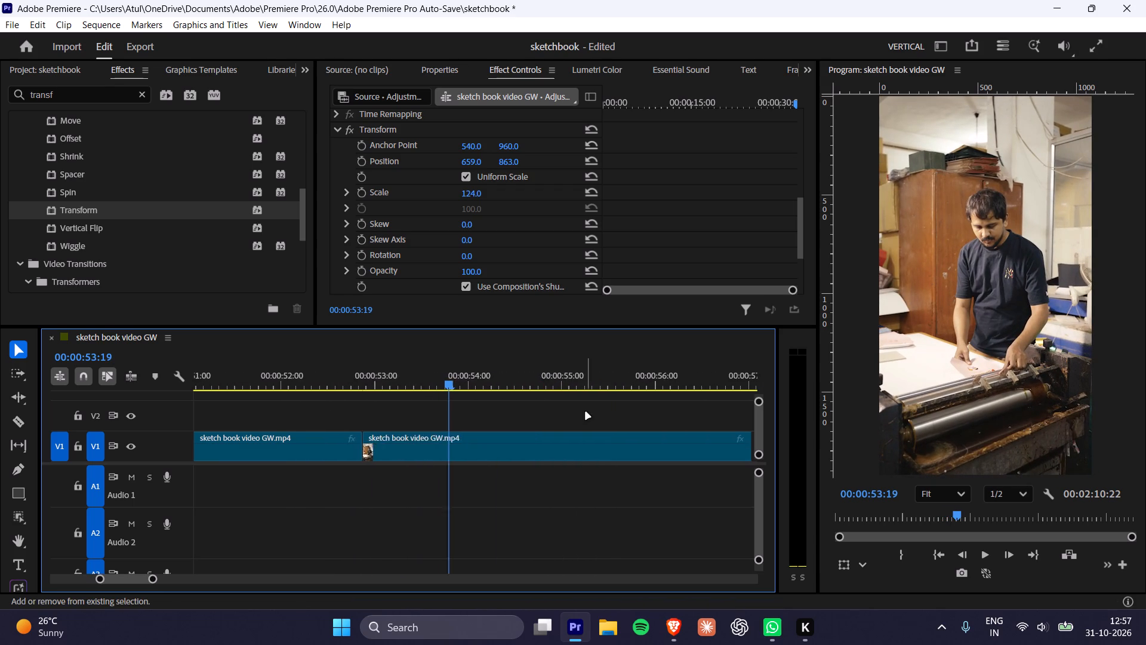
{"action": "scroll", "coordinate": [586, 412], "scroll_direction": "down", "scroll_amount": 3, "text": "shift"}
{"action": "left_click_drag", "start_coordinate": [439, 377], "coordinate": [559, 383]}
{"action": "left_click_drag", "start_coordinate": [547, 388], "coordinate": [681, 394]}
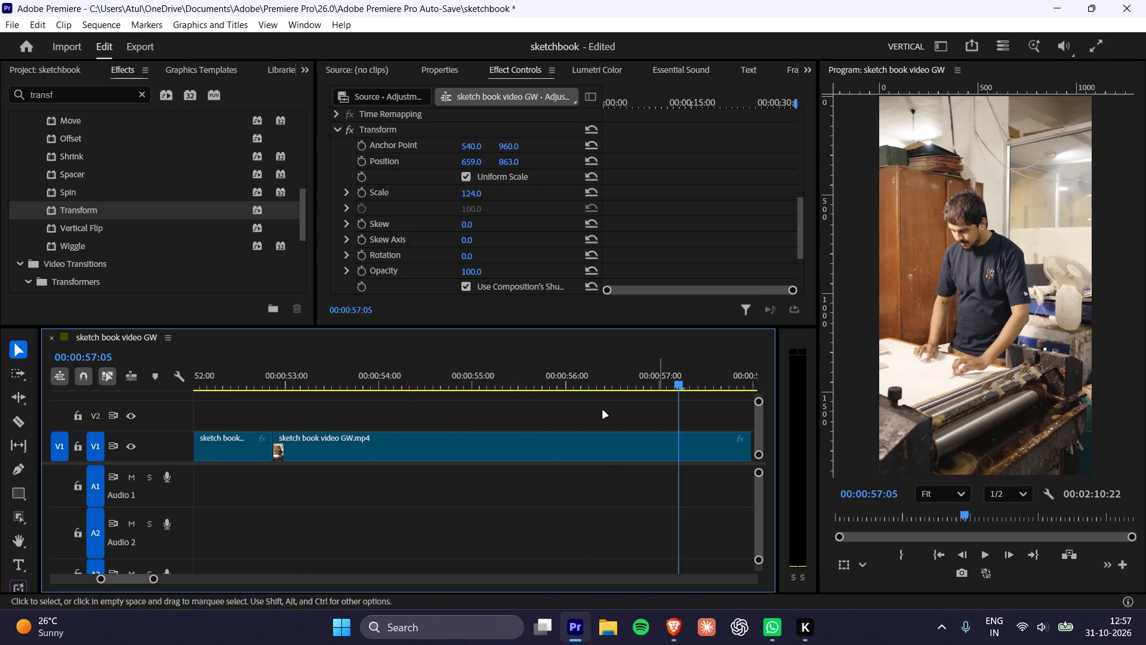
{"action": "scroll", "coordinate": [561, 442], "scroll_direction": "down", "scroll_amount": 17, "text": "shift"}
{"action": "left_click_drag", "start_coordinate": [336, 387], "coordinate": [504, 387]}
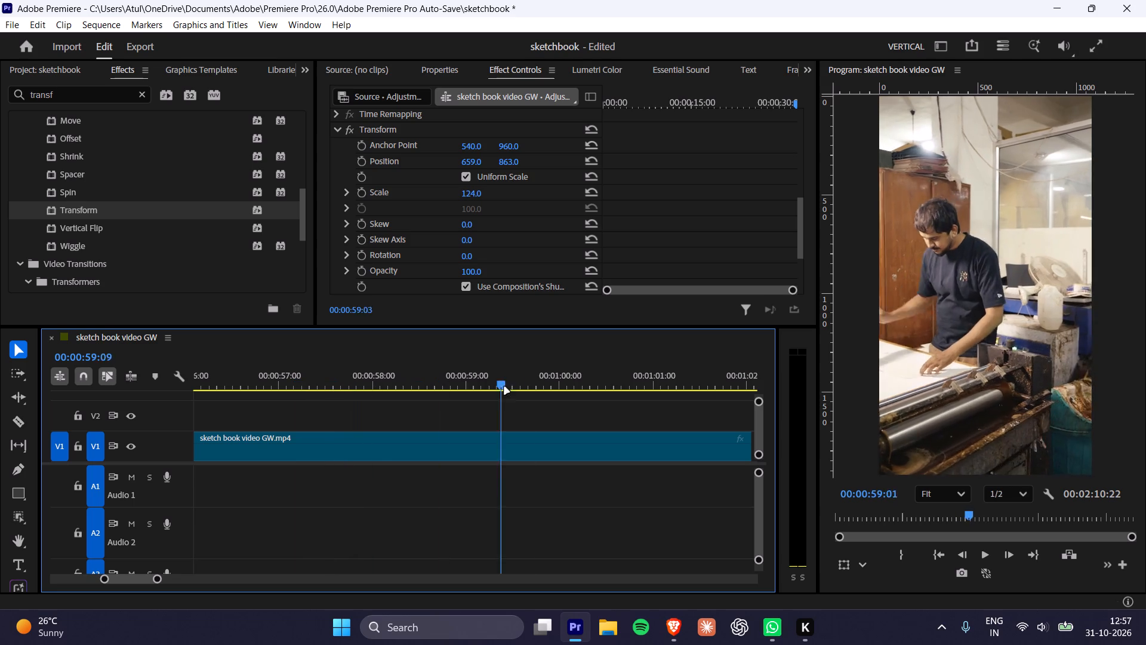
{"action": "left_click_drag", "start_coordinate": [504, 387], "coordinate": [753, 387]}
{"action": "scroll", "coordinate": [581, 426], "scroll_direction": "down", "scroll_amount": 20, "text": "shift"}
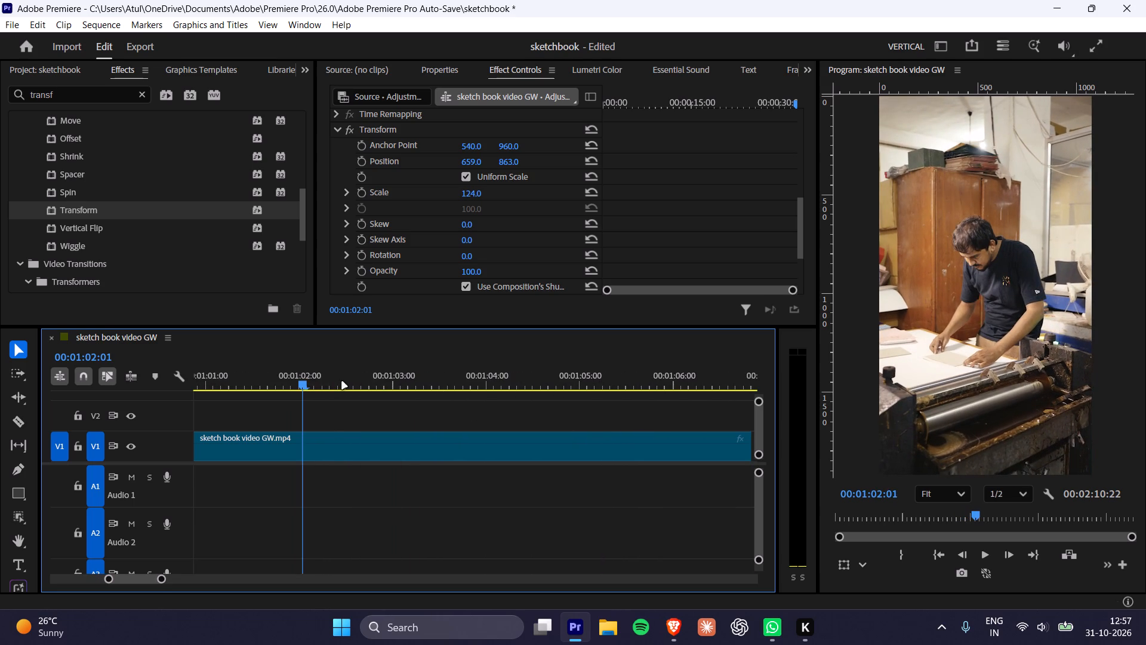
{"action": "left_click_drag", "start_coordinate": [335, 382], "coordinate": [787, 382]}
{"action": "scroll", "coordinate": [576, 406], "scroll_direction": "down", "scroll_amount": 5, "text": "shift"}
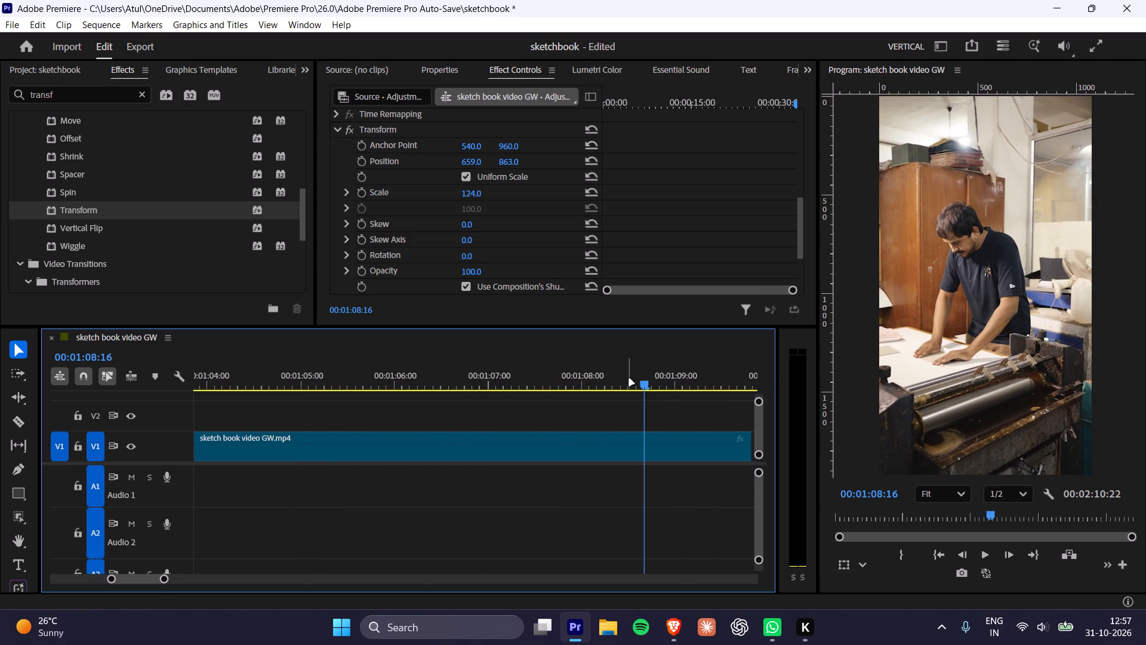
{"action": "left_click_drag", "start_coordinate": [645, 380], "coordinate": [768, 385]}
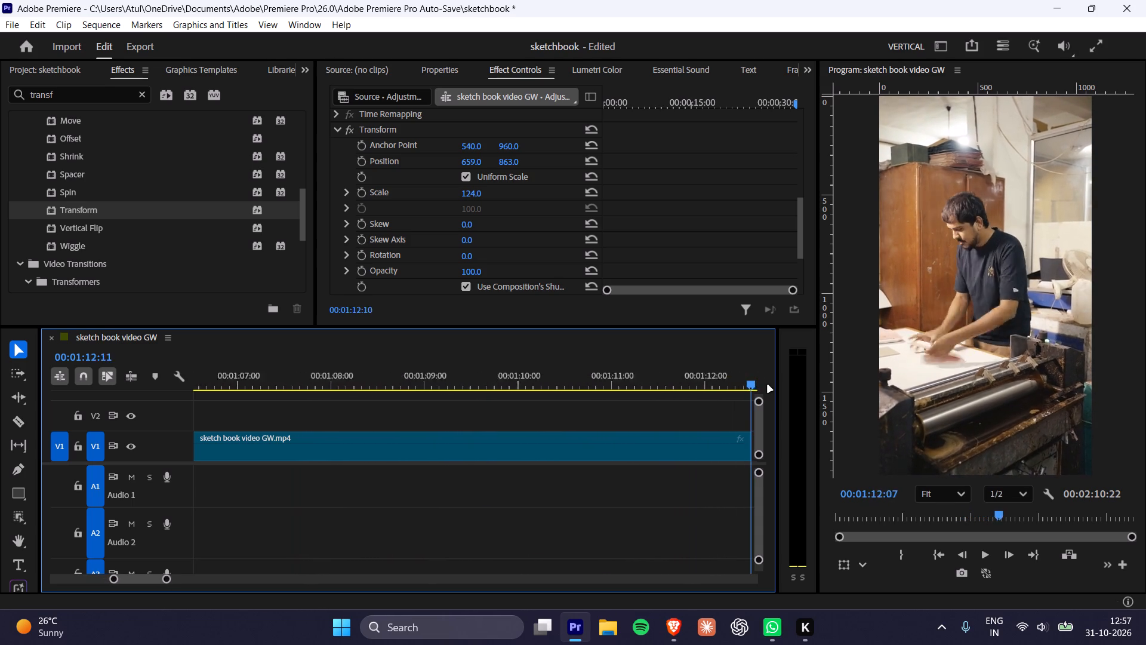
{"action": "left_click_drag", "start_coordinate": [768, 385], "coordinate": [705, 385]}
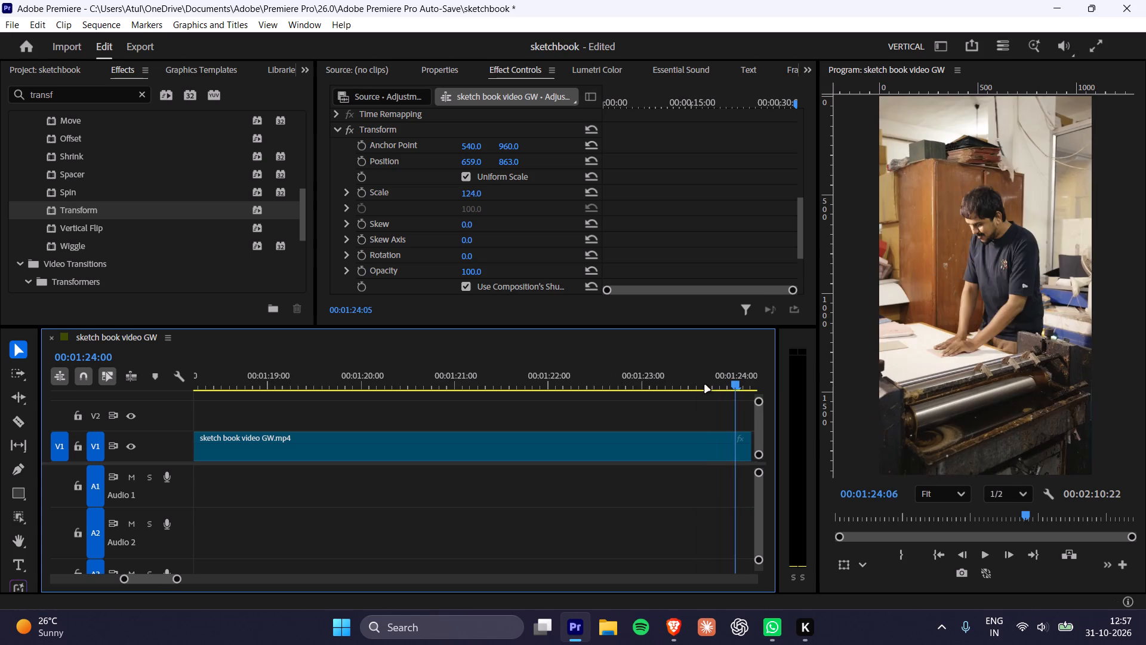
Step frame by frame through the press close-up from about 00:01:24:13 to 00:01:31:13, examining the handling of the pink printed sheet.
{"action": "left_click_drag", "start_coordinate": [705, 385], "coordinate": [515, 386]}
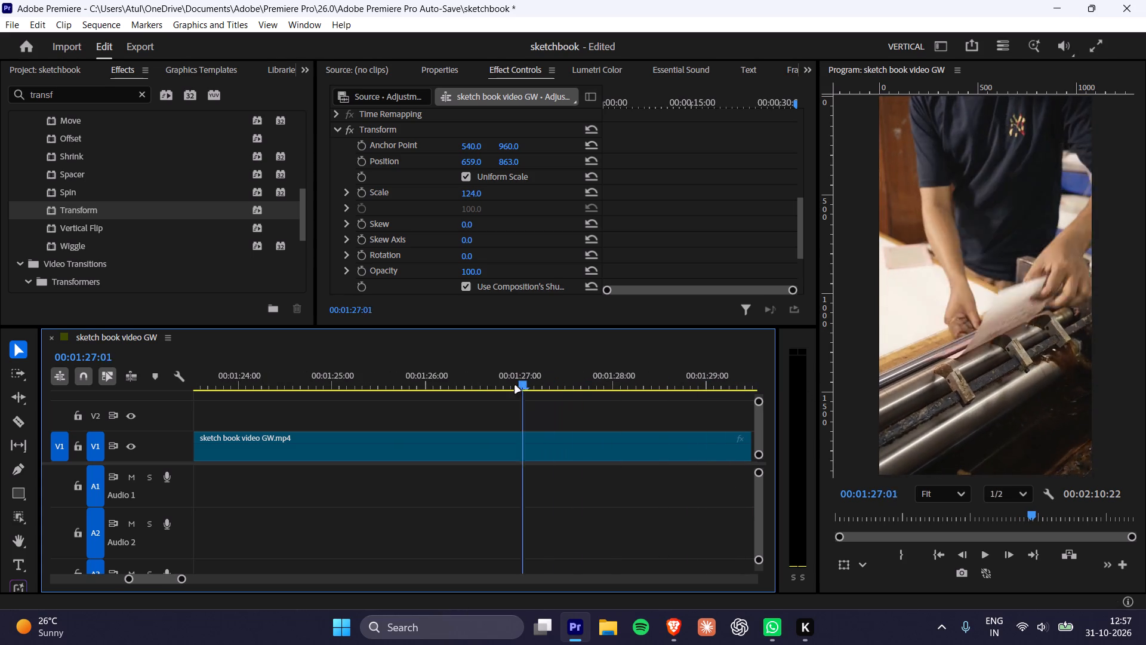
{"action": "left_click_drag", "start_coordinate": [515, 386], "coordinate": [298, 385]}
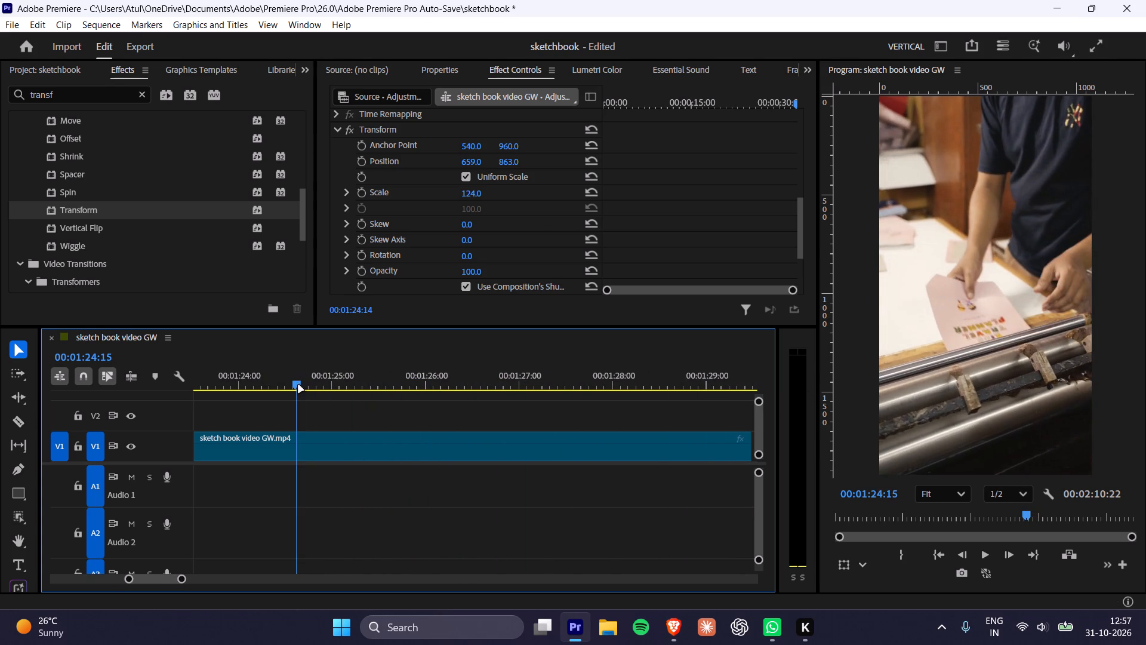
{"action": "left_click_drag", "start_coordinate": [298, 385], "coordinate": [287, 385]}
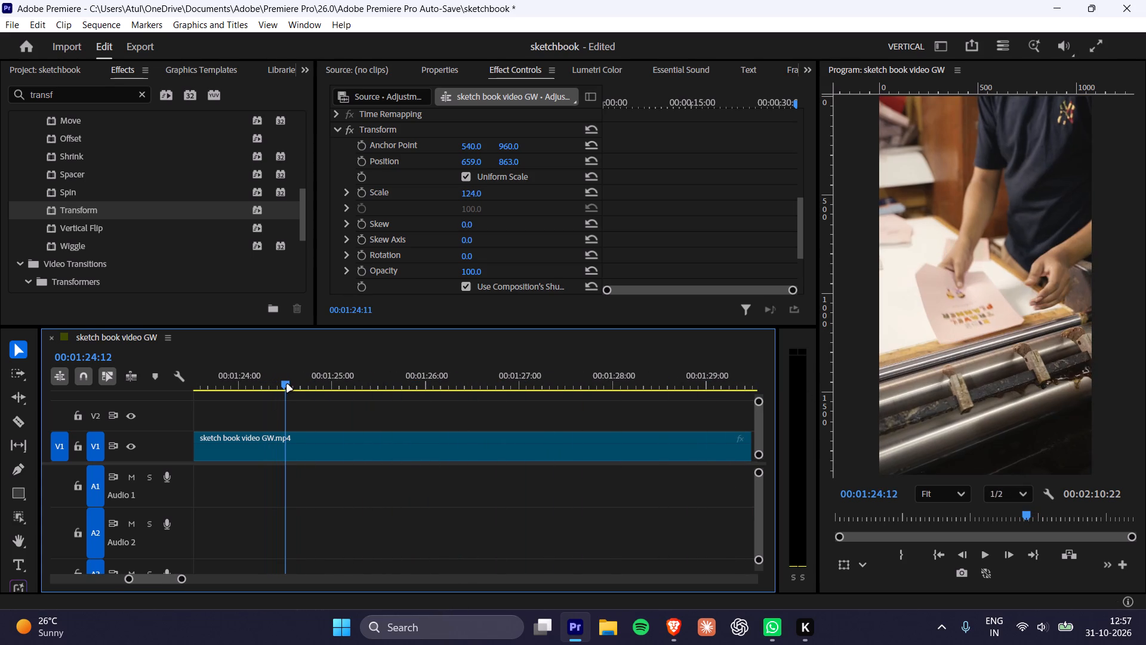
{"action": "left_click_drag", "start_coordinate": [287, 385], "coordinate": [292, 386]}
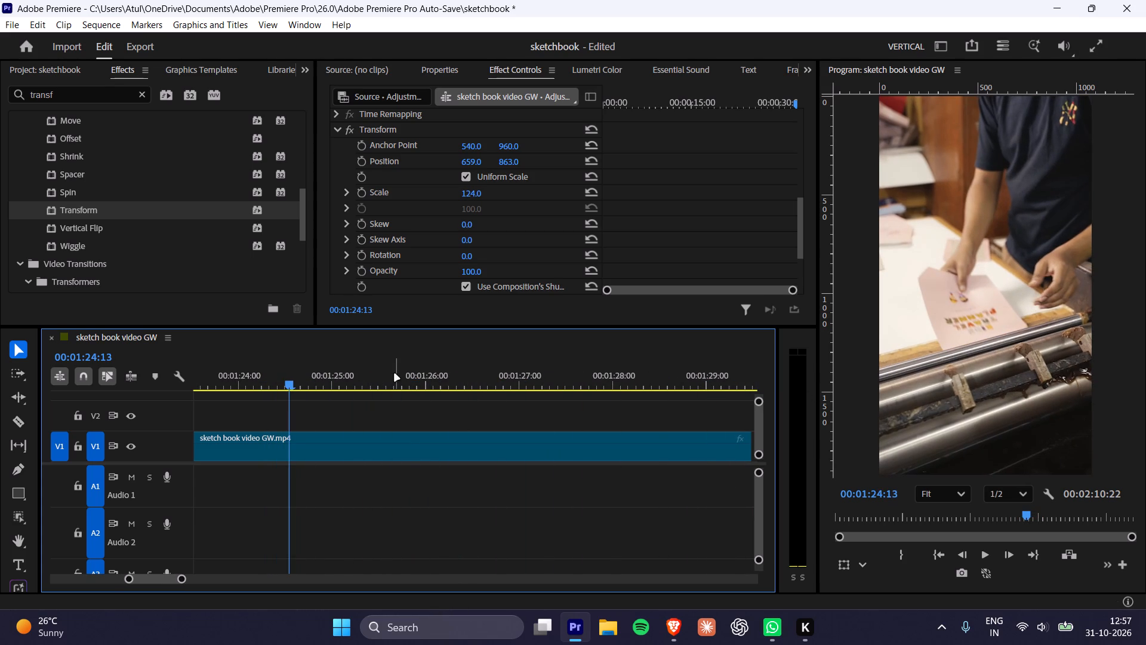
{"action": "key", "text": "Right"}
{"action": "key", "text": "Right"}
{"action": "key", "text": "Right"}
{"action": "key", "text": "Right"}
{"action": "key", "text": "Right"}
{"action": "key", "text": "Right"}
{"action": "key", "text": "Right"}
{"action": "key", "text": "Right"}
{"action": "key", "text": "Right"}
{"action": "key", "text": "Right"}
{"action": "key", "text": "Right"}
{"action": "key", "text": "Right"}
{"action": "key", "text": "Right"}
{"action": "key", "text": "Right"}
{"action": "key", "text": "Right"}
{"action": "key", "text": "Right"}
{"action": "key", "text": "Right"}
{"action": "key", "text": "Right"}
{"action": "key", "text": "Right"}
{"action": "key", "text": "Right"}
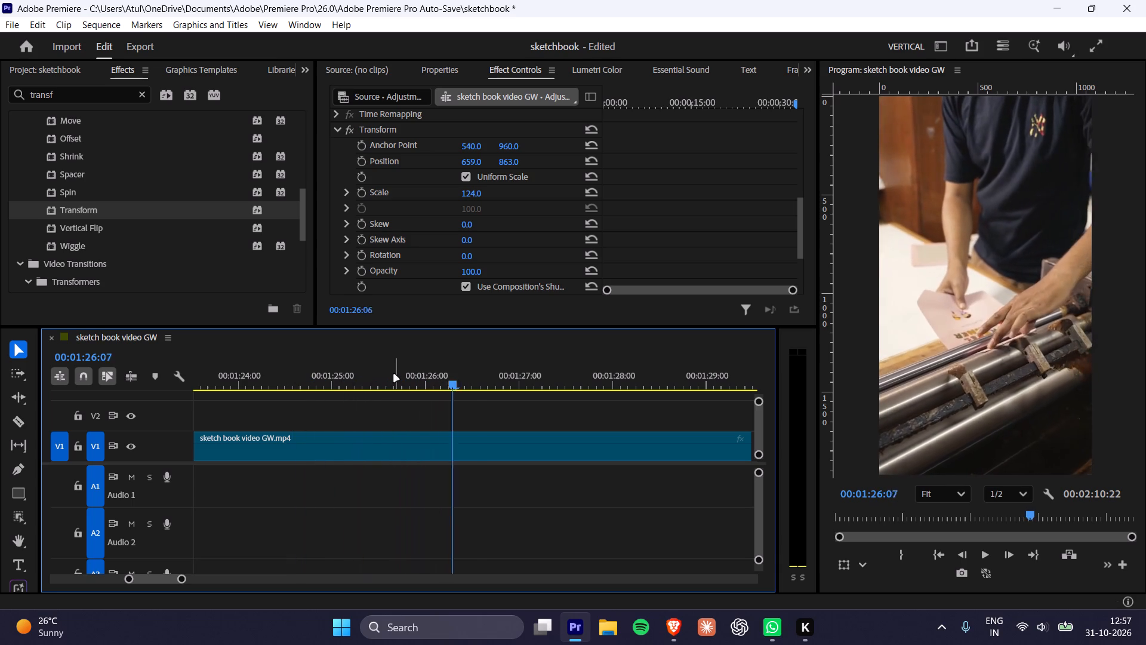
{"action": "key", "text": "Right"}
{"action": "key", "text": "Right"}
{"action": "key", "text": "Right"}
{"action": "key", "text": "Right"}
{"action": "key", "text": "Right"}
{"action": "key", "text": "Right"}
{"action": "key", "text": "Right"}
{"action": "key", "text": "Right"}
{"action": "key", "text": "Right"}
{"action": "key", "text": "Right"}
{"action": "key", "text": "Right"}
{"action": "key", "text": "Right"}
{"action": "key", "text": "Right"}
{"action": "key", "text": "Right"}
{"action": "key", "text": "Right"}
{"action": "key", "text": "Right"}
{"action": "key", "text": "Right"}
{"action": "key", "text": "Right"}
{"action": "key", "text": "Right"}
{"action": "key", "text": "Right"}
{"action": "key", "text": "Right"}
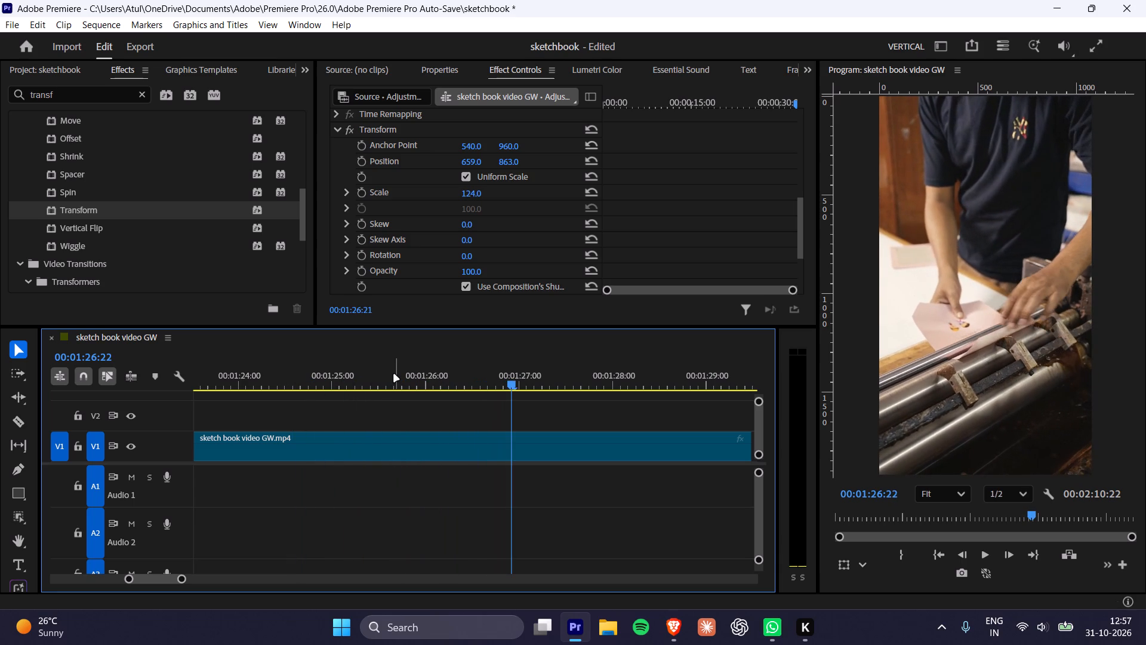
{"action": "key", "text": "Right"}
{"action": "key", "text": "Right"}
{"action": "key", "text": "Right"}
{"action": "key", "text": "Right"}
{"action": "key", "text": "Right"}
{"action": "key", "text": "Right"}
{"action": "key", "text": "Right"}
{"action": "key", "text": "Right"}
{"action": "key", "text": "Right"}
{"action": "key", "text": "Right"}
{"action": "key", "text": "Right"}
{"action": "key", "text": "Right"}
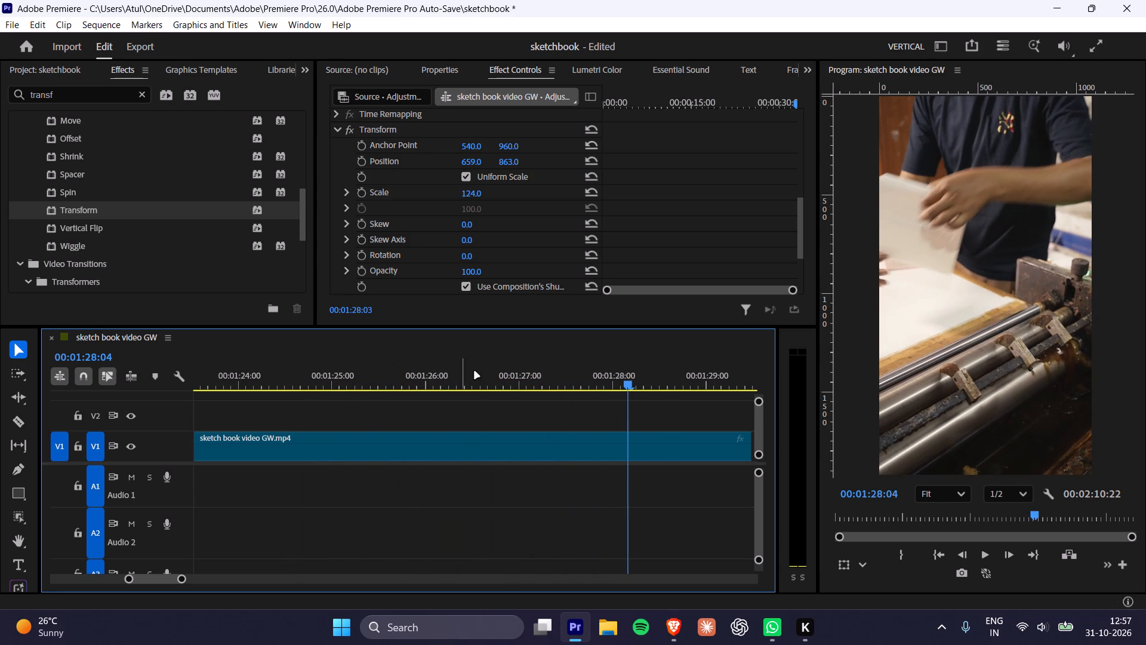
{"action": "key", "text": "Right"}
{"action": "key", "text": "Right"}
{"action": "key", "text": "Right"}
{"action": "key", "text": "Right"}
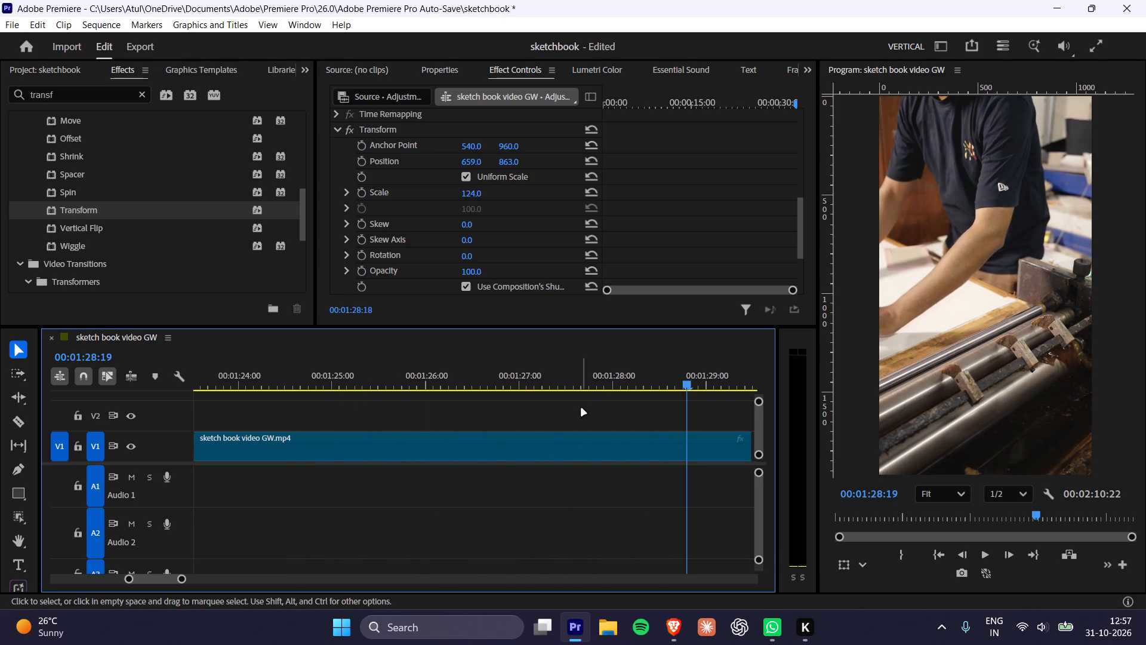
{"action": "key", "text": "Right"}
{"action": "key", "text": "Right"}
{"action": "key", "text": "Right"}
{"action": "key", "text": "Right"}
{"action": "key", "text": "Right"}
{"action": "key", "text": "Right"}
{"action": "key", "text": "Right"}
{"action": "key", "text": "Right"}
{"action": "key", "text": "Right"}
{"action": "key", "text": "Right"}
{"action": "key", "text": "Right"}
{"action": "key", "text": "Right"}
{"action": "key", "text": "Right"}
{"action": "key", "text": "Right"}
{"action": "key", "text": "Right"}
{"action": "key", "text": "Right"}
{"action": "key", "text": "Right"}
{"action": "key", "text": "Right"}
{"action": "key", "text": "Right"}
{"action": "key", "text": "Right"}
{"action": "key", "text": "Right"}
{"action": "key", "text": "Right"}
{"action": "key", "text": "Right"}
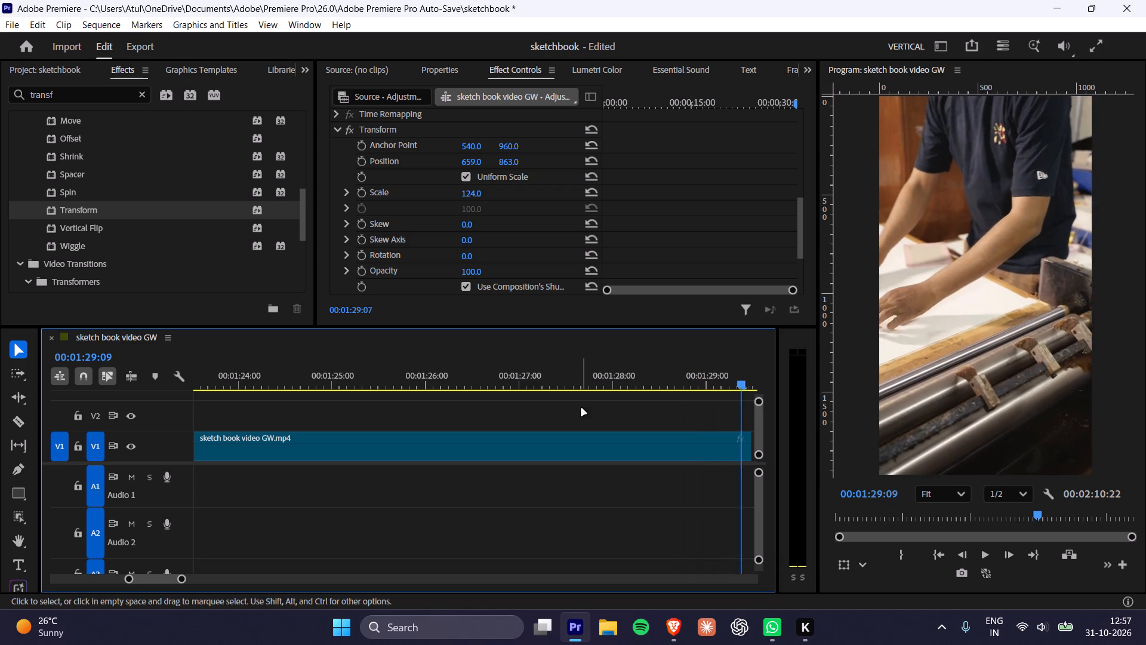
{"action": "key", "text": "Right"}
{"action": "key", "text": "Right"}
{"action": "key", "text": "Right"}
{"action": "key", "text": "Right"}
{"action": "key", "text": "Right"}
{"action": "key", "text": "Right"}
{"action": "key", "text": "Right"}
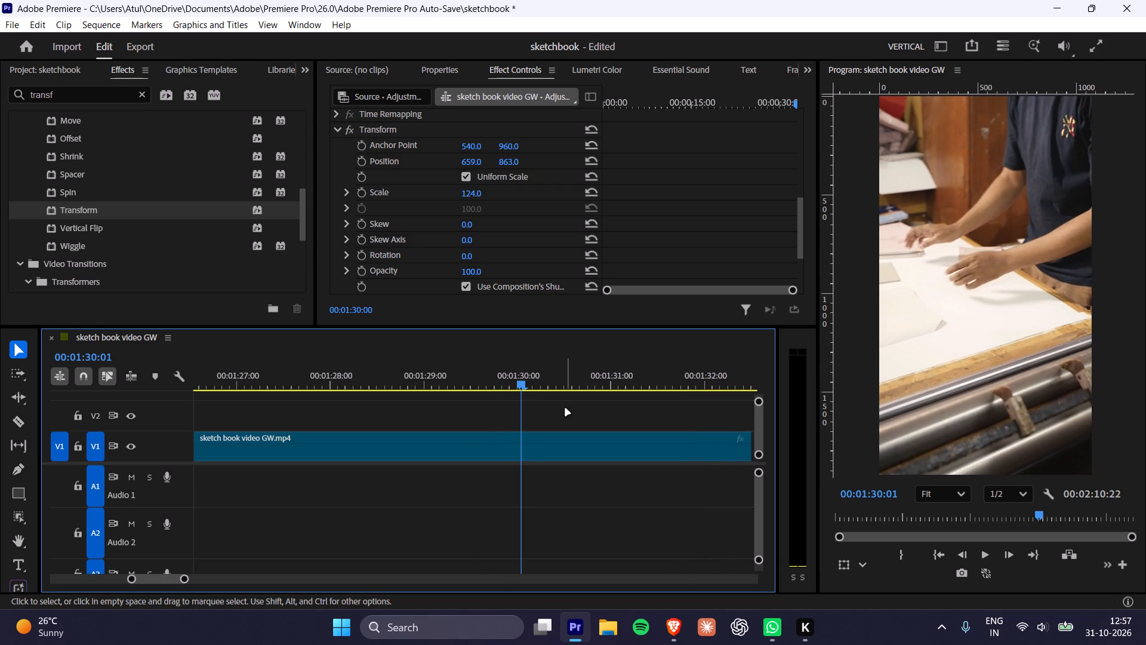
{"action": "key", "text": "Right"}
{"action": "key", "text": "Right"}
{"action": "key", "text": "Right"}
{"action": "key", "text": "Right"}
{"action": "key", "text": "Right"}
{"action": "key", "text": "Right"}
{"action": "key", "text": "Right"}
{"action": "key", "text": "Right"}
{"action": "key", "text": "Right"}
{"action": "key", "text": "Right"}
{"action": "key", "text": "Right"}
{"action": "key", "text": "Right"}
{"action": "key", "text": "Right"}
{"action": "key", "text": "Right"}
{"action": "key", "text": "Right"}
{"action": "key", "text": "Right"}
{"action": "key", "text": "Right"}
{"action": "key", "text": "Right"}
{"action": "key", "text": "Right"}
{"action": "key", "text": "Right"}
{"action": "key", "text": "Right"}
{"action": "key", "text": "Right"}
{"action": "key", "text": "Right"}
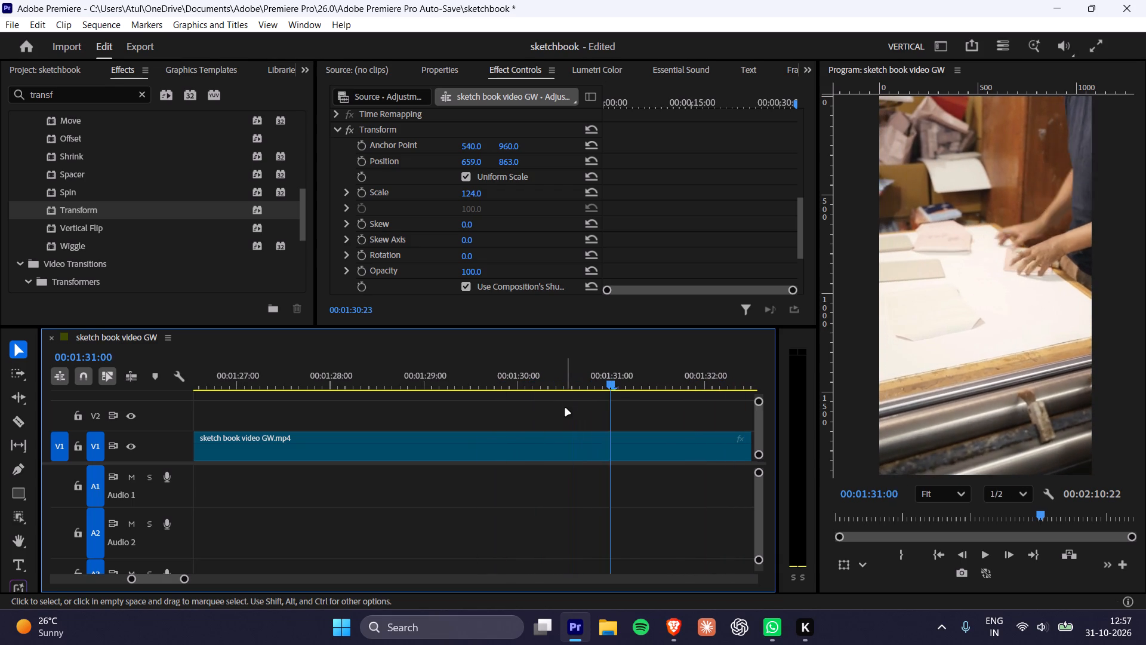
{"action": "key", "text": "Right"}
{"action": "key", "text": "Right"}
{"action": "key", "text": "Right"}
{"action": "key", "text": "Right"}
{"action": "key", "text": "Right"}
{"action": "key", "text": "Right"}
{"action": "key", "text": "Right"}
{"action": "key", "text": "Right"}
{"action": "key", "text": "Right"}
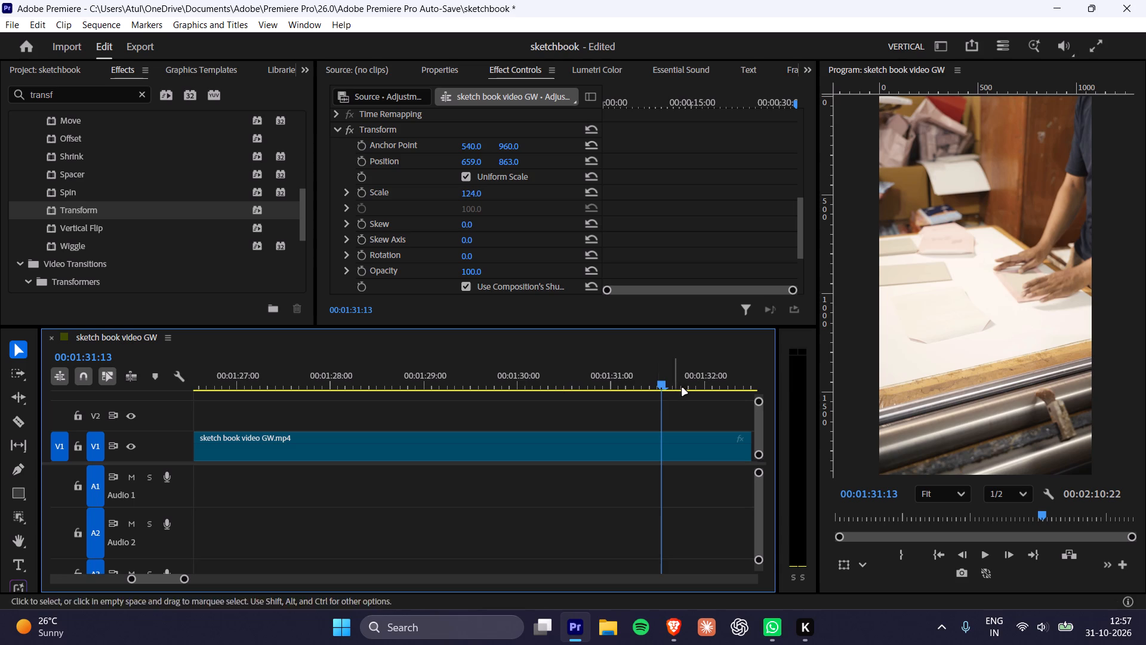
Scrub the workshop footage on to about 00:01:39:00 and back, parking the playhead at 00:01:26:22 on the pink sheet at the press.
{"action": "left_click_drag", "start_coordinate": [700, 386], "coordinate": [708, 388]}
{"action": "scroll", "coordinate": [600, 437], "scroll_direction": "down", "scroll_amount": 11, "text": "alt"}
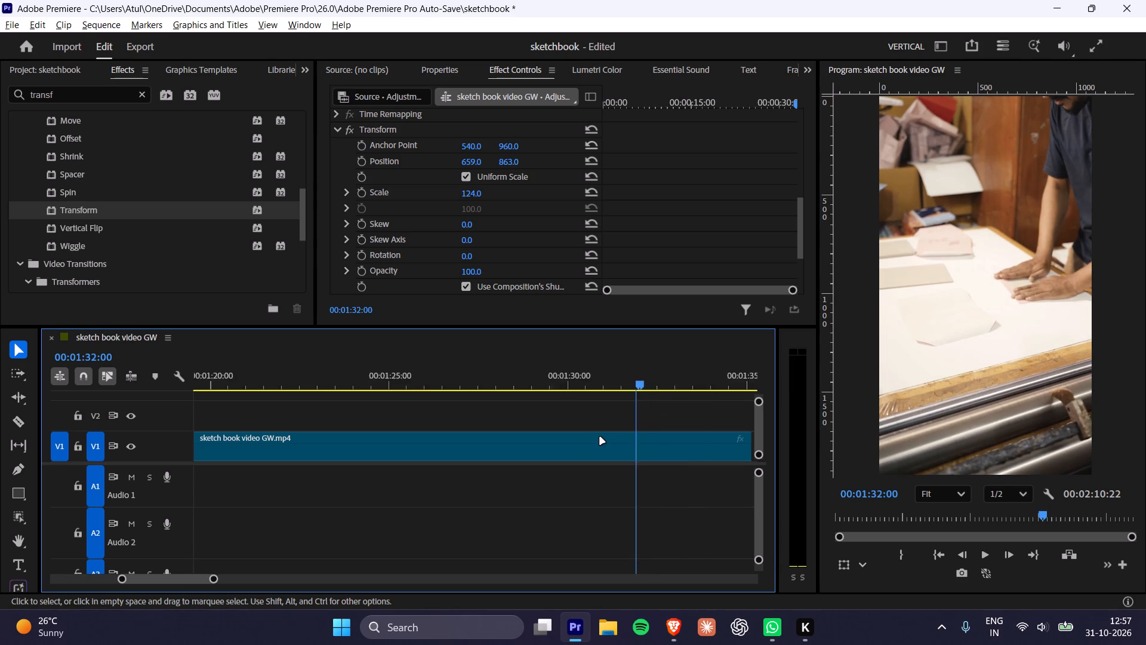
{"action": "scroll", "coordinate": [600, 437], "scroll_direction": "down", "scroll_amount": 9, "text": "alt"}
{"action": "left_click_drag", "start_coordinate": [637, 385], "coordinate": [693, 386]}
{"action": "left_click_drag", "start_coordinate": [688, 383], "coordinate": [707, 385]}
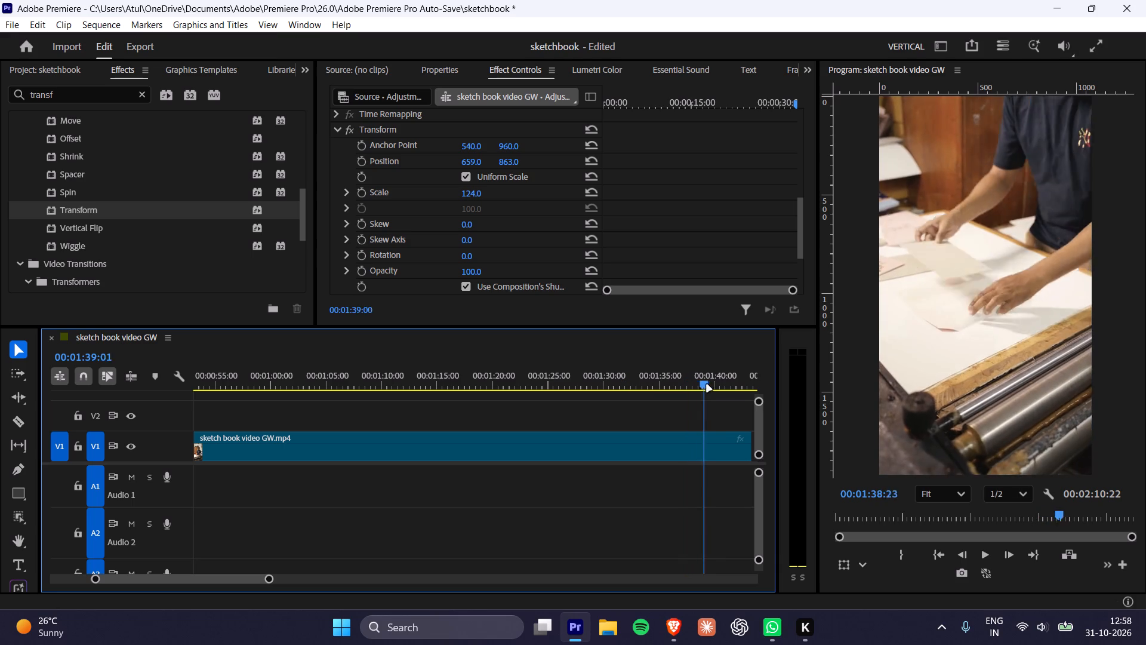
{"action": "left_click_drag", "start_coordinate": [707, 385], "coordinate": [628, 404]}
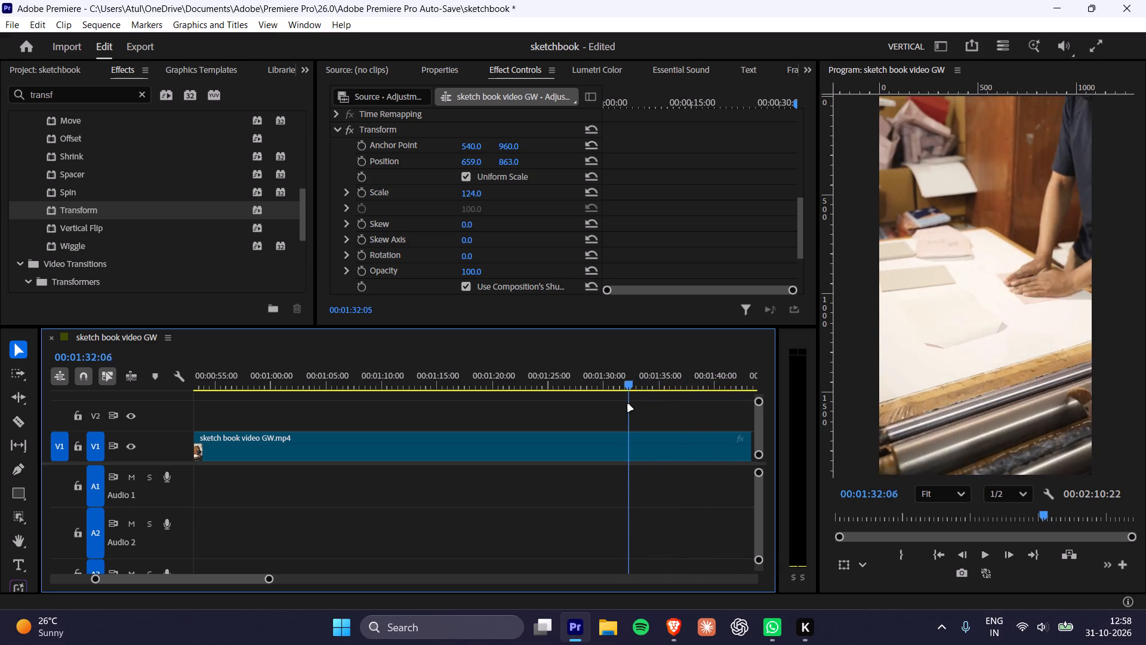
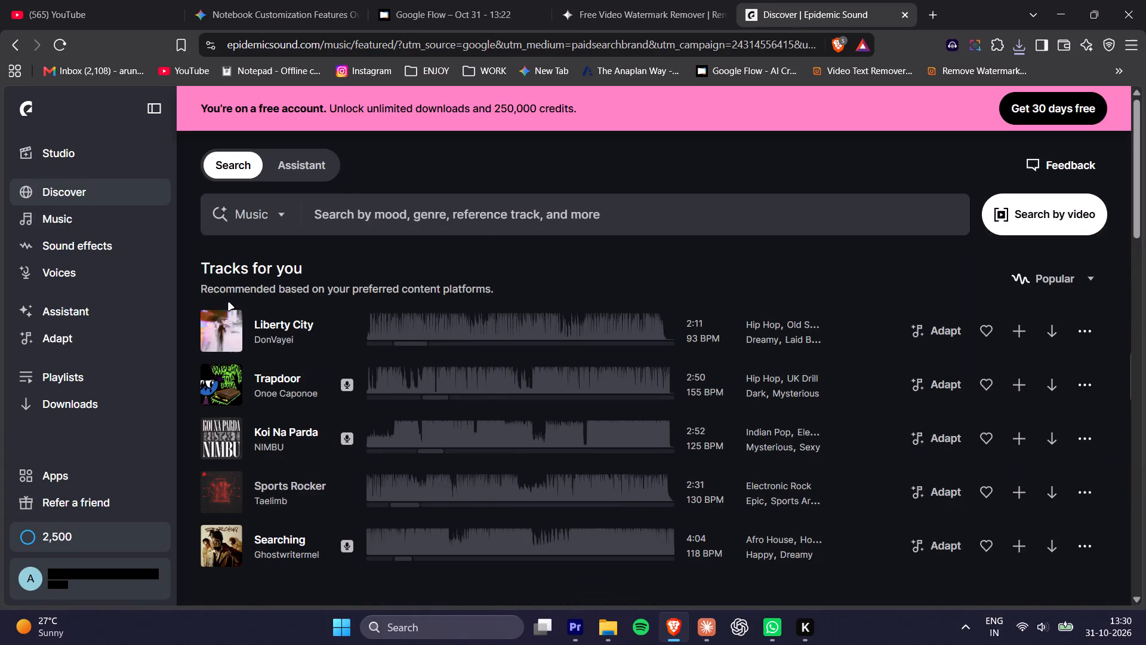
Find Pinterest through a web search in another new tab and open its site.
{"action": "left_click", "coordinate": [935, 16]}
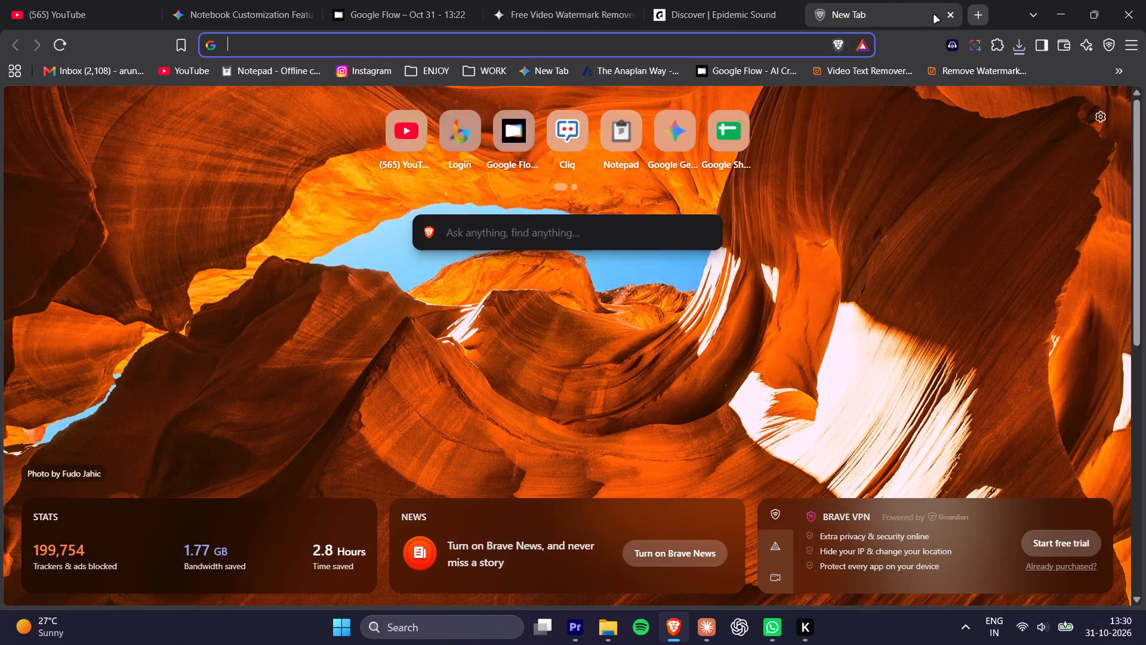
{"action": "type", "text": "pintre"}
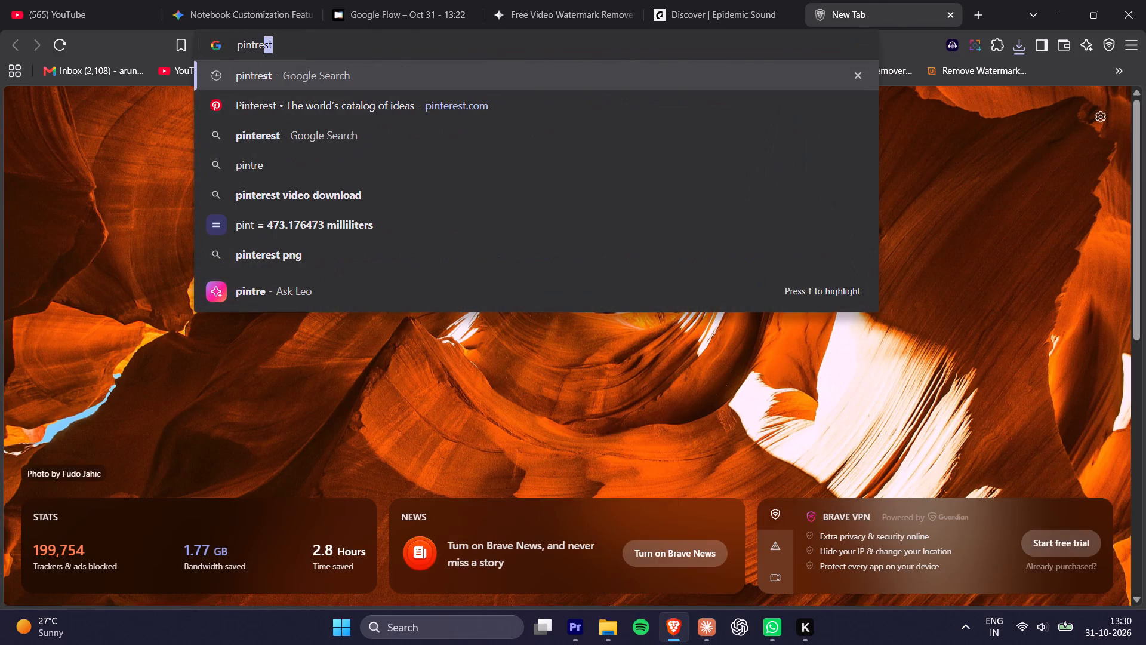
{"action": "key", "text": "Return"}
{"action": "left_click", "coordinate": [211, 288]}
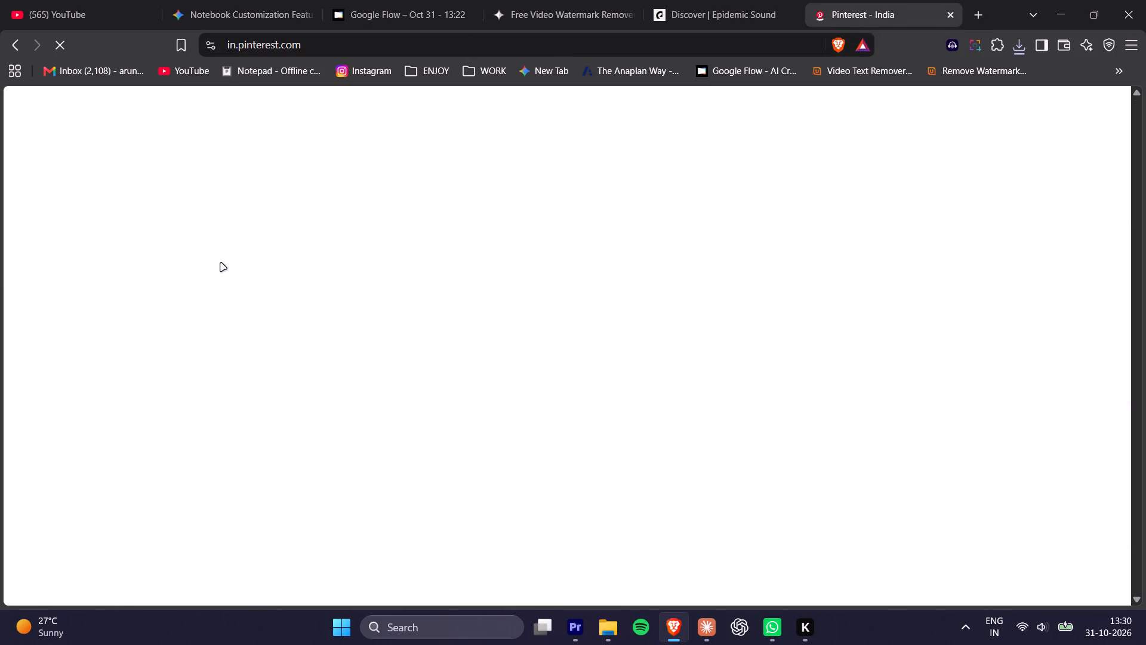
Search Pinterest for "book design".
{"action": "left_click", "coordinate": [289, 115]}
{"action": "type", "text": "book"}
{"action": "key", "text": "space"}
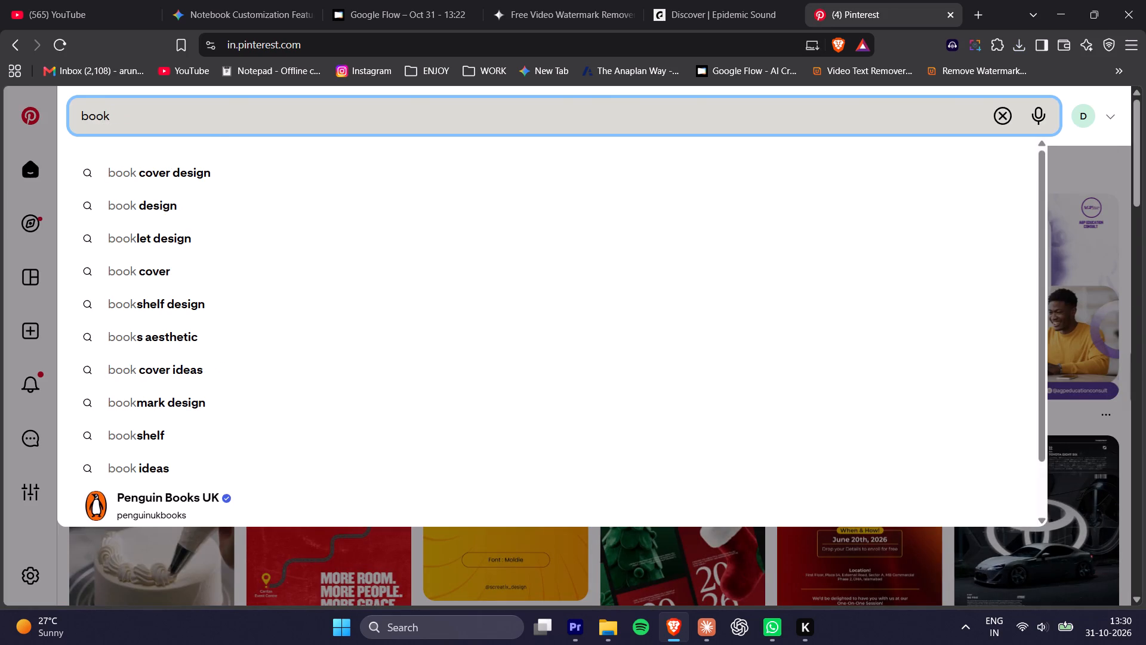
{"action": "key", "text": "Down"}
{"action": "key", "text": "Down"}
{"action": "key", "text": "Return"}
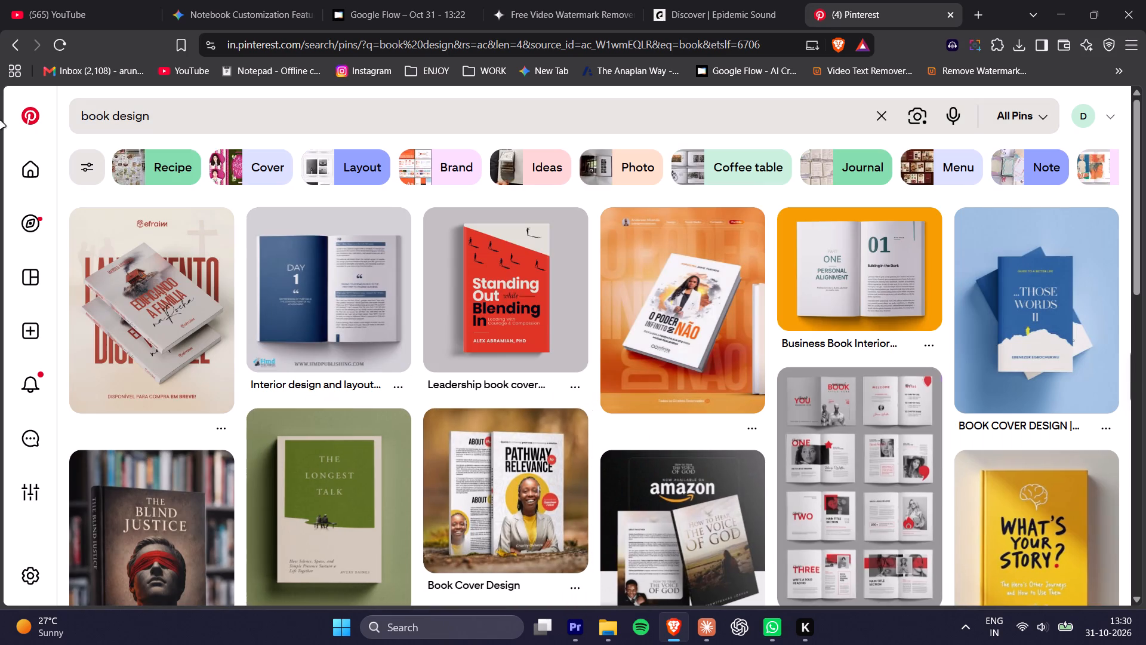
Refine the Pinterest search to "book design video".
{"action": "left_click", "coordinate": [198, 113]}
{"action": "key", "text": "space"}
{"action": "key", "text": "d"}
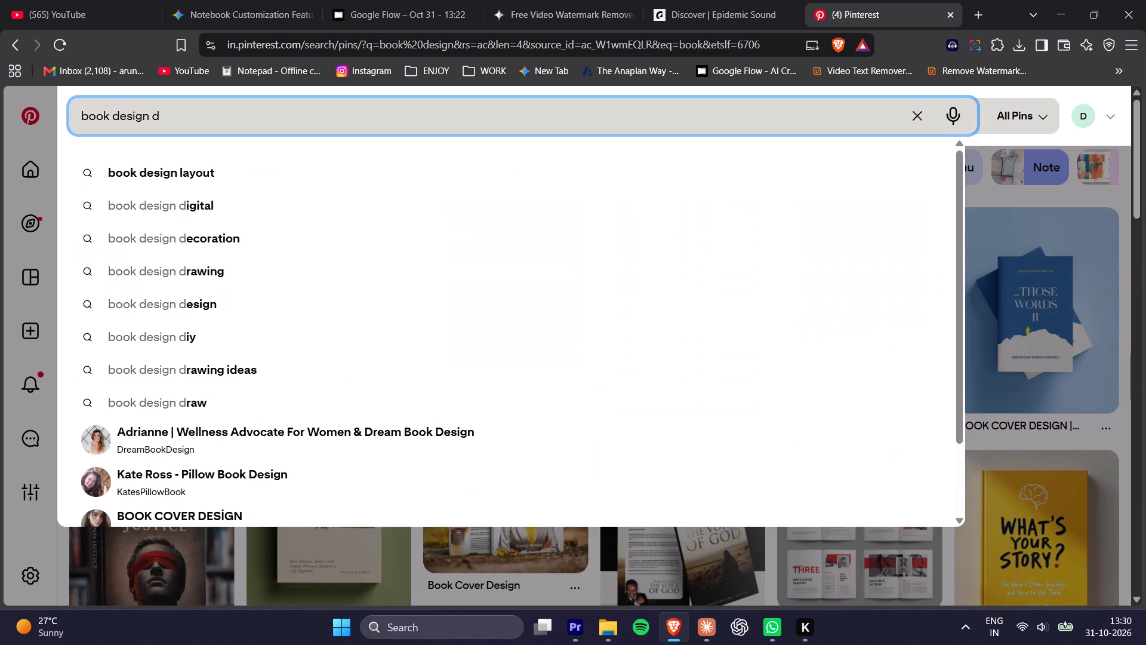
{"action": "key", "text": "BackSpace"}
{"action": "type", "text": "vi"}
{"action": "key", "text": "Down"}
{"action": "key", "text": "Return"}
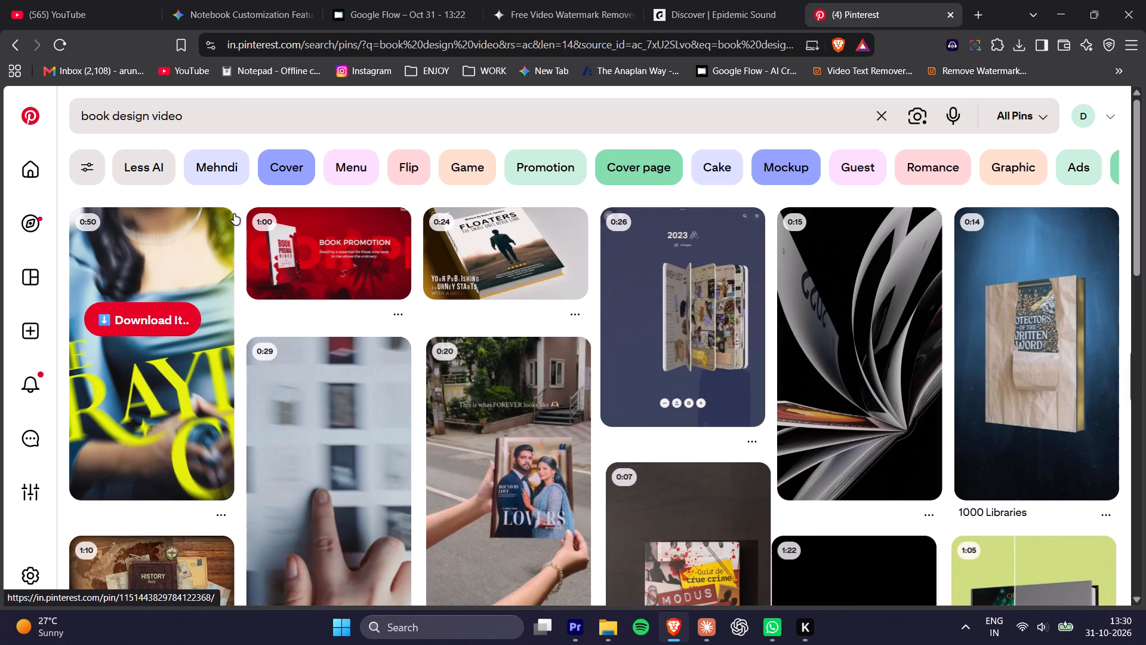
Play the Book Launch Motion Design video pin with sound and return to the search results.
{"action": "left_click", "coordinate": [144, 247]}
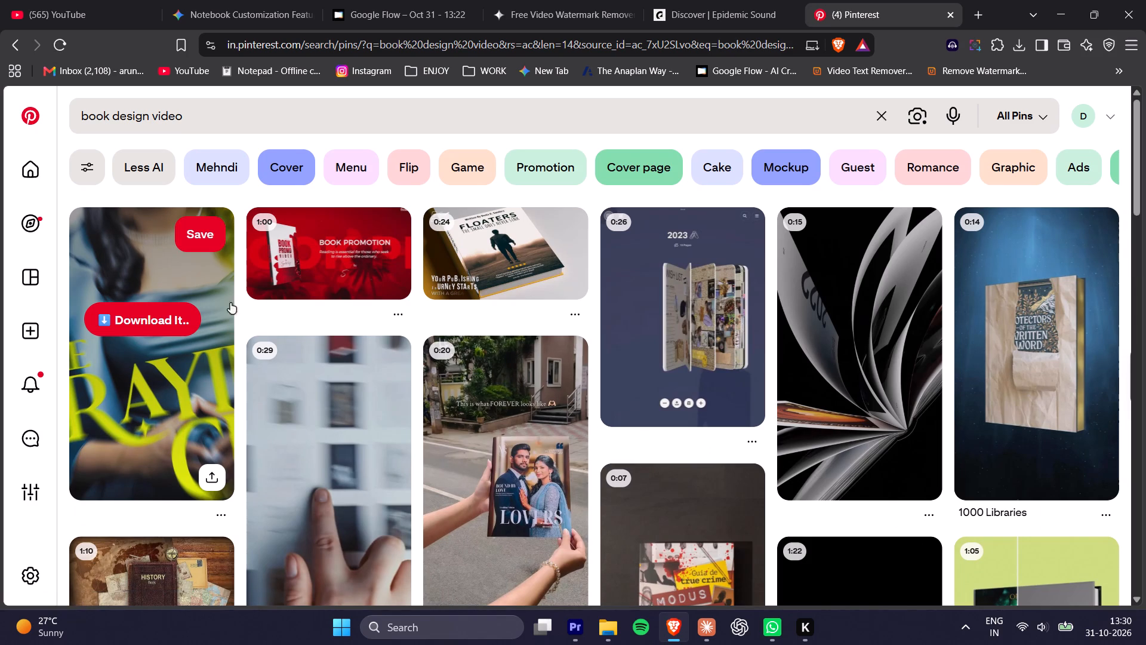
{"action": "left_click", "coordinate": [149, 400]}
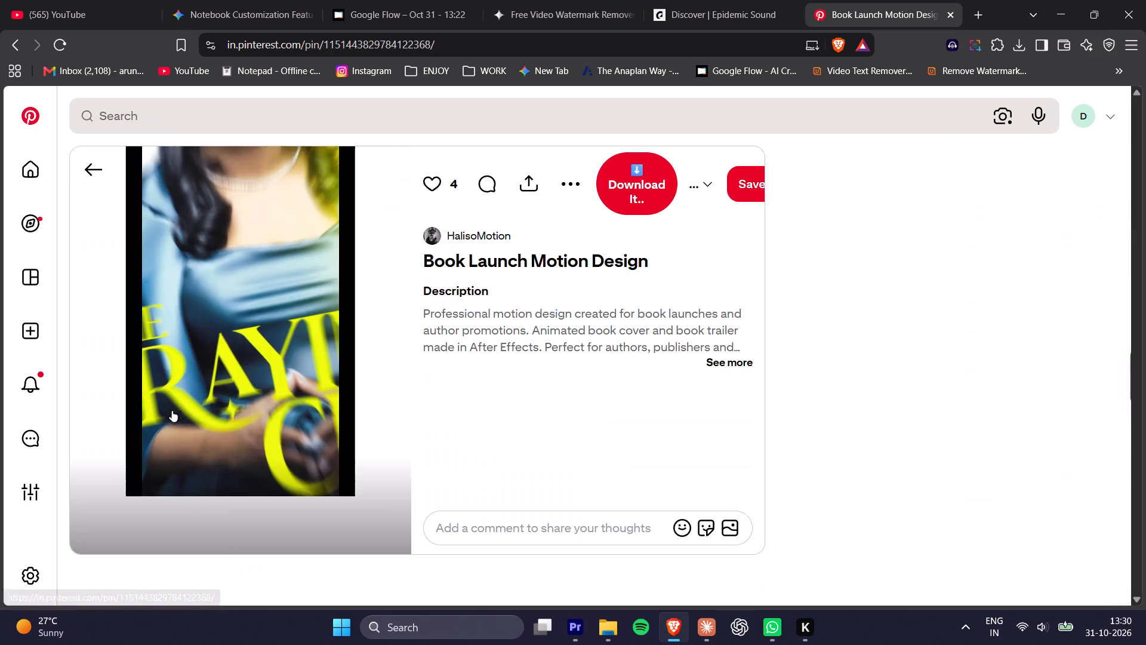
{"action": "left_click", "coordinate": [384, 509]}
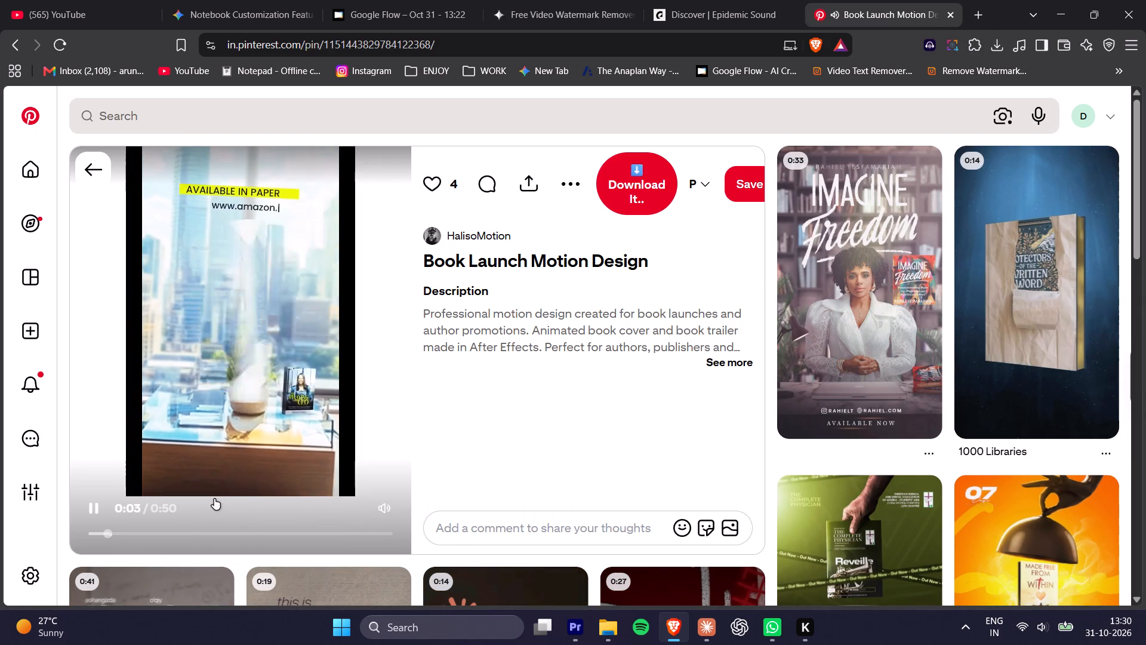
{"action": "left_click_drag", "start_coordinate": [332, 361], "coordinate": [338, 350]}
Play the A Timeless Love Story magazine pin and return to browsing the book design video results.
{"action": "scroll", "coordinate": [485, 530], "scroll_direction": "down", "scroll_amount": 3}
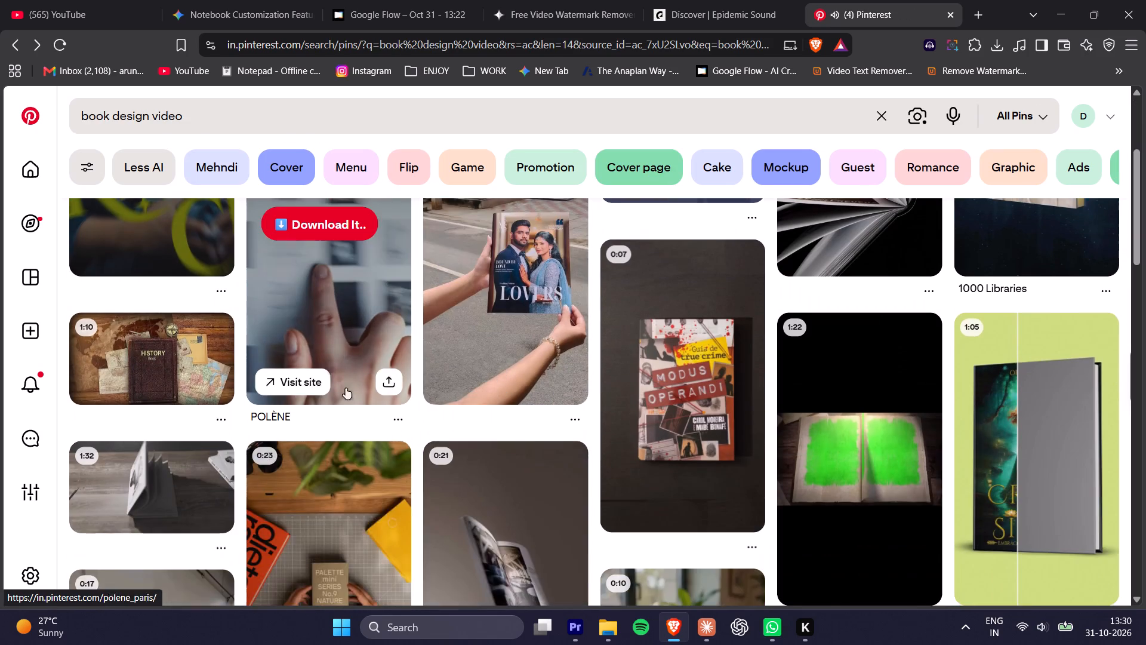
{"action": "scroll", "coordinate": [322, 351], "scroll_direction": "up", "scroll_amount": 2}
{"action": "left_click", "coordinate": [498, 472]}
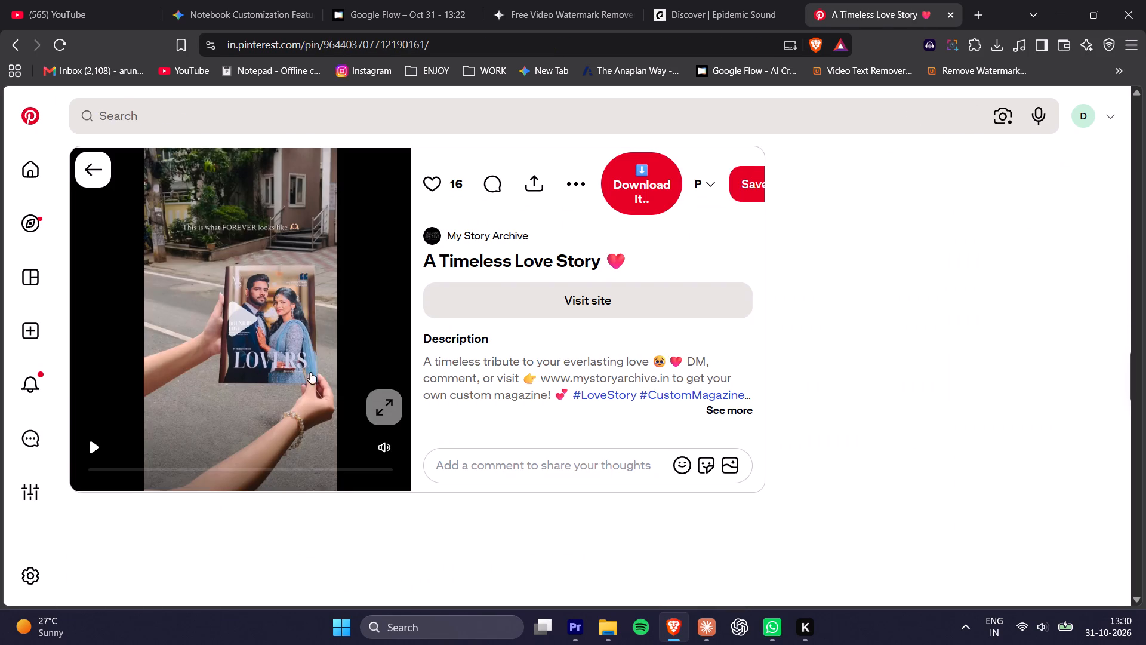
{"action": "left_click", "coordinate": [233, 361]}
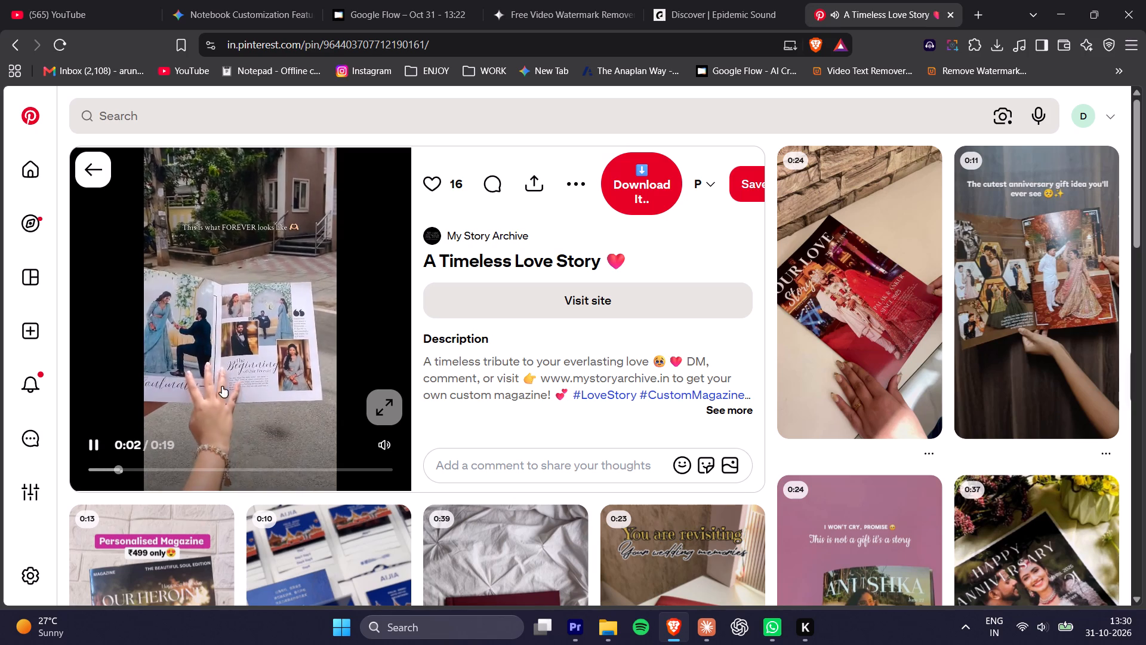
{"action": "left_click", "coordinate": [297, 386]}
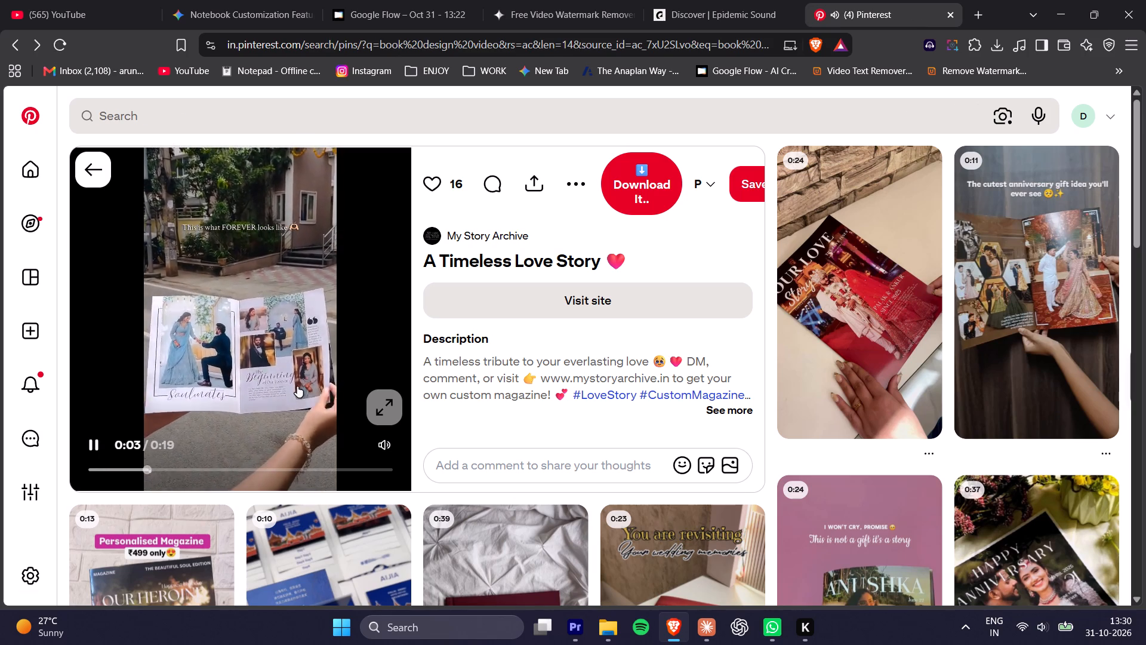
{"action": "scroll", "coordinate": [646, 358], "scroll_direction": "up", "scroll_amount": 3}
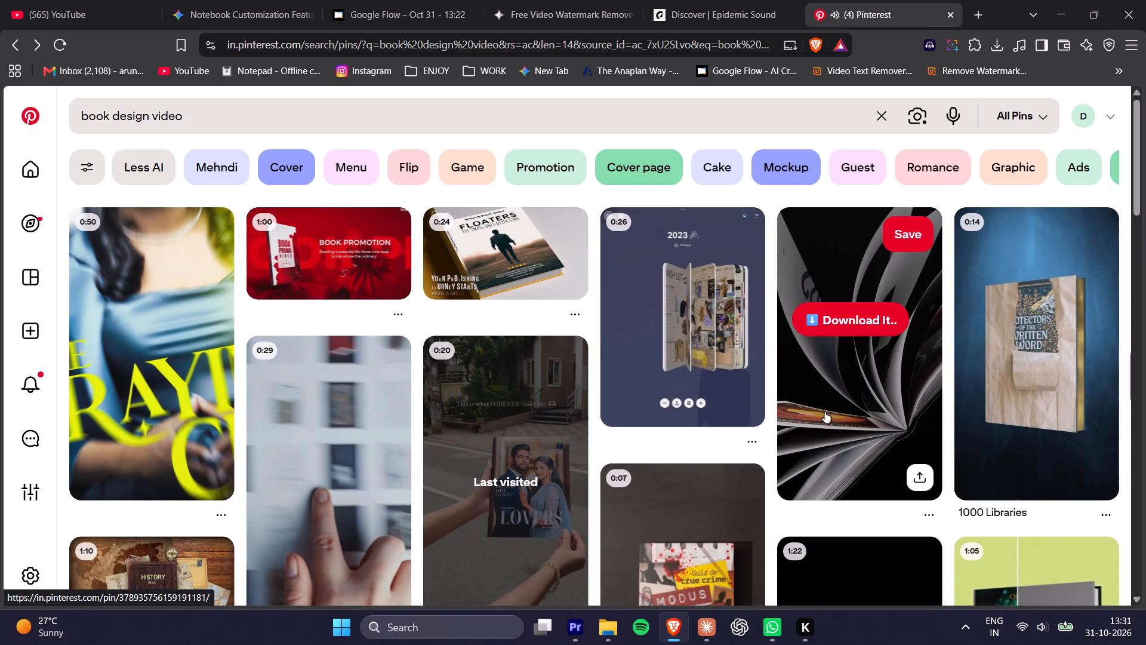
{"action": "scroll", "coordinate": [884, 436], "scroll_direction": "down", "scroll_amount": 3}
Change the Pinterest search to "book store video".
{"action": "double_click", "coordinate": [134, 116]}
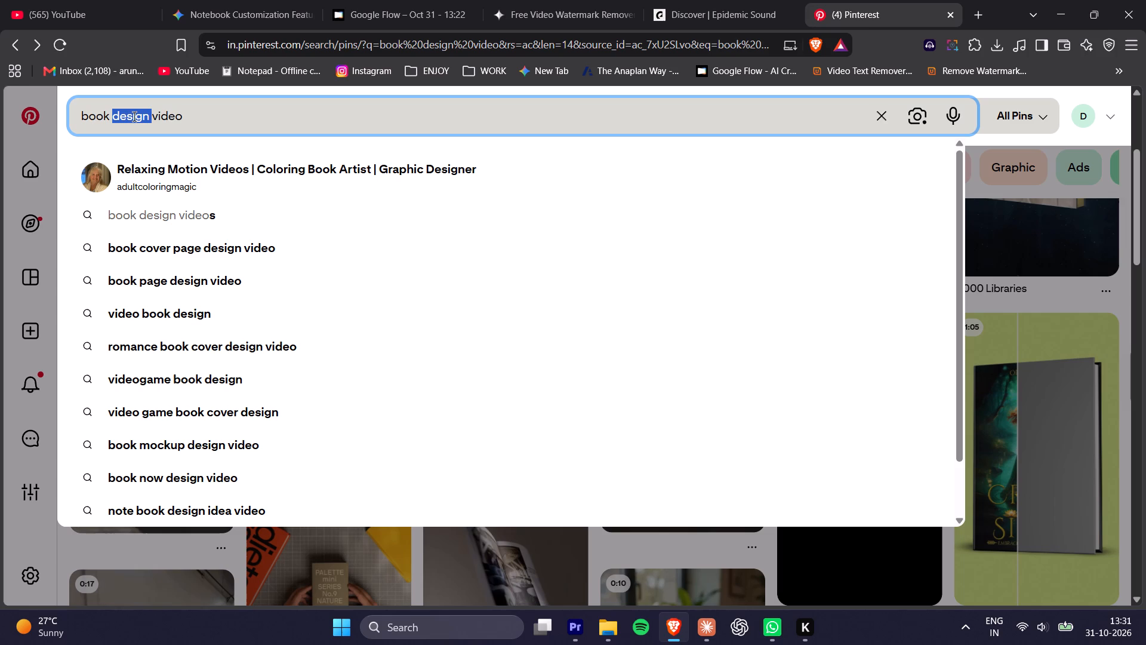
{"action": "type", "text": "store"}
{"action": "key", "text": "space"}
{"action": "key", "text": "Return"}
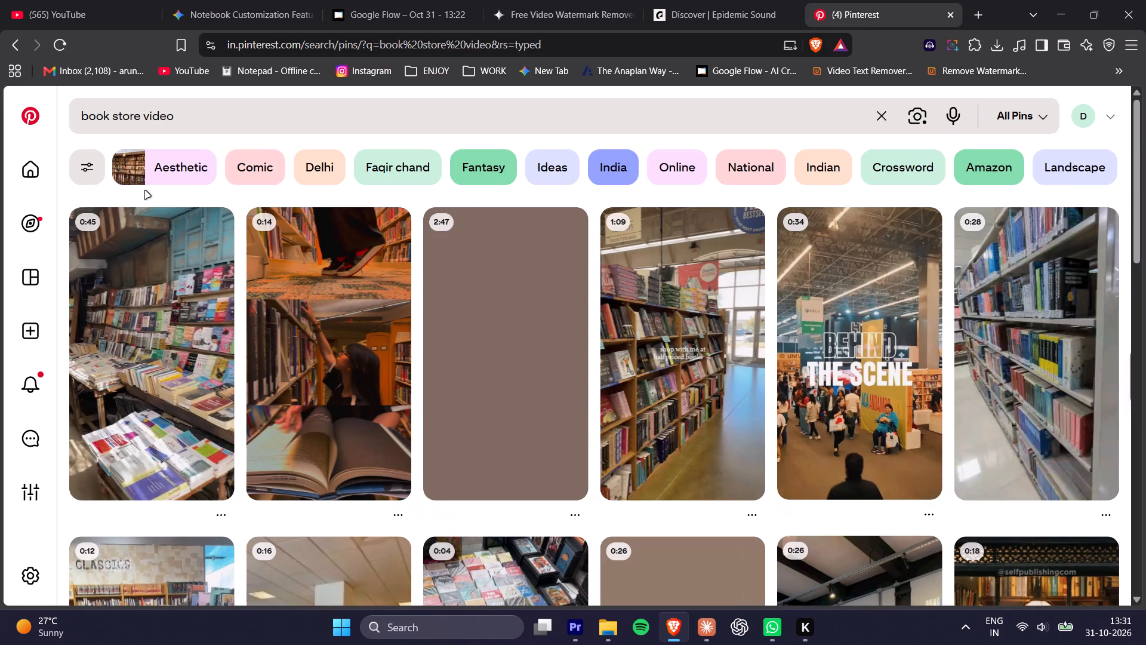
Preview the book shopping pin and the open-air book stall pin from the book store video results.
{"action": "left_click", "coordinate": [492, 393]}
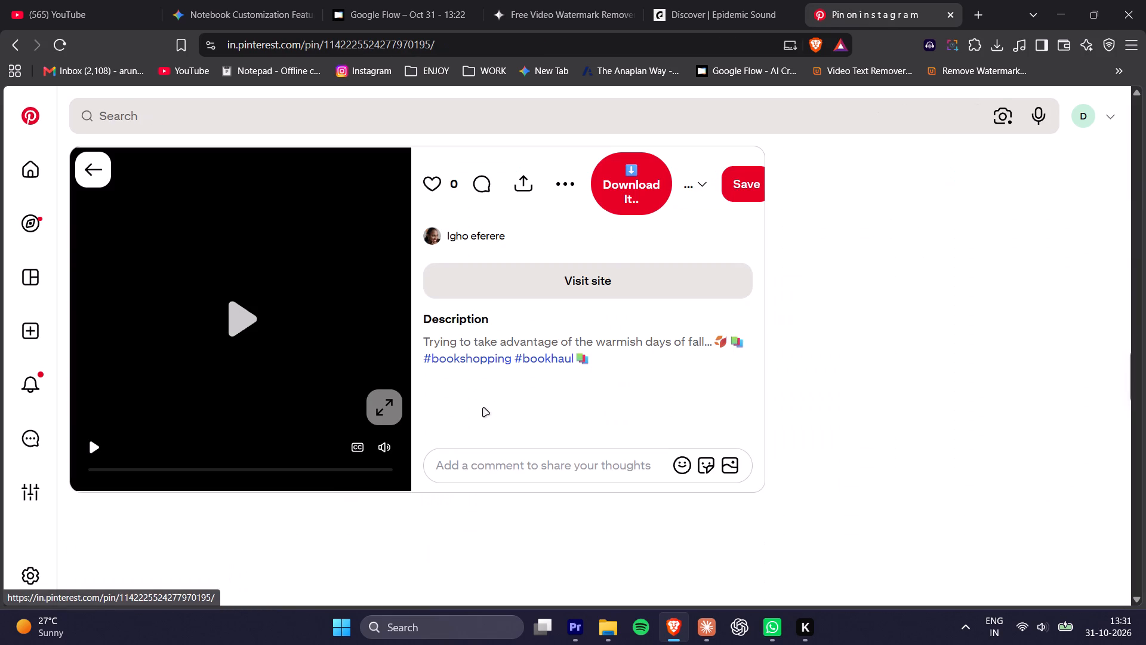
{"action": "left_click", "coordinate": [249, 320]}
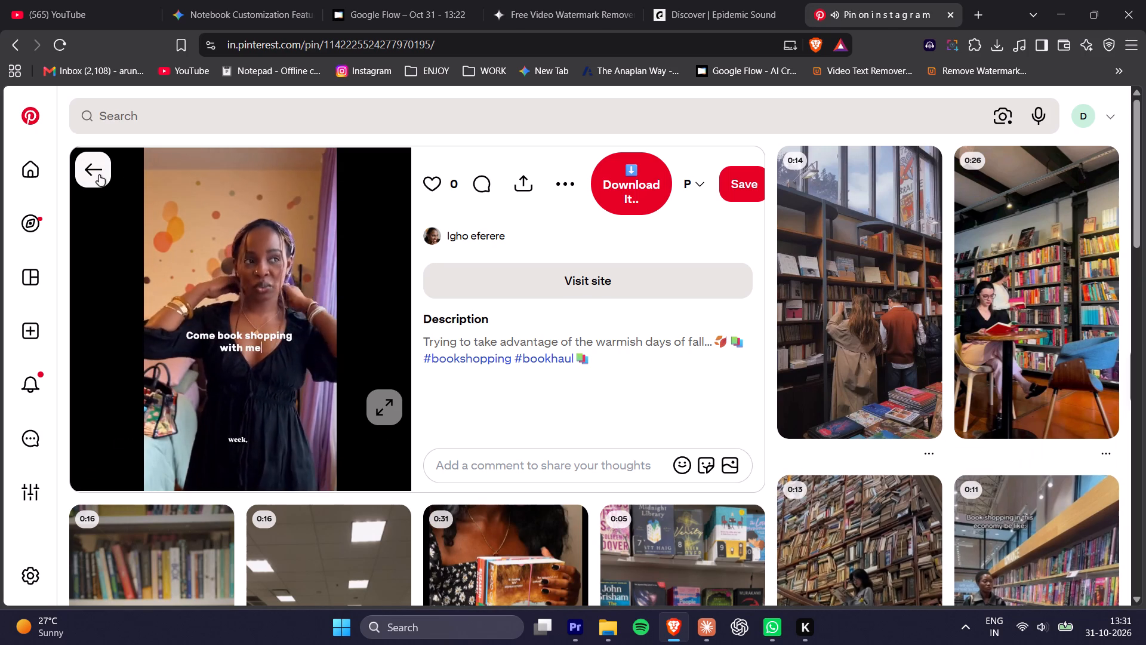
{"action": "left_click", "coordinate": [99, 175]}
{"action": "left_click", "coordinate": [177, 415]}
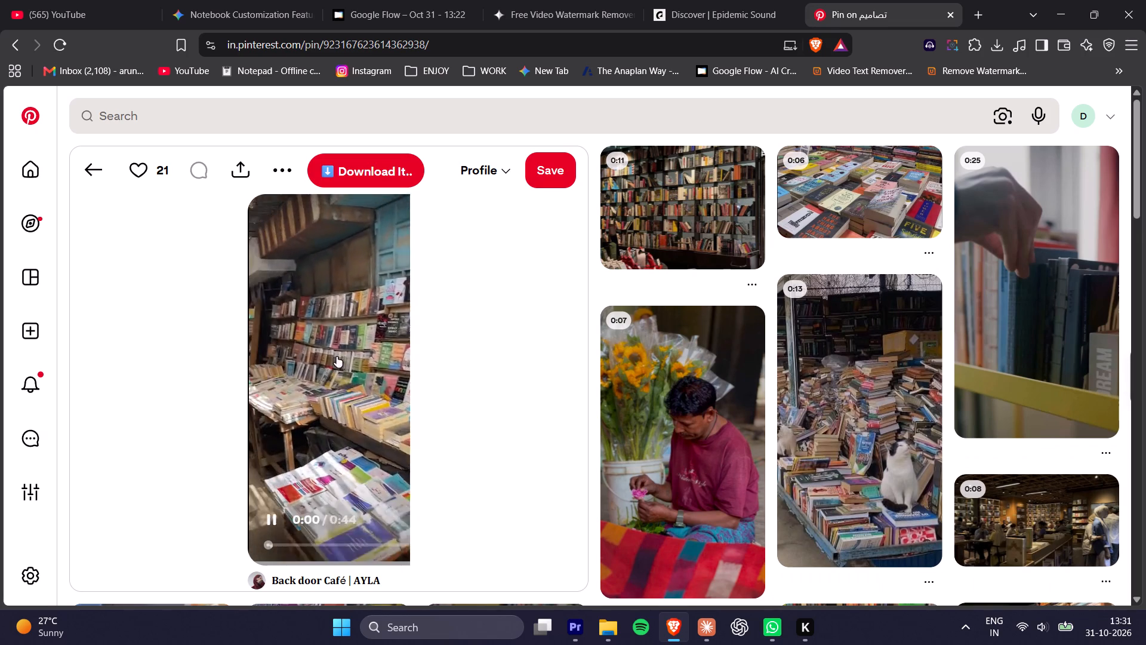
{"action": "left_click_drag", "start_coordinate": [373, 282], "coordinate": [377, 291]}
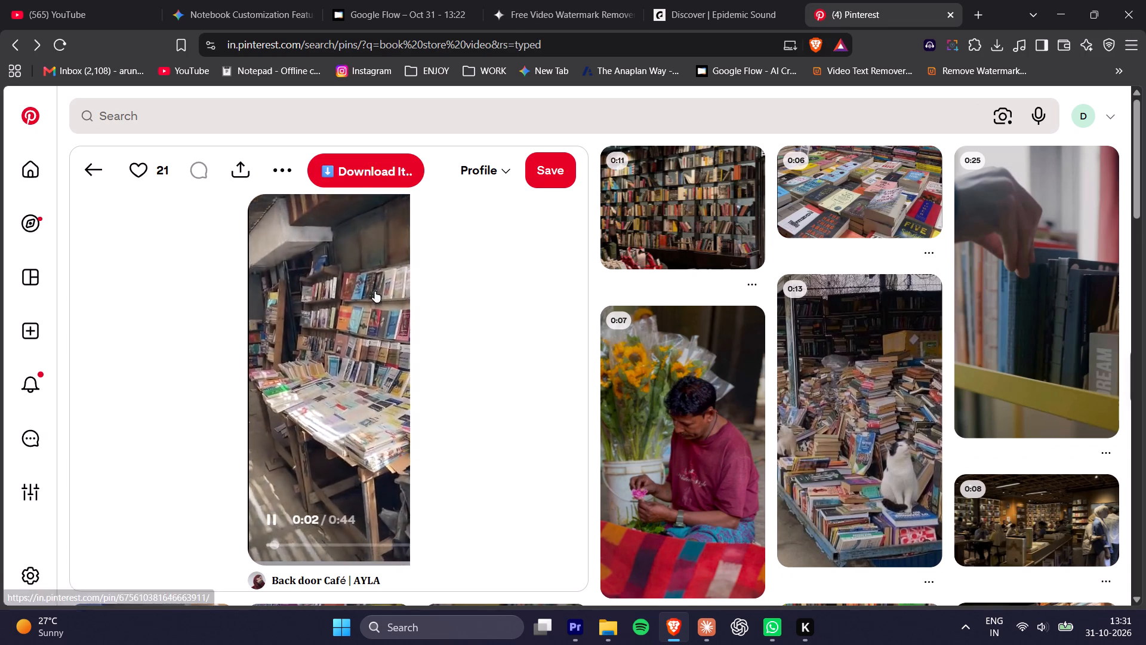
Preview the three-shot library pin in its own tab, translated to English with sound on, and close that tab.
{"action": "middle_click", "coordinate": [315, 352]}
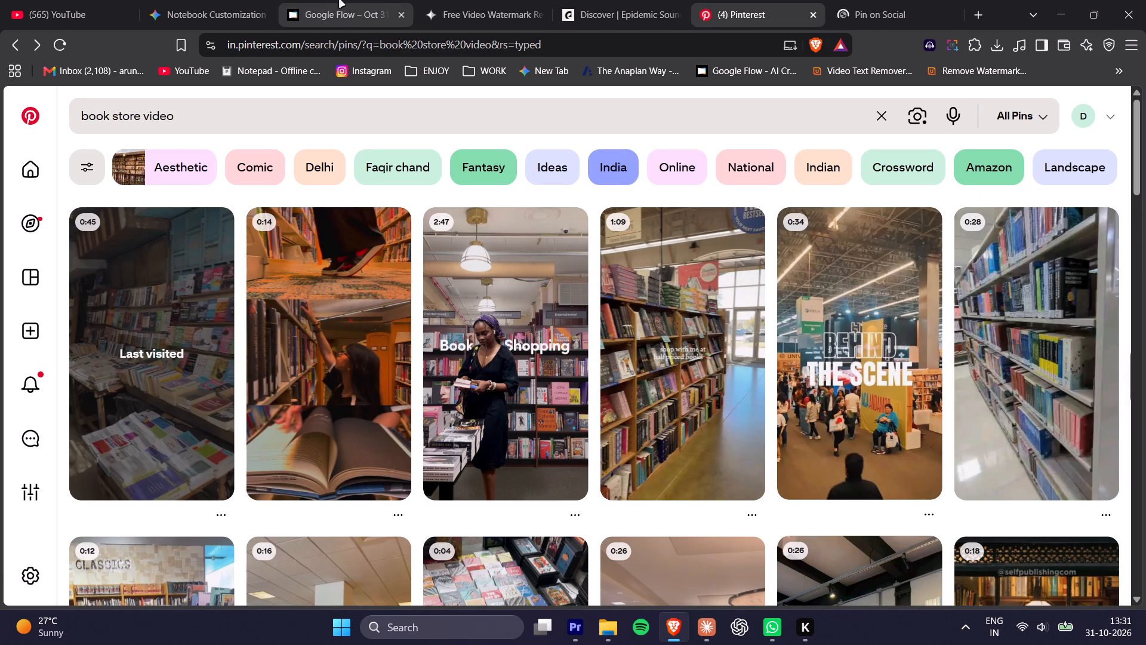
{"action": "left_click", "coordinate": [868, 2]}
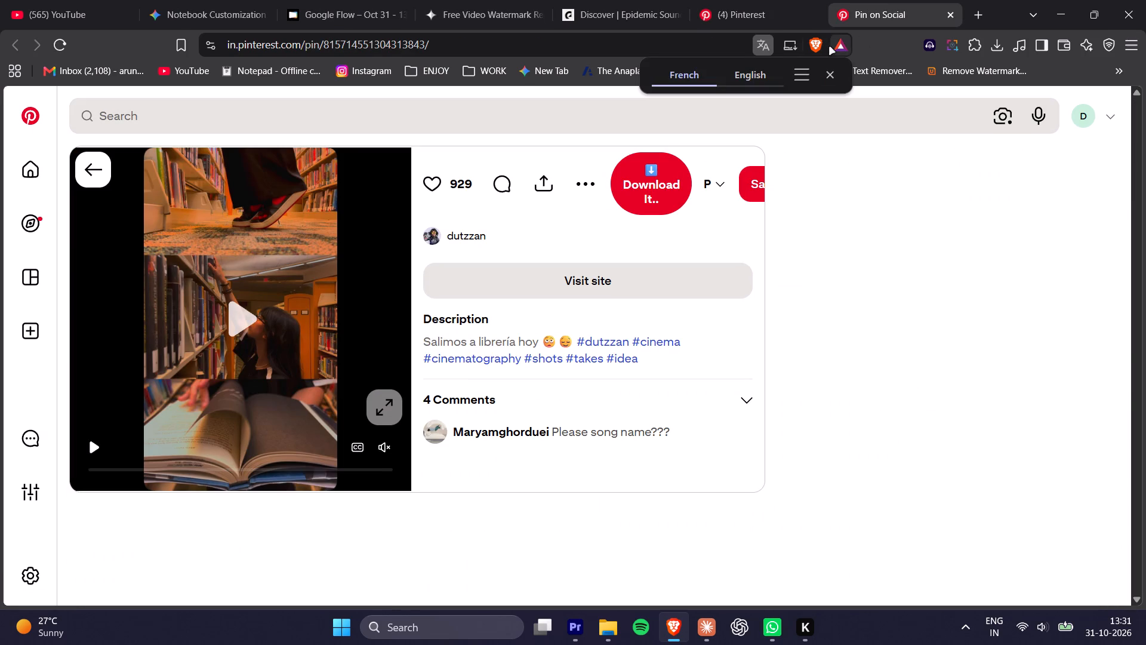
{"action": "left_click", "coordinate": [759, 73]}
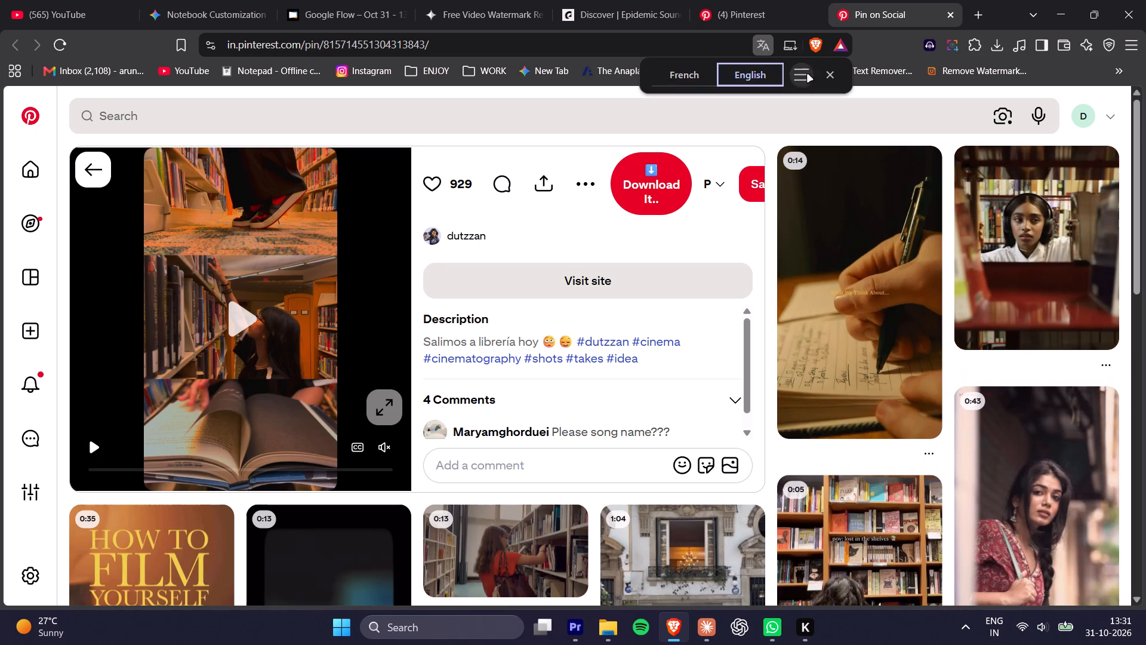
{"action": "left_click", "coordinate": [834, 73]}
{"action": "left_click", "coordinate": [261, 324]}
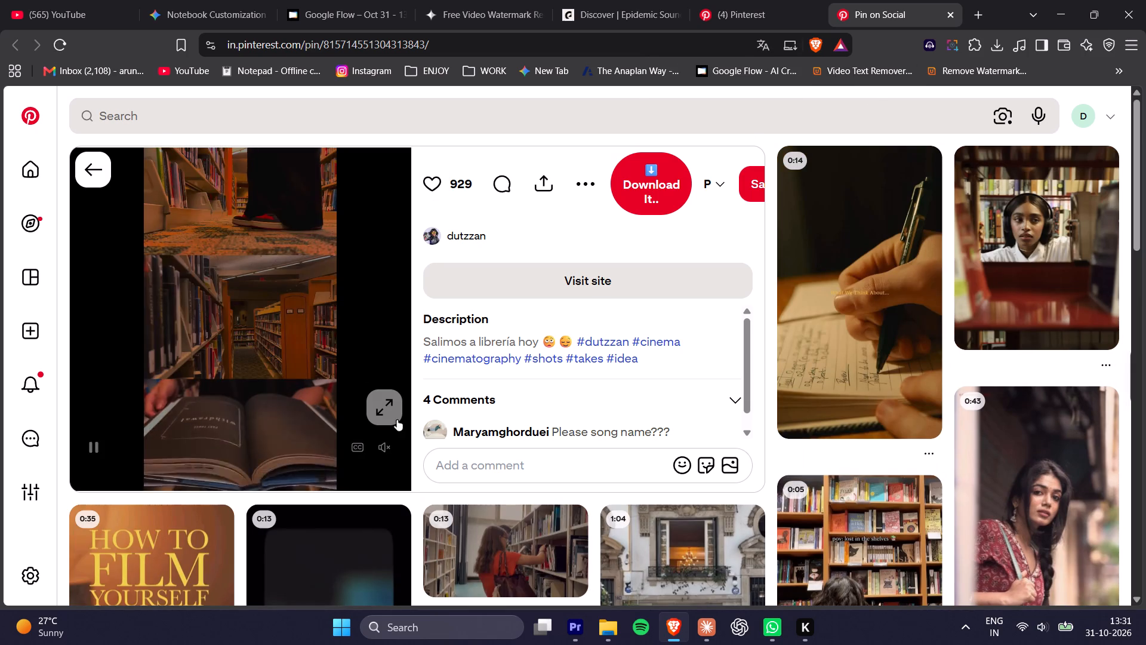
{"action": "left_click", "coordinate": [387, 444]}
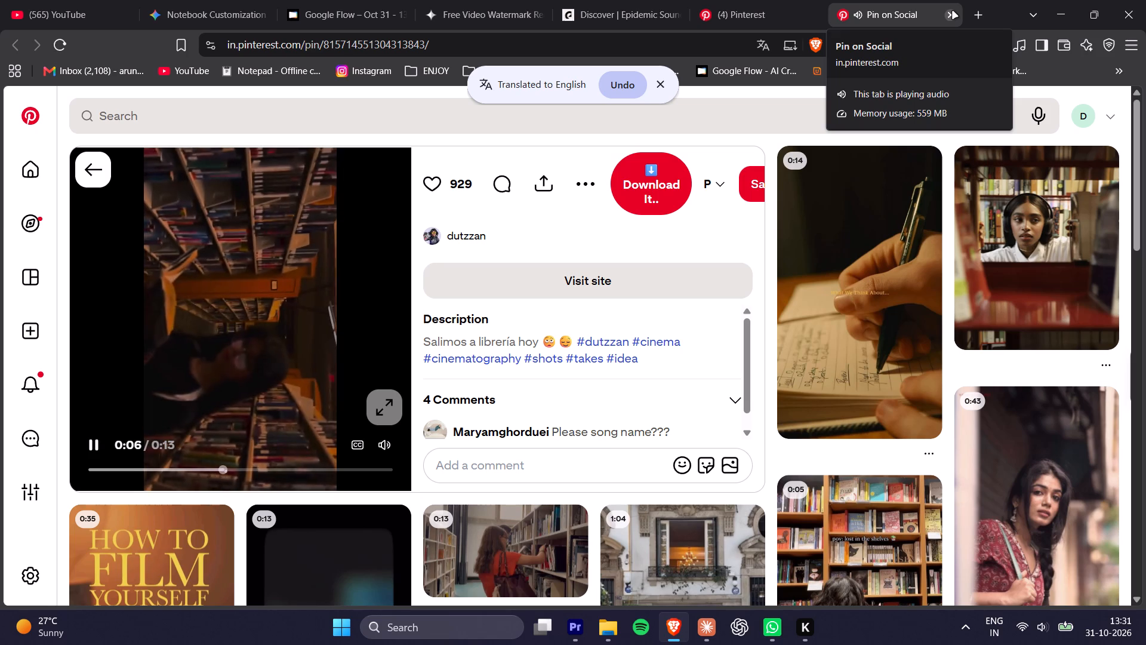
{"action": "left_click", "coordinate": [953, 18]}
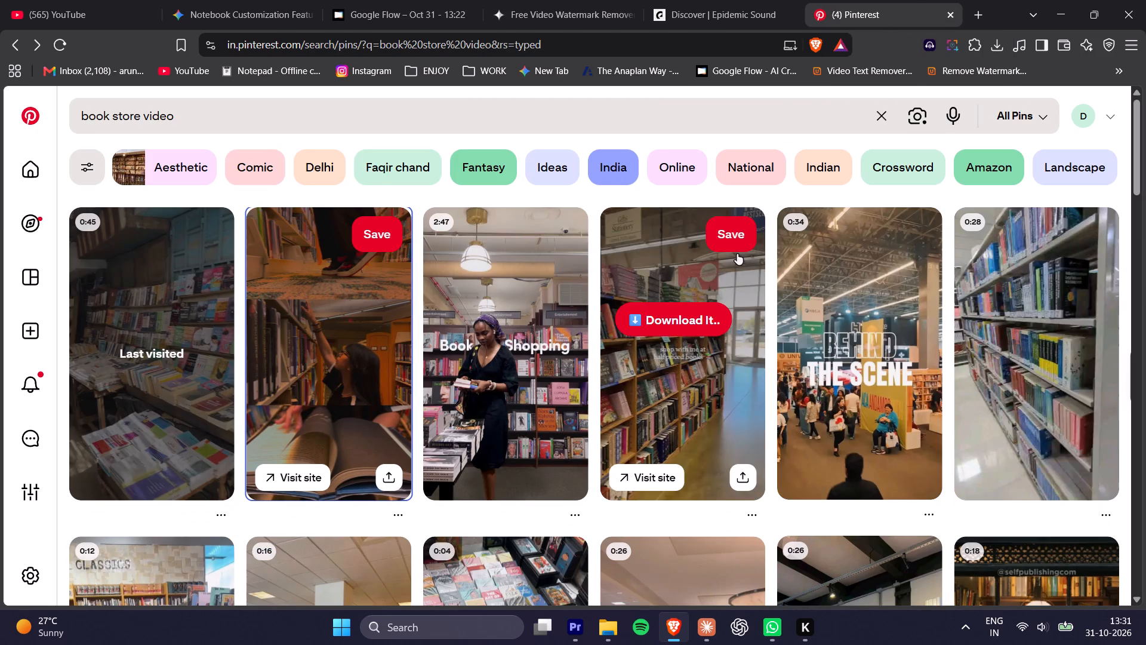
{"action": "left_click", "coordinate": [857, 405]}
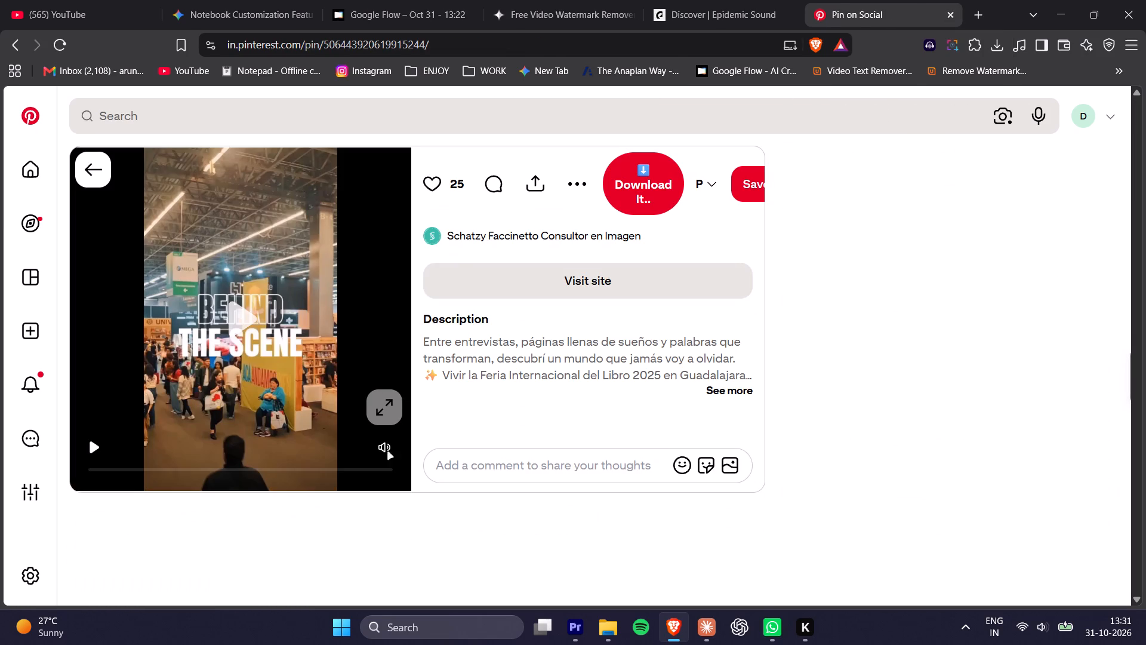
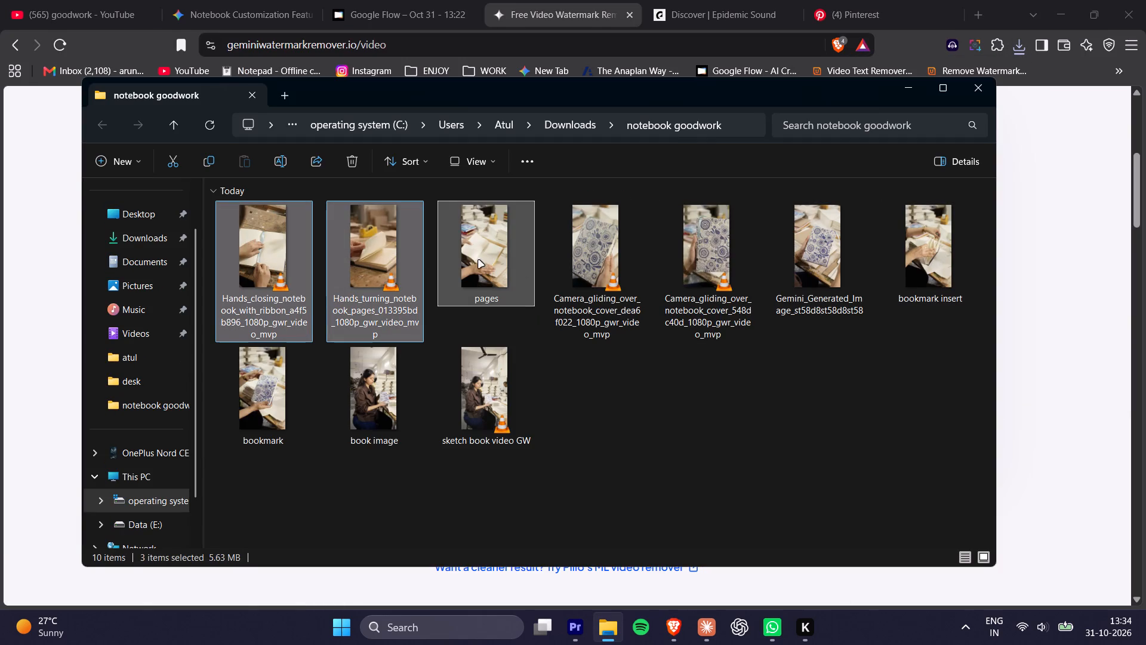
{"action": "left_click", "coordinate": [383, 239]}
{"action": "left_click", "coordinate": [252, 244]}
{"action": "left_click", "coordinate": [361, 250], "text": "ctrl"}
{"action": "left_click", "coordinate": [612, 253], "text": "ctrl"}
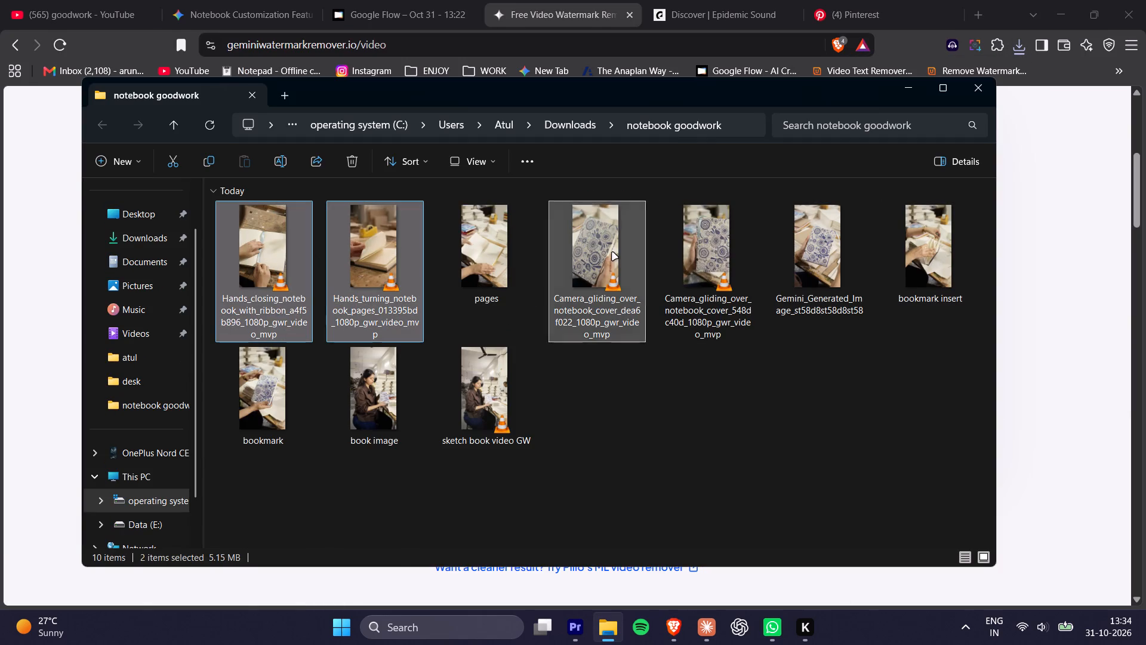
{"action": "left_click", "coordinate": [700, 253], "text": "ctrl"}
{"action": "left_click_drag", "start_coordinate": [697, 245], "coordinate": [714, 341]}
{"action": "key", "text": "alt+Tab"}
{"action": "key", "text": "alt+Tab"}
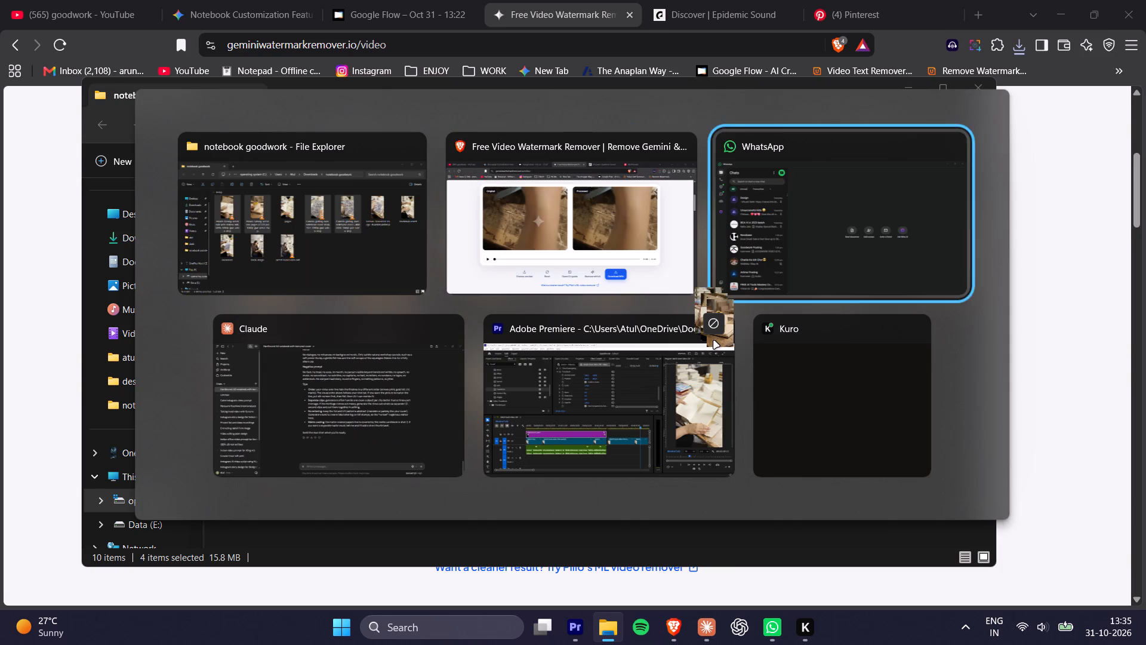
{"action": "left_click_drag", "start_coordinate": [714, 341], "coordinate": [621, 402]}
{"action": "key", "text": "alt+Tab"}
{"action": "key", "text": "alt+Tab"}
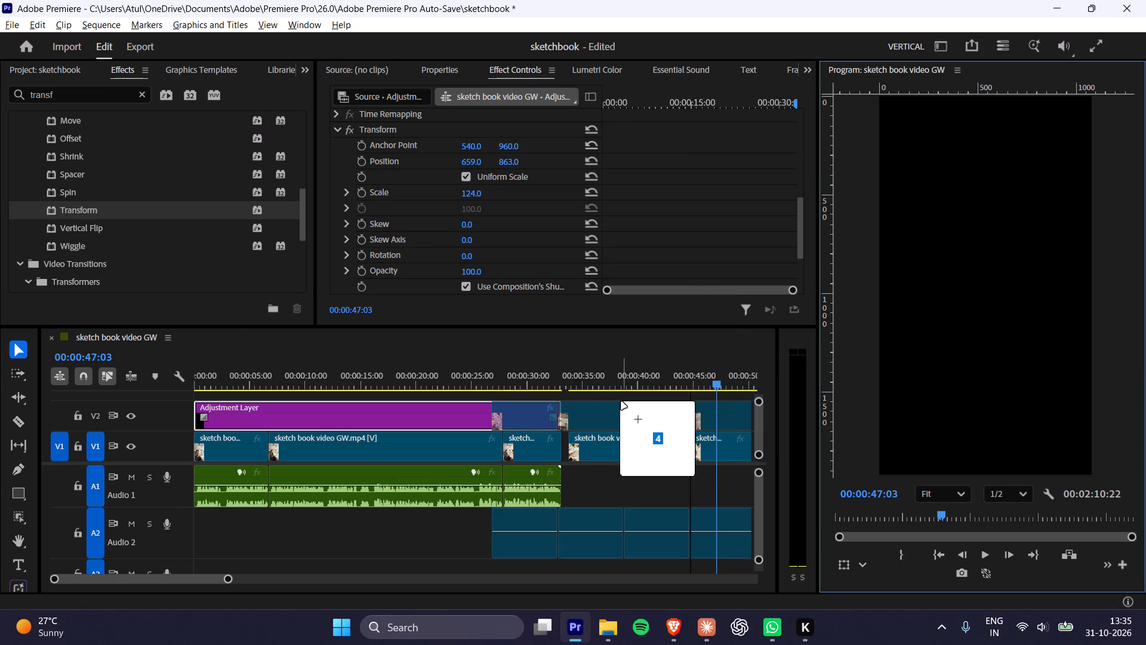
{"action": "left_click_drag", "start_coordinate": [621, 402], "coordinate": [716, 409]}
Play back the newly placed notebook clips on the timeline.
{"action": "left_click_drag", "start_coordinate": [600, 362], "coordinate": [776, 375]}
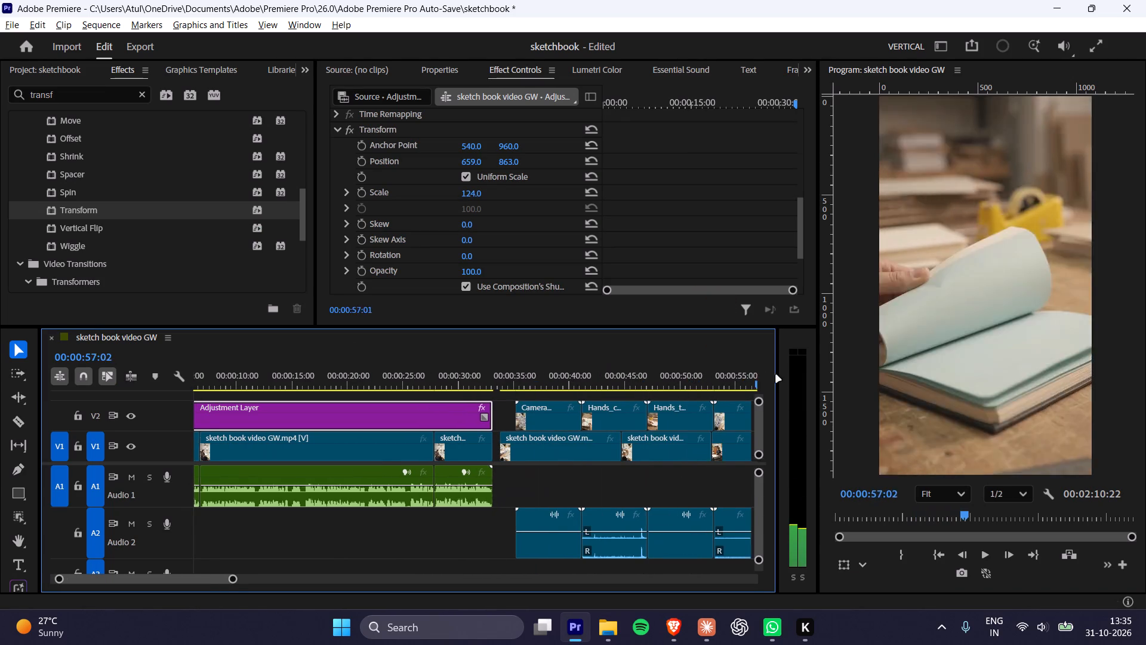
{"action": "left_click_drag", "start_coordinate": [776, 375], "coordinate": [500, 363]}
{"action": "key", "text": "space"}
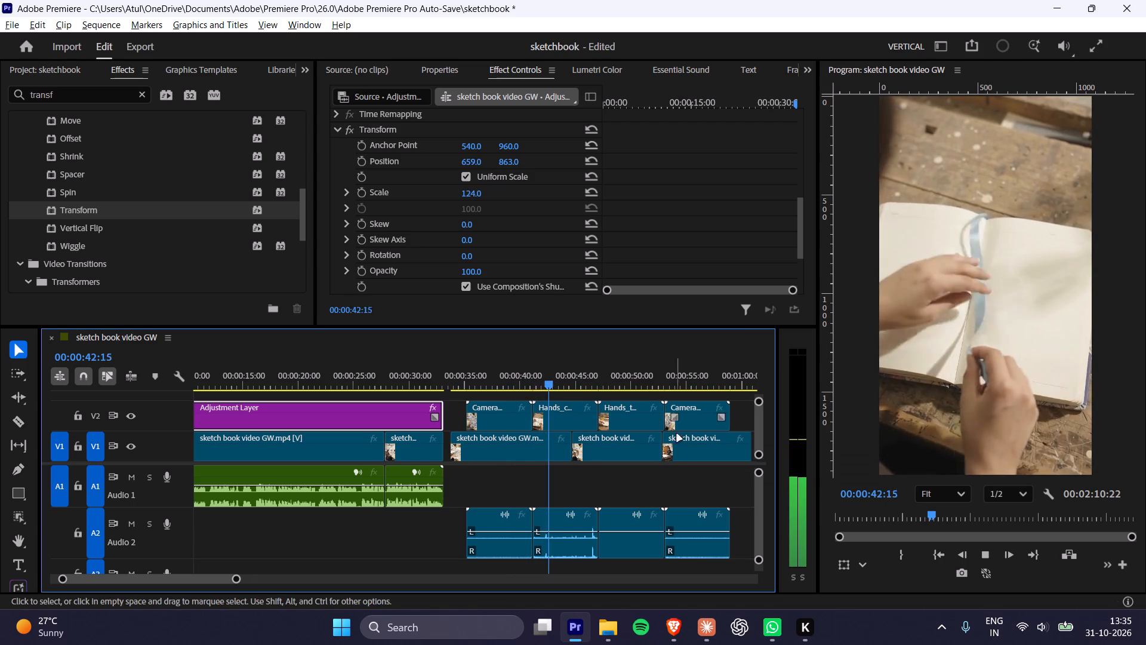
{"action": "scroll", "coordinate": [621, 492], "scroll_direction": "up", "scroll_amount": 3, "text": "alt"}
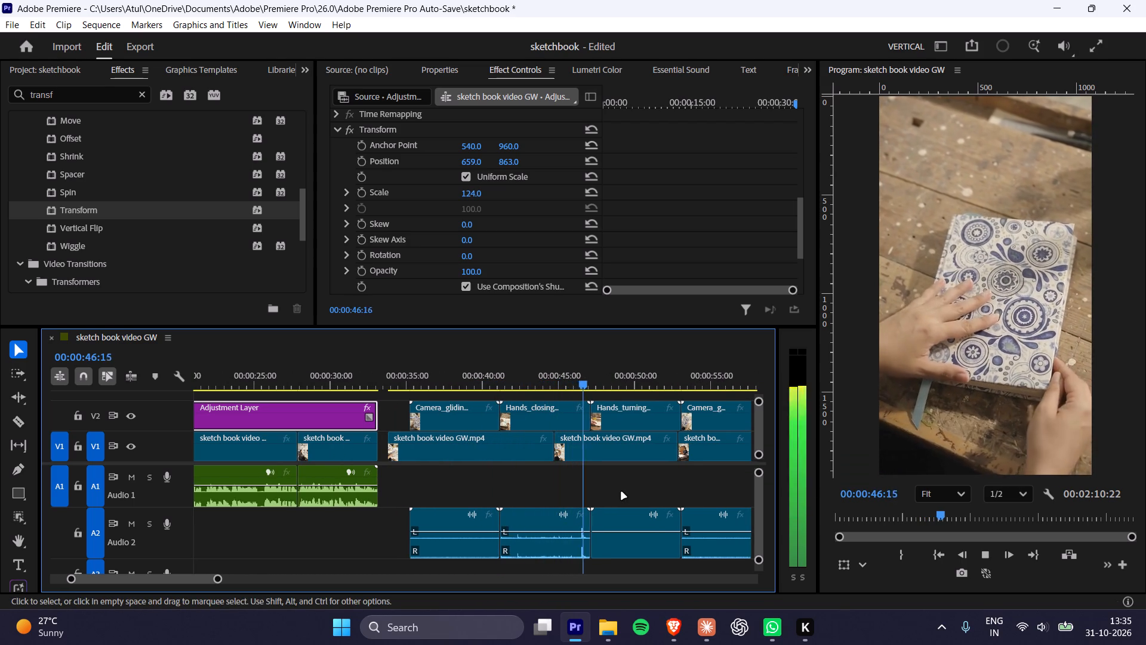
{"action": "key", "text": "space"}
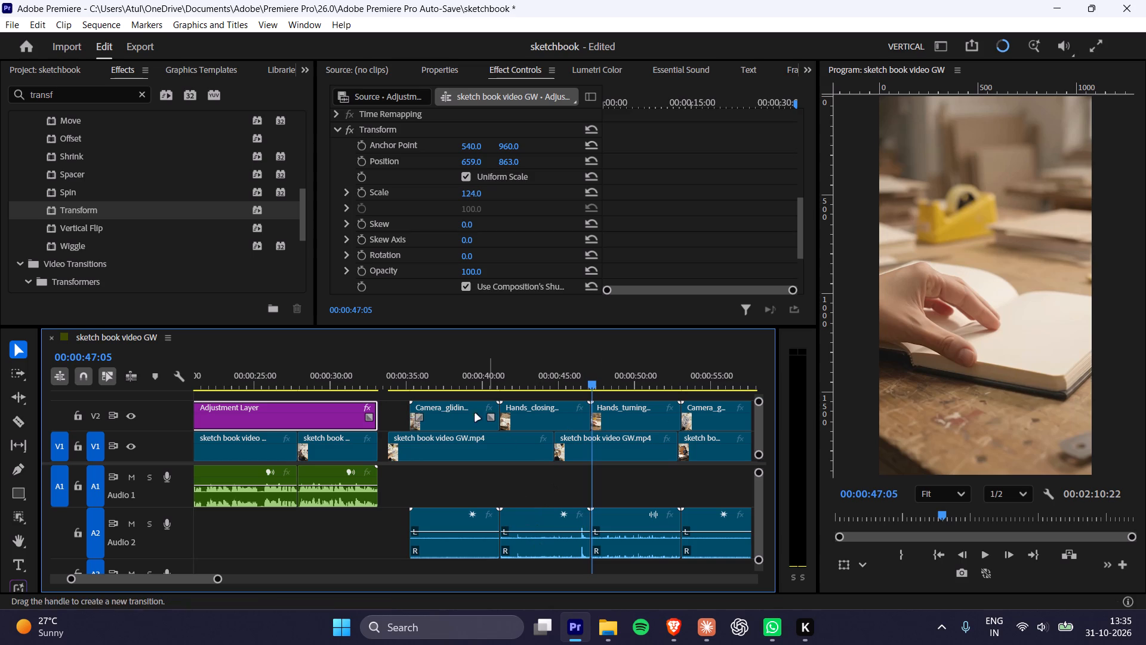
Unlink the four notebook clips on V2 from their sound and delete their audio from track A2.
{"action": "left_click", "coordinate": [430, 415]}
{"action": "left_click", "coordinate": [717, 420], "text": "shift"}
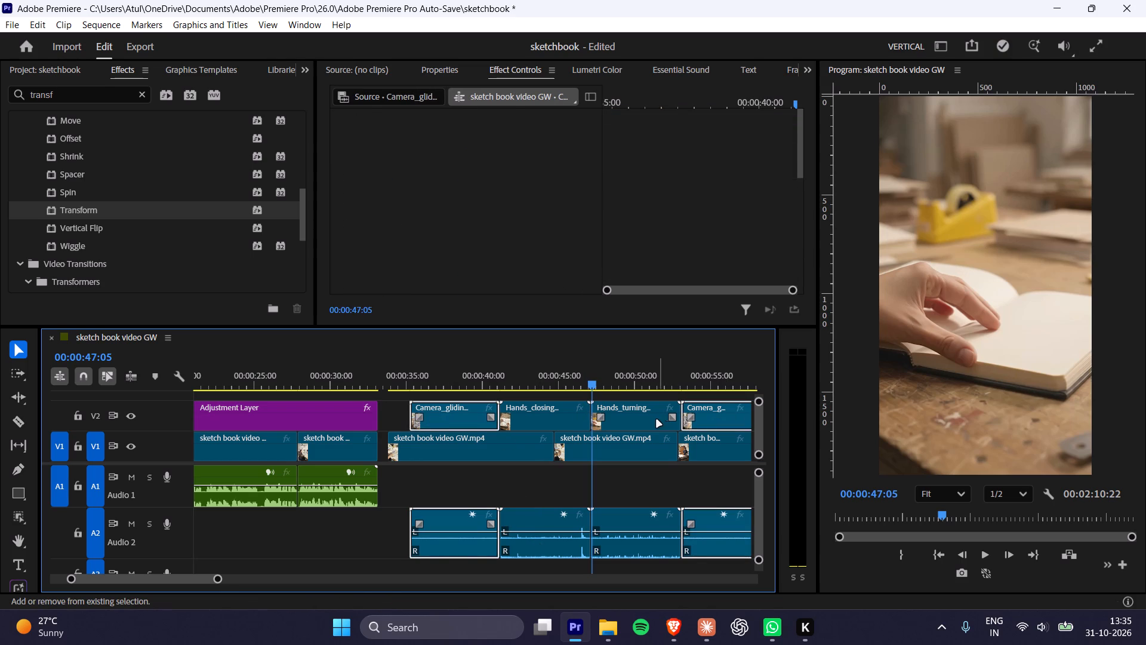
{"action": "left_click", "coordinate": [633, 420], "text": "shift"}
{"action": "left_click", "coordinate": [538, 420], "text": "shift"}
{"action": "right_click", "coordinate": [566, 420]}
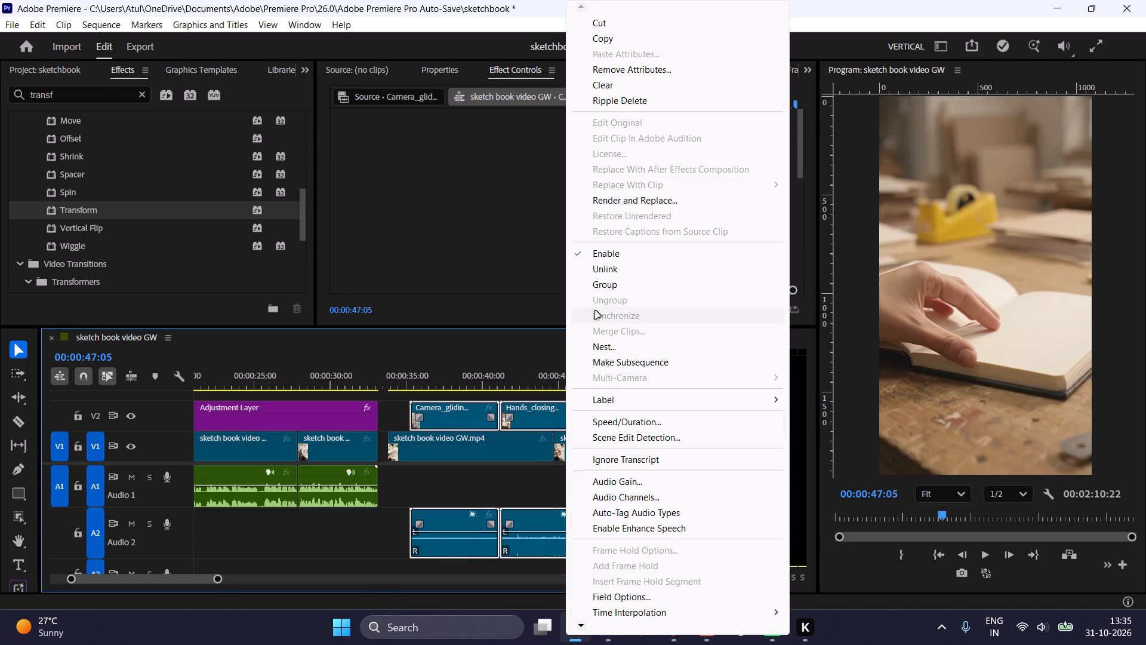
{"action": "left_click", "coordinate": [599, 274]}
{"action": "left_click_drag", "start_coordinate": [373, 546], "coordinate": [697, 535]}
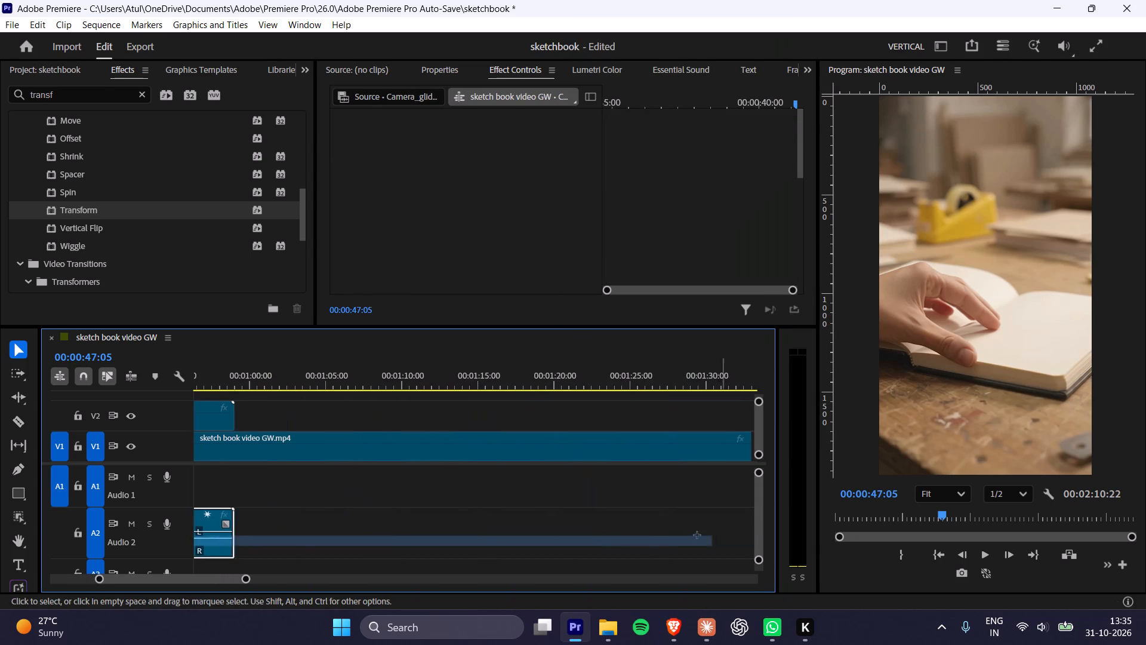
{"action": "left_click_drag", "start_coordinate": [697, 535], "coordinate": [513, 548]}
{"action": "key", "text": "Delete"}
Return the playhead to the sequence start and resize the timeline tracks to give the video tracks more room.
{"action": "left_click_drag", "start_coordinate": [279, 380], "coordinate": [0, 393]}
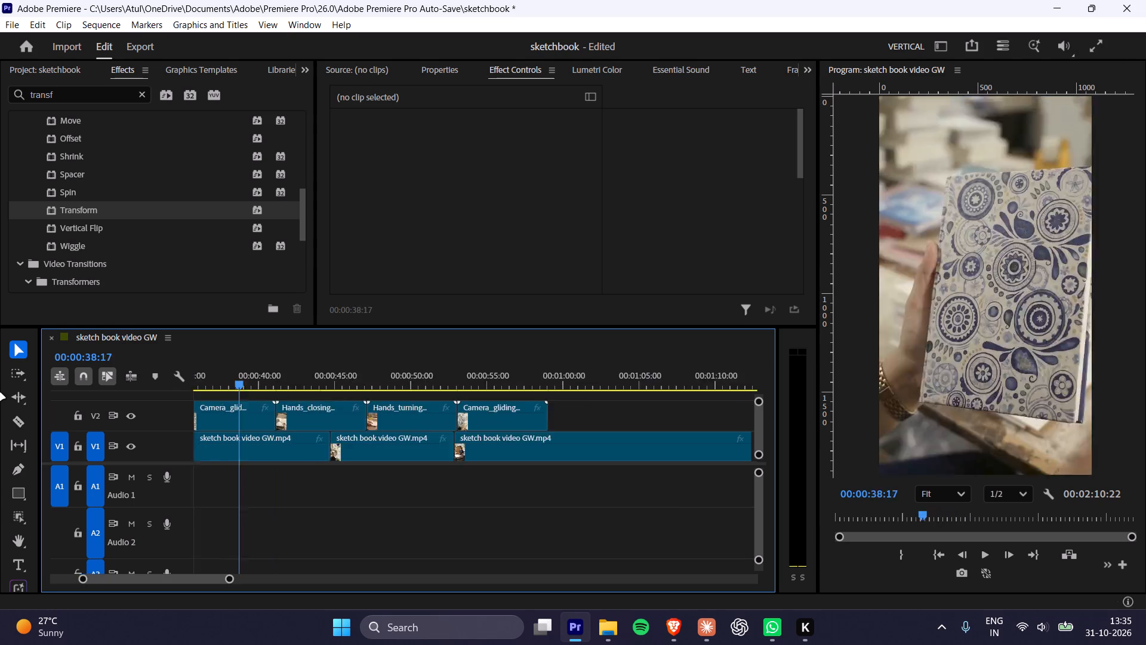
{"action": "left_click_drag", "start_coordinate": [0, 393], "coordinate": [0, 420]}
{"action": "scroll", "coordinate": [269, 488], "scroll_direction": "down", "scroll_amount": 8, "text": "alt"}
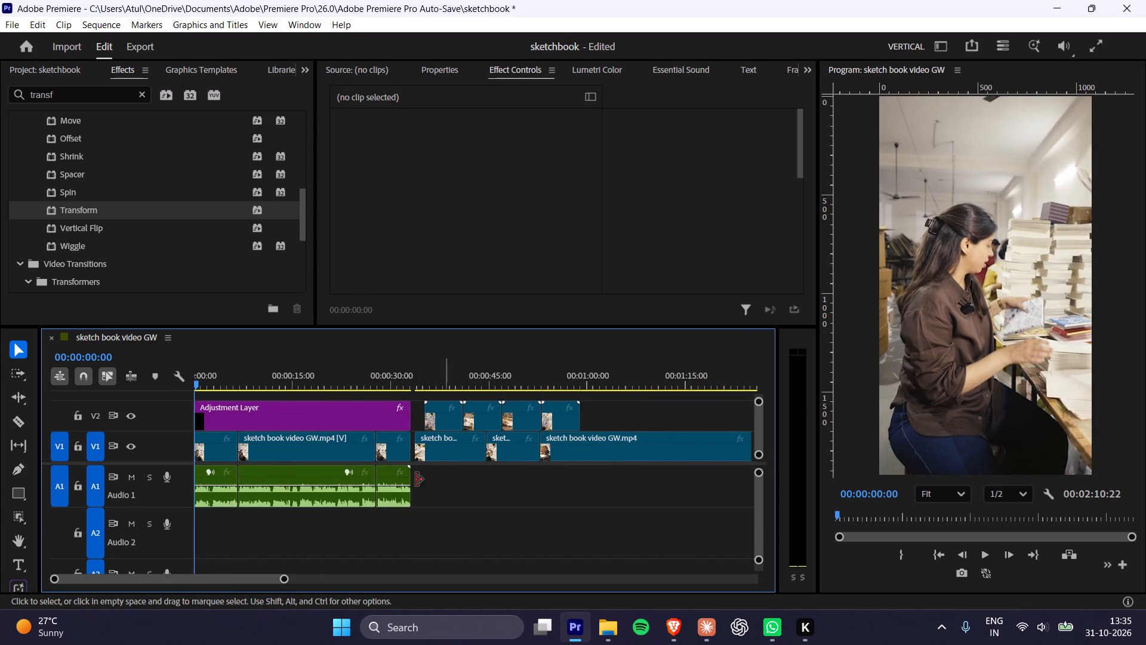
{"action": "left_click_drag", "start_coordinate": [168, 432], "coordinate": [168, 461]}
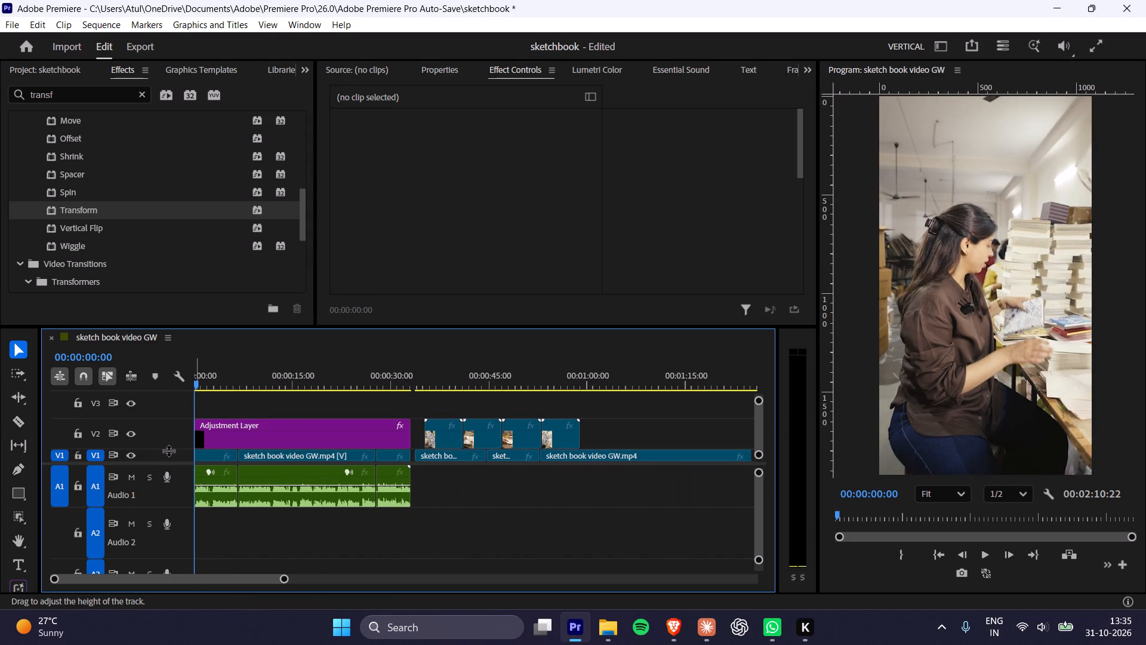
{"action": "left_click_drag", "start_coordinate": [168, 450], "coordinate": [168, 444]}
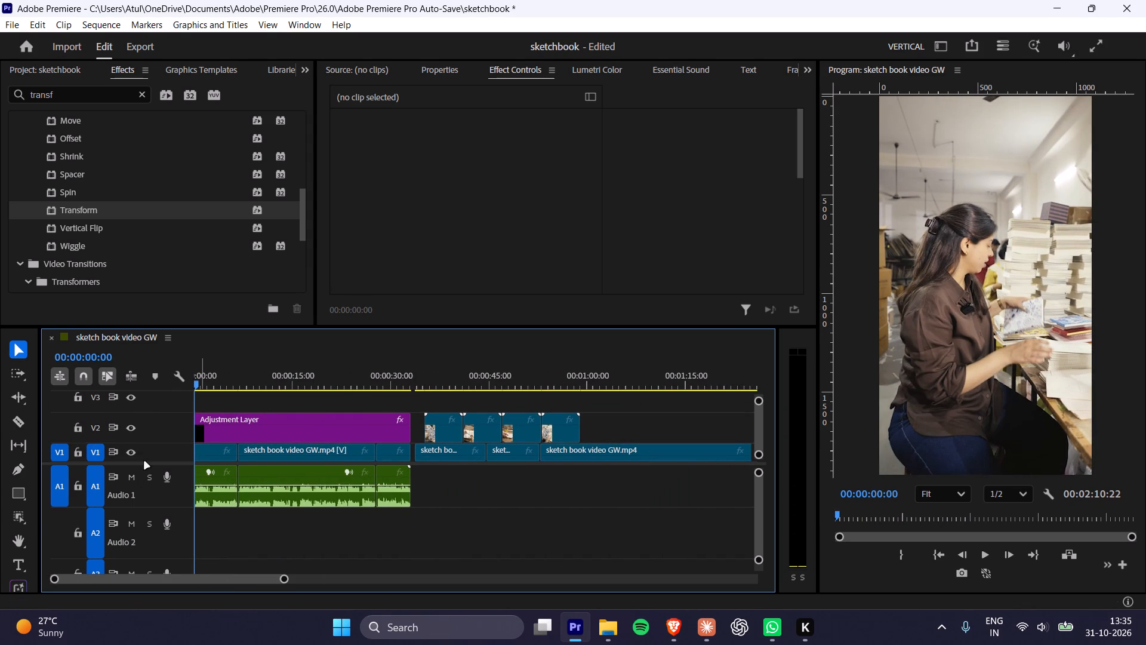
{"action": "left_click_drag", "start_coordinate": [144, 463], "coordinate": [139, 538]}
Move the four notebook clips together from V2 to V4, above the adjustment layer, with the first starting at about 00:00:11:11.
{"action": "left_click_drag", "start_coordinate": [218, 388], "coordinate": [104, 398]}
{"action": "scroll", "coordinate": [285, 468], "scroll_direction": "up", "scroll_amount": 7, "text": "alt"}
{"action": "left_click_drag", "start_coordinate": [221, 382], "coordinate": [42, 406]}
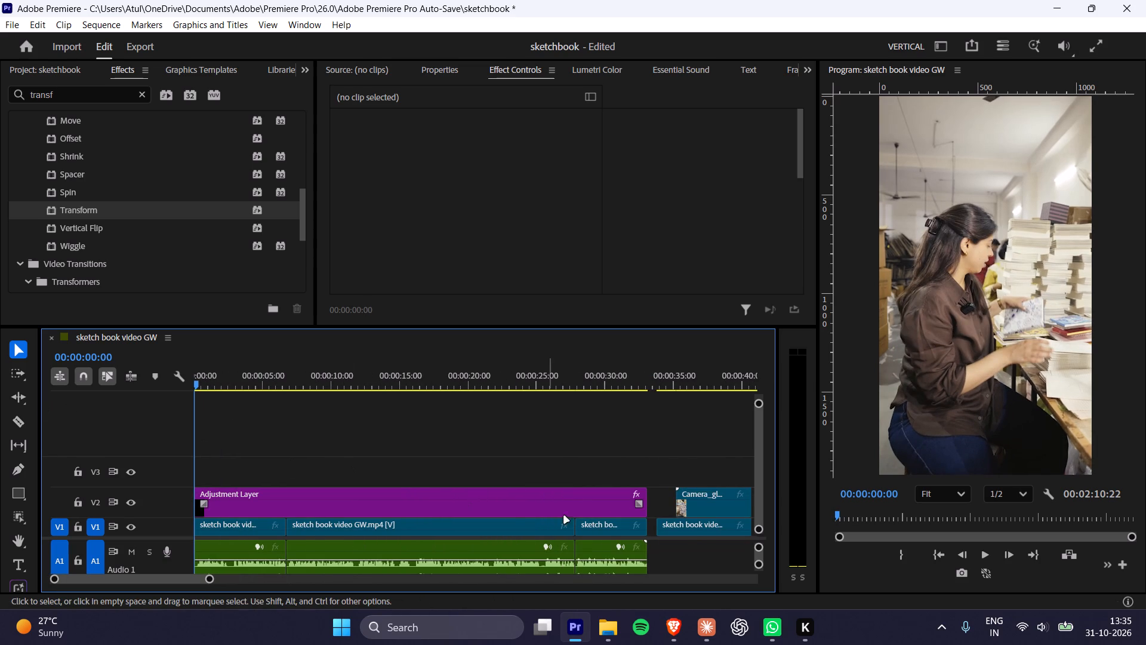
{"action": "left_click_drag", "start_coordinate": [686, 441], "coordinate": [187, 453]}
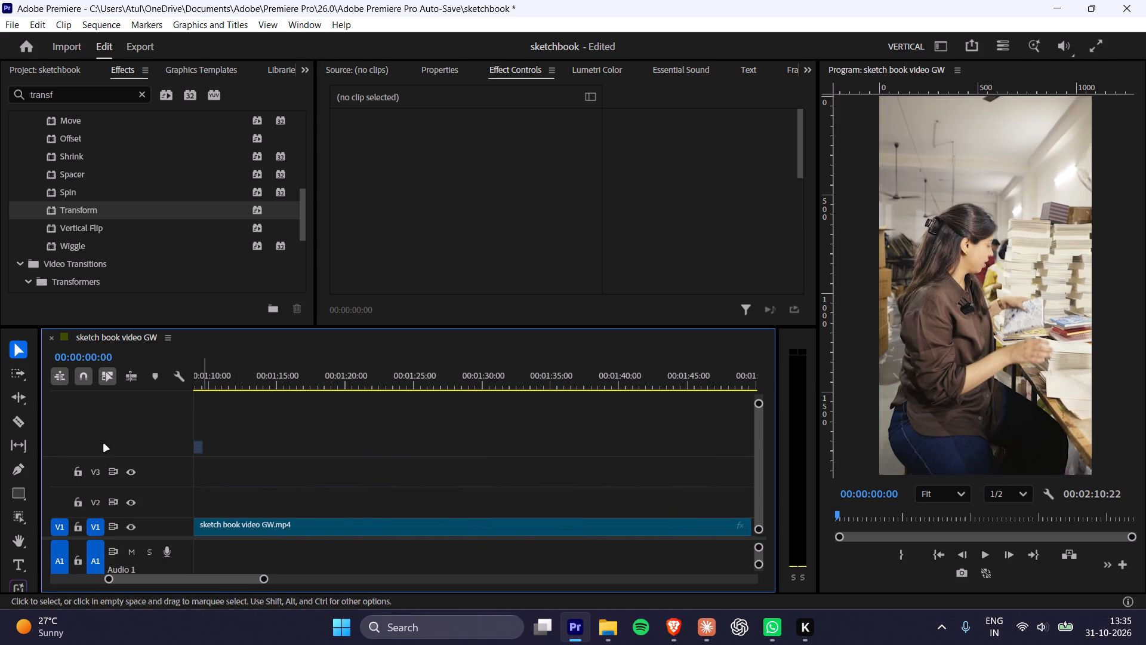
{"action": "left_click_drag", "start_coordinate": [212, 379], "coordinate": [239, 407]}
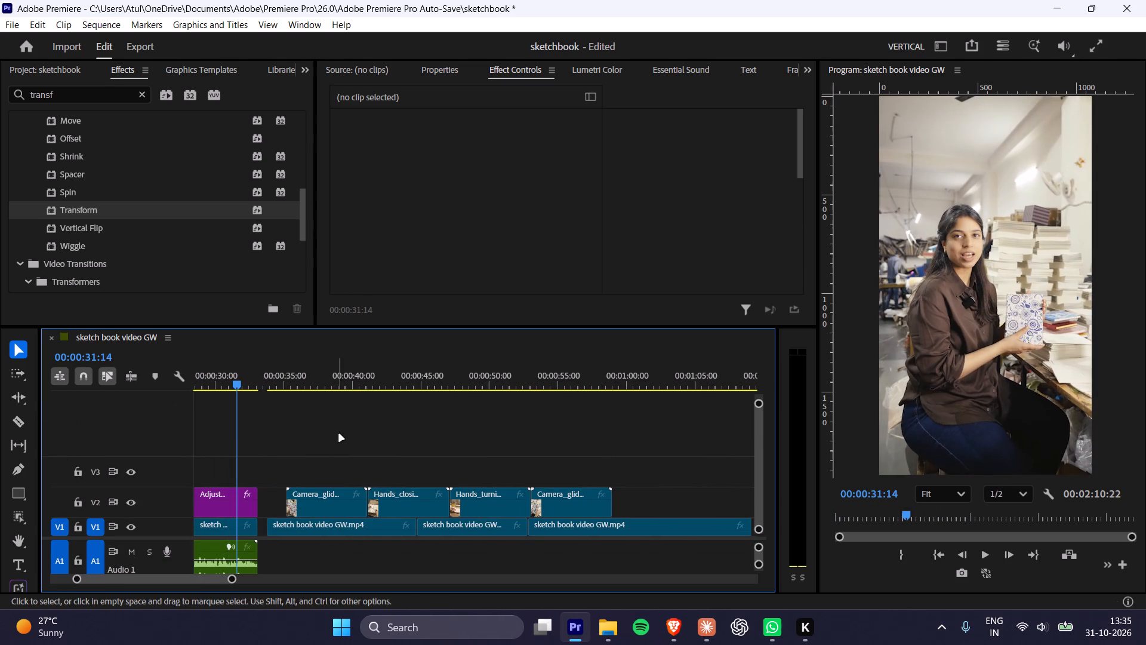
{"action": "left_click_drag", "start_coordinate": [307, 441], "coordinate": [599, 505]}
{"action": "left_click_drag", "start_coordinate": [401, 501], "coordinate": [399, 496]}
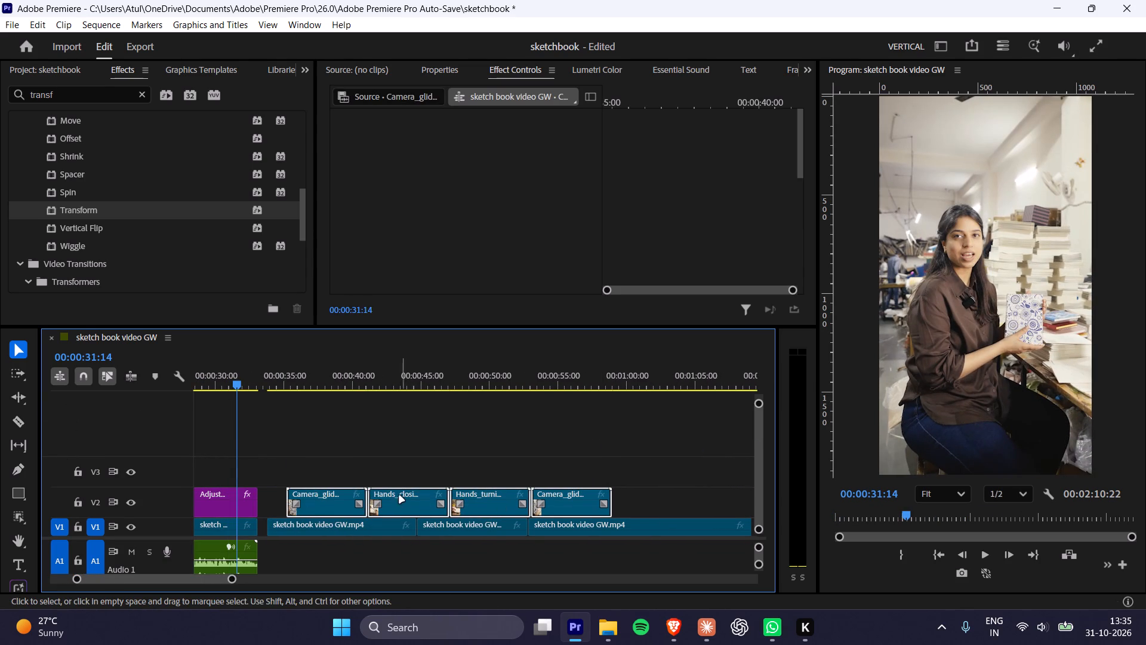
{"action": "left_click_drag", "start_coordinate": [399, 496], "coordinate": [467, 444]}
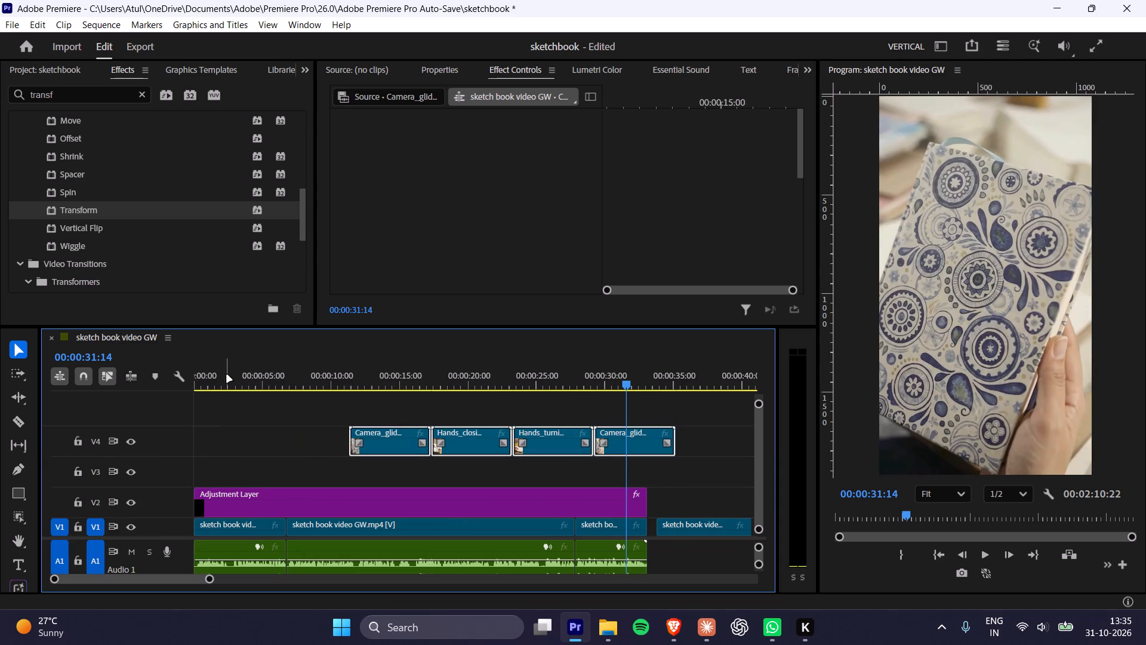
Play the opening of the sequence from the start and check the frame where the first notebook clip begins.
{"action": "left_click_drag", "start_coordinate": [227, 384], "coordinate": [79, 386]}
{"action": "key", "text": "space"}
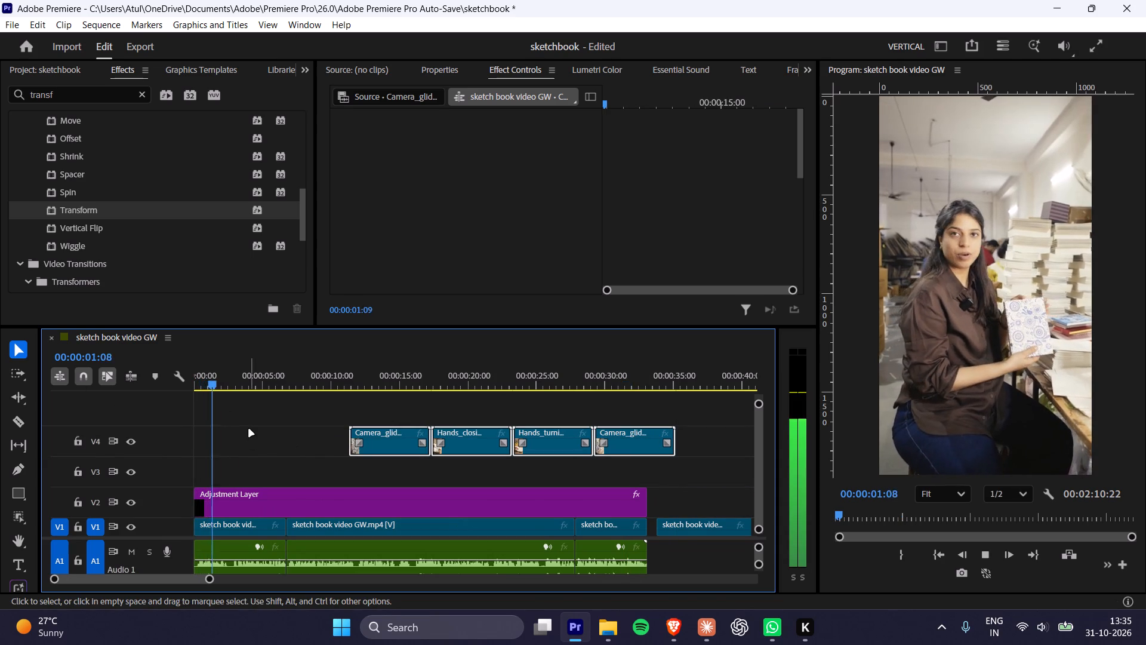
{"action": "key", "text": "space"}
{"action": "key", "text": "space"}
{"action": "key", "text": "space"}
{"action": "left_click_drag", "start_coordinate": [355, 370], "coordinate": [356, 370]}
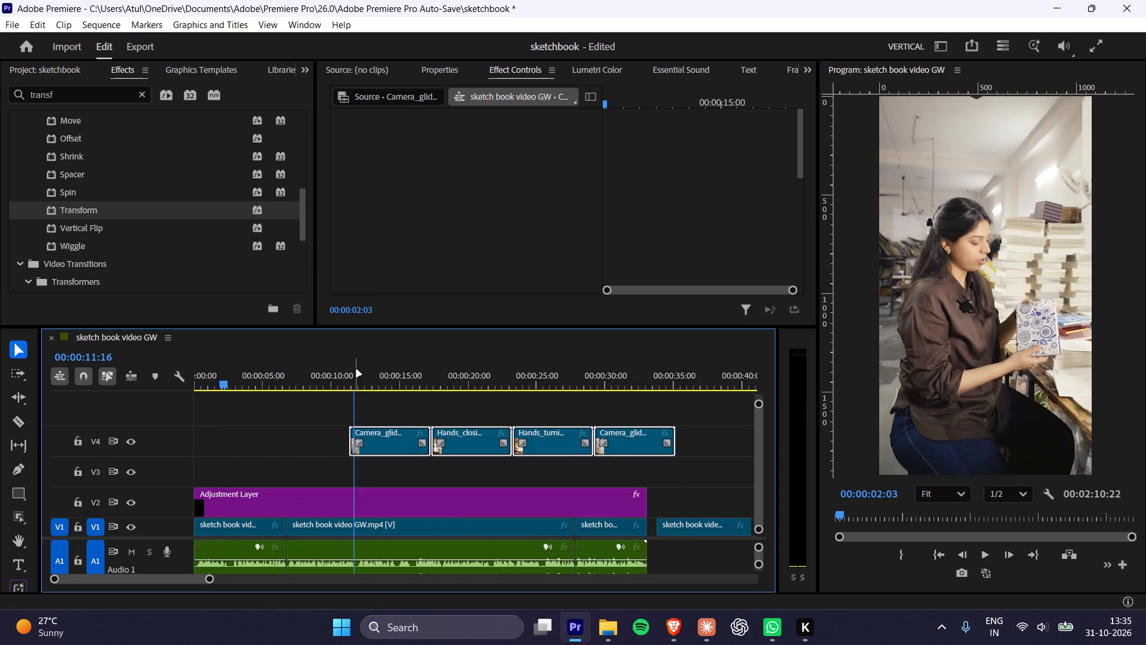
{"action": "left_click_drag", "start_coordinate": [356, 370], "coordinate": [352, 377]}
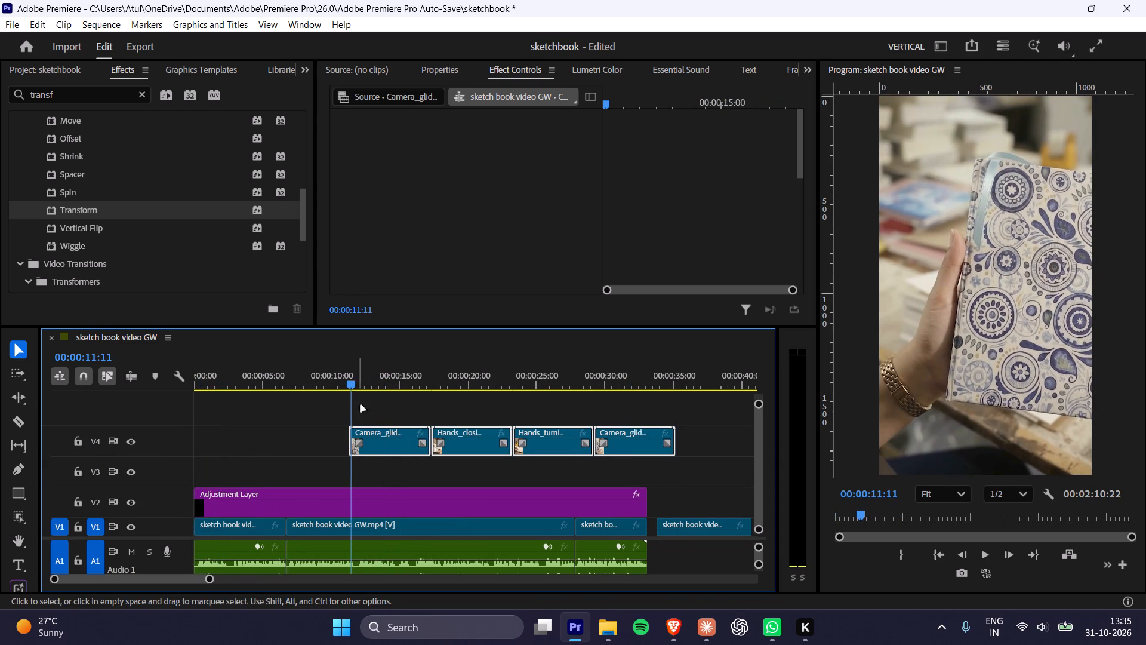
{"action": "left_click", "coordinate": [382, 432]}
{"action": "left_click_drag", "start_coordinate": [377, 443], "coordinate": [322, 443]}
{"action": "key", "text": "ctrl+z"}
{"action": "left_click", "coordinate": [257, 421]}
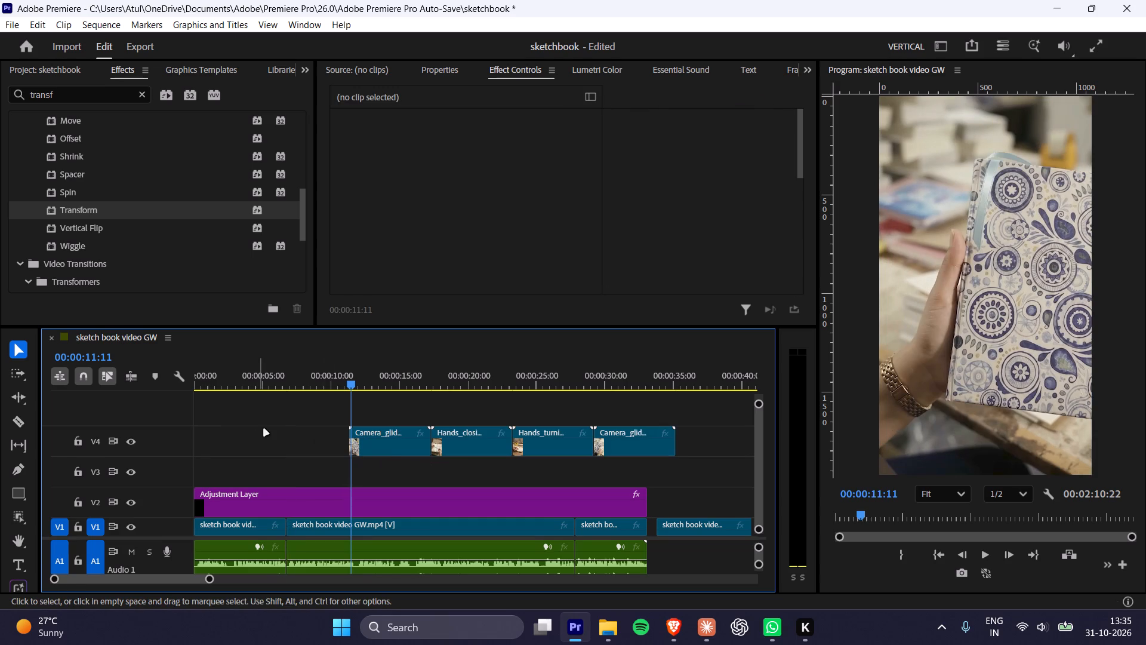
Move the first Camera_gliding notebook clip from V4 to V3, starting about 2.7 seconds into the sequence.
{"action": "left_click", "coordinate": [386, 449]}
{"action": "left_click_drag", "start_coordinate": [380, 438], "coordinate": [263, 471]}
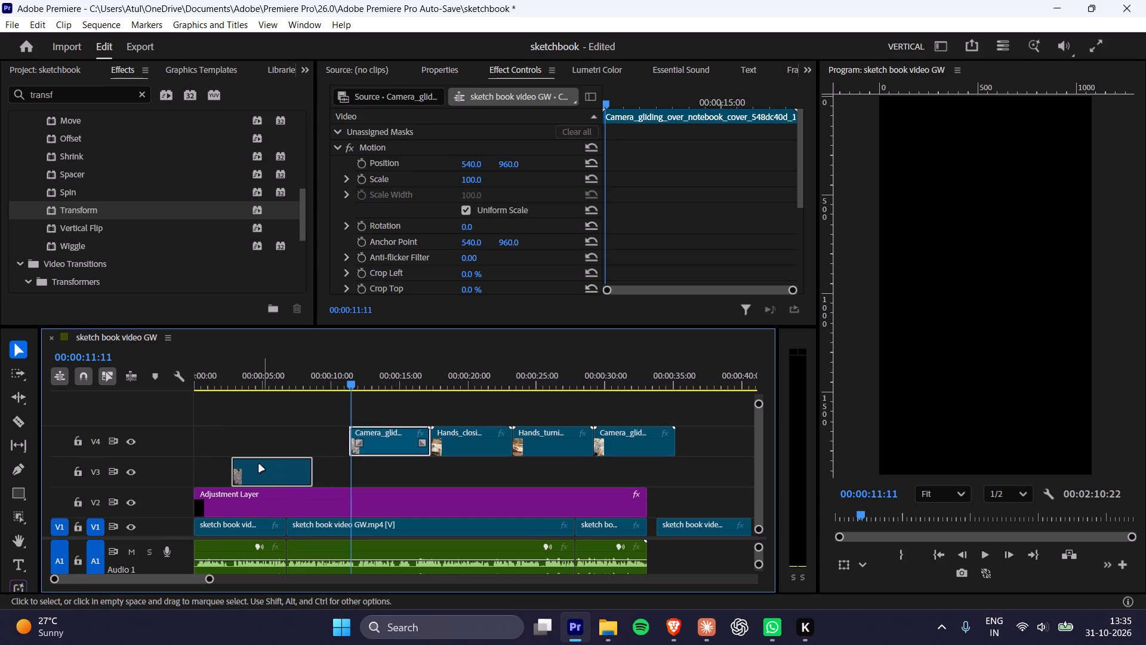
Nudge the Camera_gliding clip on V3 earlier against playback of the speech until it starts at 00:00:02:08.
{"action": "left_click_drag", "start_coordinate": [207, 379], "coordinate": [110, 383]}
{"action": "key", "text": "space"}
{"action": "scroll", "coordinate": [278, 469], "scroll_direction": "up", "scroll_amount": 10, "text": "alt"}
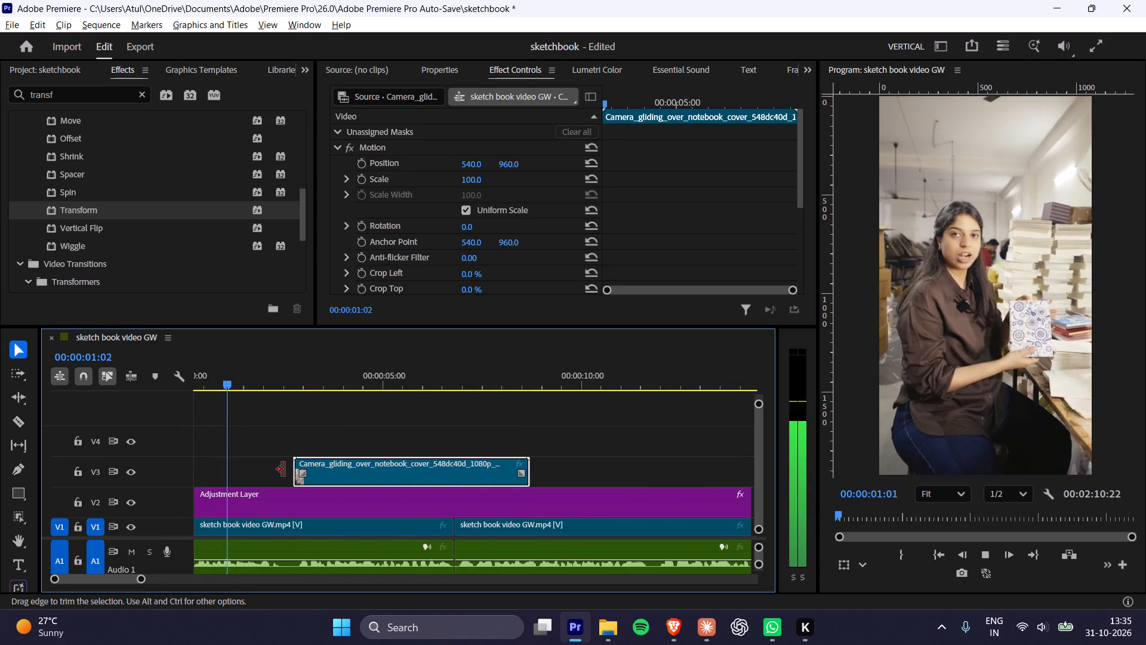
{"action": "key", "text": "space"}
{"action": "left_click_drag", "start_coordinate": [355, 473], "coordinate": [349, 475]}
{"action": "key", "text": "space"}
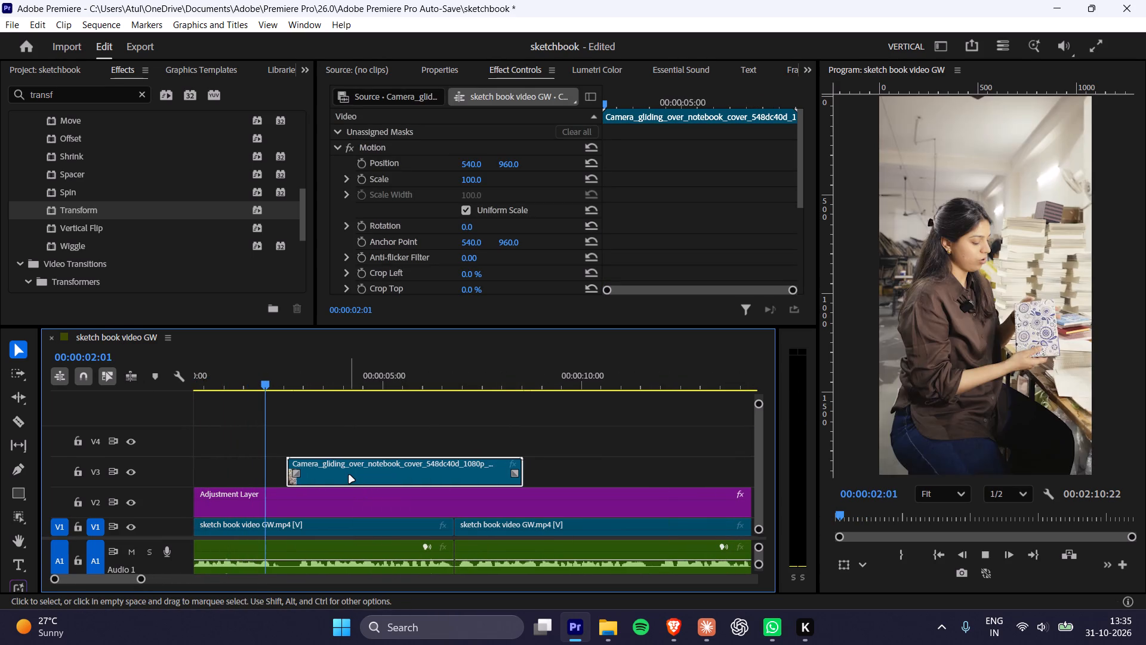
{"action": "key", "text": "space"}
{"action": "key", "text": "space"}
{"action": "key", "text": "space"}
{"action": "left_click_drag", "start_coordinate": [349, 475], "coordinate": [337, 478]}
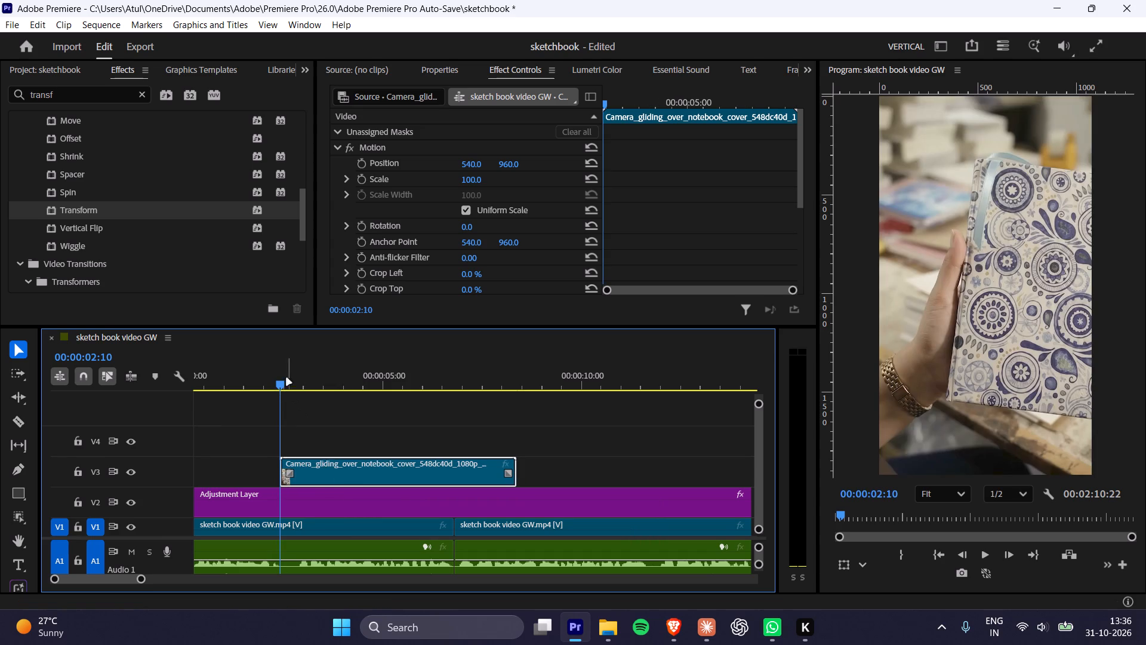
{"action": "left_click", "coordinate": [271, 382]}
{"action": "key", "text": "space"}
{"action": "key", "text": "space"}
{"action": "left_click_drag", "start_coordinate": [312, 474], "coordinate": [304, 476]}
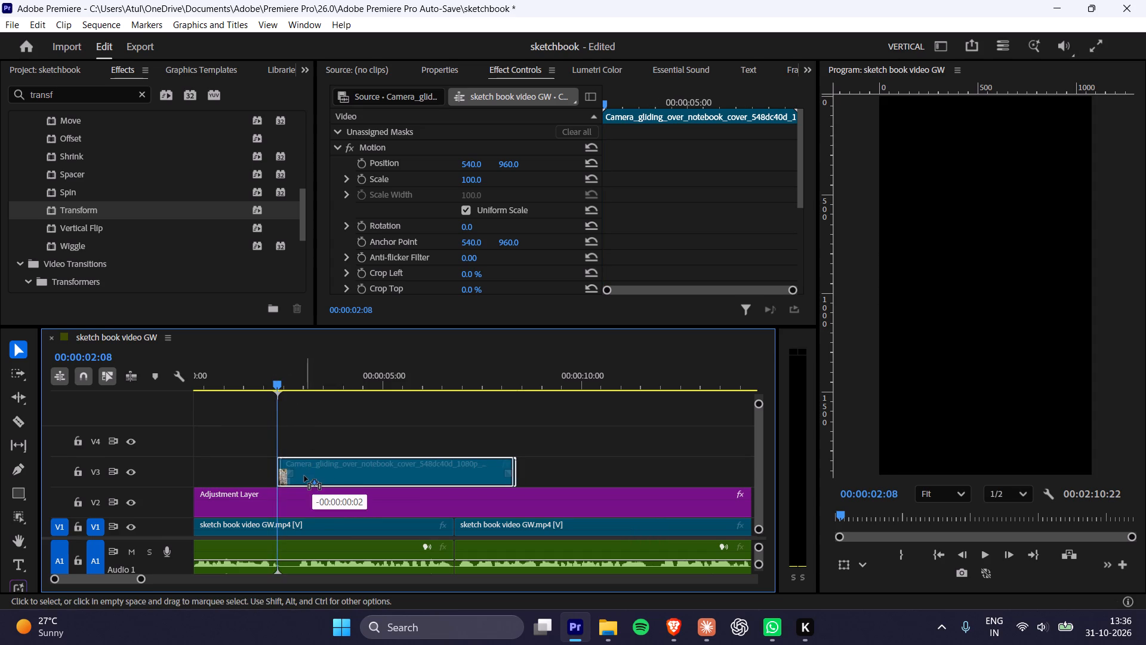
{"action": "left_click_drag", "start_coordinate": [304, 476], "coordinate": [304, 476]}
Play back the Camera_gliding clip on V3 and look through its effect settings to judge its pacing.
{"action": "left_click", "coordinate": [233, 382]}
{"action": "key", "text": "space"}
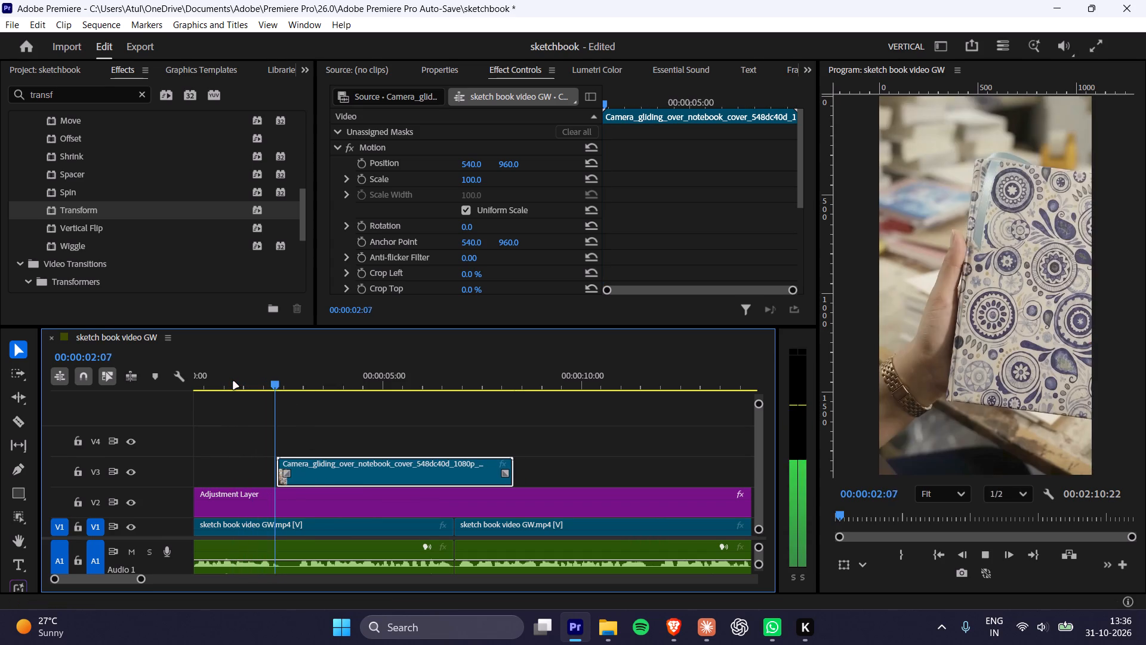
{"action": "left_click", "coordinate": [376, 467]}
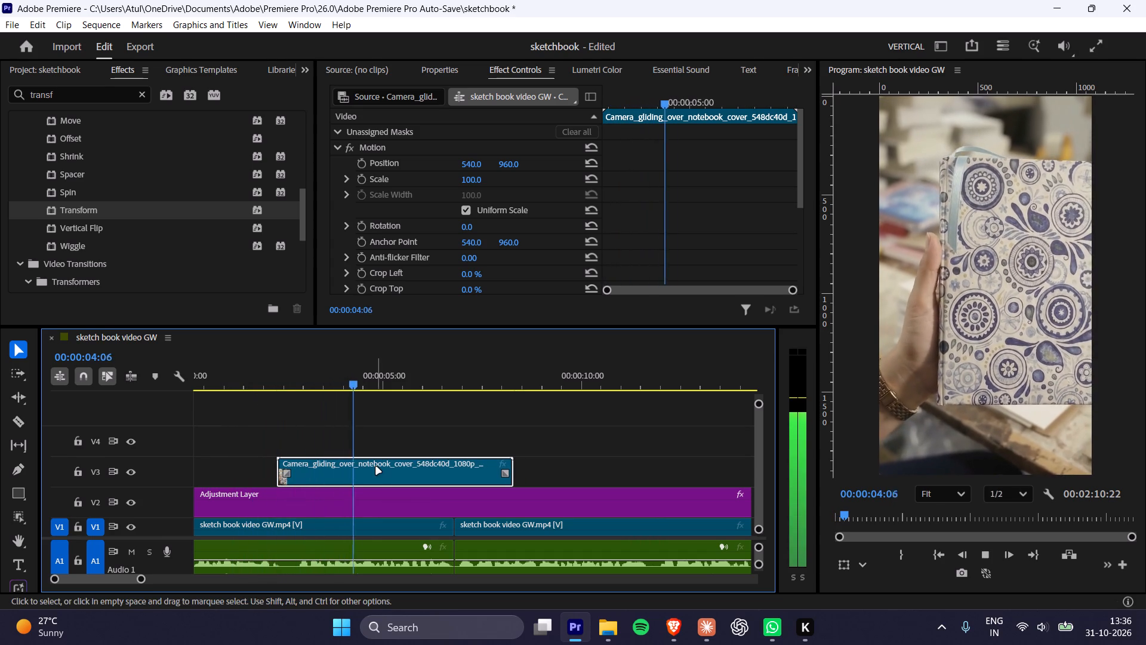
{"action": "key", "text": "space"}
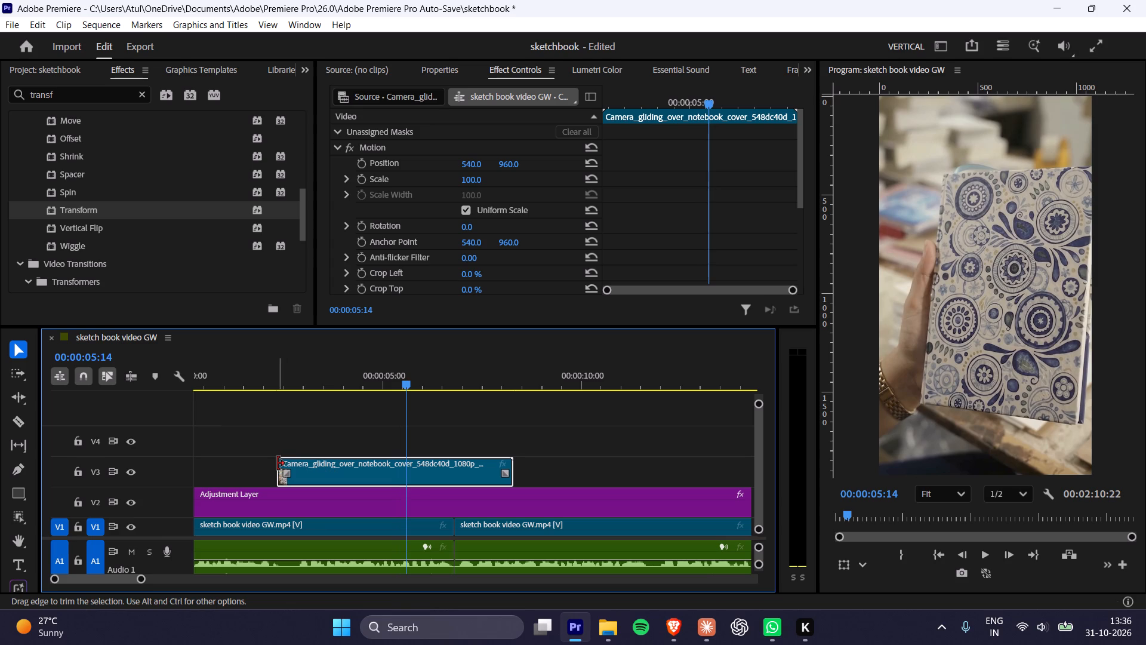
{"action": "key", "text": "space"}
{"action": "key", "text": "space"}
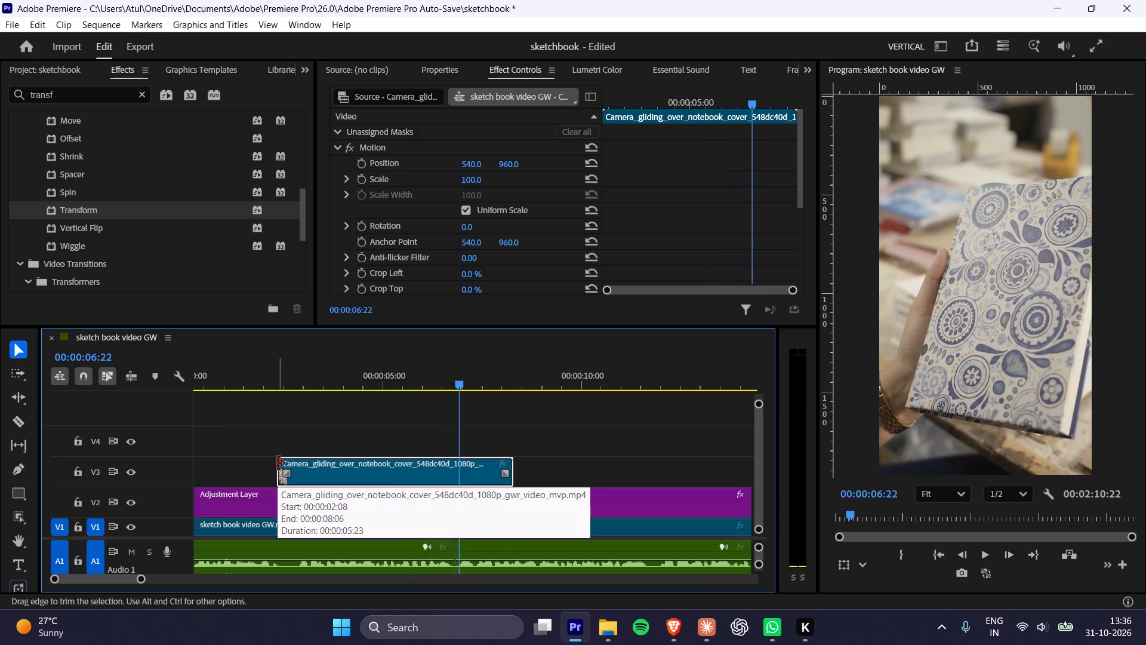
{"action": "left_click", "coordinate": [371, 463]}
{"action": "scroll", "coordinate": [422, 265], "scroll_direction": "down", "scroll_amount": 2}
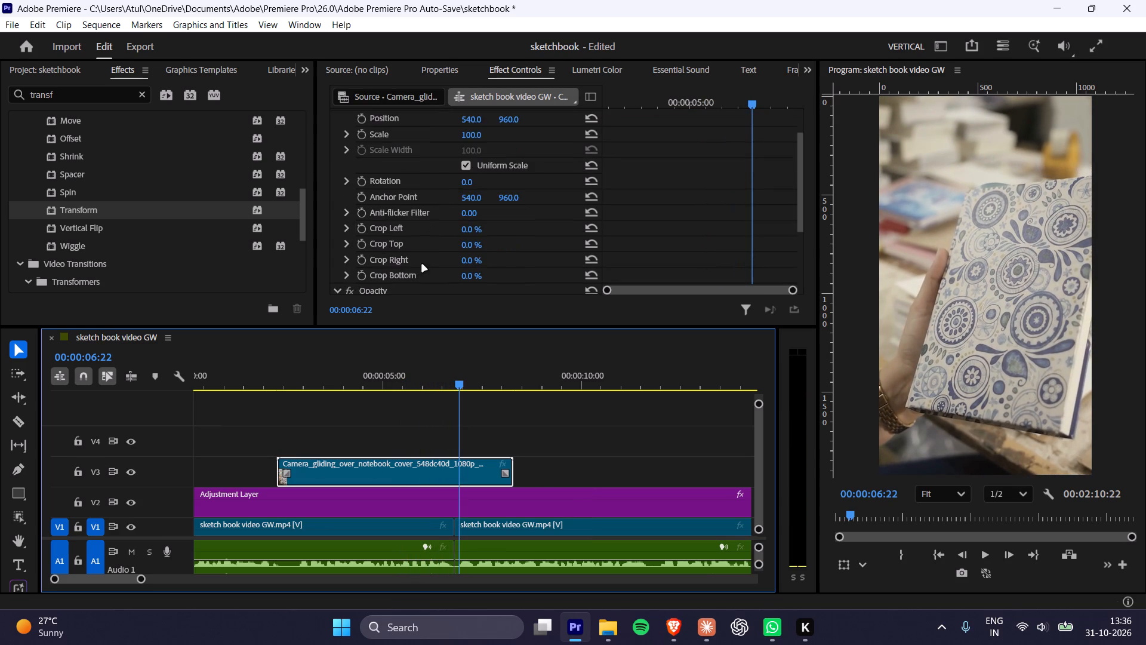
{"action": "scroll", "coordinate": [422, 265], "scroll_direction": "down", "scroll_amount": 10}
{"action": "scroll", "coordinate": [395, 252], "scroll_direction": "up", "scroll_amount": 1}
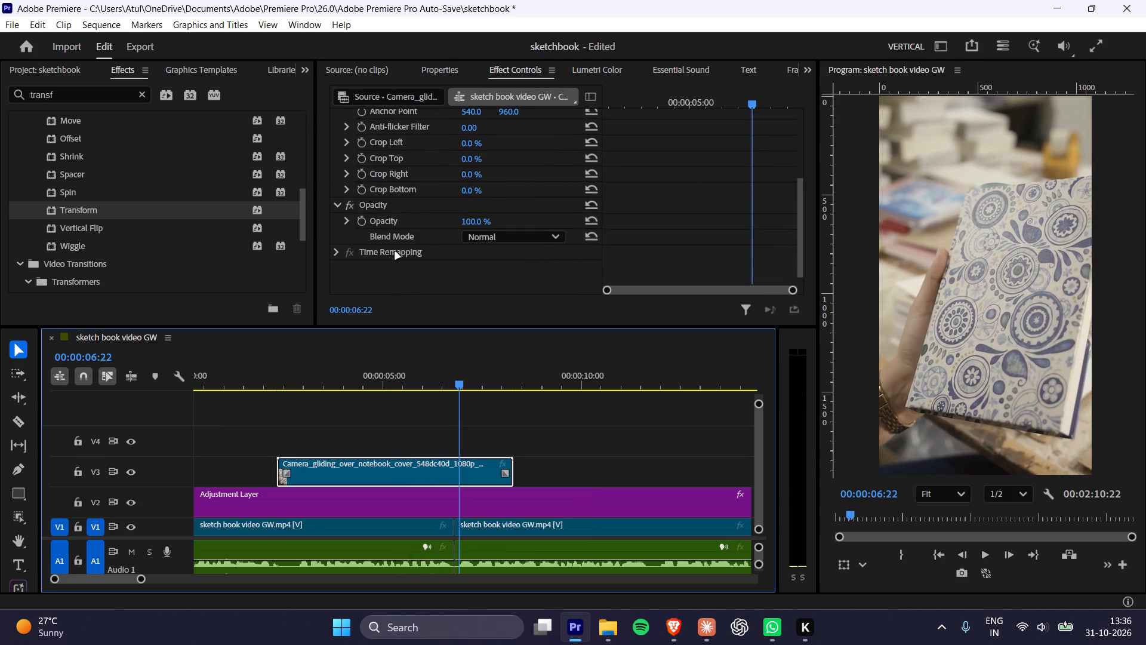
{"action": "key", "text": "space"}
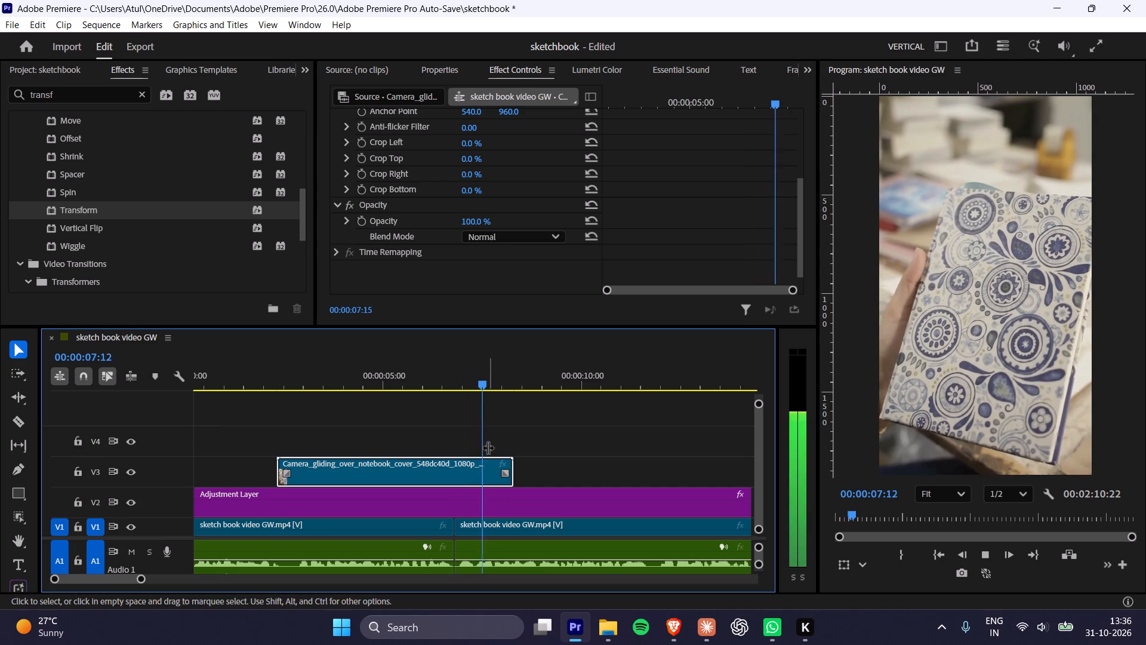
{"action": "key", "text": "space"}
Set the Camera_gliding clip's speed to 130%.
{"action": "left_click", "coordinate": [446, 73]}
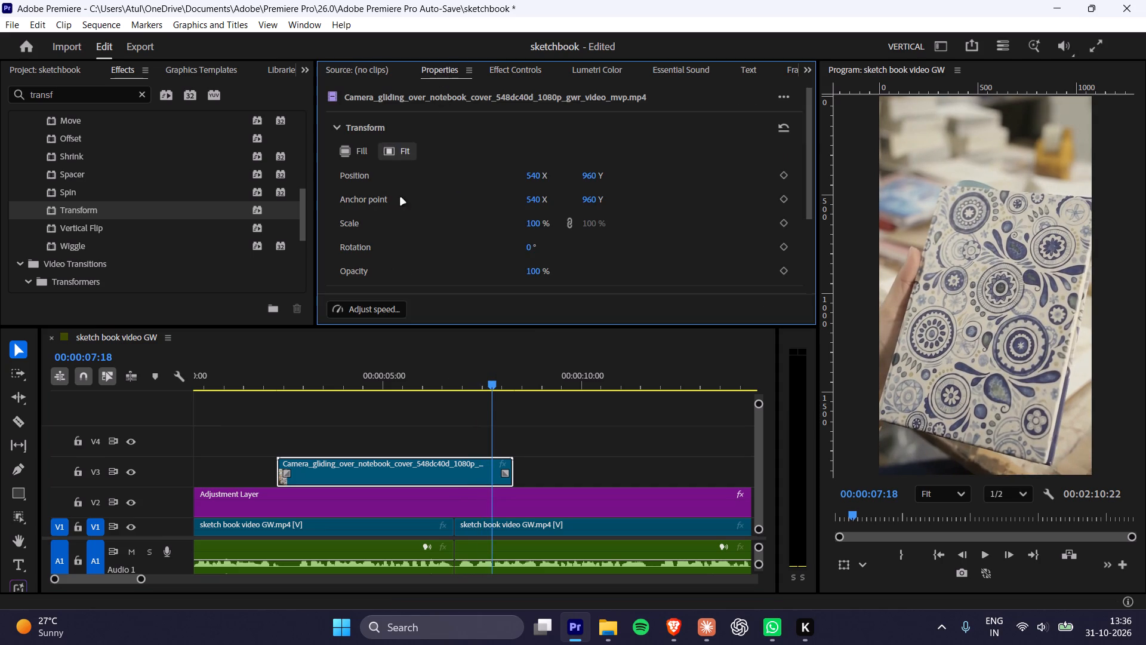
{"action": "left_click", "coordinate": [373, 307]}
{"action": "key", "text": "1"}
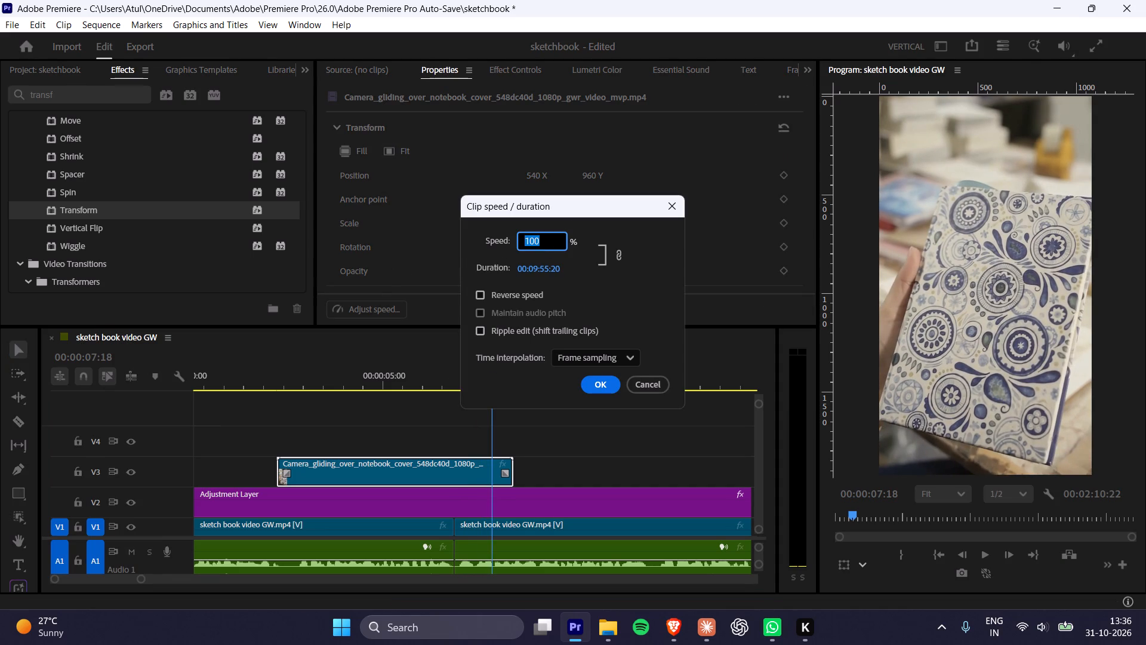
{"action": "type", "text": "30"}
{"action": "key", "text": "Return"}
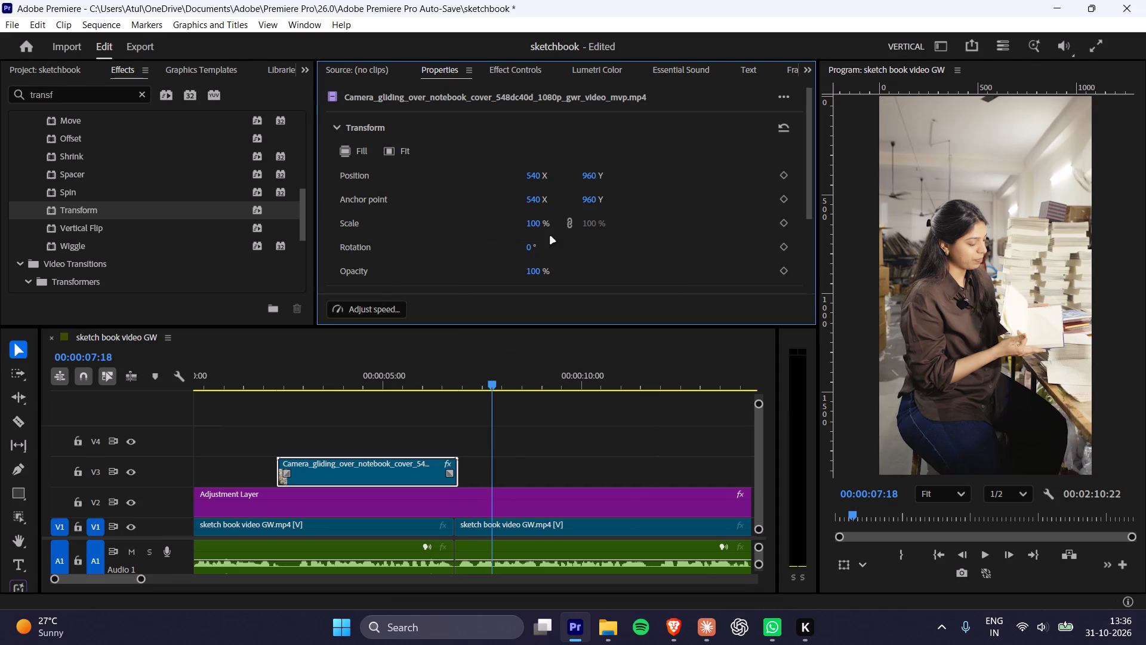
Play back the opening of the sequence to check the sped-up notebook clip's timing against the speech.
{"action": "left_click", "coordinate": [260, 378]}
{"action": "key", "text": "space"}
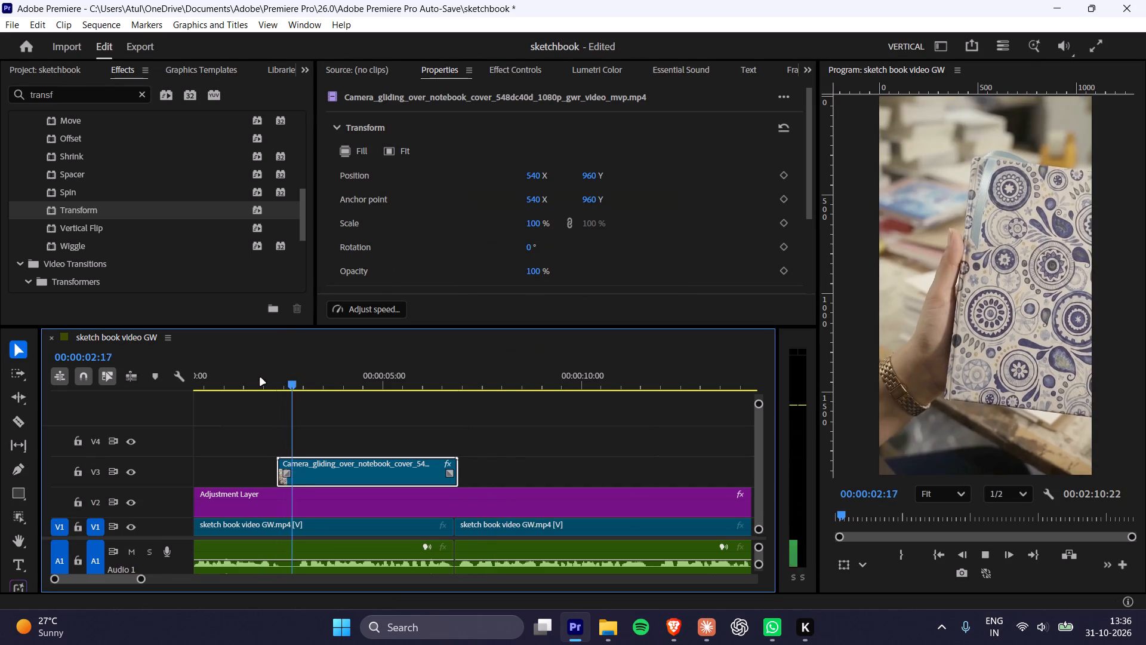
{"action": "key", "text": "space"}
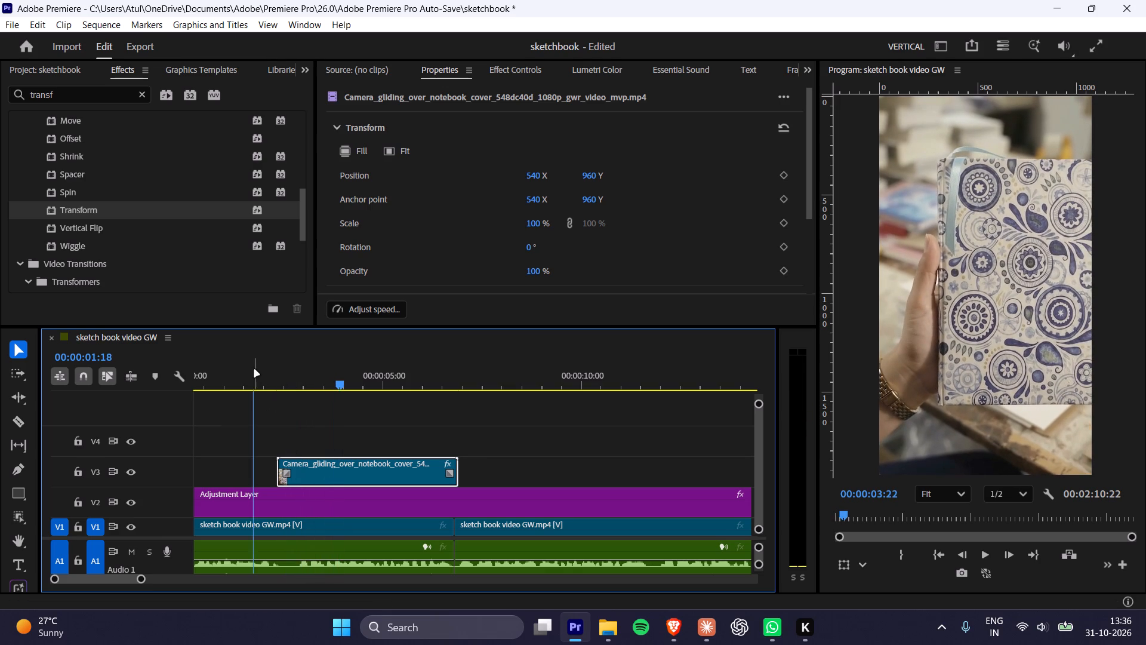
{"action": "left_click", "coordinate": [254, 370]}
{"action": "key", "text": "space"}
{"action": "left_click", "coordinate": [207, 372]}
{"action": "key", "text": "space"}
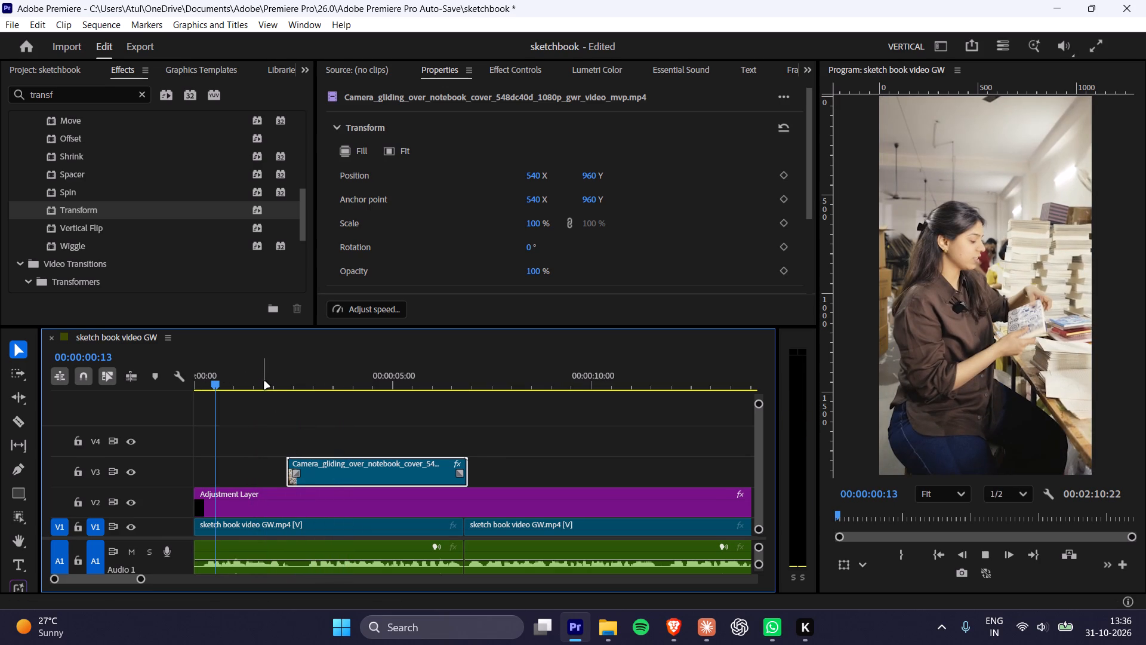
{"action": "key", "text": "space"}
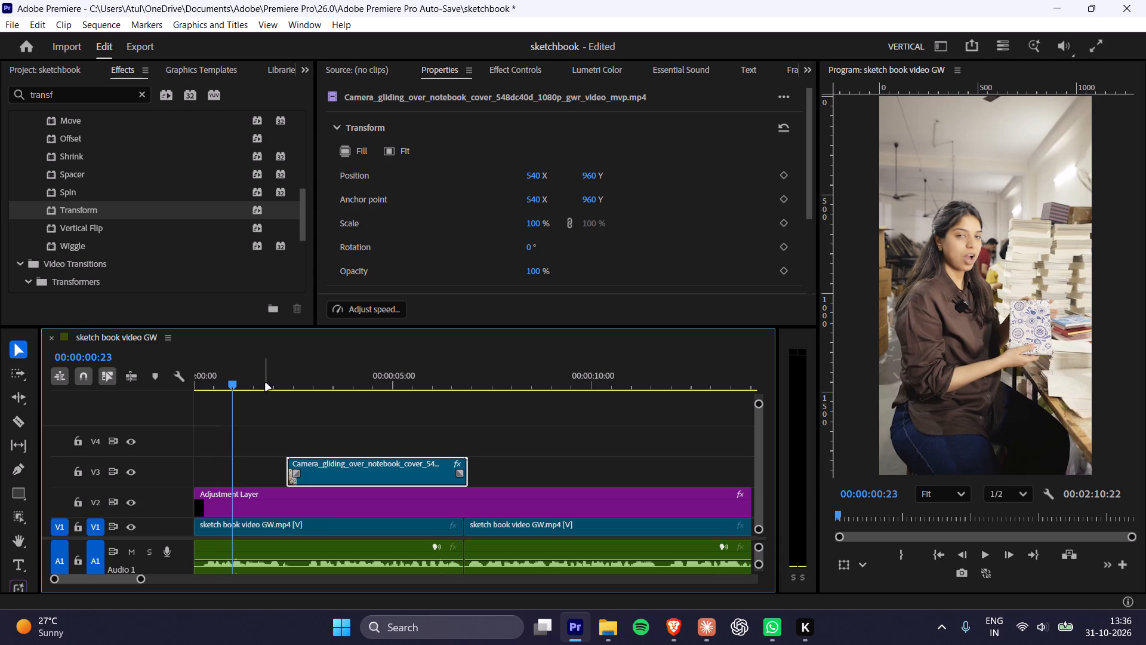
{"action": "key", "text": "space"}
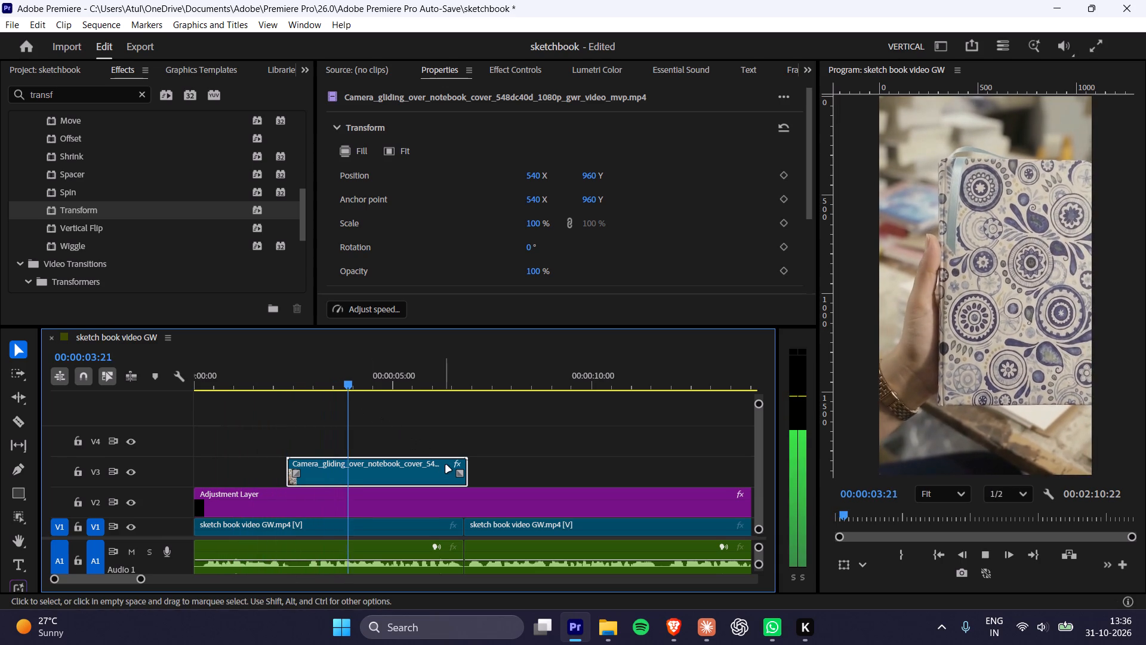
{"action": "key", "text": "space"}
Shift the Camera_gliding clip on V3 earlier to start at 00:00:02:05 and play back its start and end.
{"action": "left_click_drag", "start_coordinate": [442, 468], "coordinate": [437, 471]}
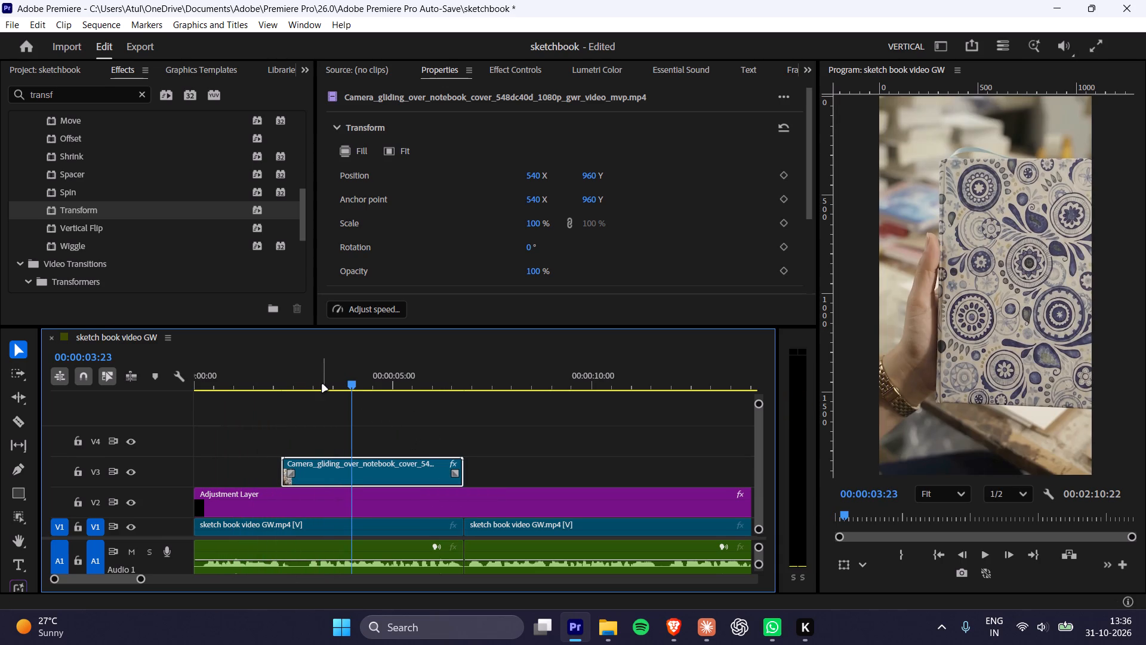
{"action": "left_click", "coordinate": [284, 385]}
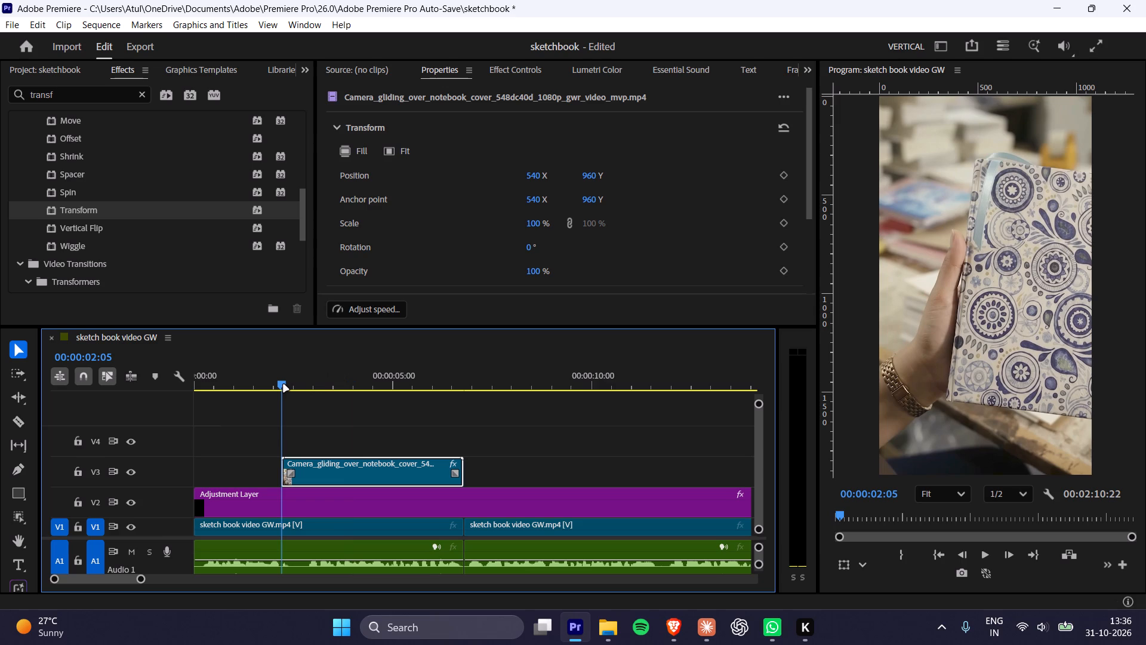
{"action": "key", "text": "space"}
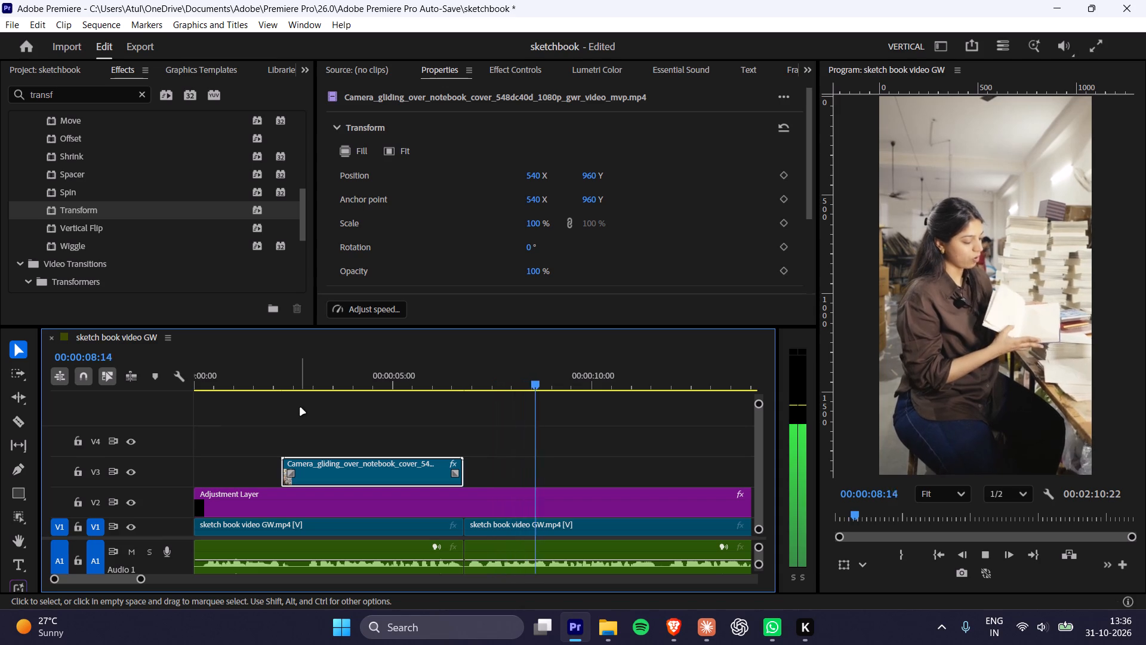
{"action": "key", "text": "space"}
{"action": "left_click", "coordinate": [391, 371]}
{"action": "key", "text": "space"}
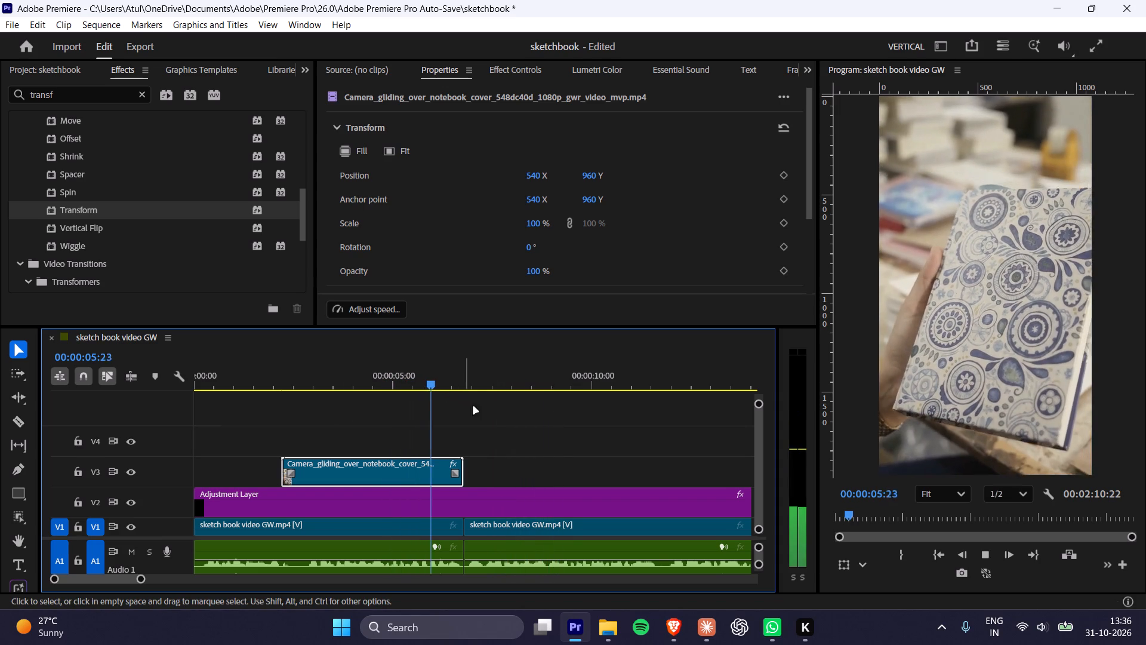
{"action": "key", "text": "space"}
Shift the Camera_gliding clip on V3 about 6 frames later and place the playhead near its end at 00:00:06:13.
{"action": "left_click_drag", "start_coordinate": [405, 468], "coordinate": [418, 469]}
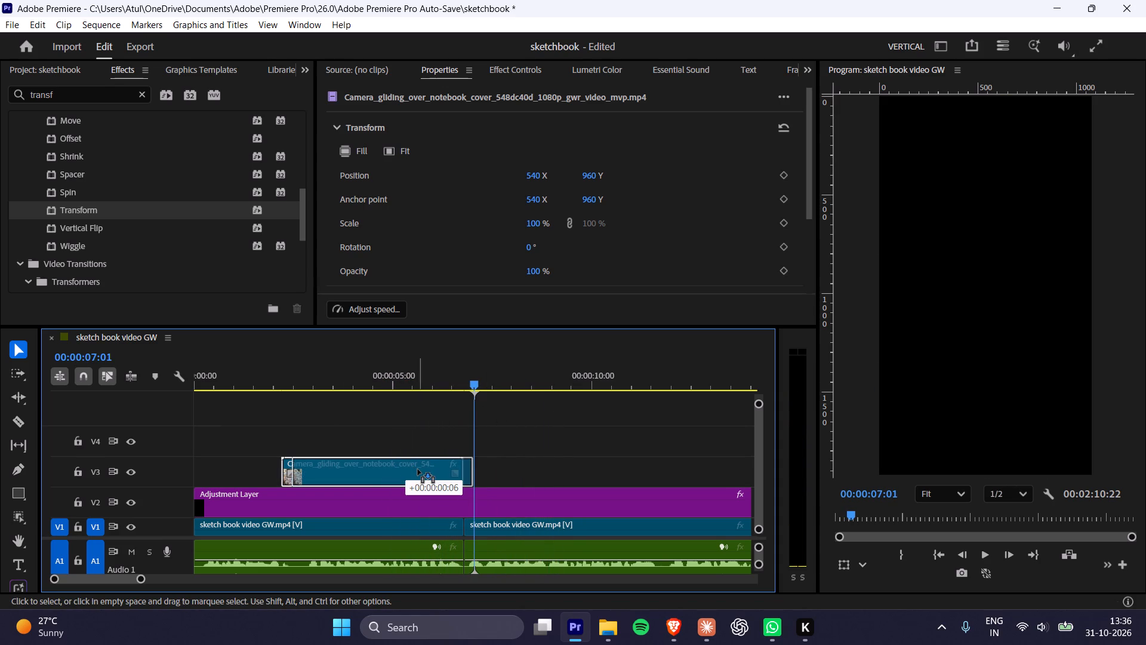
{"action": "left_click_drag", "start_coordinate": [418, 469], "coordinate": [411, 471]}
{"action": "left_click", "coordinate": [455, 375]}
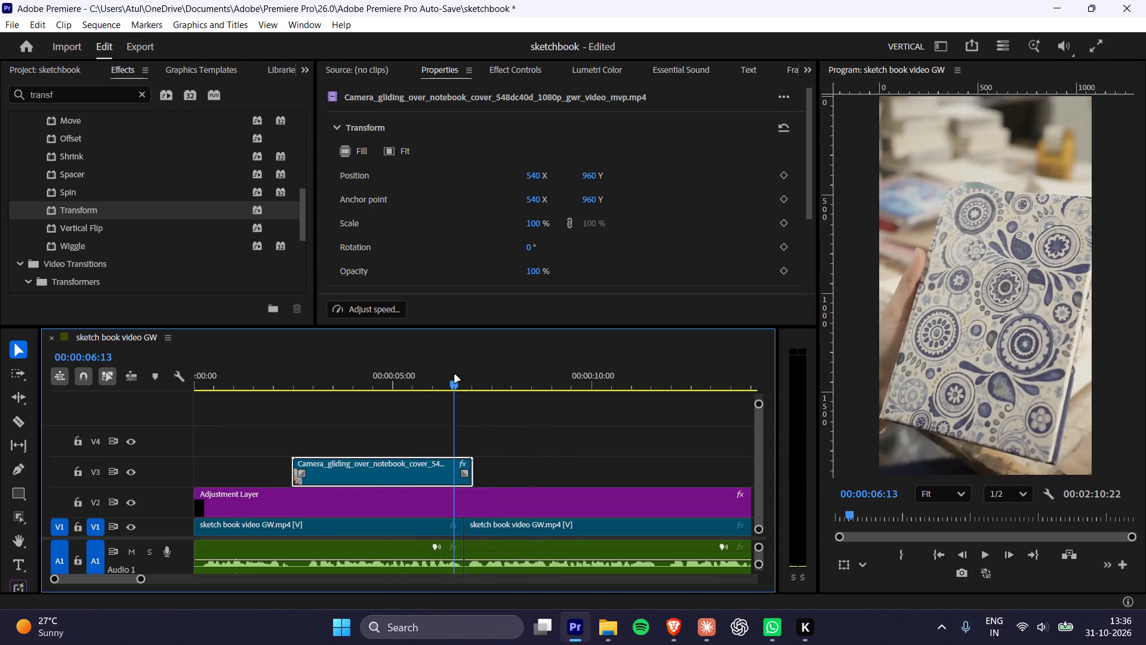
Play back the sequence around the end of the Camera_gliding clip to check where it cuts to the talking footage.
{"action": "key", "text": "space"}
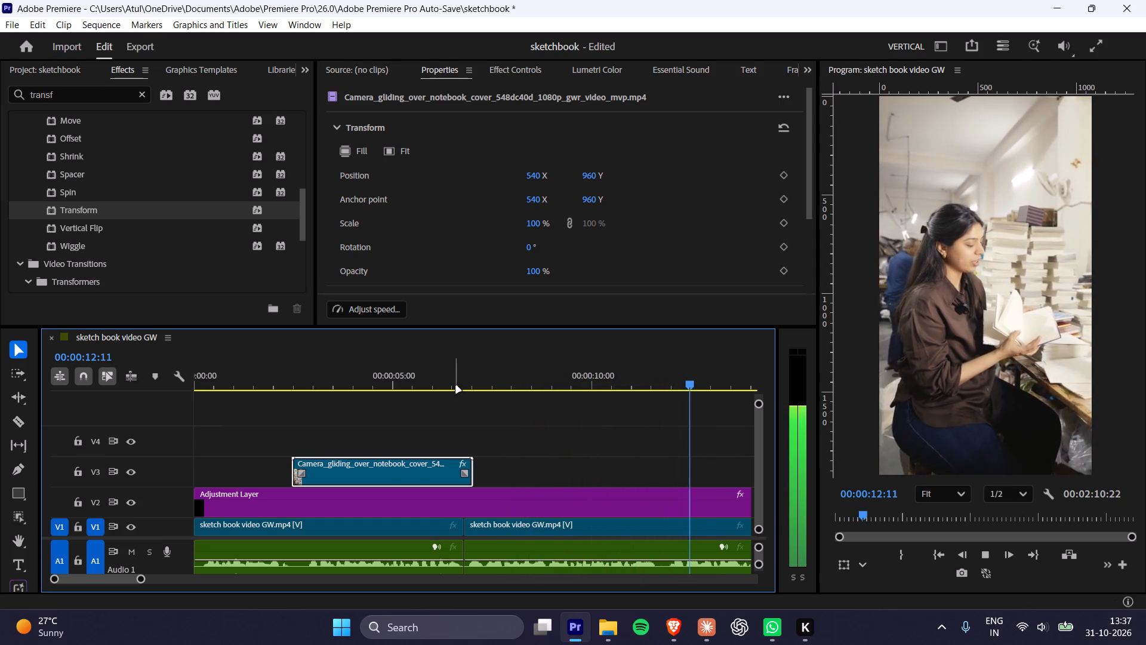
{"action": "key", "text": "space"}
{"action": "left_click", "coordinate": [450, 382]}
{"action": "key", "text": "space"}
{"action": "key", "text": "space"}
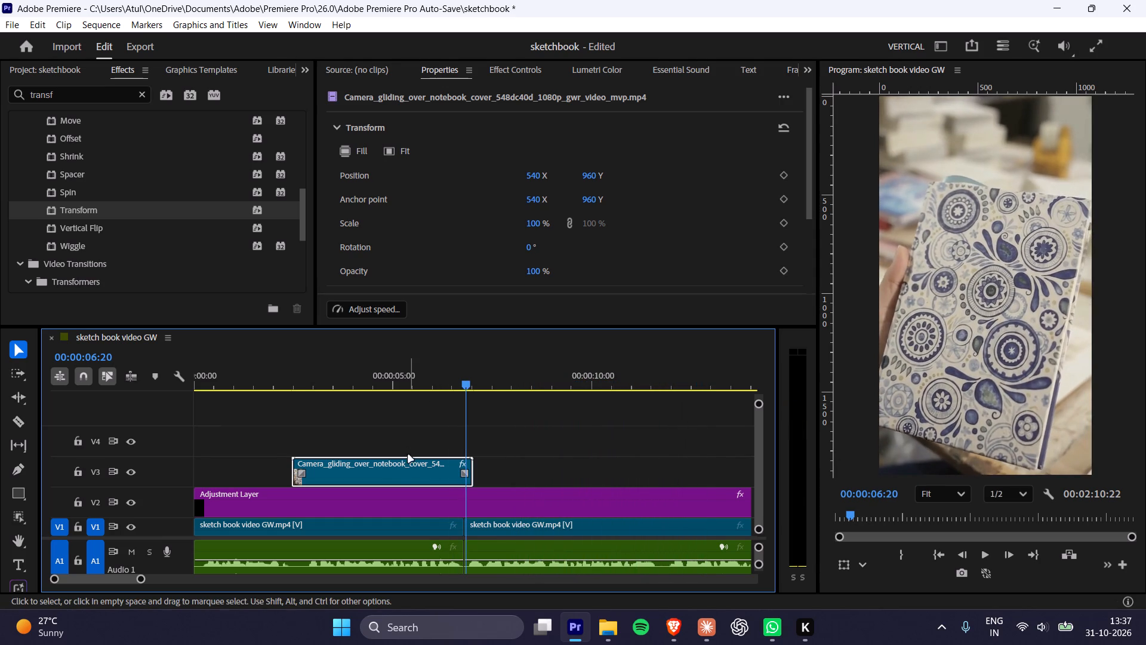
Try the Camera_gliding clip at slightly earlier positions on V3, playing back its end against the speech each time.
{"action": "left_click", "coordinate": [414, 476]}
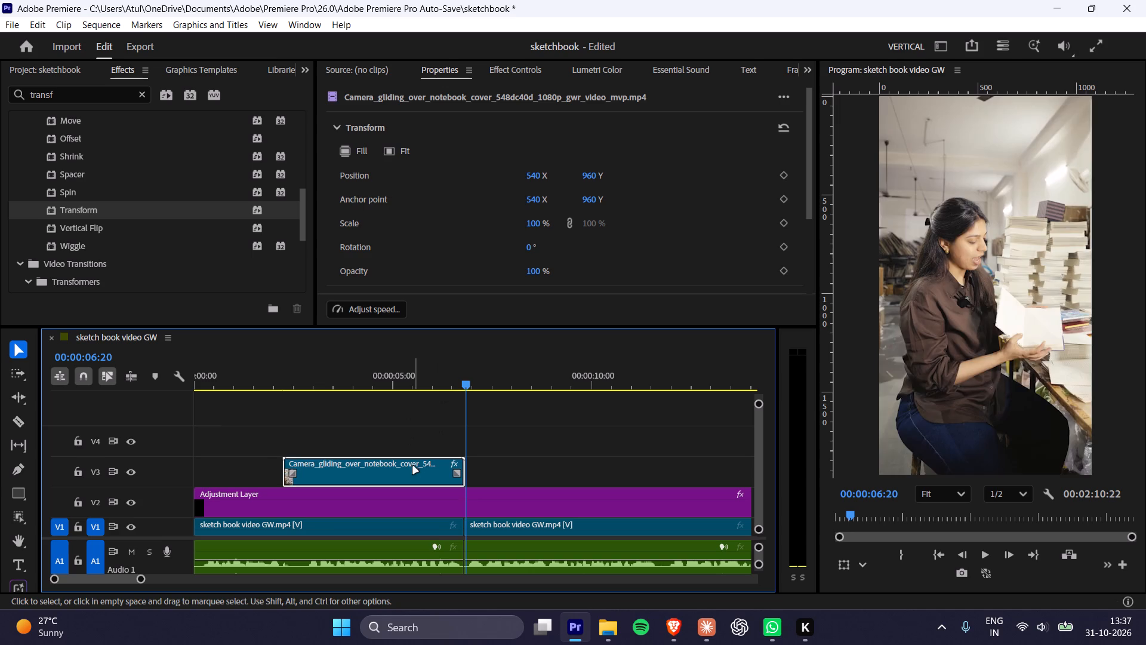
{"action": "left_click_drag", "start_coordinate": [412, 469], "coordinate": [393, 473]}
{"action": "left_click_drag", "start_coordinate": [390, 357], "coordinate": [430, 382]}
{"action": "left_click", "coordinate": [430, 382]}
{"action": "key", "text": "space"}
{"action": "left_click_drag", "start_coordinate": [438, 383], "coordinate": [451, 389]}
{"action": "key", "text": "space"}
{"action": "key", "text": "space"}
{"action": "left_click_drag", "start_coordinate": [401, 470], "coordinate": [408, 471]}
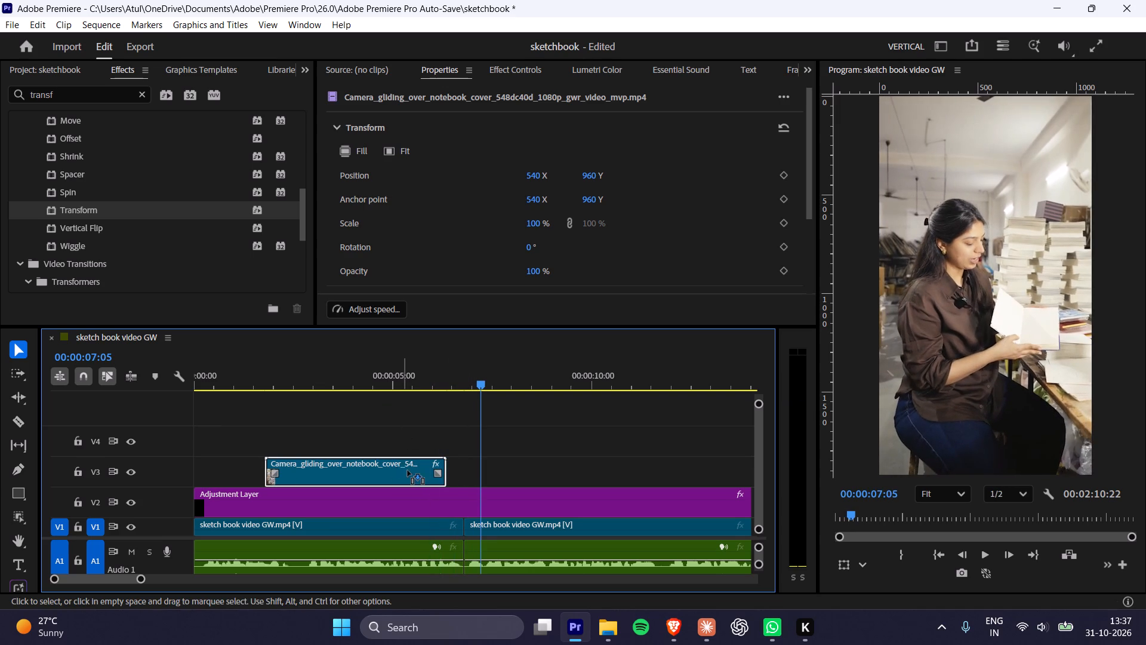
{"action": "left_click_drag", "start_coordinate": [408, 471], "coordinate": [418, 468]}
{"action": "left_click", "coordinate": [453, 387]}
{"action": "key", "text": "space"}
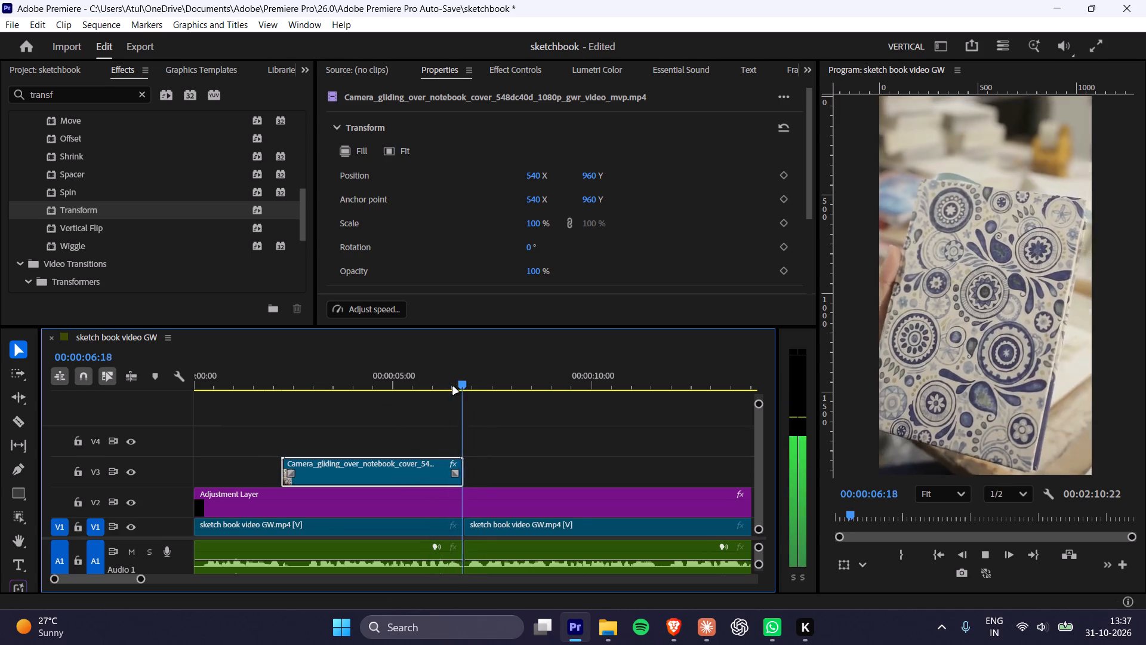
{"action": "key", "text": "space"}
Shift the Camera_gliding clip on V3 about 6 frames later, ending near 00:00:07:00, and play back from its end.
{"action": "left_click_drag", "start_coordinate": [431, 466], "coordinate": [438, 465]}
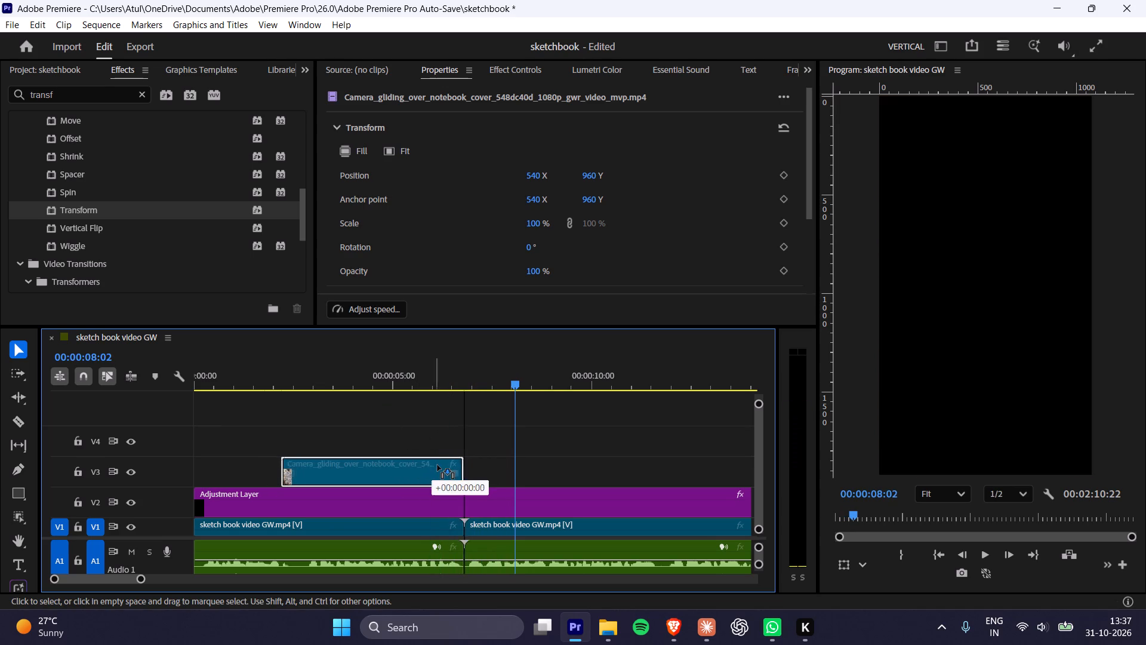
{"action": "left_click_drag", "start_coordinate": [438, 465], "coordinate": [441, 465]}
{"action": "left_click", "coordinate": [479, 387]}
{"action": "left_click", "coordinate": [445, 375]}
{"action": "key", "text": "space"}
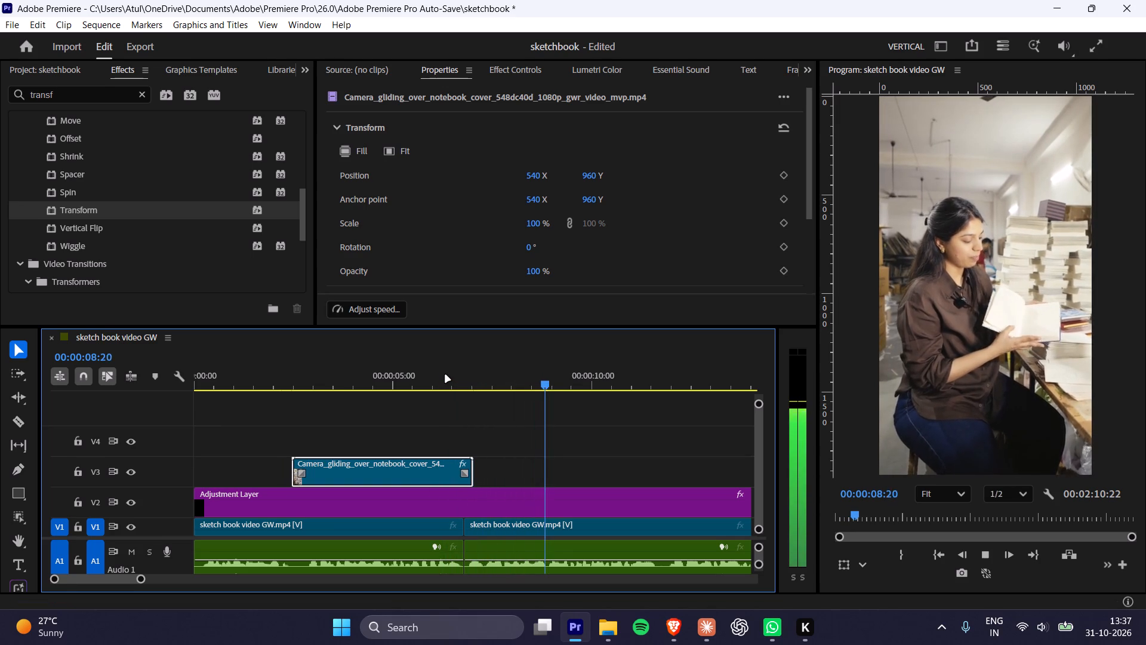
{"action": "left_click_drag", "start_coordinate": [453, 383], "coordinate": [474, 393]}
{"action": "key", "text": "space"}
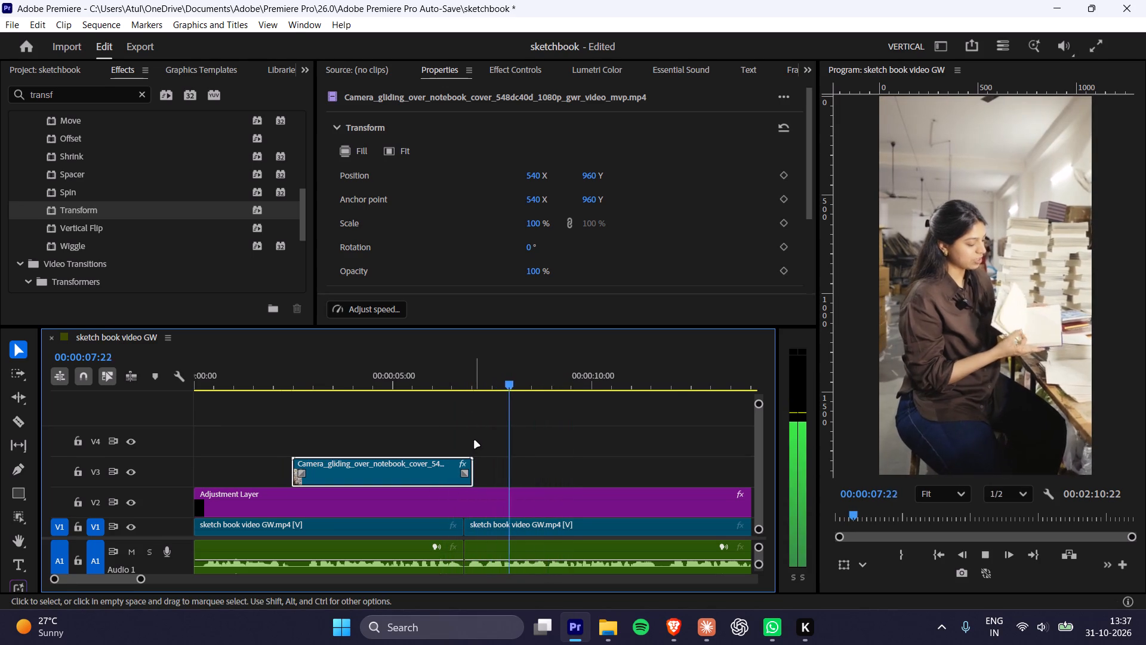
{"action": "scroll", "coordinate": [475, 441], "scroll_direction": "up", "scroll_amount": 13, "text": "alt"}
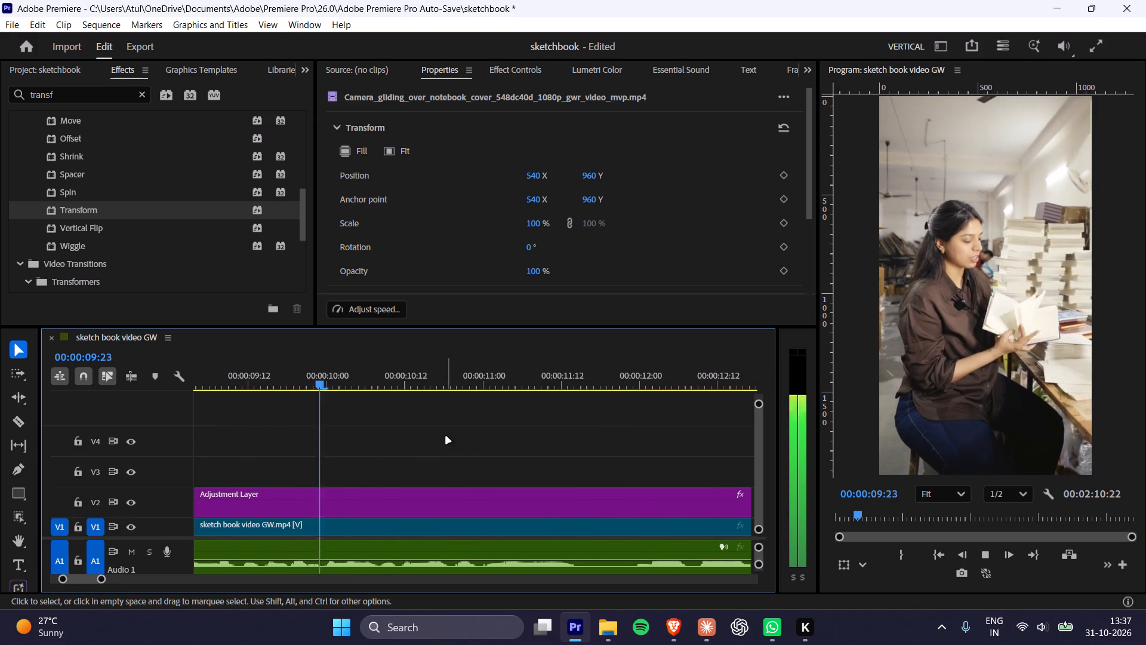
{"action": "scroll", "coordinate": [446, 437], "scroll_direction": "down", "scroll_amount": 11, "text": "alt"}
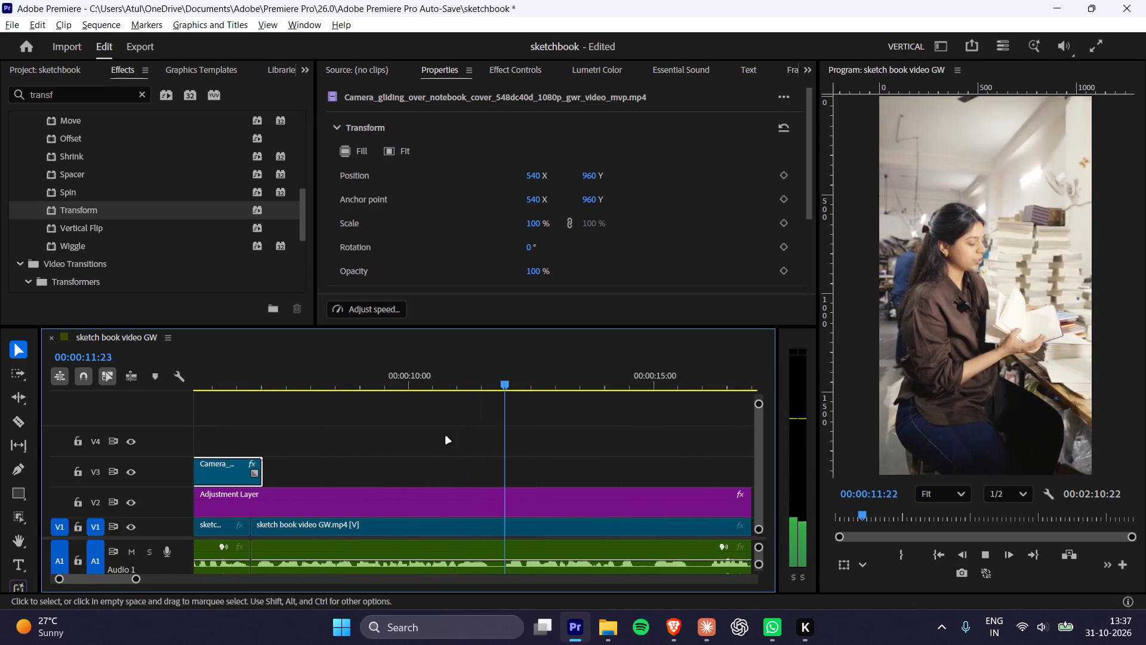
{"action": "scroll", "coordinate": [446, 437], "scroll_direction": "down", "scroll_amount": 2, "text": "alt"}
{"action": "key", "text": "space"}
Shift the Camera_gliding clip on V3 about 9 frames later so that it starts at about 00:00:02:20.
{"action": "left_click", "coordinate": [265, 470]}
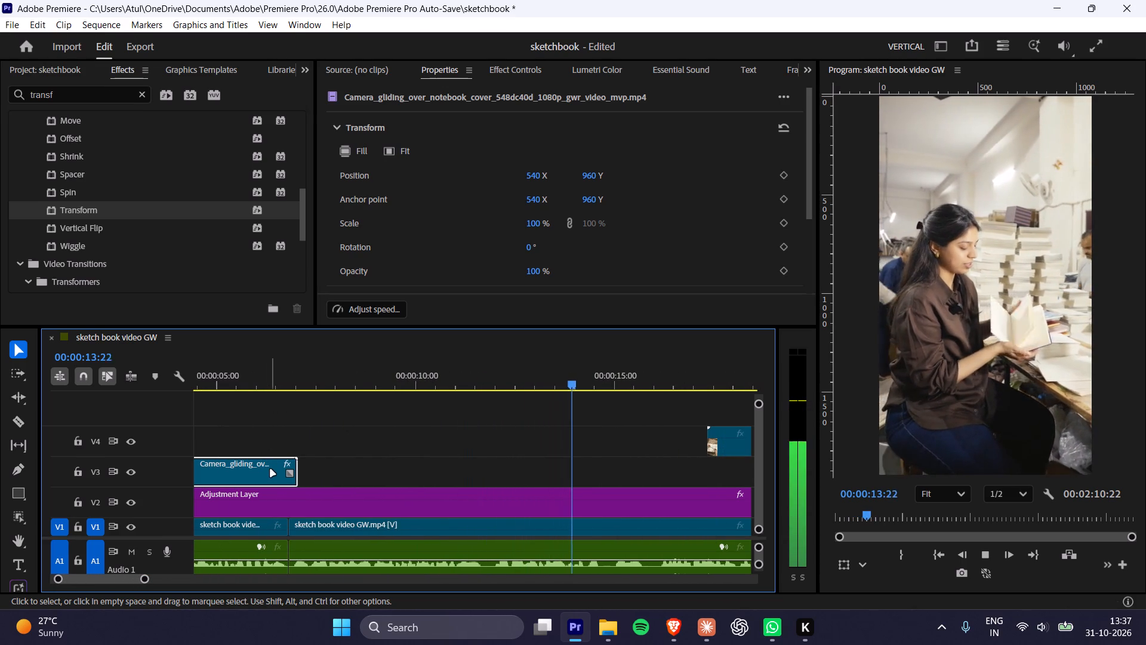
{"action": "left_click", "coordinate": [270, 469]}
{"action": "left_click", "coordinate": [276, 385]}
{"action": "left_click_drag", "start_coordinate": [257, 471], "coordinate": [272, 469]}
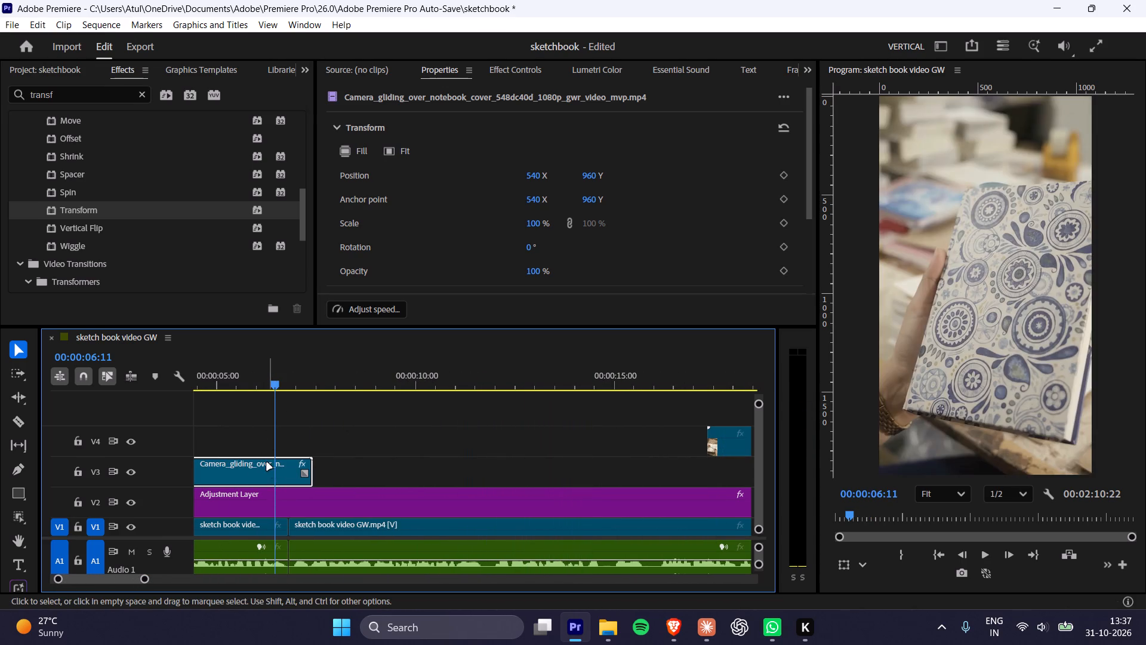
Play back the opening and the end of the Camera_gliding clip to check its timing against the speech.
{"action": "key", "text": "space"}
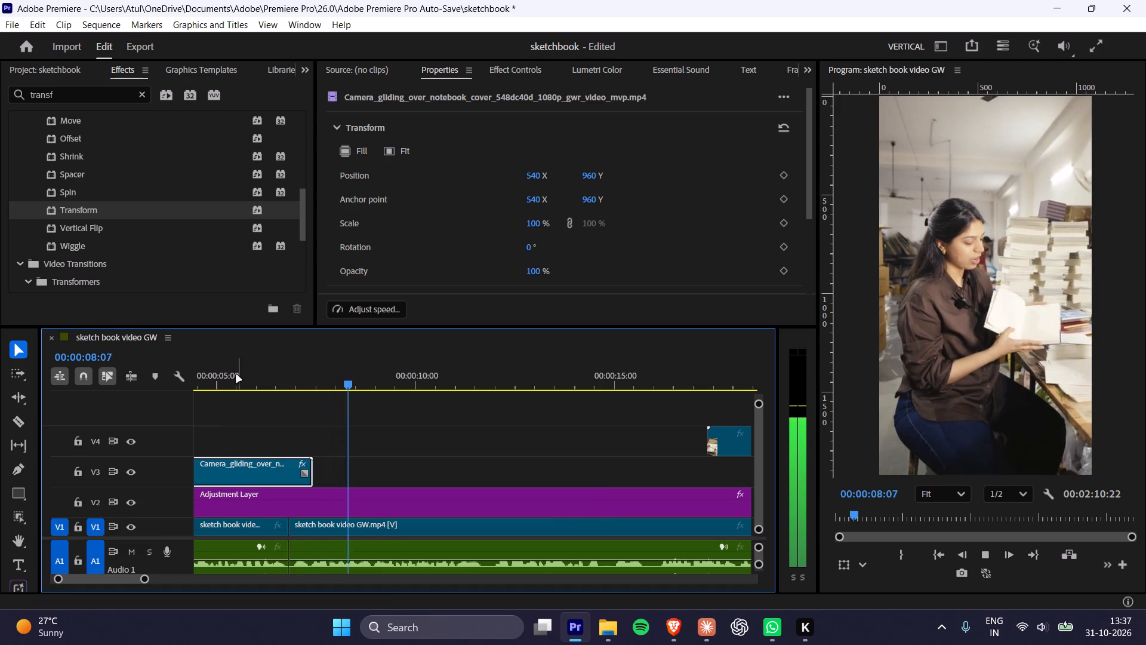
{"action": "left_click_drag", "start_coordinate": [236, 373], "coordinate": [208, 385]}
{"action": "key", "text": "space"}
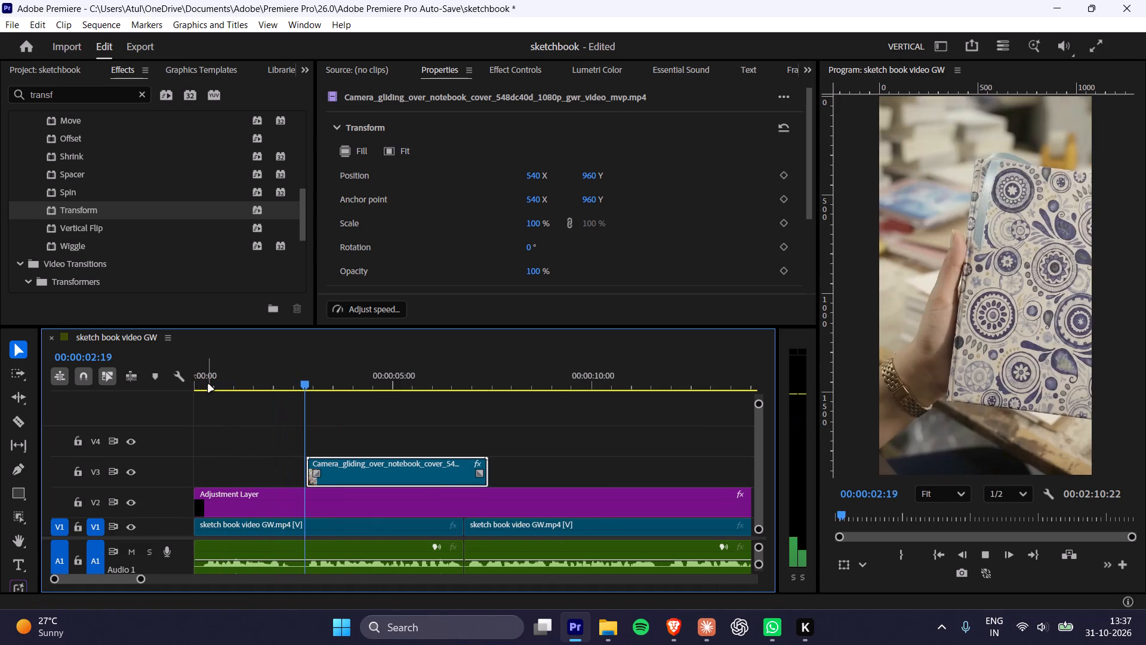
{"action": "key", "text": "space"}
{"action": "key", "text": "space"}
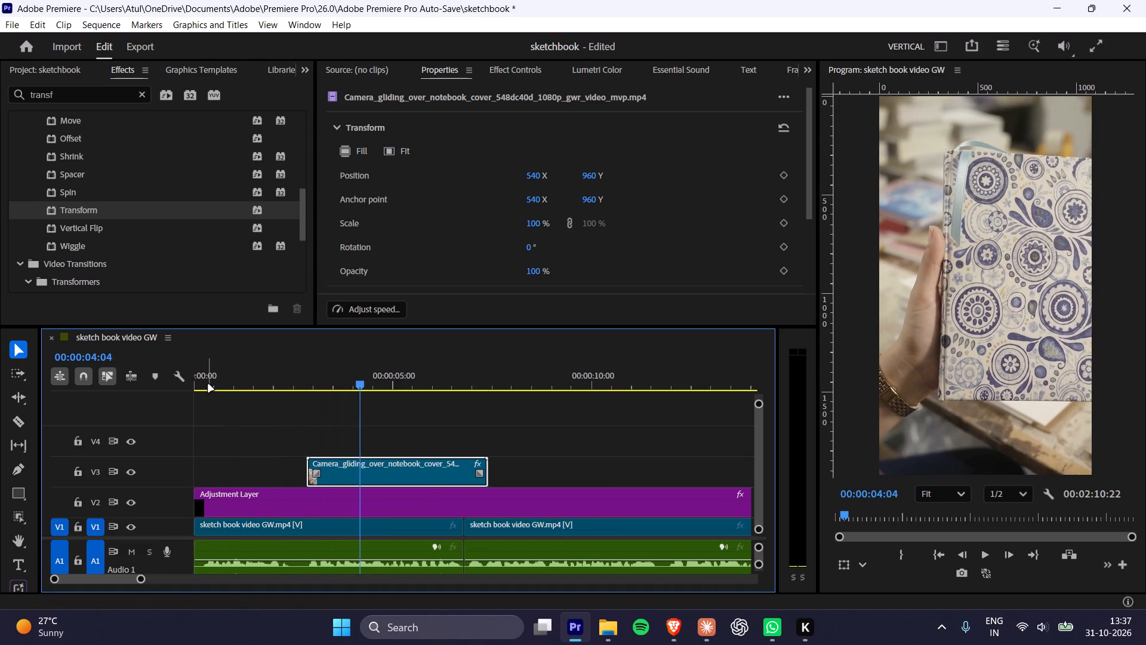
{"action": "left_click", "coordinate": [479, 386]}
{"action": "left_click", "coordinate": [479, 386]}
{"action": "key", "text": "space"}
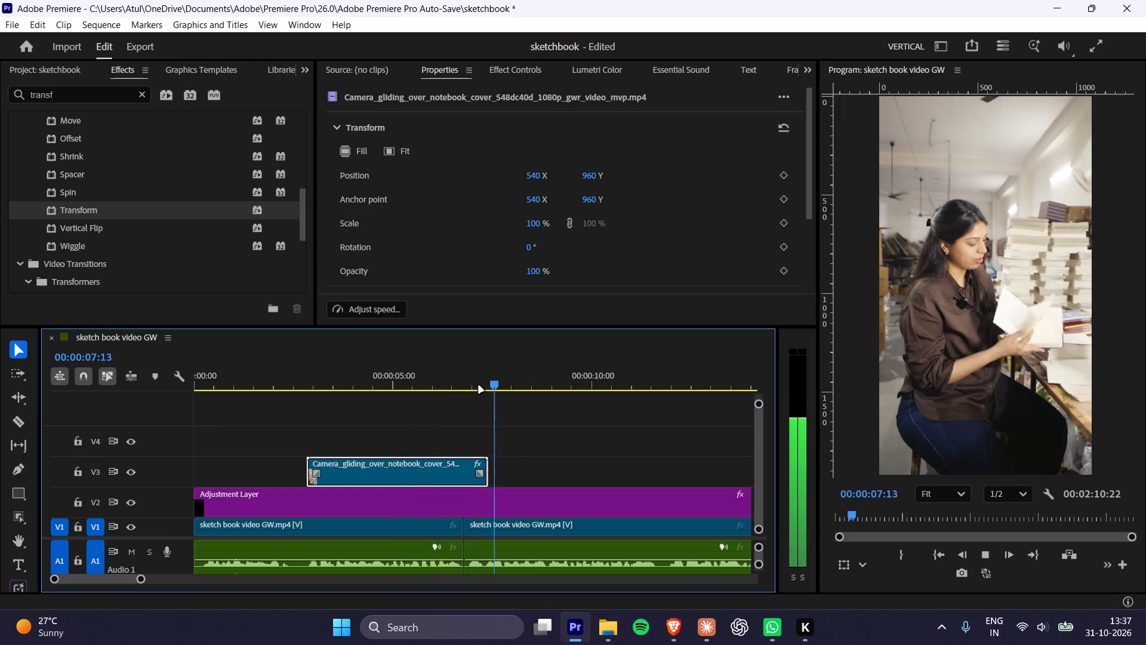
Play back the talking footage after the Camera_gliding clip to find where the next notebook clip belongs.
{"action": "scroll", "coordinate": [553, 449], "scroll_direction": "down", "scroll_amount": 5, "text": "alt"}
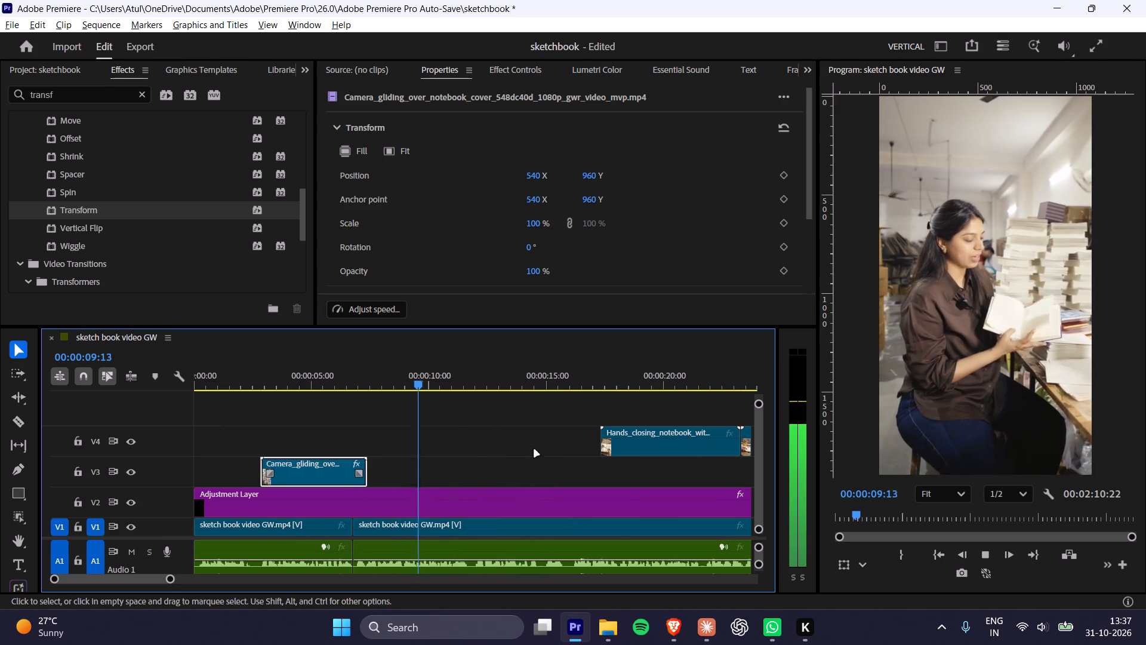
{"action": "key", "text": "space"}
{"action": "key", "text": "space"}
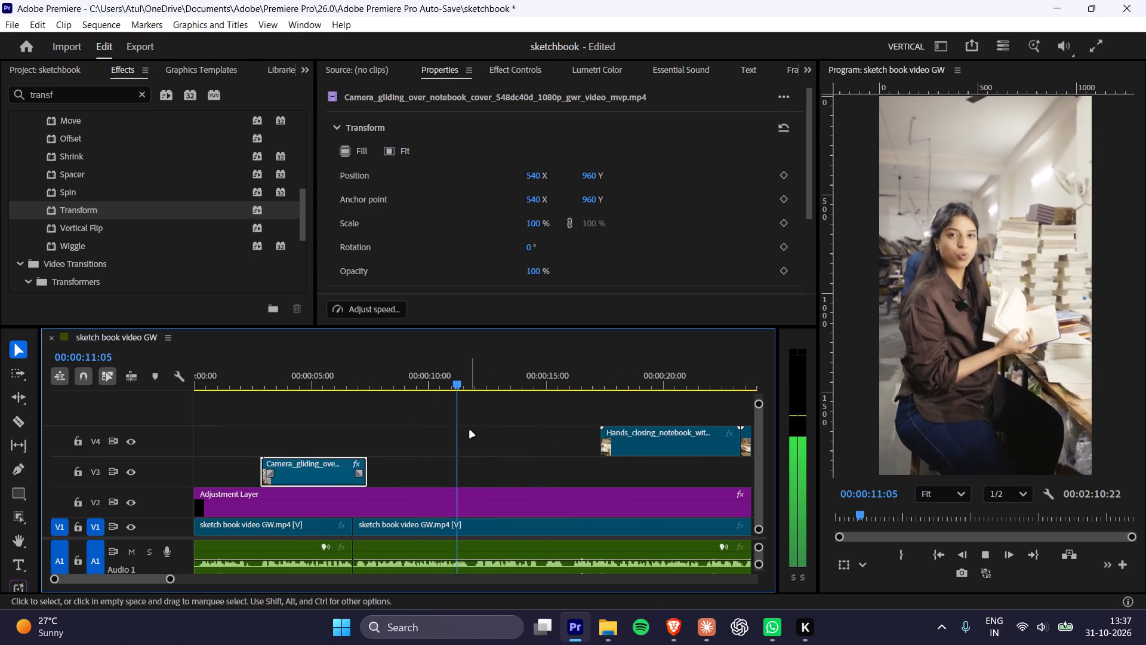
{"action": "key", "text": "space"}
{"action": "left_click", "coordinate": [392, 385]}
{"action": "key", "text": "space"}
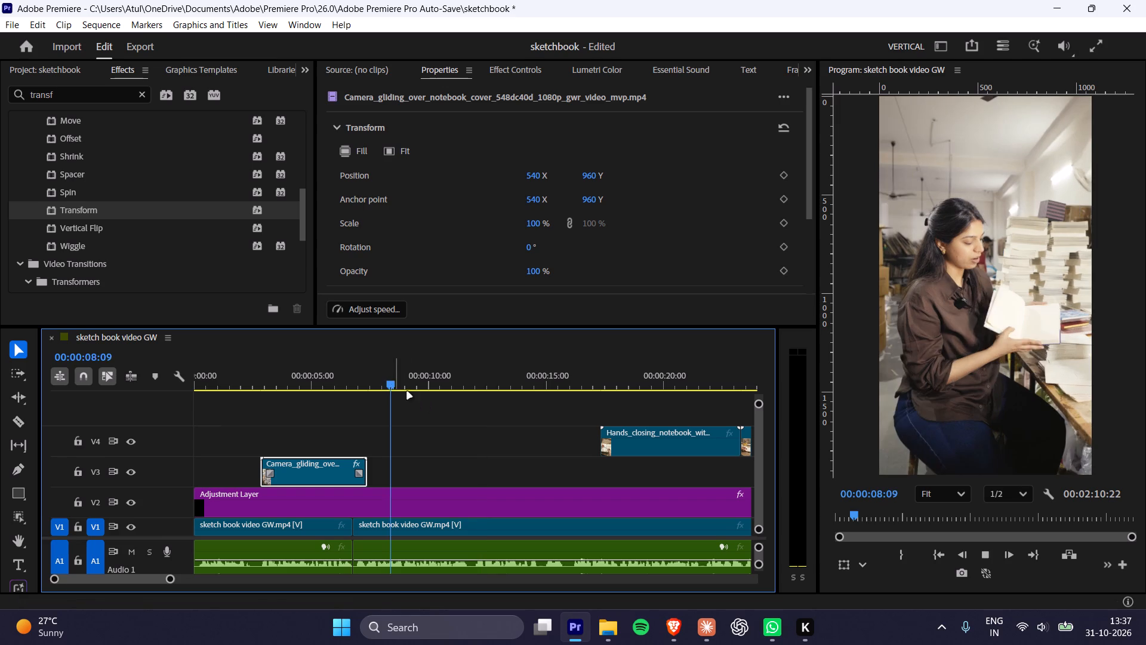
{"action": "key", "text": "space"}
{"action": "key", "text": "space"}
{"action": "key", "text": "space"}
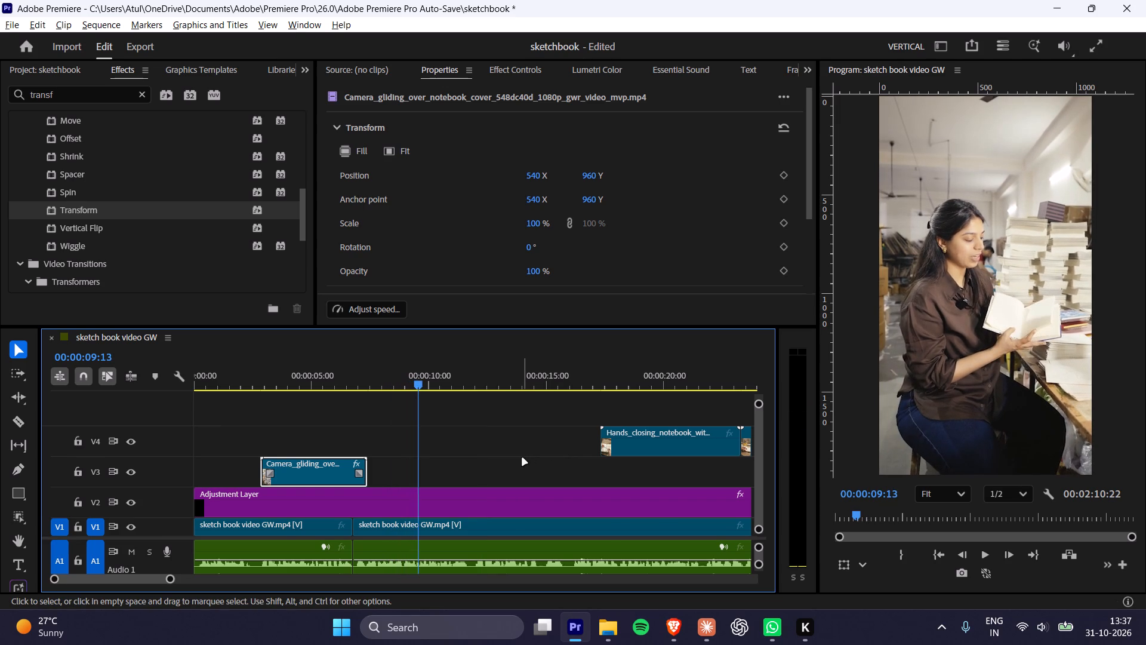
Review the notebook clips on V4 and move the Hands_turning clip to V3, starting at 00:00:10:03.
{"action": "scroll", "coordinate": [522, 458], "scroll_direction": "down", "scroll_amount": 4, "text": "alt"}
{"action": "left_click_drag", "start_coordinate": [478, 379], "coordinate": [601, 384]}
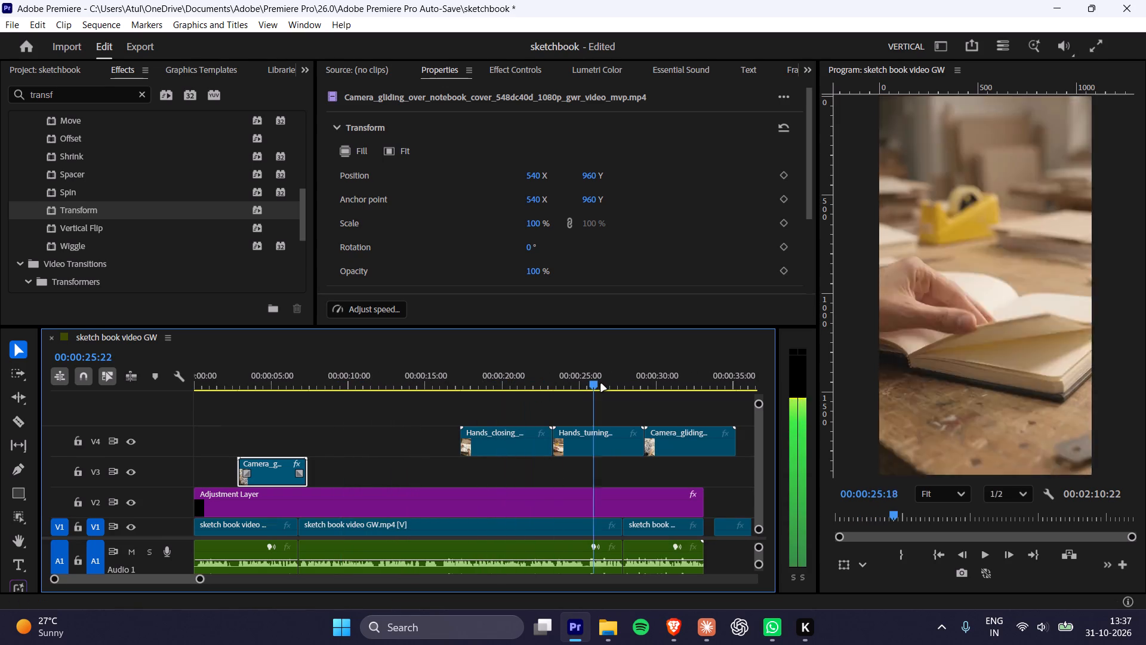
{"action": "left_click_drag", "start_coordinate": [601, 384], "coordinate": [583, 398]}
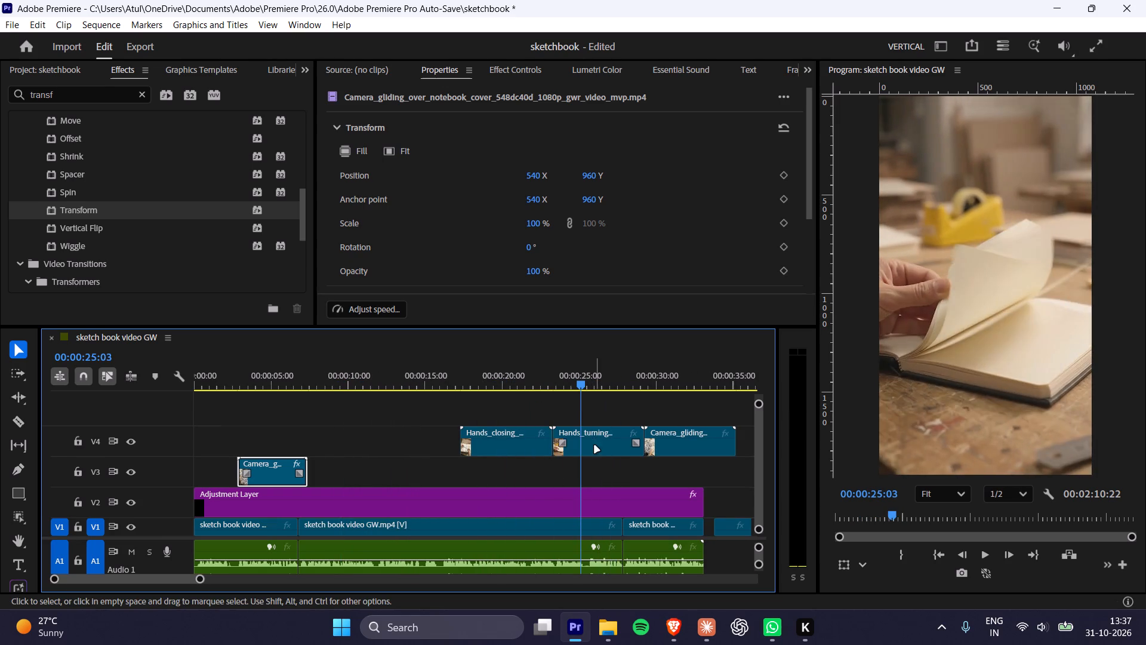
{"action": "left_click_drag", "start_coordinate": [594, 446], "coordinate": [392, 476]}
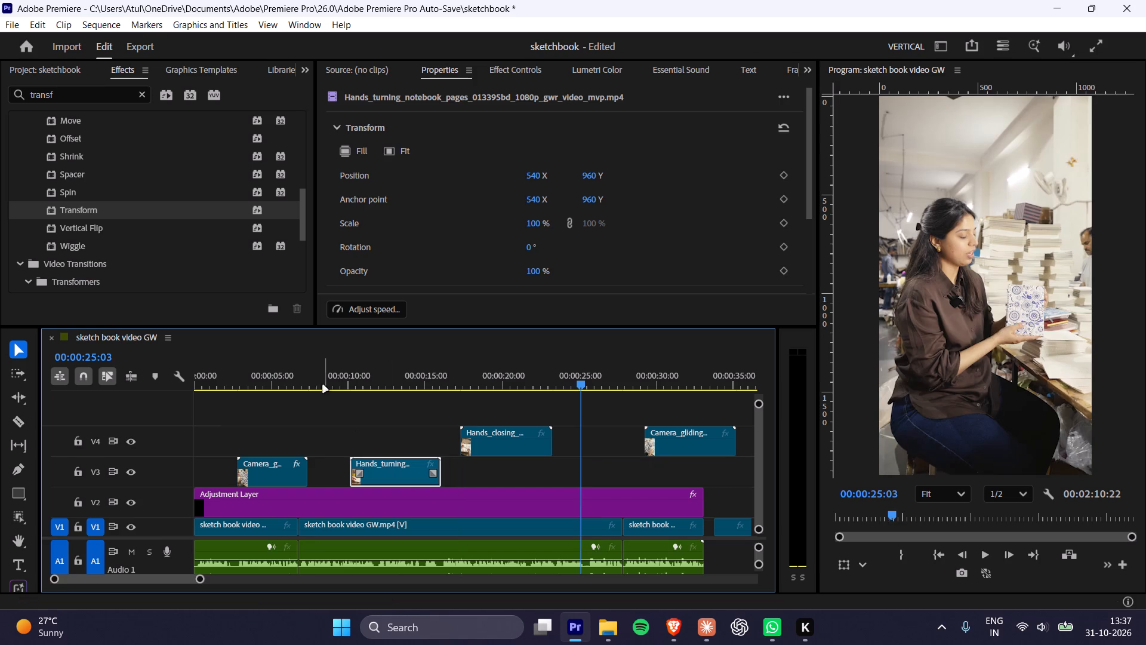
Play back the sequence through the Hands_turning clip, pausing to check its timing against the speech.
{"action": "left_click", "coordinate": [317, 385]}
{"action": "key", "text": "space"}
{"action": "scroll", "coordinate": [363, 476], "scroll_direction": "up", "scroll_amount": 8, "text": "alt"}
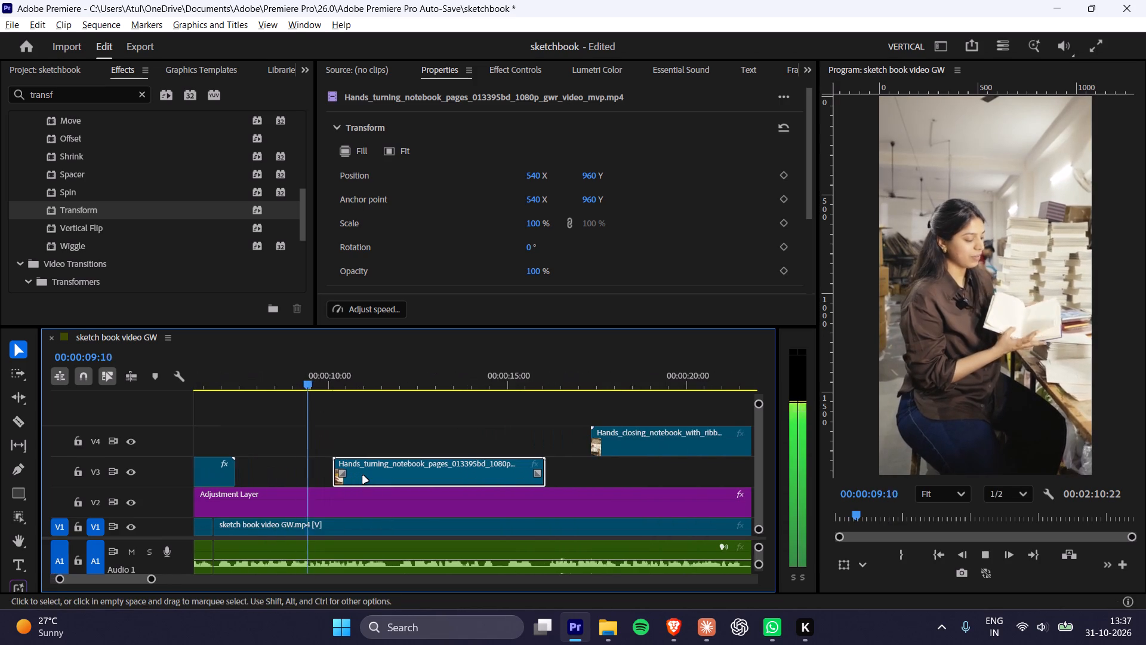
{"action": "scroll", "coordinate": [363, 476], "scroll_direction": "up", "scroll_amount": 3, "text": "alt"}
{"action": "key", "text": "space"}
{"action": "key", "text": "space"}
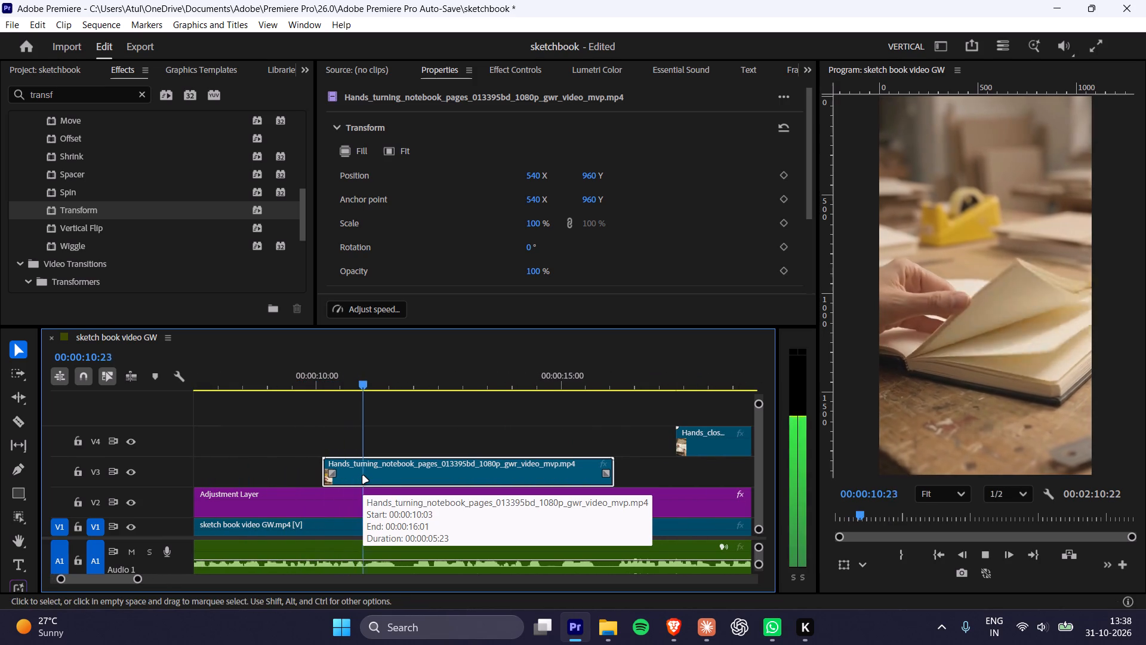
{"action": "key", "text": "space"}
{"action": "key", "text": "space"}
{"action": "key", "text": "space"}
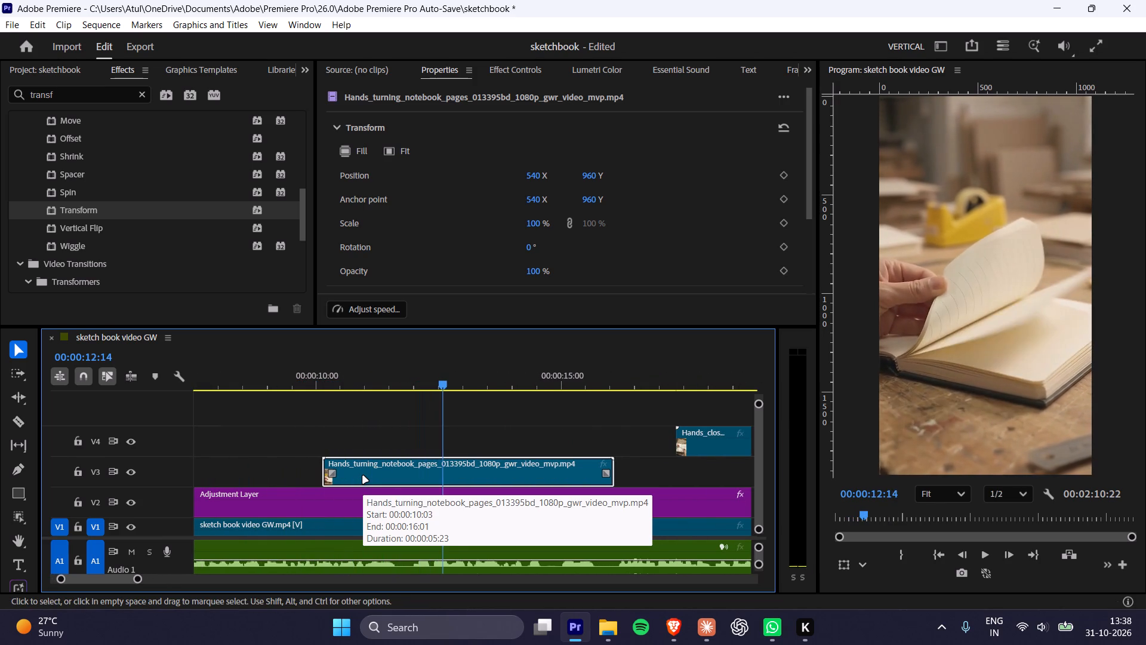
{"action": "key", "text": "space"}
{"action": "key", "text": "space"}
{"action": "key", "text": "space"}
{"action": "key", "text": "space"}
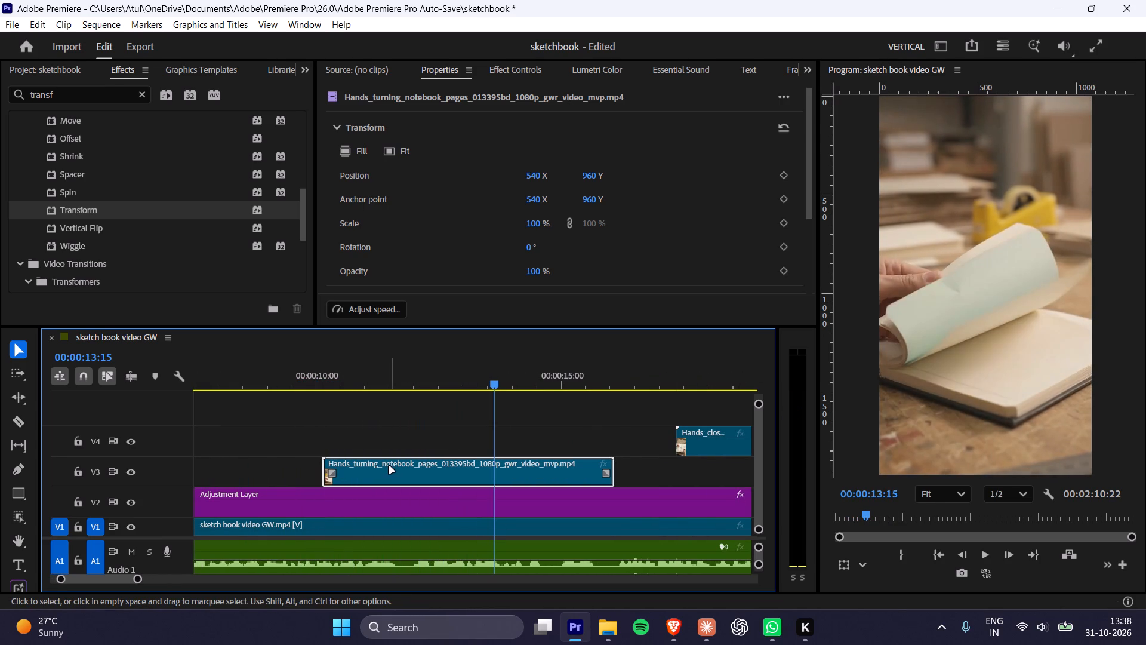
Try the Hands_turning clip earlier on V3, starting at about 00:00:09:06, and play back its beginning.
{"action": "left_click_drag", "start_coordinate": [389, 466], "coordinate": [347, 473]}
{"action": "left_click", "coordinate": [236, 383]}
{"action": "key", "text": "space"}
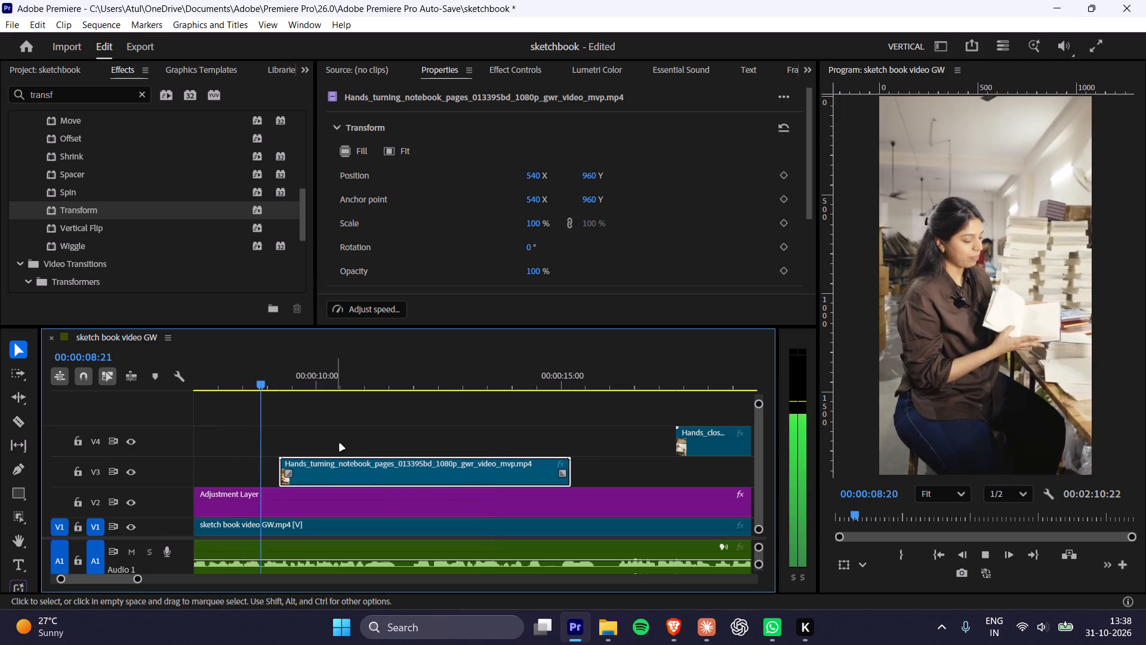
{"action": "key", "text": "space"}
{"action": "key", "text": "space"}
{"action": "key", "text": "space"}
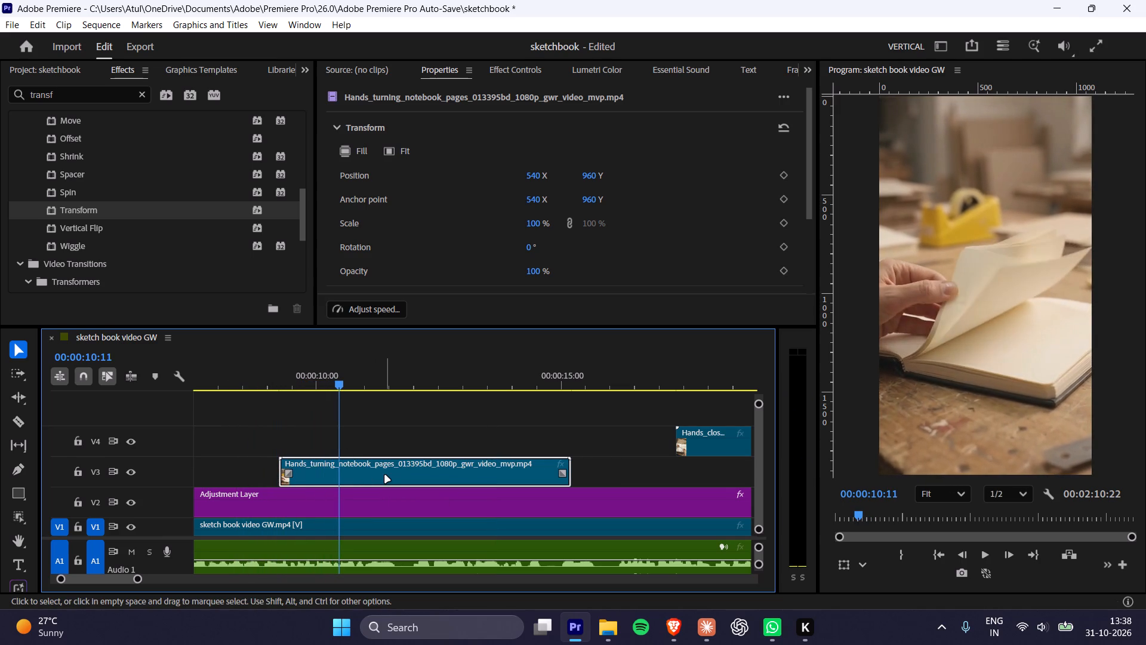
Shift the Hands_turning clip later on V3 to start at 00:00:10:06, playing back its beginning to judge the timing.
{"action": "left_click_drag", "start_coordinate": [385, 475], "coordinate": [423, 478]}
{"action": "left_click", "coordinate": [275, 382]}
{"action": "key", "text": "space"}
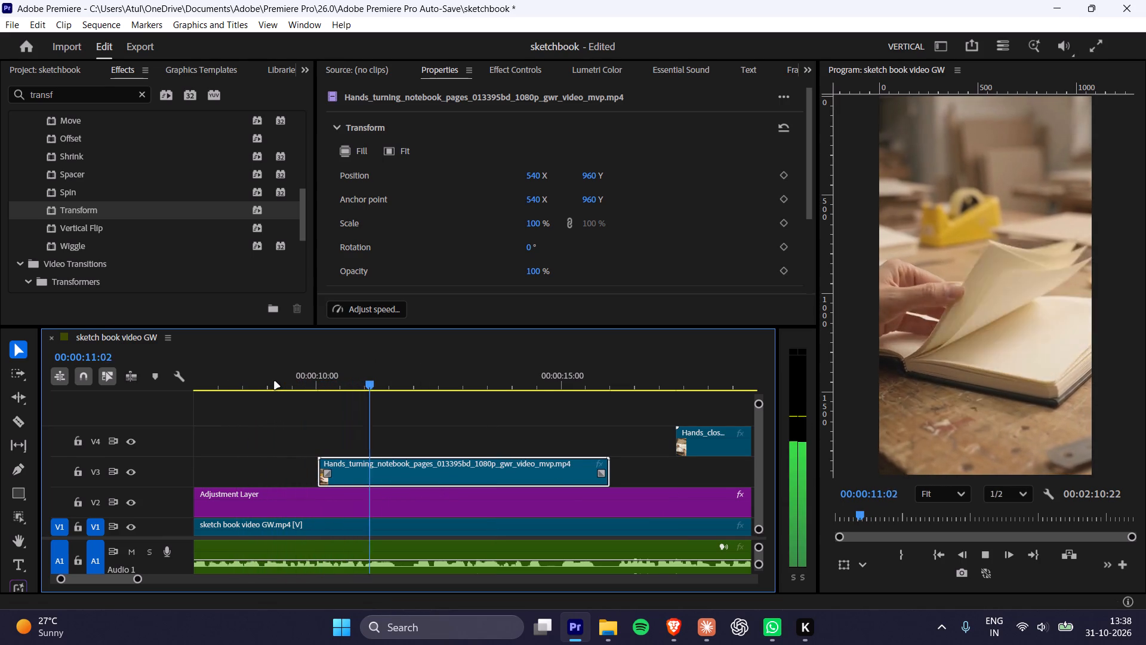
{"action": "key", "text": "space"}
{"action": "left_click_drag", "start_coordinate": [369, 469], "coordinate": [381, 469]}
Set the Hands_turning clip's speed to 130%.
{"action": "left_click", "coordinate": [375, 302]}
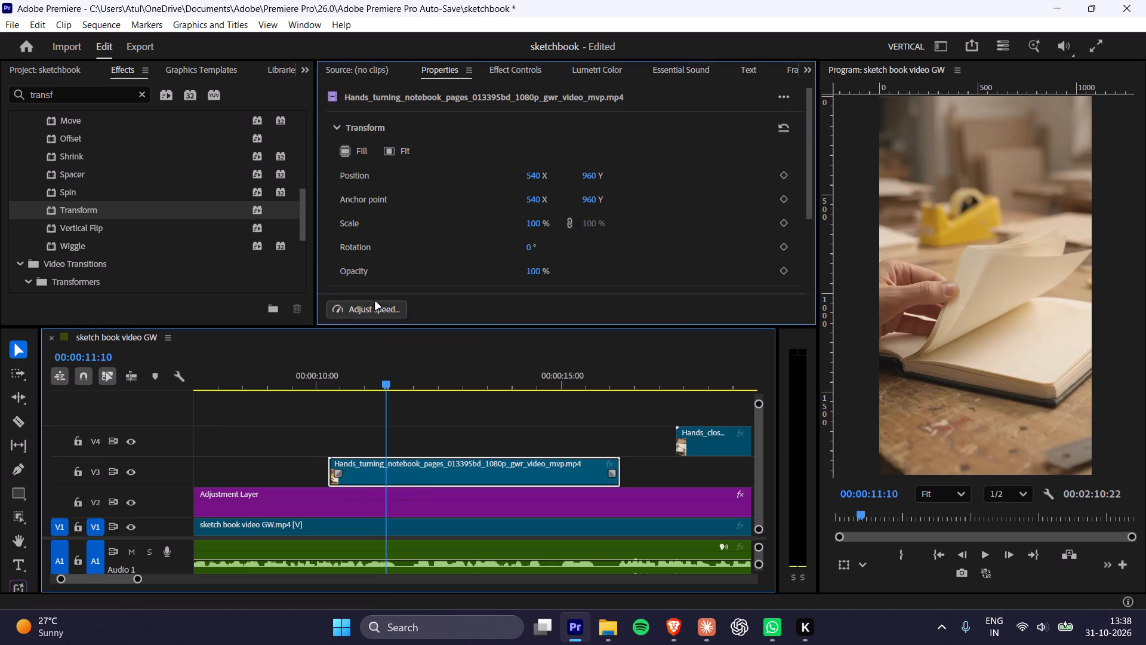
{"action": "type", "text": "130"}
{"action": "key", "text": "Return"}
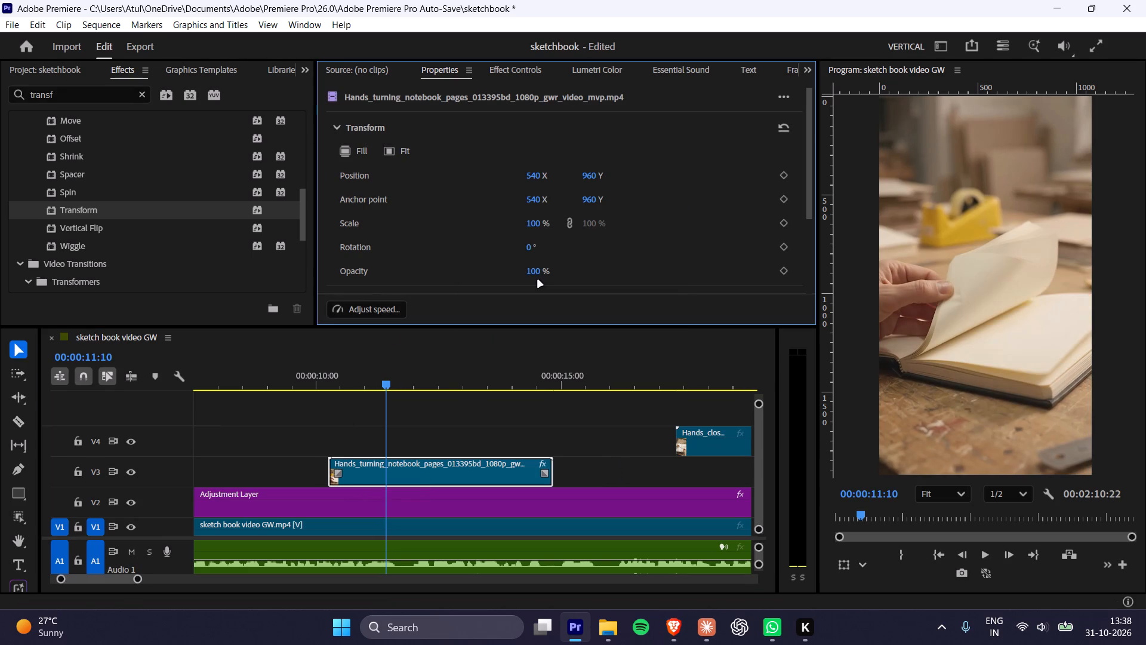
Play back the sped-up Hands_turning clip and its end to check the timing against the speech.
{"action": "left_click", "coordinate": [325, 382]}
{"action": "key", "text": "space"}
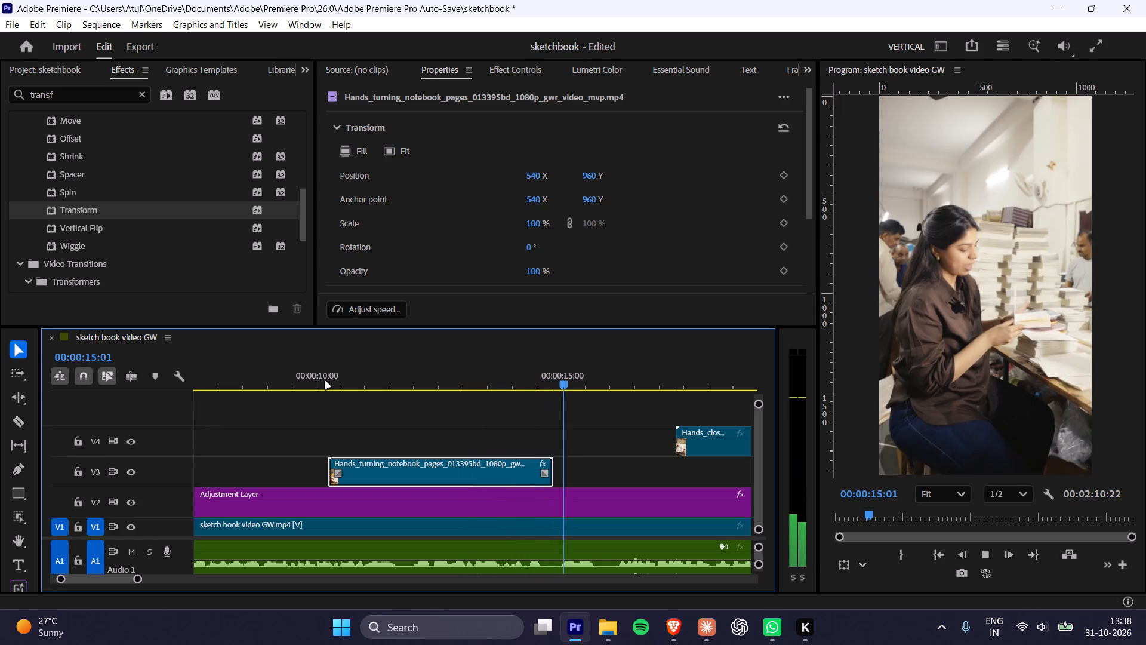
{"action": "key", "text": "space"}
{"action": "left_click", "coordinate": [512, 382]}
{"action": "key", "text": "space"}
{"action": "key", "text": "space"}
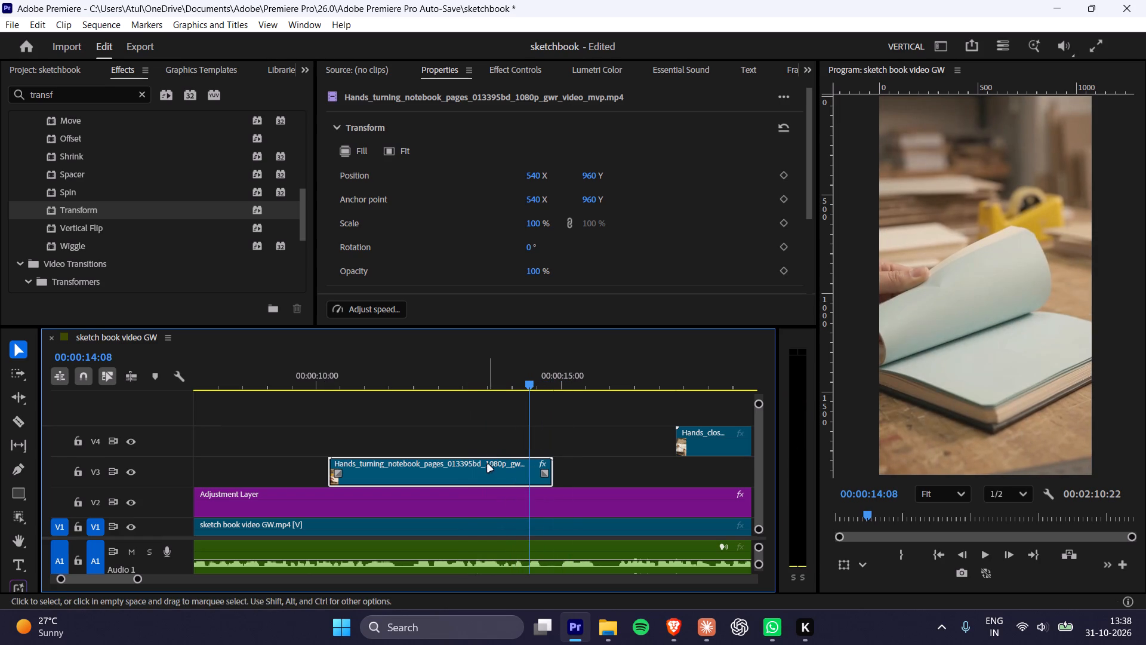
{"action": "key", "text": "space"}
{"action": "key", "text": "space"}
Trim the end of the Hands_turning clip on V3 to 00:00:14:16 and play back the cut.
{"action": "left_click_drag", "start_coordinate": [554, 477], "coordinate": [547, 476]}
{"action": "key", "text": "space"}
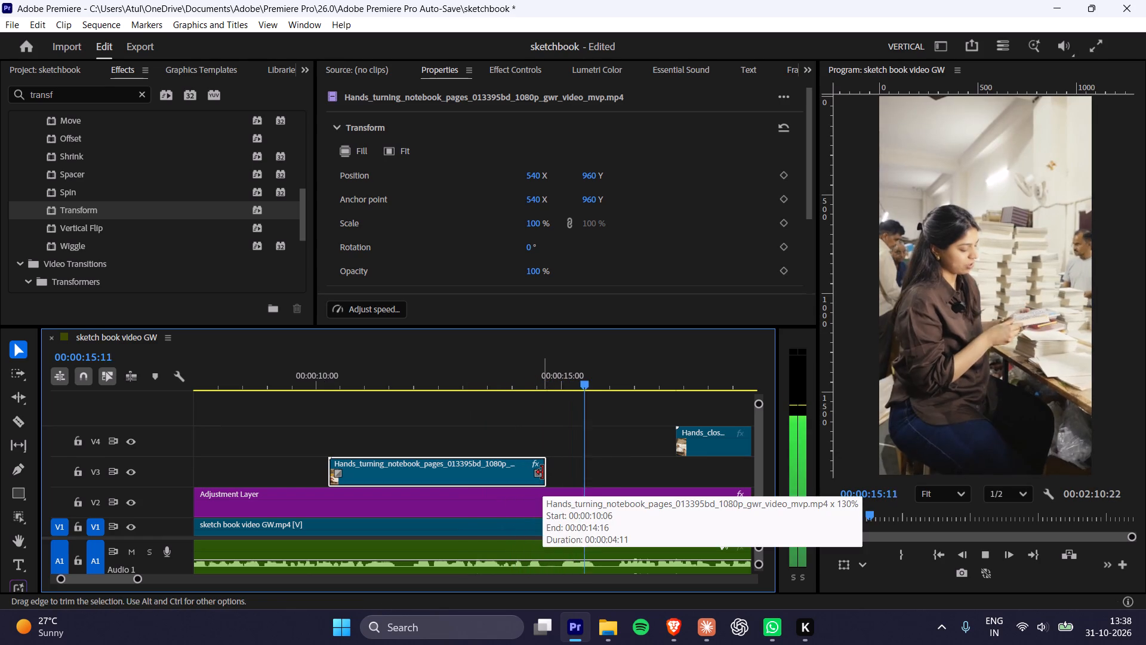
Split the Hands_closing_notebook_with_ribbon clip on V4 at 00:00:19:18 and delete the part before the cut.
{"action": "key", "text": "space"}
{"action": "key", "text": "space"}
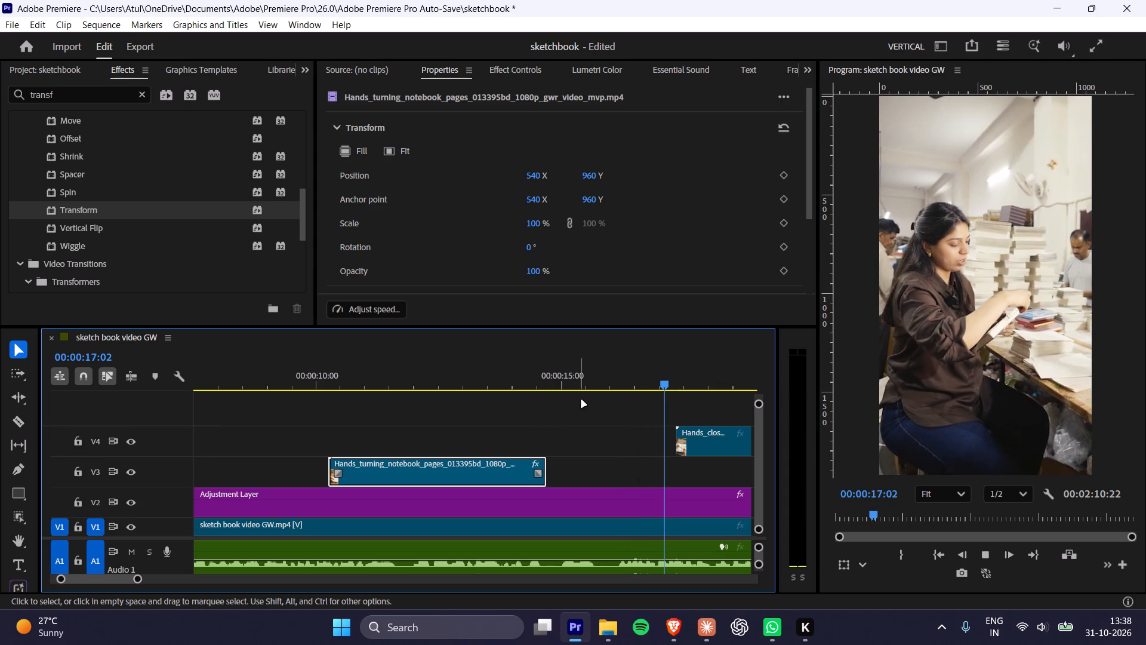
{"action": "key", "text": "space"}
{"action": "left_click_drag", "start_coordinate": [655, 383], "coordinate": [682, 381]}
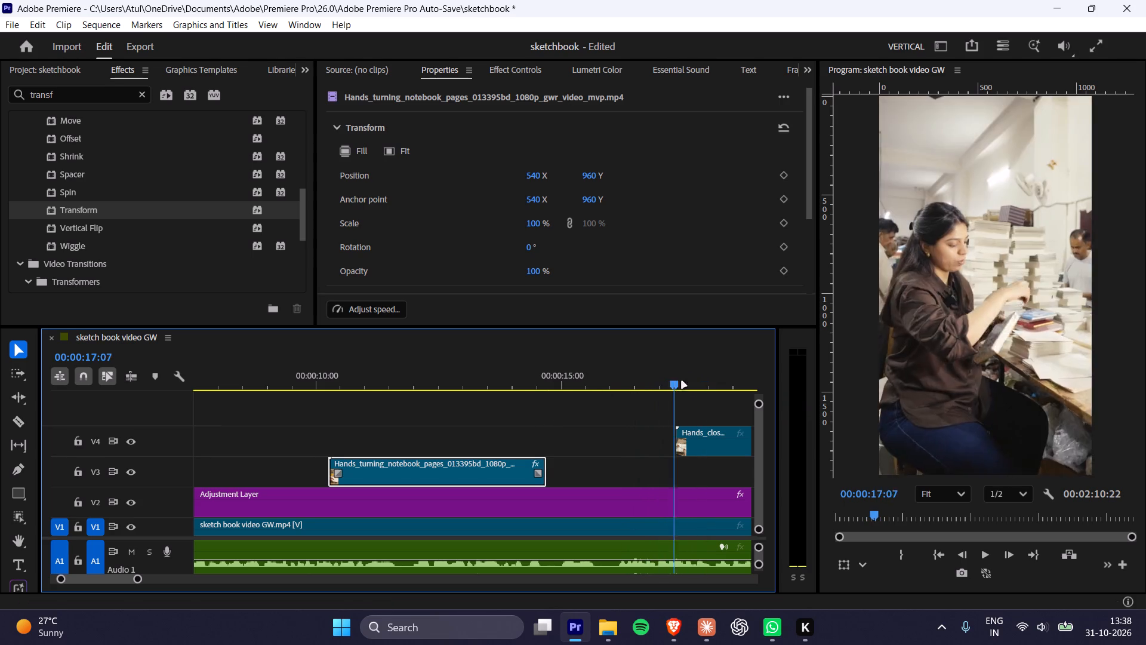
{"action": "left_click_drag", "start_coordinate": [682, 381], "coordinate": [733, 417]}
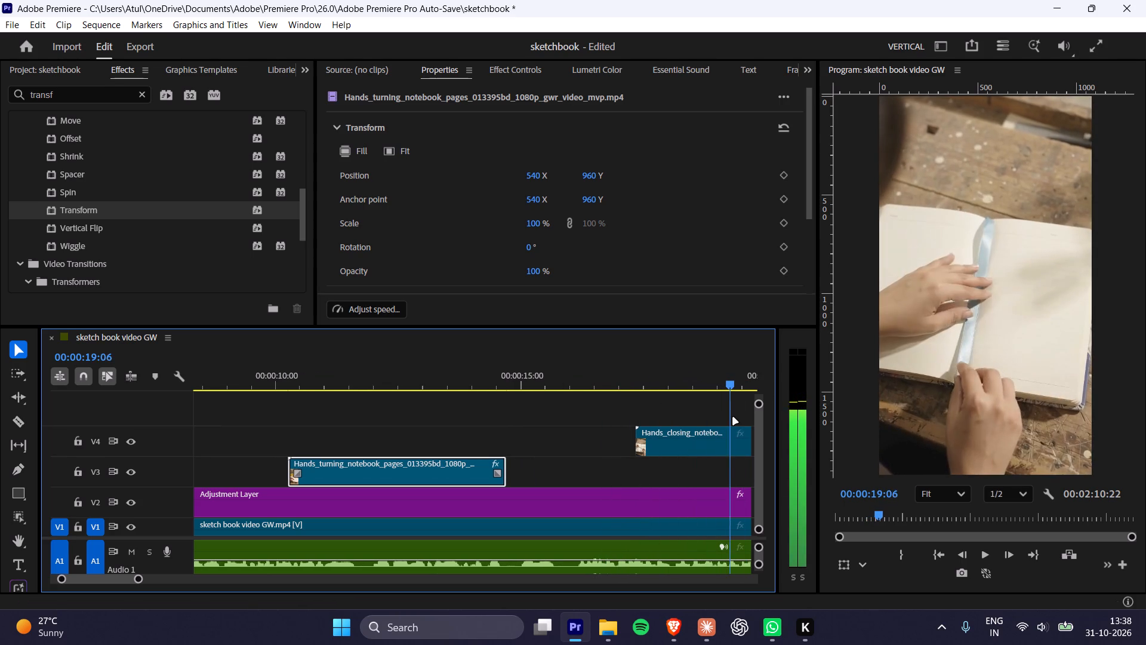
{"action": "left_click_drag", "start_coordinate": [733, 417], "coordinate": [740, 420]}
{"action": "key", "text": "space"}
{"action": "key", "text": "space"}
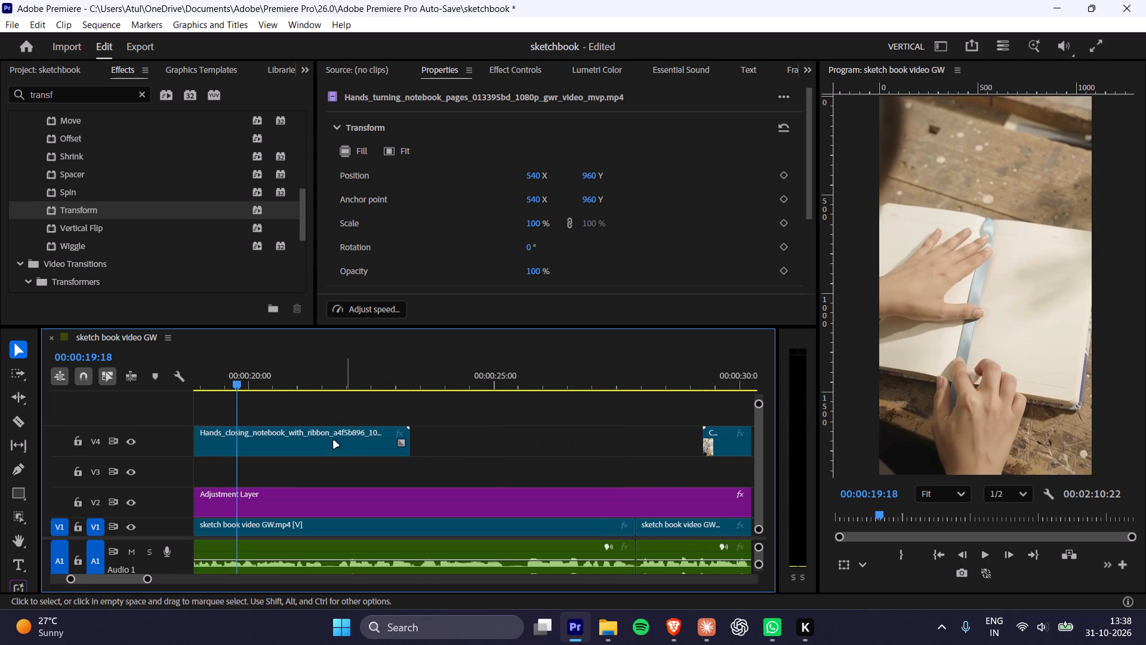
{"action": "left_click", "coordinate": [319, 443]}
{"action": "key", "text": "ctrl+b"}
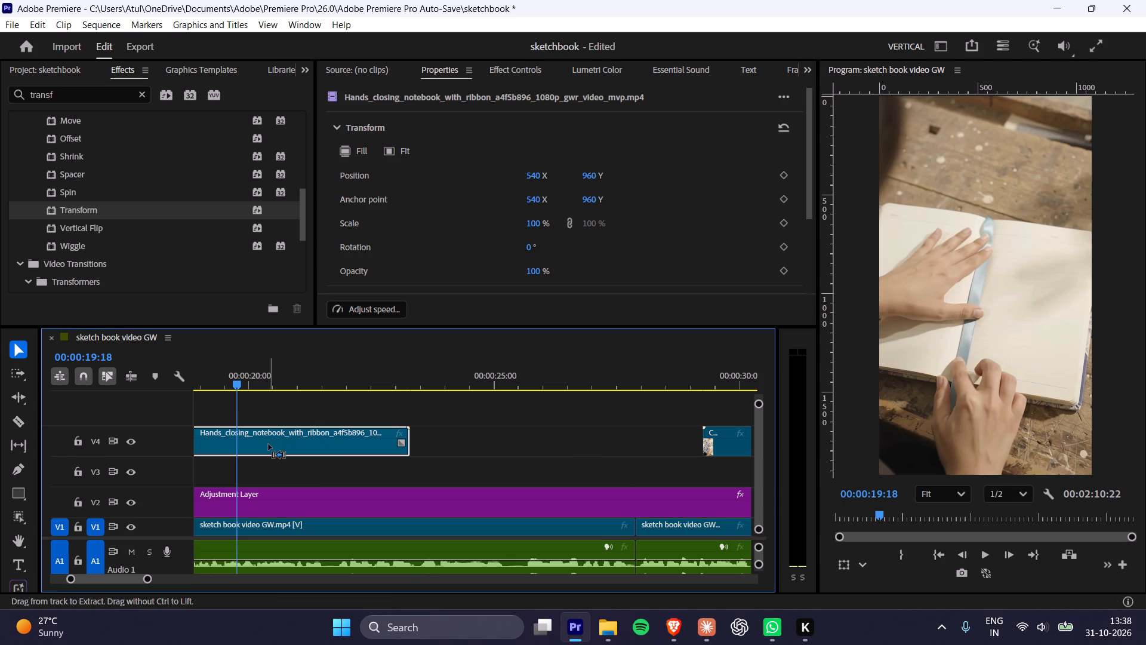
{"action": "key", "text": "ctrl+k"}
{"action": "left_click", "coordinate": [213, 449]}
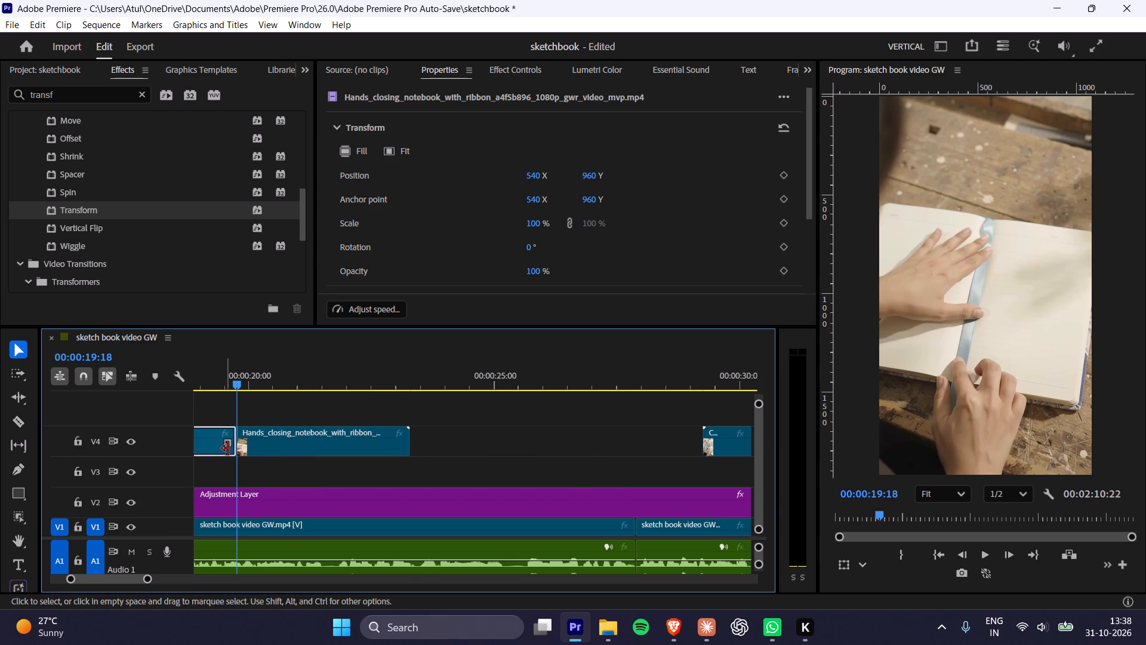
{"action": "key", "text": "Delete"}
Play back the opening B-roll and the speech up to about 00:00:18:01 to find where the Hands_closing clip belongs.
{"action": "scroll", "coordinate": [250, 464], "scroll_direction": "up", "scroll_amount": 5, "text": "alt"}
{"action": "scroll", "coordinate": [253, 468], "scroll_direction": "down", "scroll_amount": 8, "text": "alt"}
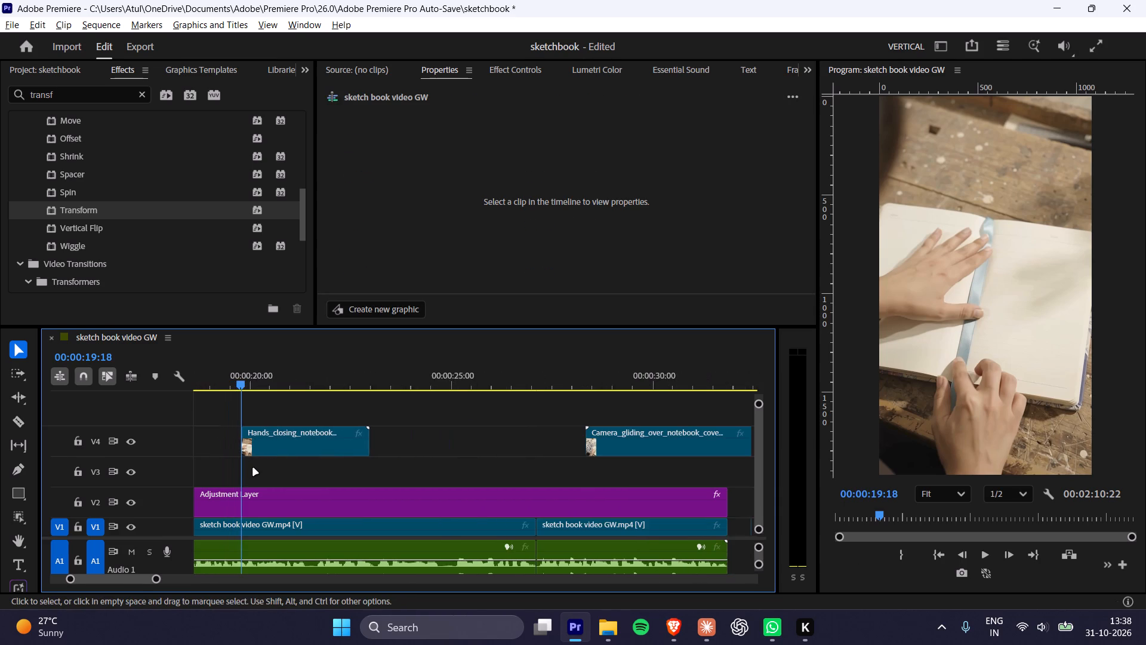
{"action": "scroll", "coordinate": [253, 468], "scroll_direction": "up", "scroll_amount": 12, "text": "shift"}
{"action": "left_click_drag", "start_coordinate": [207, 385], "coordinate": [191, 389]}
{"action": "key", "text": "space"}
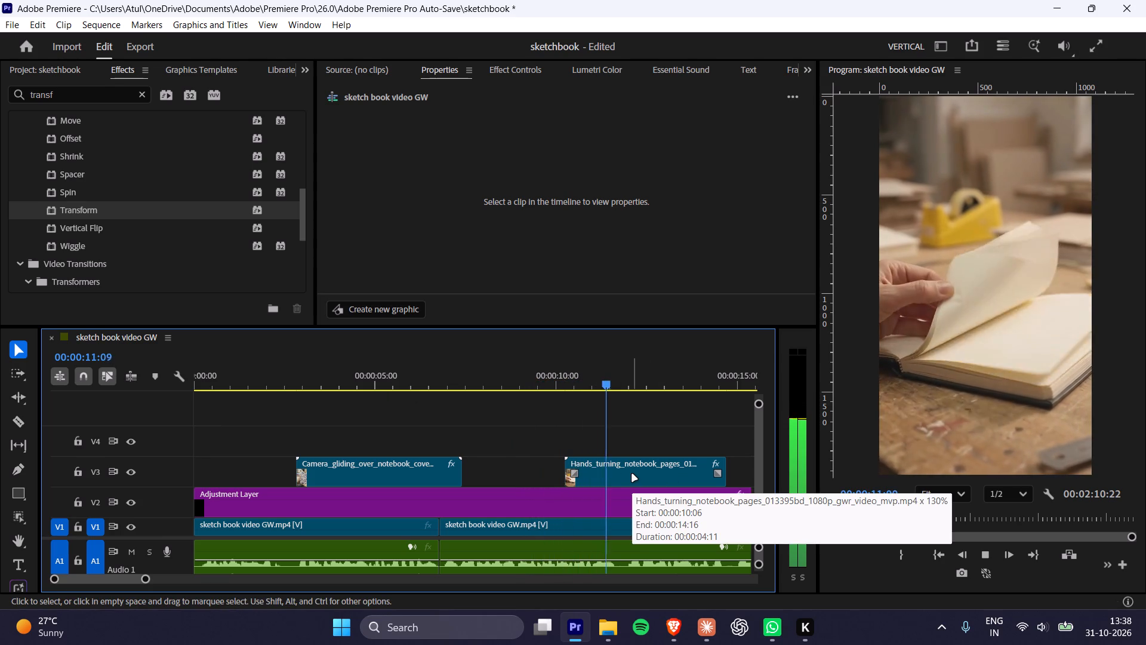
{"action": "left_click", "coordinate": [412, 375]}
{"action": "key", "text": "space"}
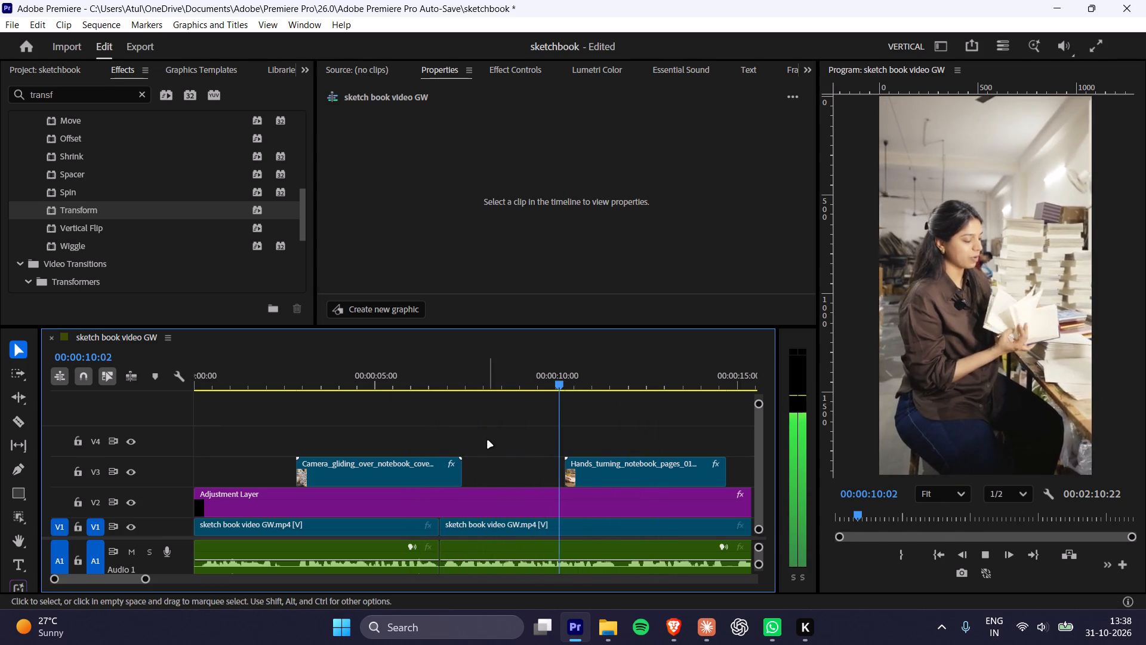
{"action": "key", "text": "space"}
{"action": "scroll", "coordinate": [613, 486], "scroll_direction": "down", "scroll_amount": 2, "text": "alt"}
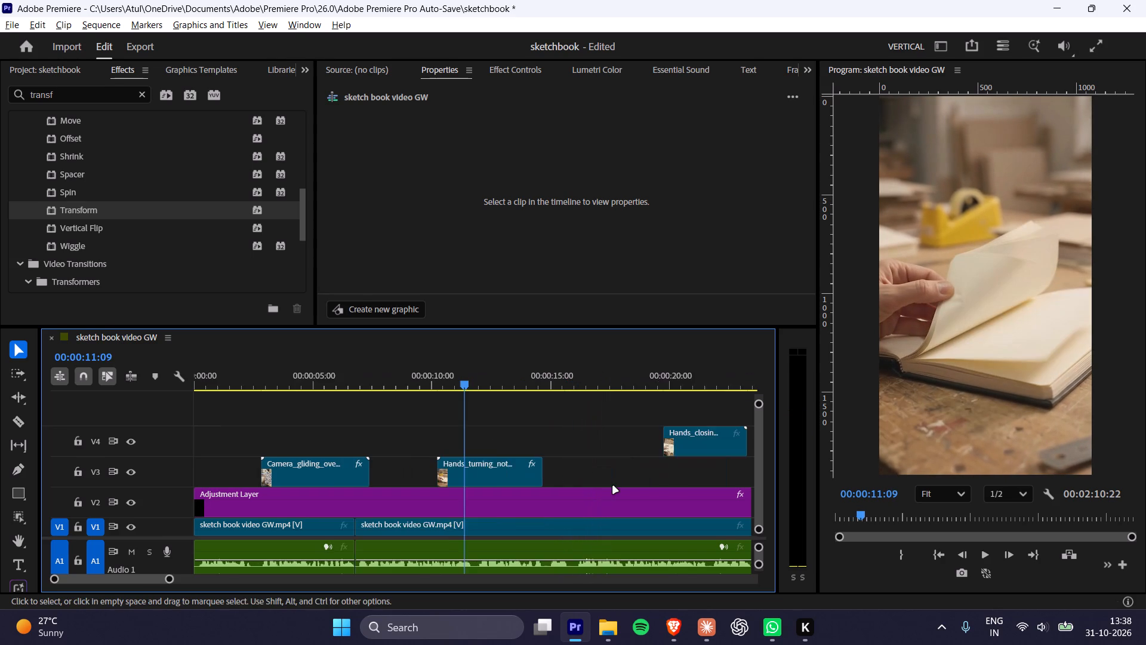
{"action": "scroll", "coordinate": [613, 486], "scroll_direction": "down", "scroll_amount": 5, "text": "alt"}
{"action": "key", "text": "space"}
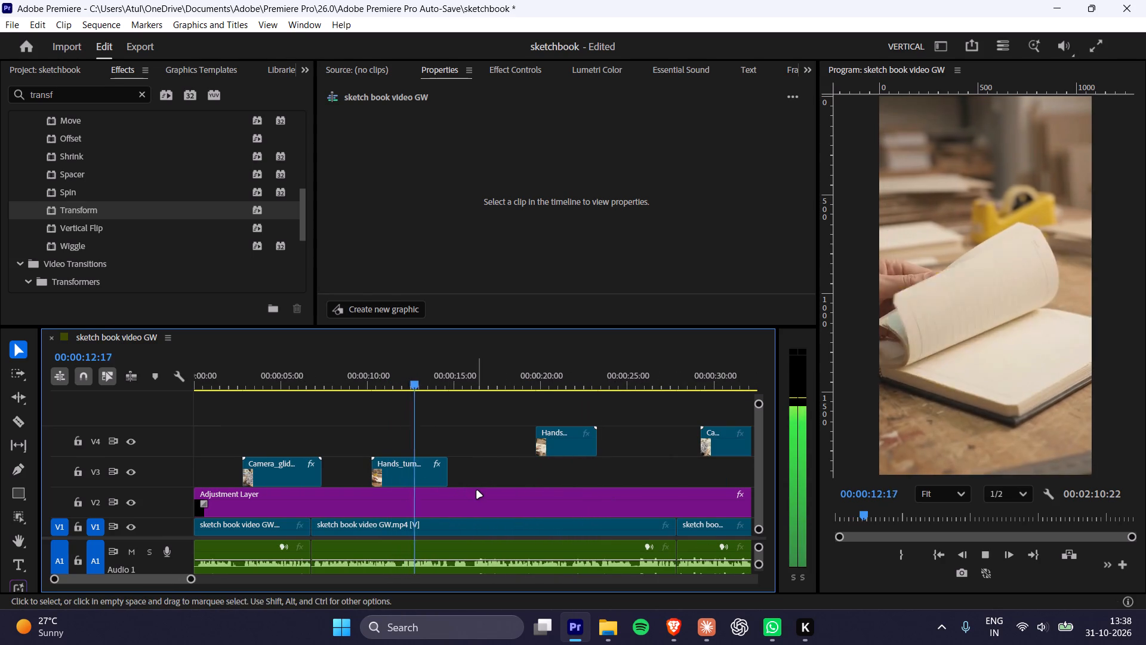
{"action": "key", "text": "space"}
{"action": "key", "text": "space"}
{"action": "key", "text": "space"}
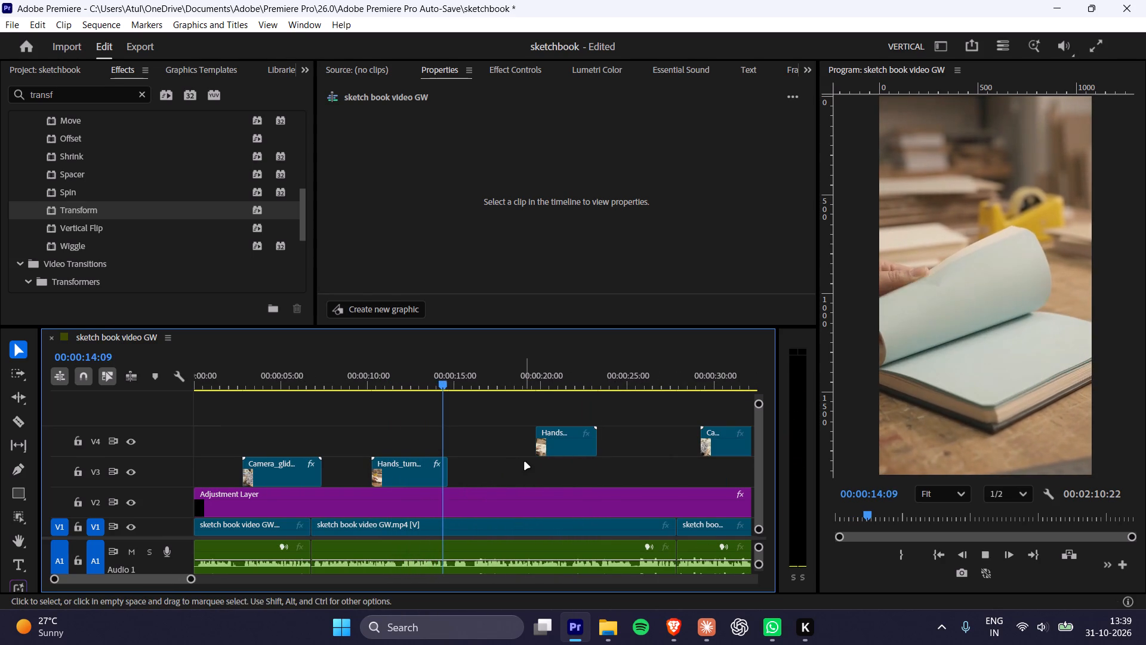
{"action": "key", "text": "space"}
{"action": "key", "text": "space"}
{"action": "key", "text": "space"}
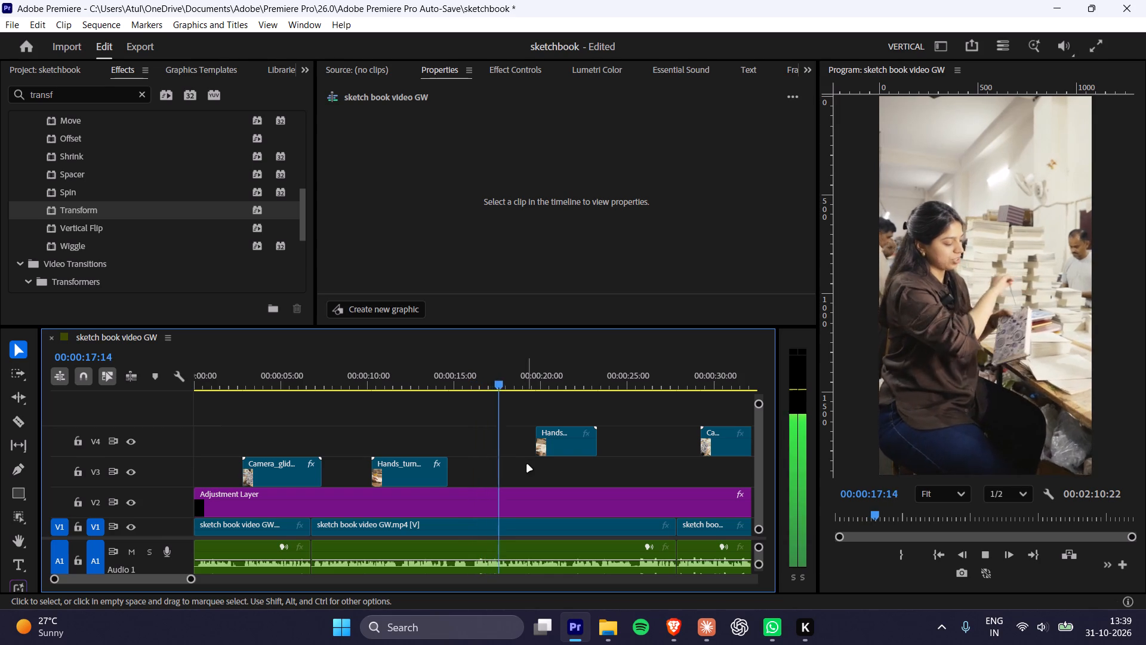
{"action": "key", "text": "space"}
Move the trimmed Hands_closing clip from V4 down to V3, starting at about 00:00:17:09.
{"action": "left_click_drag", "start_coordinate": [554, 440], "coordinate": [513, 468]}
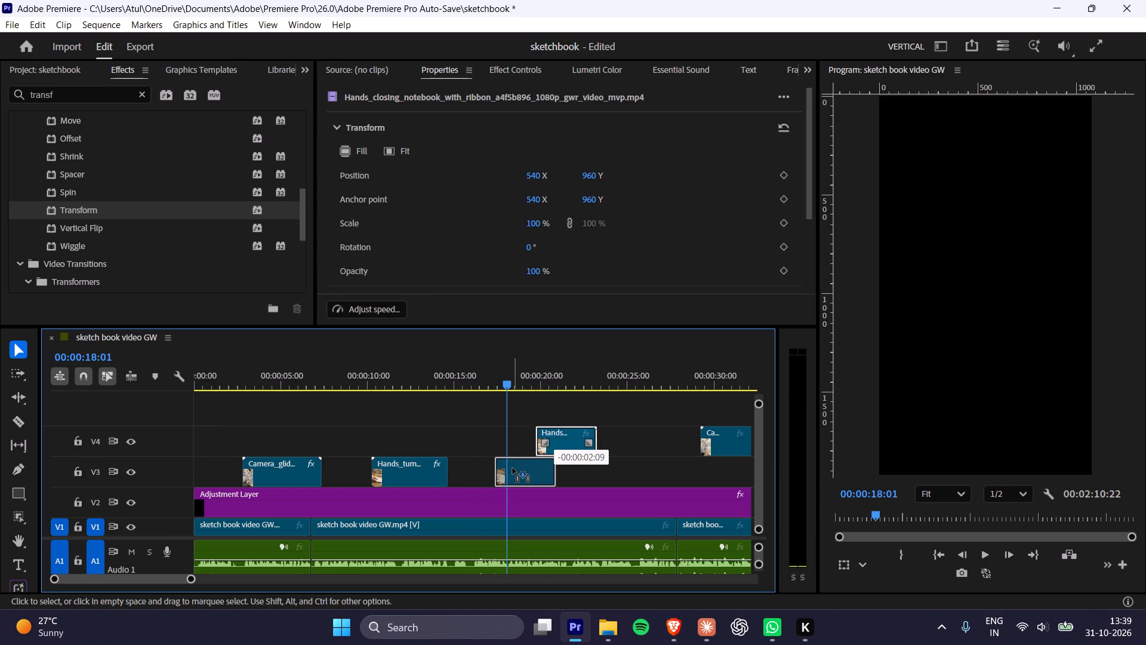
{"action": "left_click_drag", "start_coordinate": [513, 468], "coordinate": [513, 472]}
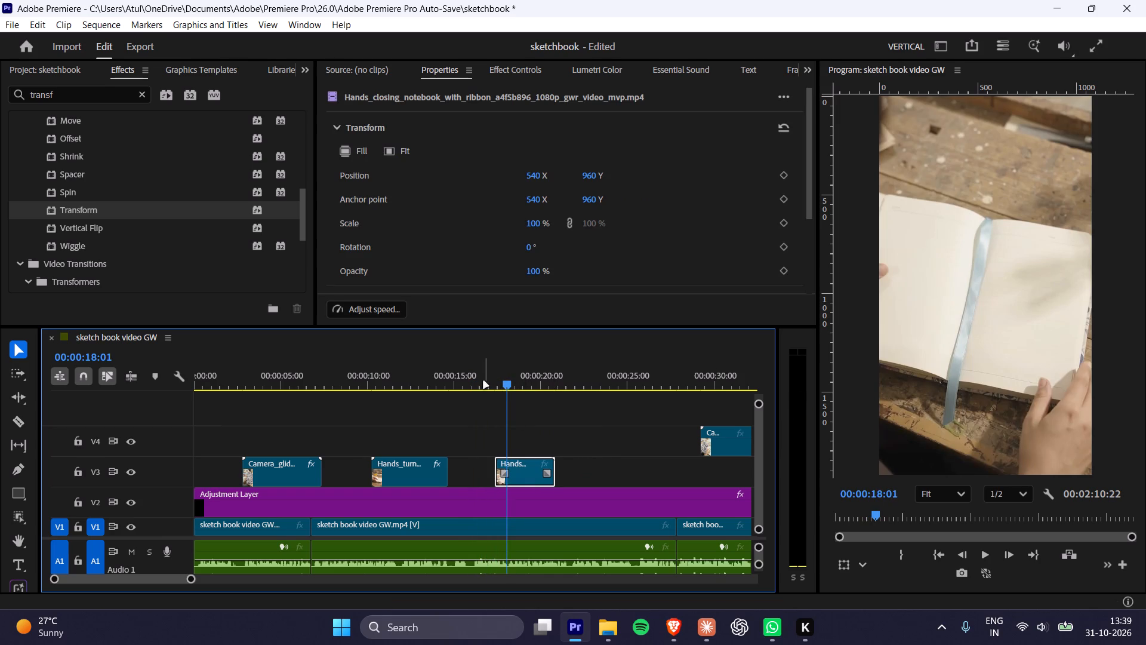
Play back the moved Hands_closing clip and the talking footage after it to check the timing against the speech.
{"action": "left_click", "coordinate": [480, 381]}
{"action": "key", "text": "space"}
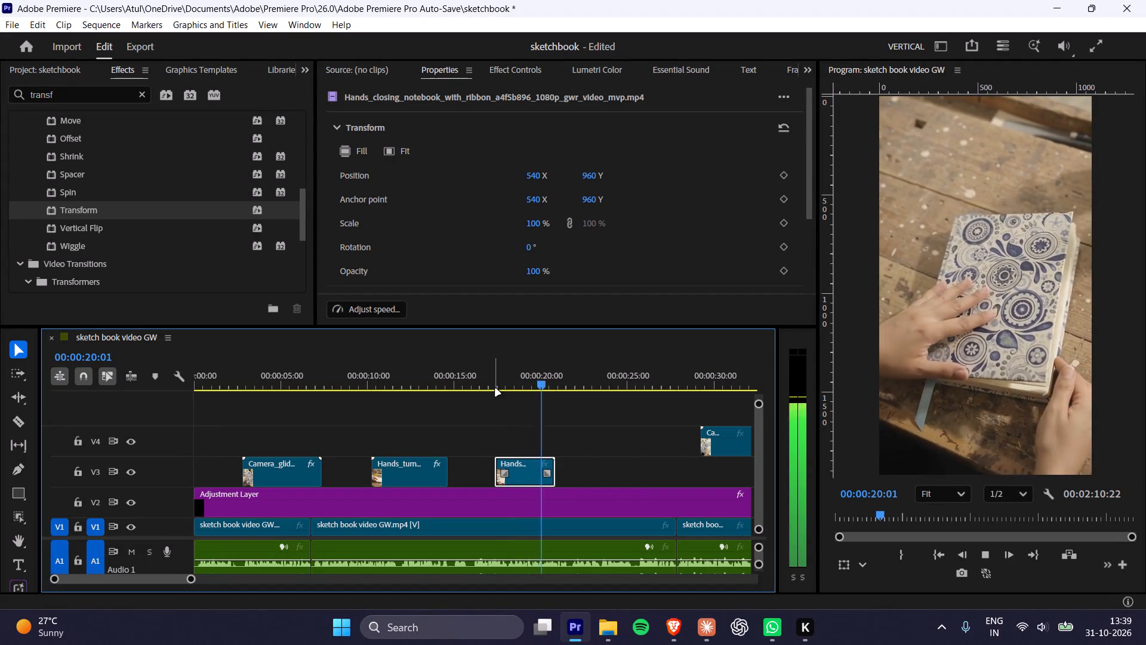
{"action": "key", "text": "space"}
{"action": "key", "text": "space"}
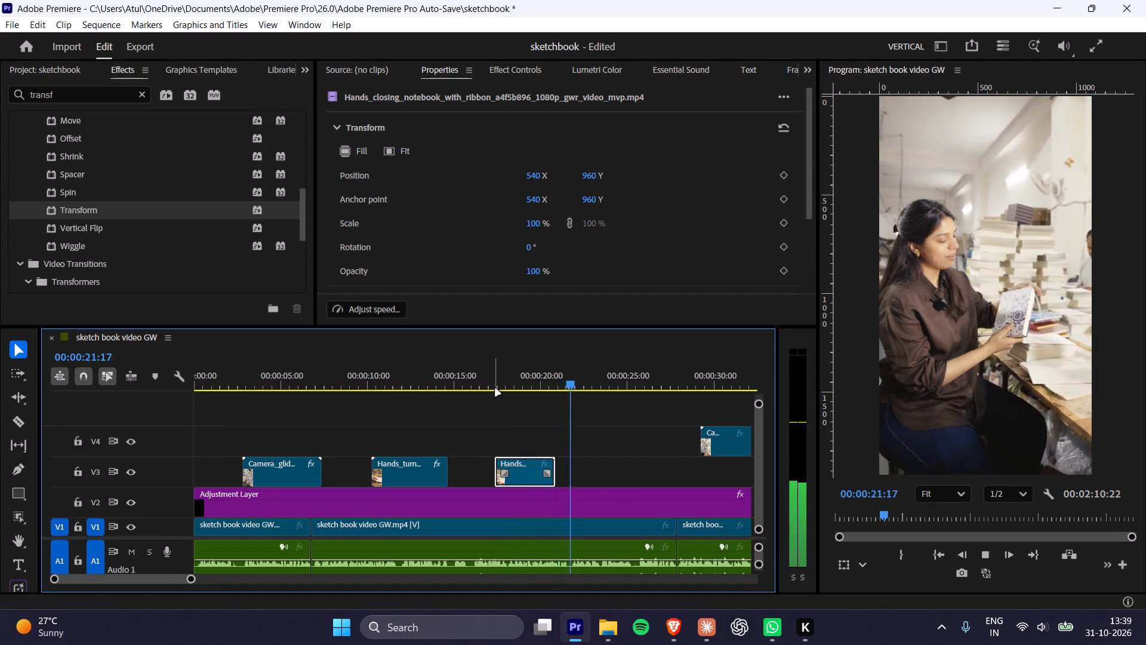
{"action": "key", "text": "space"}
{"action": "key", "text": "space"}
{"action": "key", "text": "space"}
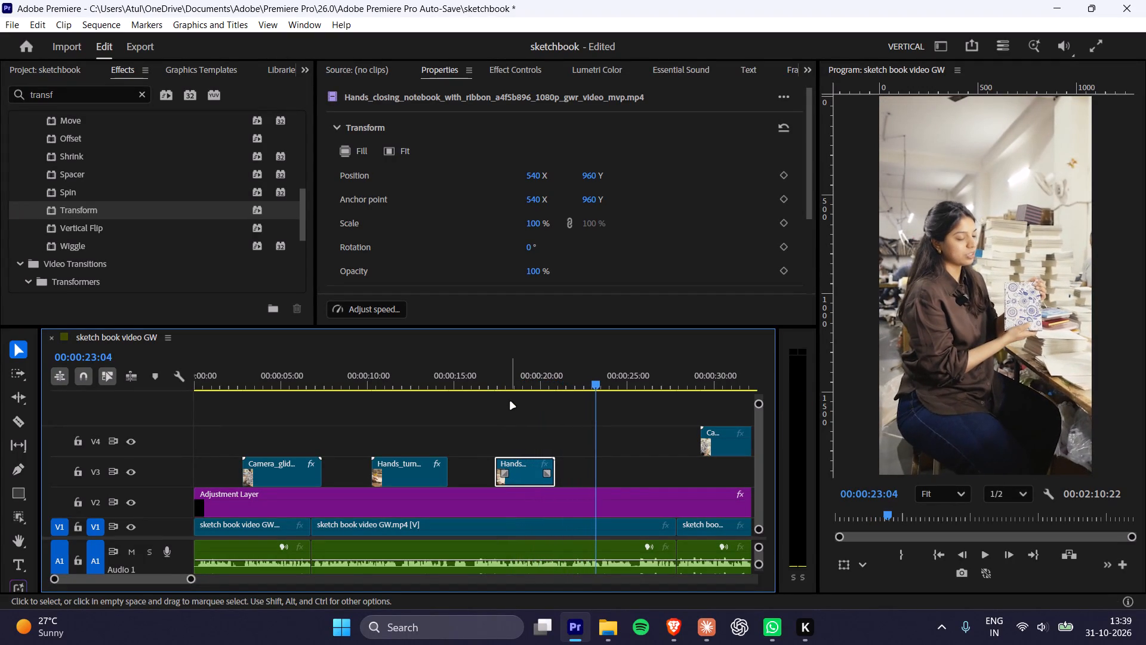
{"action": "key", "text": "space"}
{"action": "key", "text": "space"}
{"action": "scroll", "coordinate": [630, 472], "scroll_direction": "down", "scroll_amount": 3, "text": "alt"}
{"action": "key", "text": "space"}
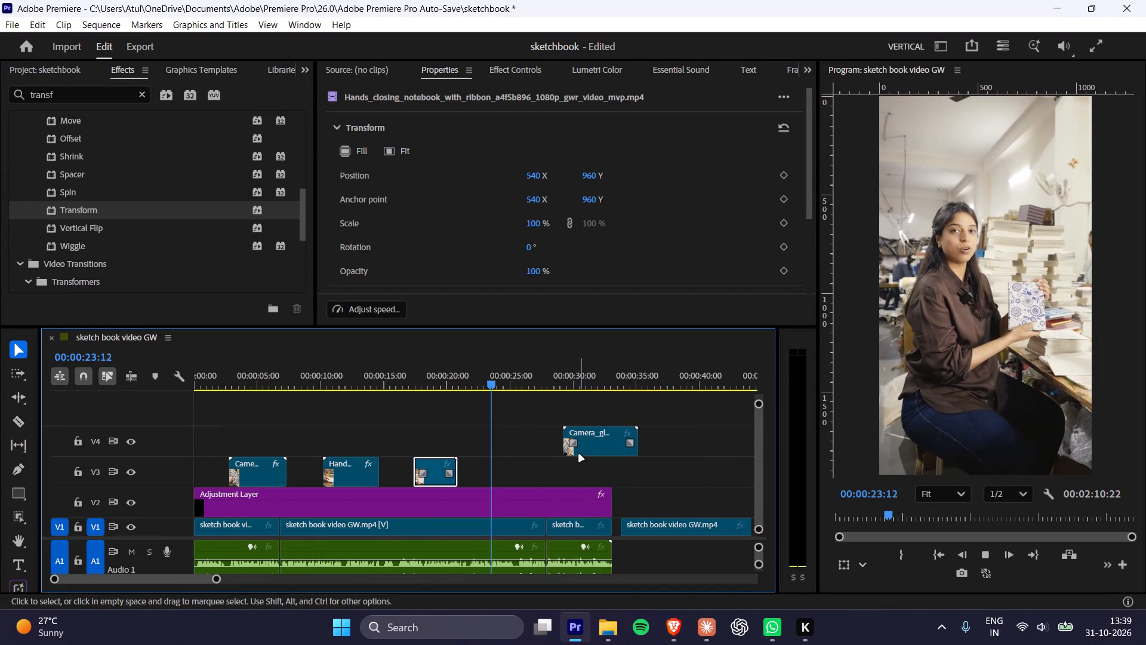
{"action": "key", "text": "space"}
{"action": "key", "text": "space"}
{"action": "key", "text": "space"}
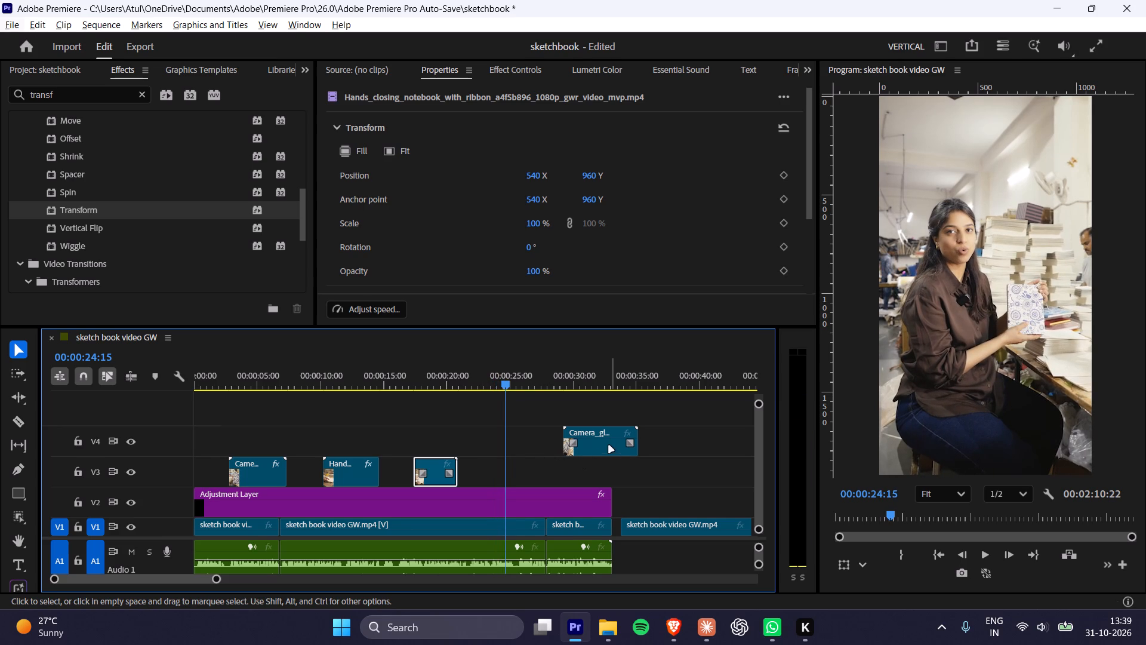
Scrub through the sequence to look for a suitable spot for the remaining Camera_gliding clip on V4.
{"action": "left_click_drag", "start_coordinate": [569, 385], "coordinate": [571, 390]}
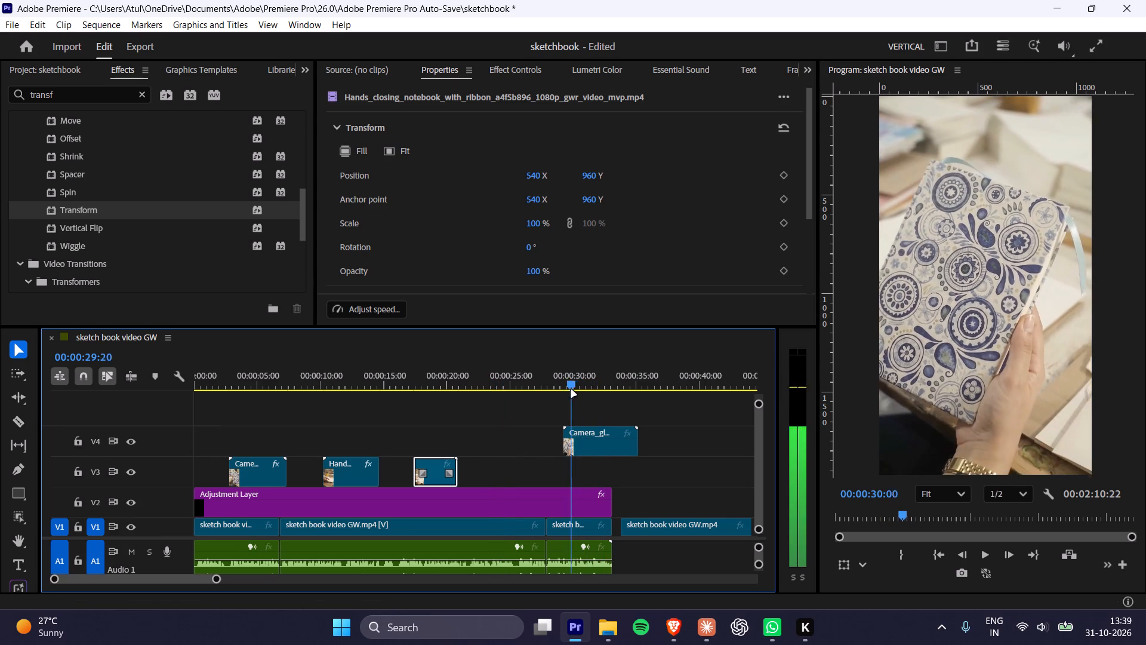
{"action": "left_click_drag", "start_coordinate": [571, 390], "coordinate": [226, 400]}
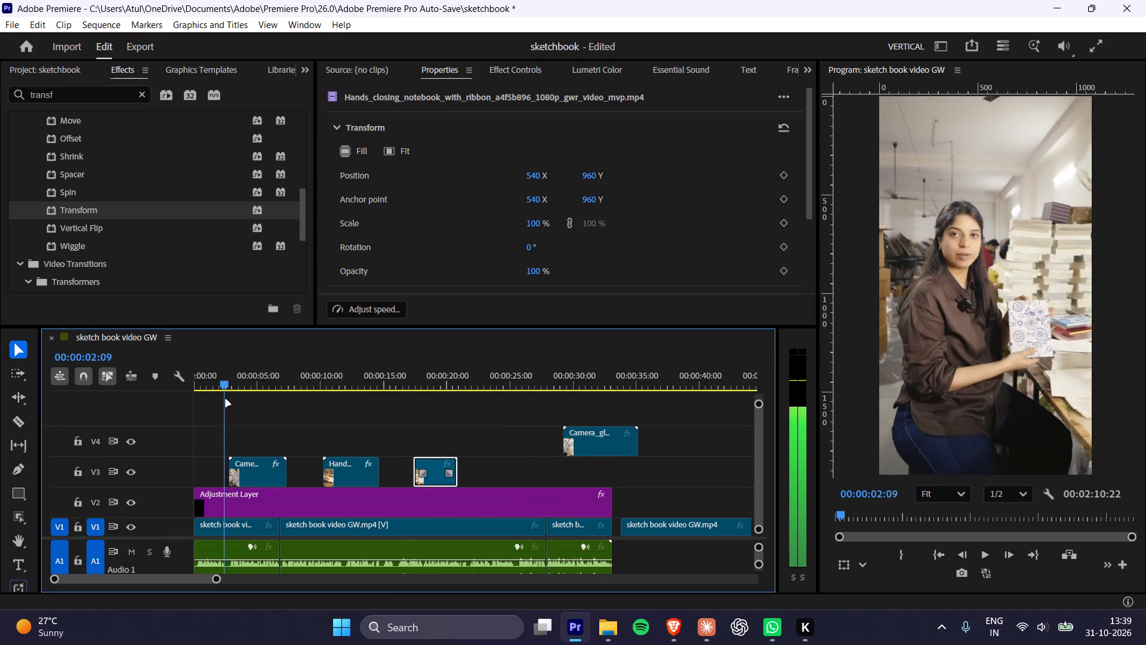
{"action": "left_click_drag", "start_coordinate": [226, 400], "coordinate": [513, 438]}
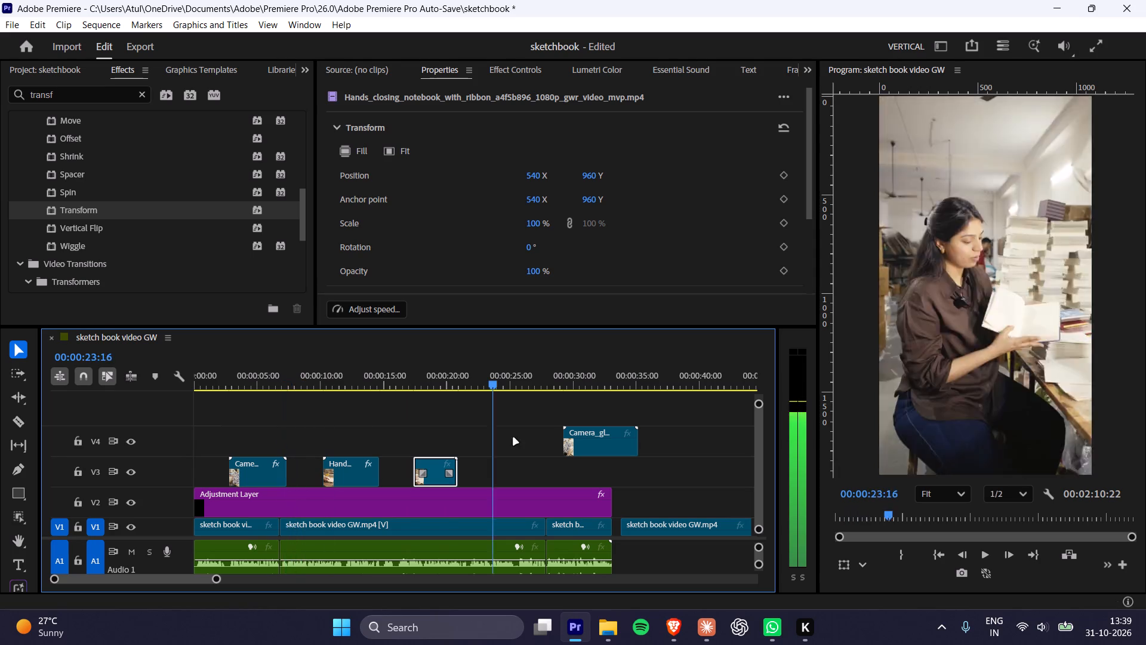
{"action": "left_click_drag", "start_coordinate": [513, 438], "coordinate": [631, 476]}
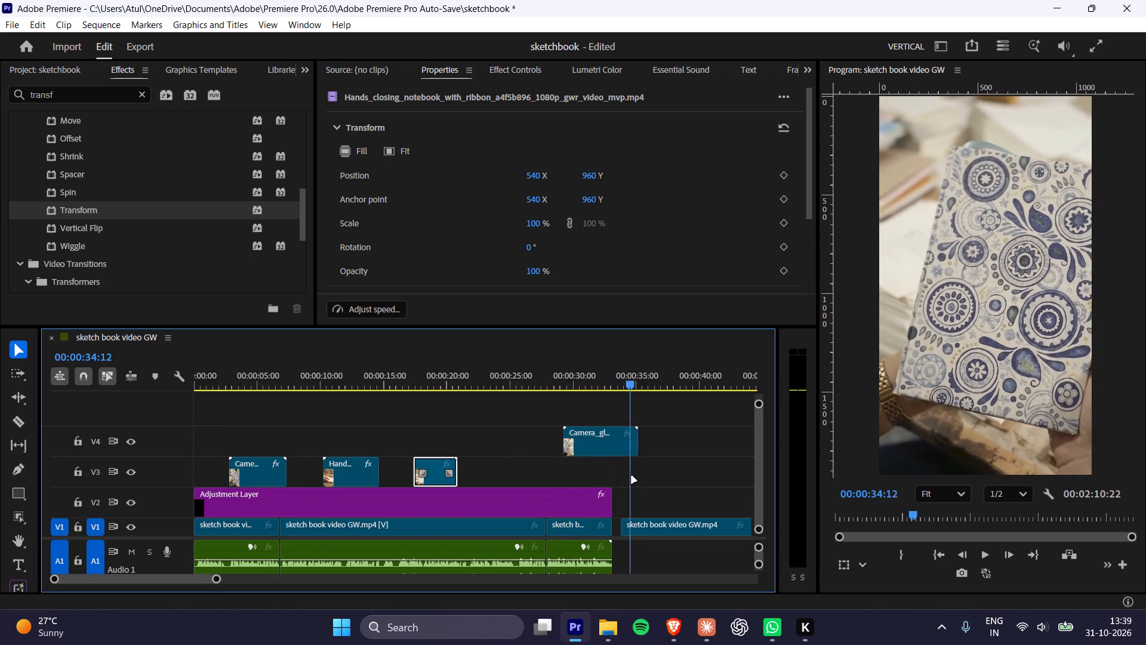
{"action": "left_click_drag", "start_coordinate": [631, 476], "coordinate": [583, 481]}
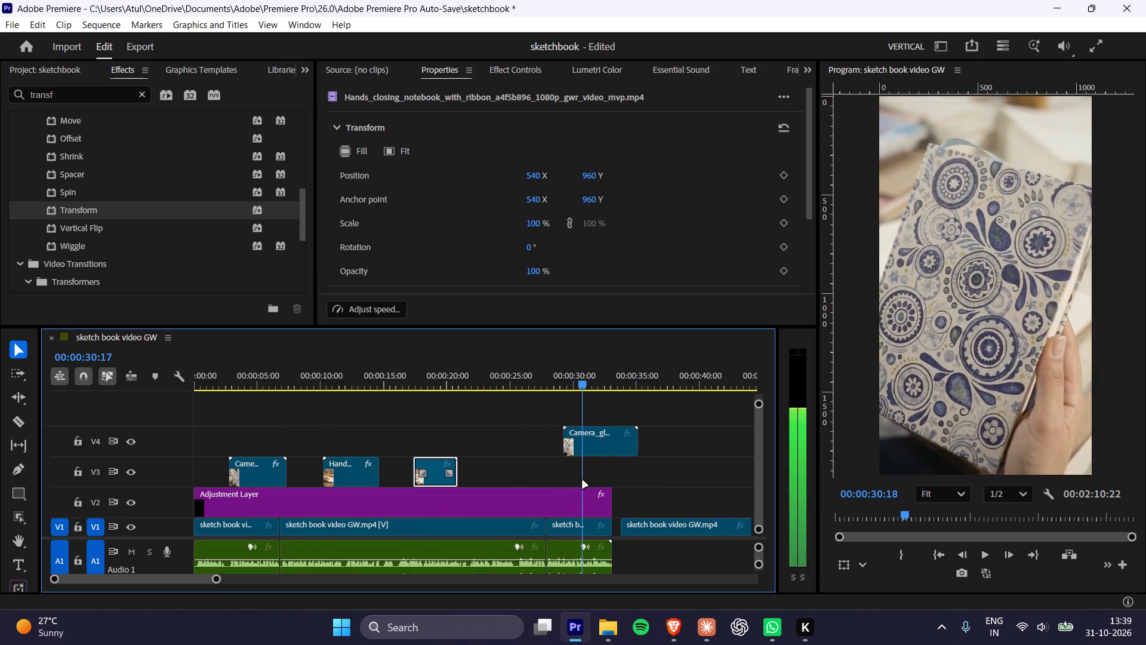
{"action": "left_click_drag", "start_coordinate": [583, 481], "coordinate": [680, 508]}
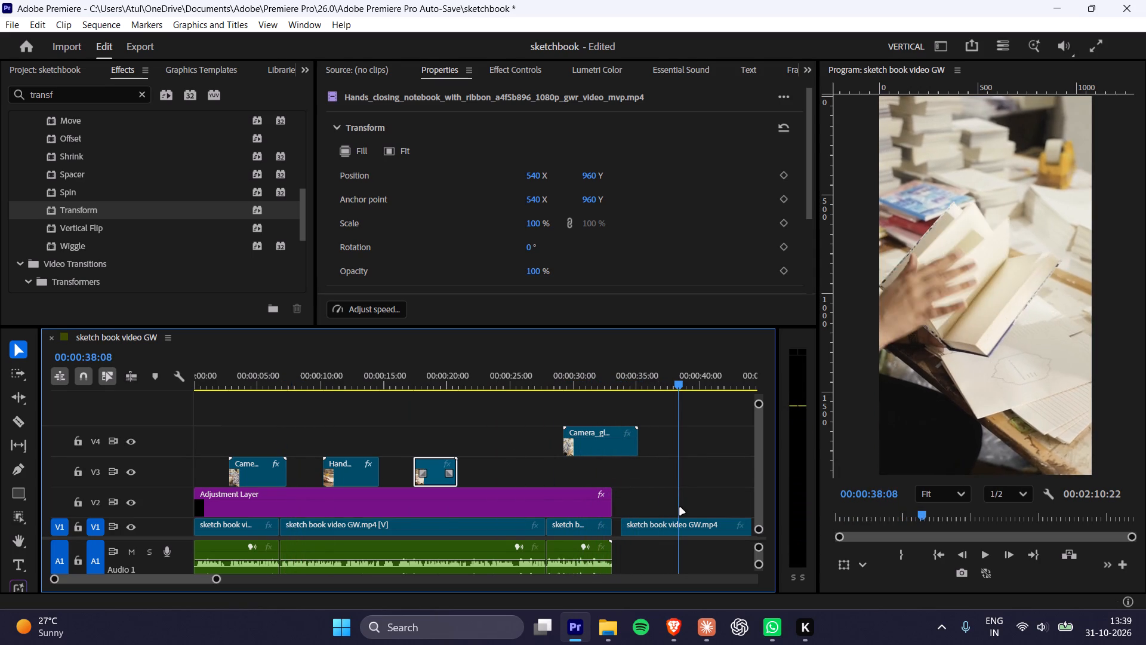
{"action": "left_click_drag", "start_coordinate": [680, 508], "coordinate": [641, 510]}
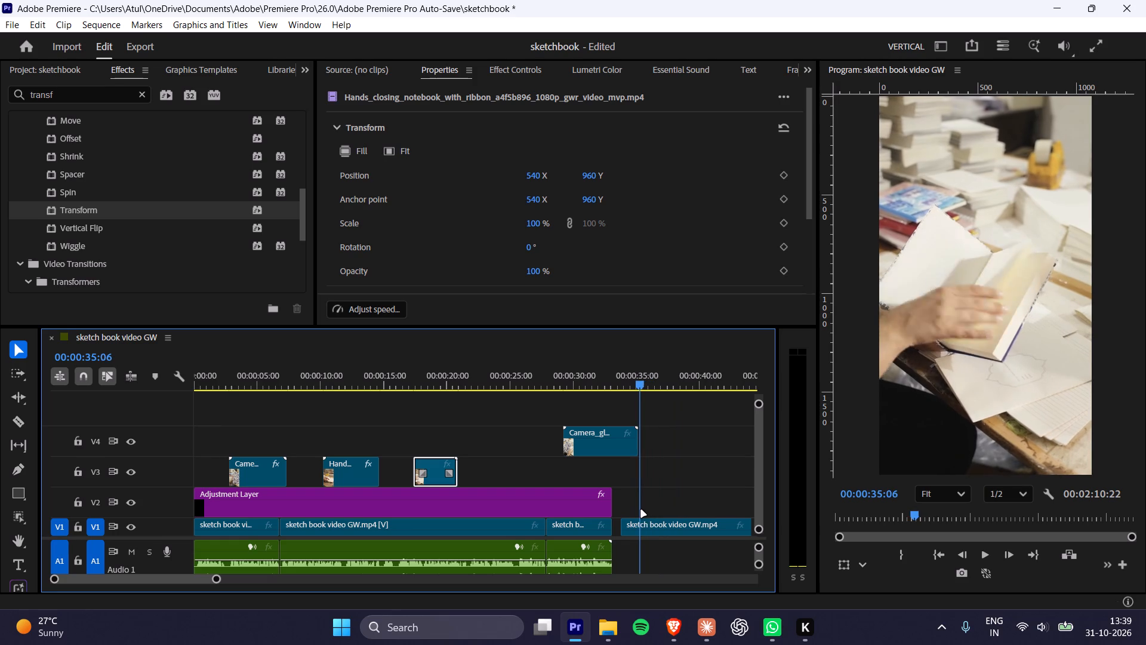
{"action": "left_click_drag", "start_coordinate": [641, 510], "coordinate": [671, 516]}
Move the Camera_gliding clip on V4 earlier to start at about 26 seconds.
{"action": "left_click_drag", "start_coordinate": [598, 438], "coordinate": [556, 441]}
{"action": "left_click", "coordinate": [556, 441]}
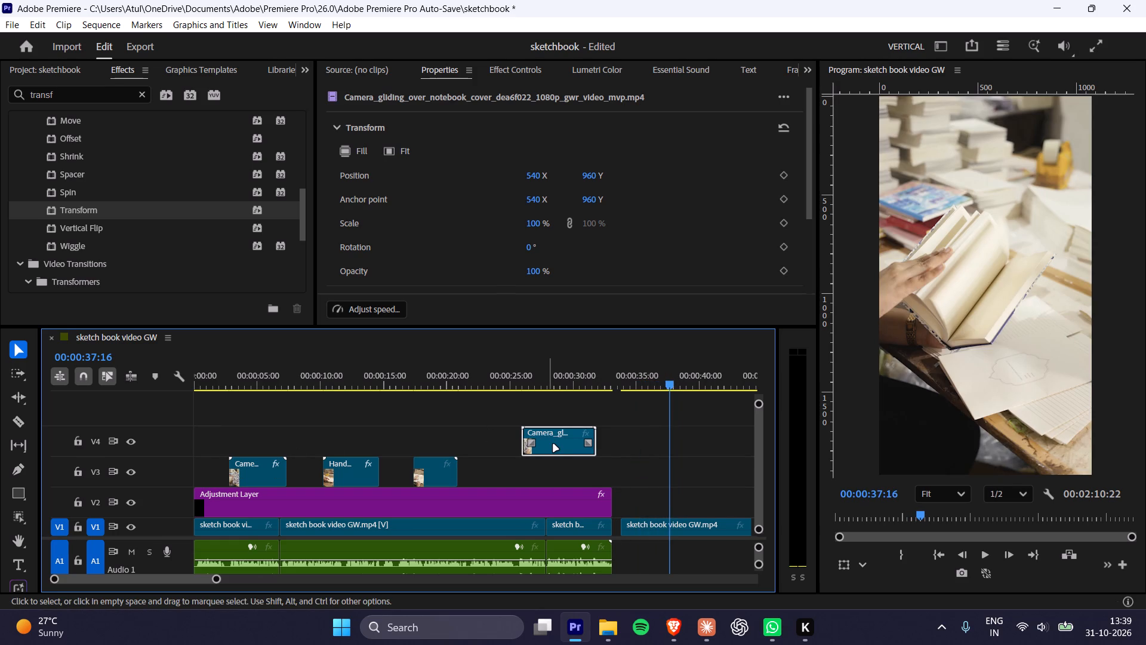
Move the Camera_gliding clip on V4 to the very start of the sequence and play back the opening with it.
{"action": "left_click_drag", "start_coordinate": [235, 378], "coordinate": [114, 394]}
{"action": "key", "text": "space"}
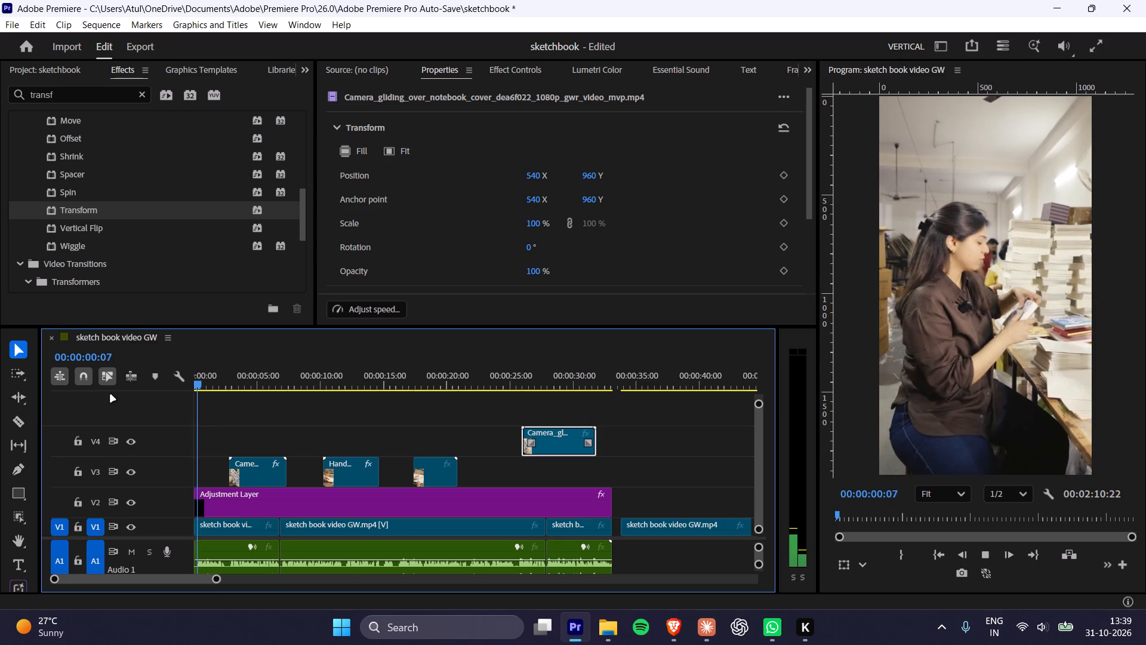
{"action": "key", "text": "space"}
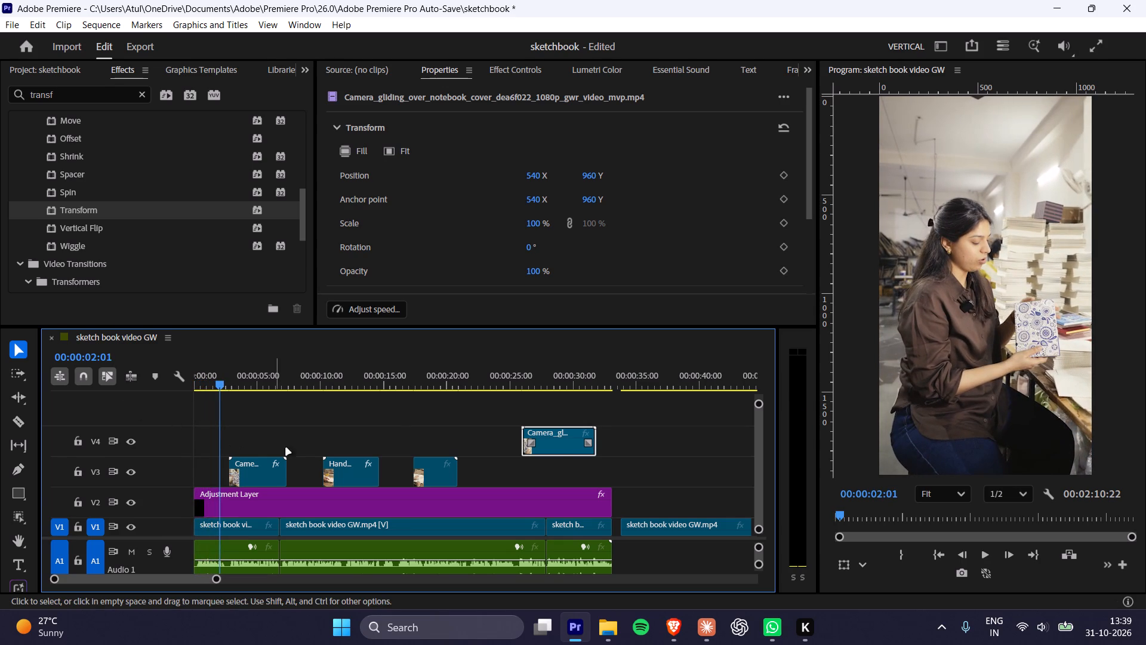
{"action": "left_click_drag", "start_coordinate": [562, 449], "coordinate": [224, 447]}
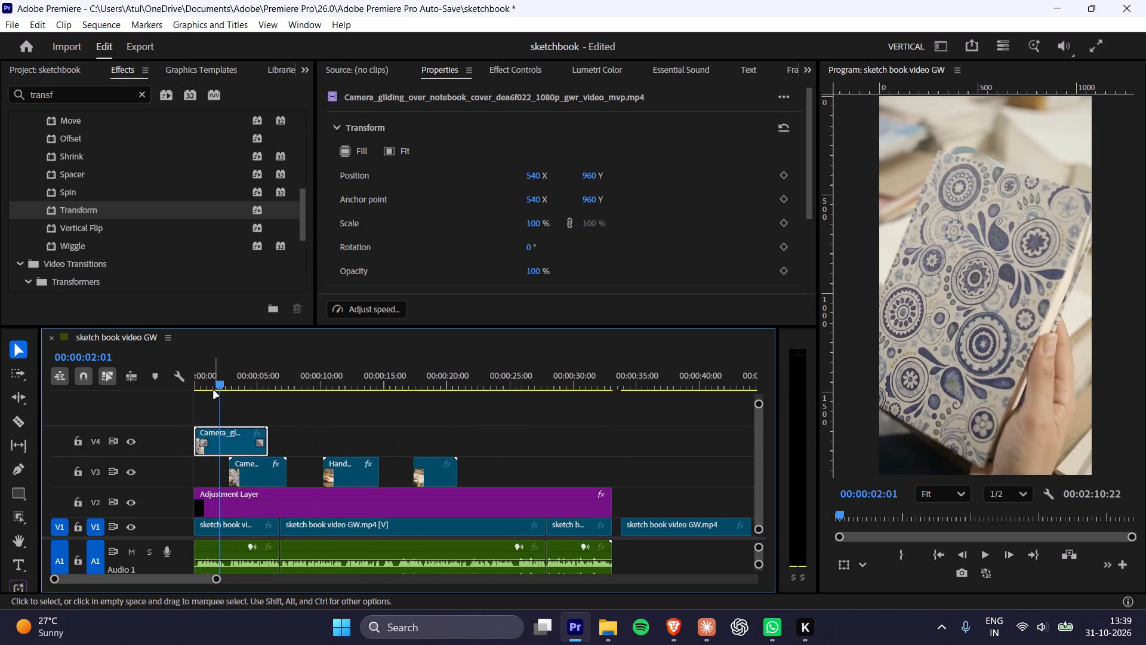
{"action": "left_click_drag", "start_coordinate": [216, 385], "coordinate": [135, 399]}
{"action": "key", "text": "space"}
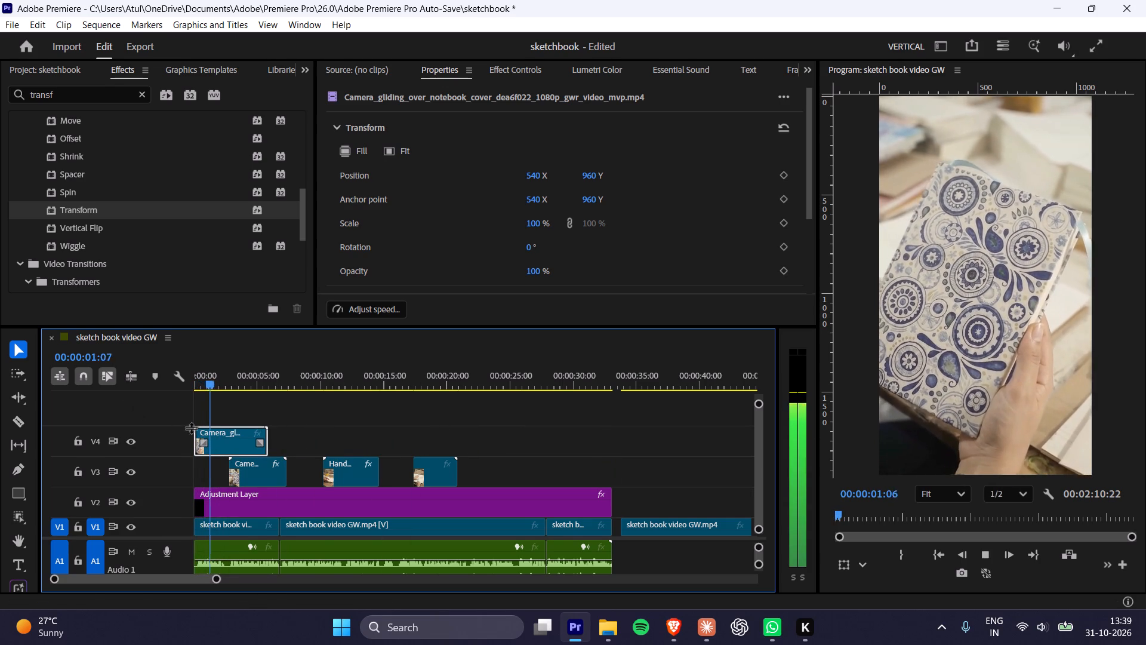
{"action": "key", "text": "space"}
{"action": "key", "text": "space"}
{"action": "key", "text": "space"}
Set the speed of the opening Camera_gliding clip on V4 to 140%.
{"action": "left_click", "coordinate": [238, 441]}
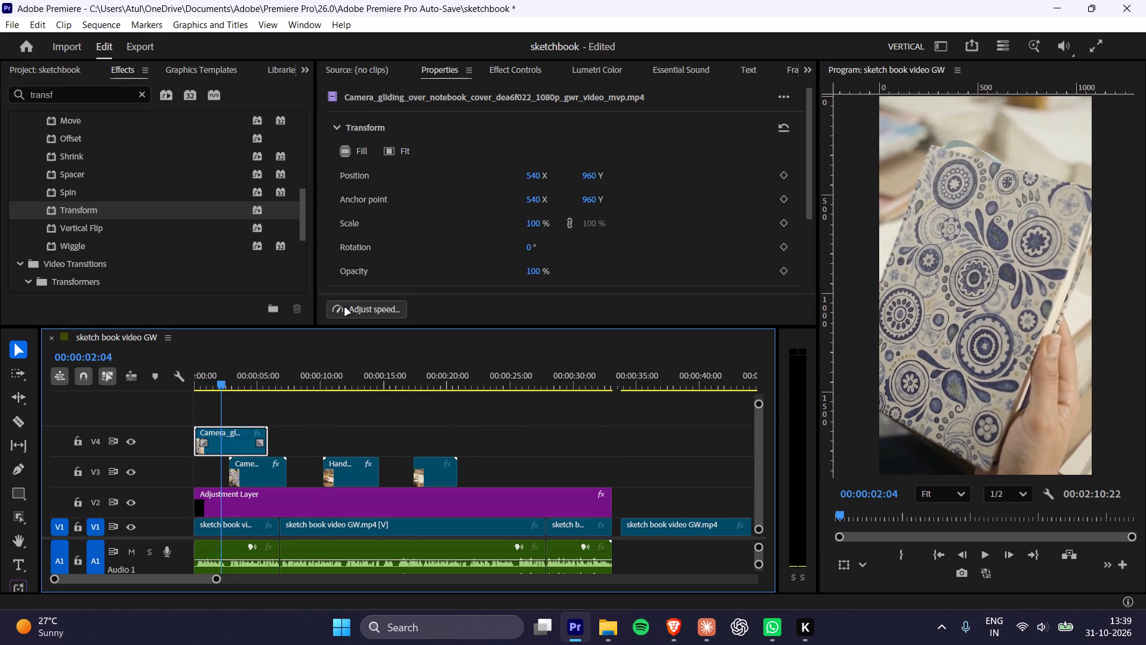
{"action": "left_click", "coordinate": [349, 312]}
{"action": "type", "text": "140"}
{"action": "key", "text": "Return"}
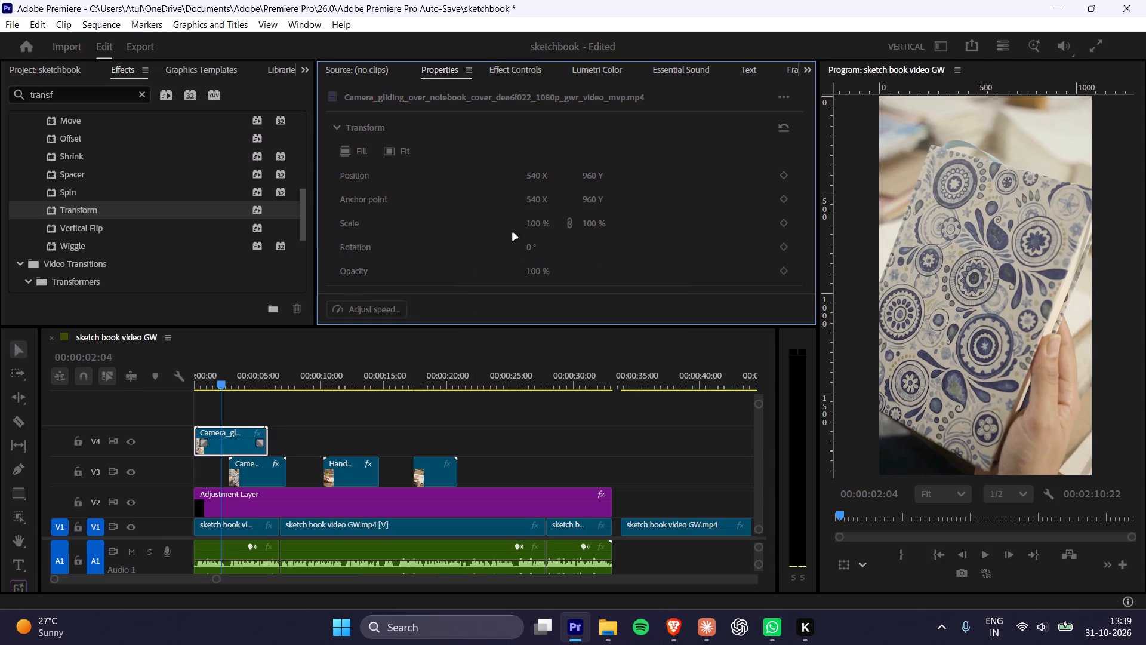
Play back the opening to check the sped-up Camera_gliding clip on V4 together with the one on V3.
{"action": "left_click_drag", "start_coordinate": [211, 387], "coordinate": [95, 390]}
{"action": "key", "text": "space"}
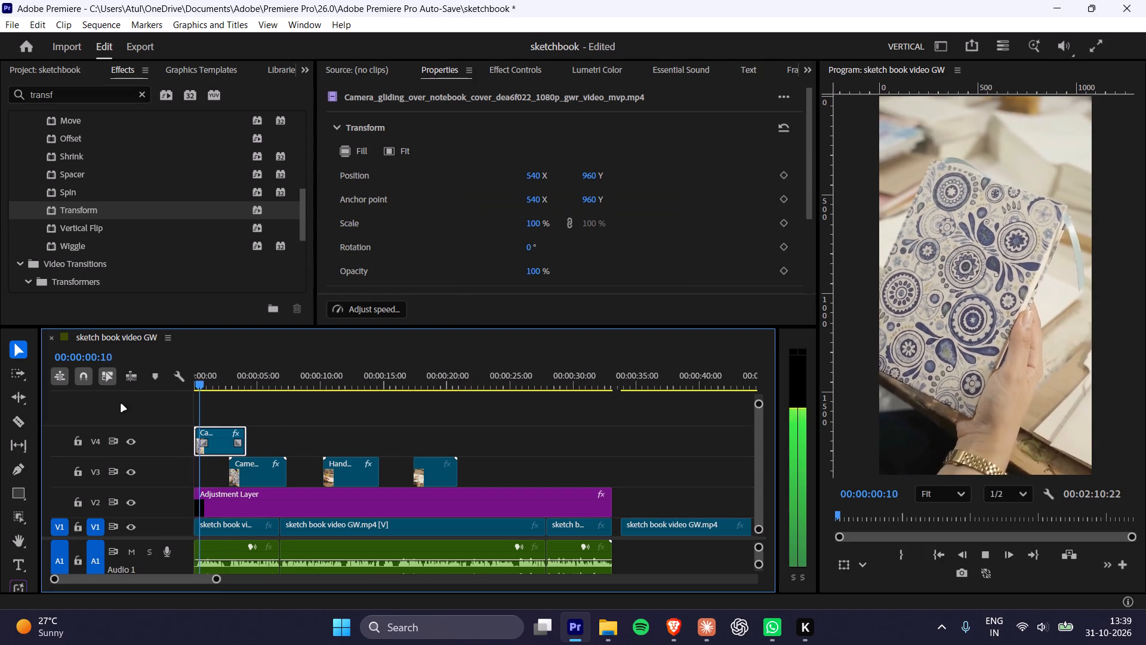
{"action": "key", "text": "space"}
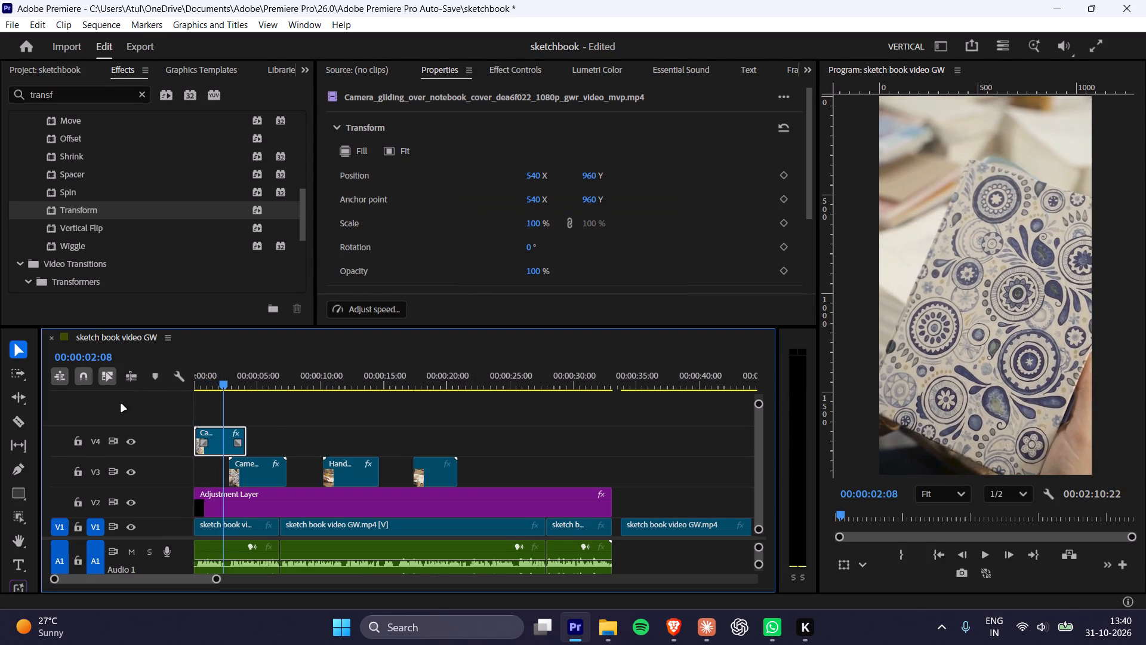
{"action": "key", "text": "space"}
{"action": "key", "text": "space"}
{"action": "key", "text": "space"}
{"action": "key", "text": "space"}
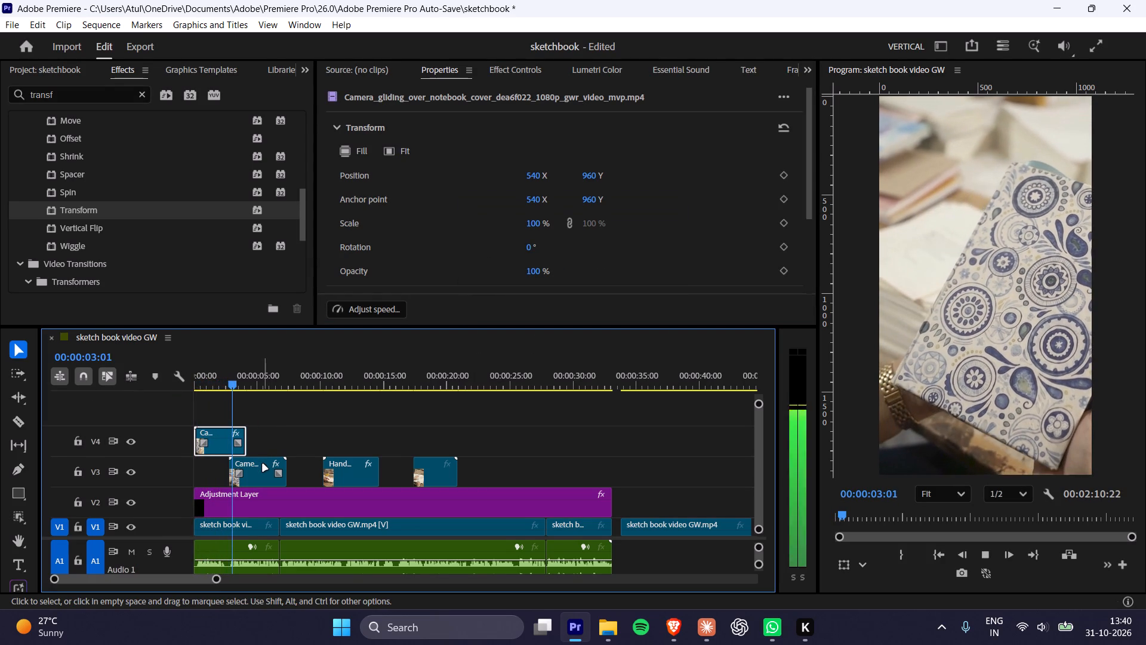
{"action": "key", "text": "space"}
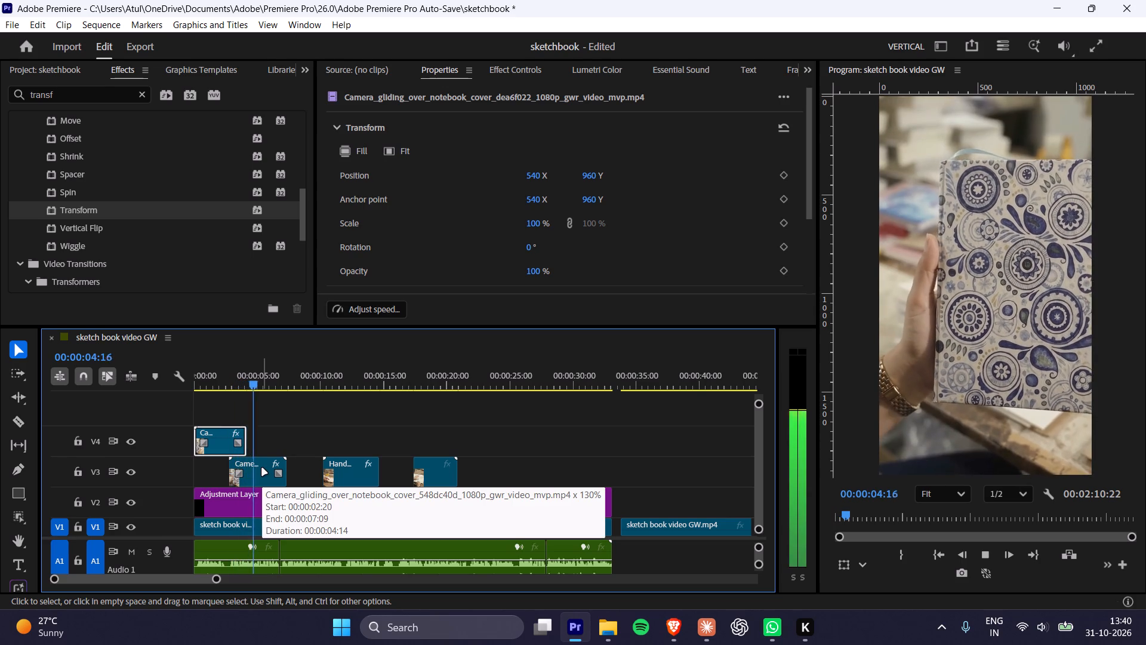
{"action": "key", "text": "space"}
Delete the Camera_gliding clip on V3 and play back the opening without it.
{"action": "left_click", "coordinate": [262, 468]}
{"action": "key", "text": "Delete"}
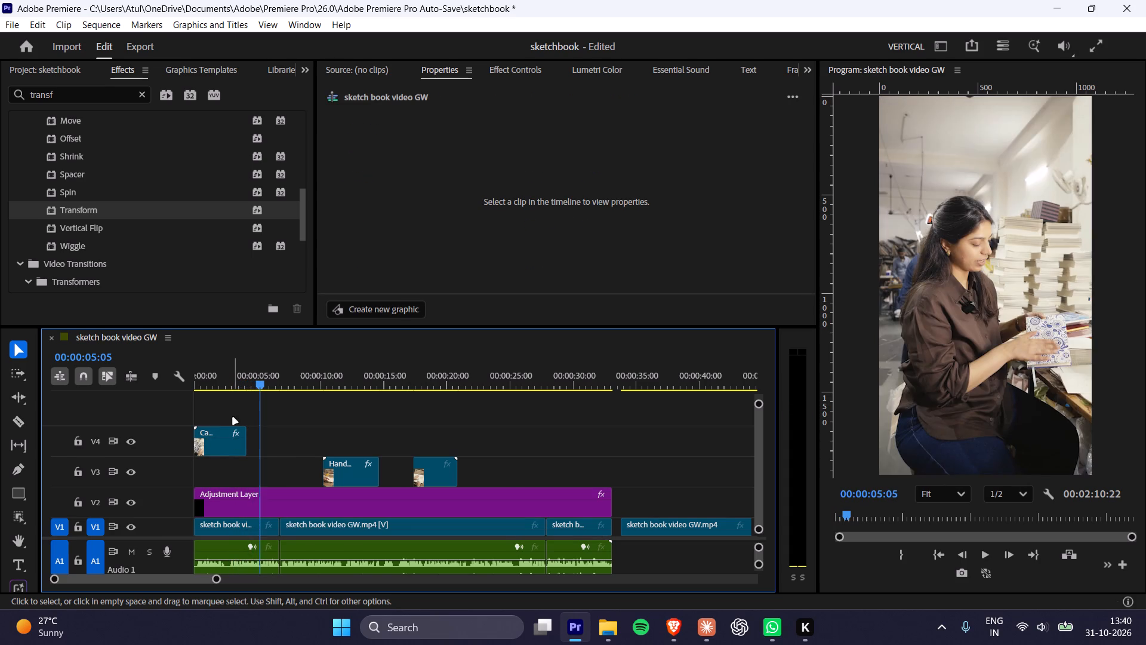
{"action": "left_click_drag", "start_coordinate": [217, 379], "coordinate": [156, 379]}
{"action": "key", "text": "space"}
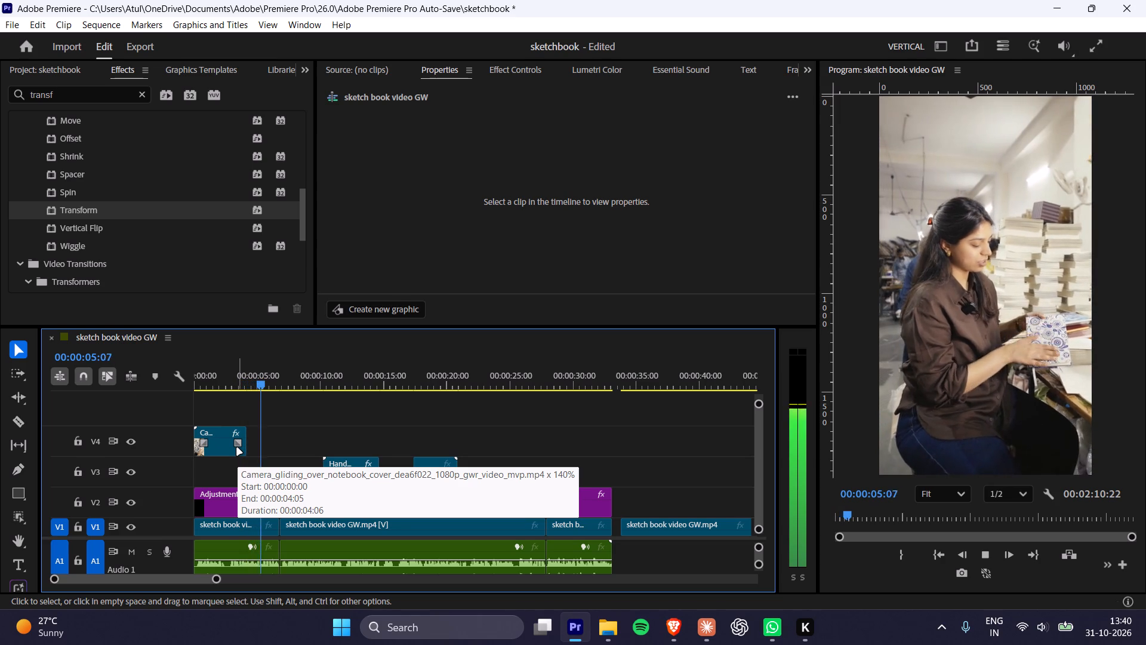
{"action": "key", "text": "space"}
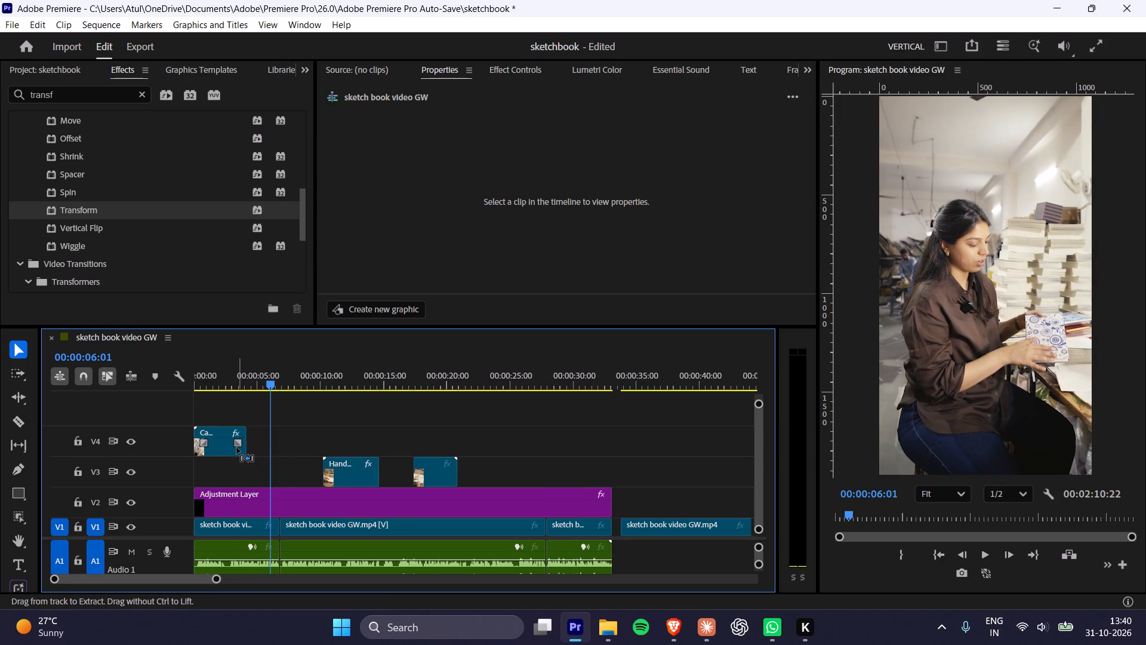
Undo the V3 clip deletion and the speed change and move to the start of the V4 Camera_gliding clip.
{"action": "key", "text": "ctrl+x"}
{"action": "key", "text": "ctrl+z"}
{"action": "key", "text": "ctrl+z"}
{"action": "key", "text": "ctrl+z"}
{"action": "key", "text": "ctrl+z"}
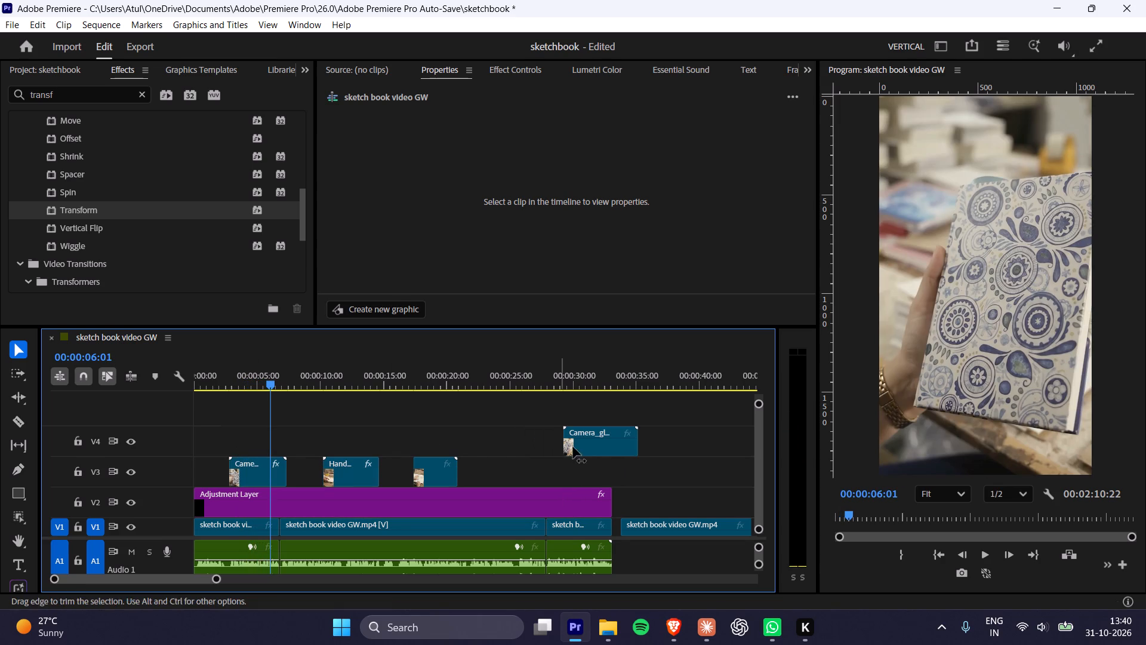
Move the Camera_gliding clip on V4 directly above the V3 Camera_gliding clip, starting at 00:00:02:20.
{"action": "left_click_drag", "start_coordinate": [605, 447], "coordinate": [272, 444]}
{"action": "left_click", "coordinate": [251, 436]}
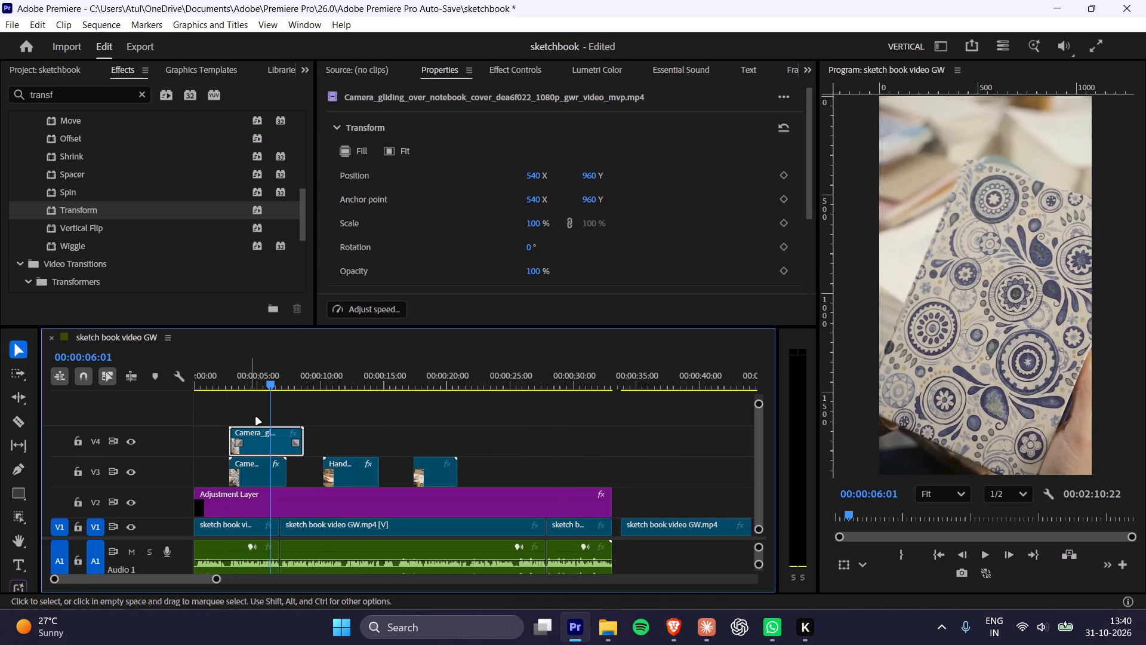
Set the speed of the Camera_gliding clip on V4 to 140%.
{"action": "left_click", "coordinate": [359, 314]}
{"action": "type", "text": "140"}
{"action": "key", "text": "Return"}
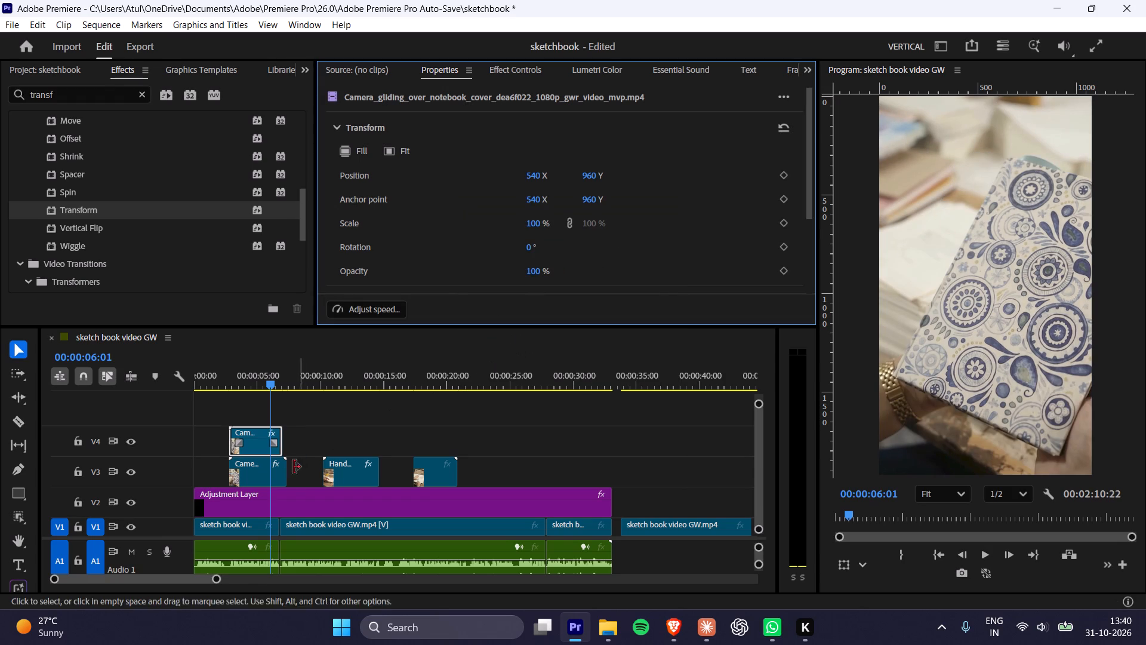
Delete the Camera_gliding clip on V3 and move the V4 Camera_gliding clip down into its place.
{"action": "left_click", "coordinate": [281, 473]}
{"action": "left_click", "coordinate": [257, 473]}
{"action": "key", "text": "Delete"}
{"action": "left_click_drag", "start_coordinate": [253, 448], "coordinate": [255, 477]}
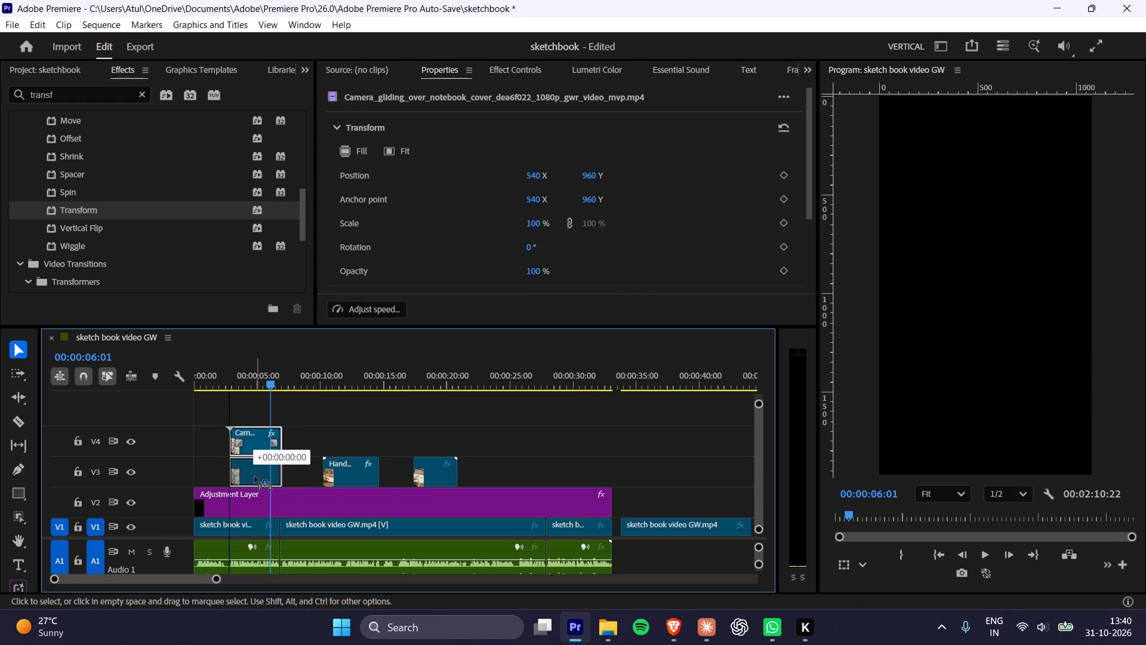
{"action": "left_click_drag", "start_coordinate": [255, 477], "coordinate": [254, 477]}
Play back the Camera_gliding clip now on V3 and set its speed to 130%.
{"action": "left_click", "coordinate": [208, 374]}
{"action": "key", "text": "space"}
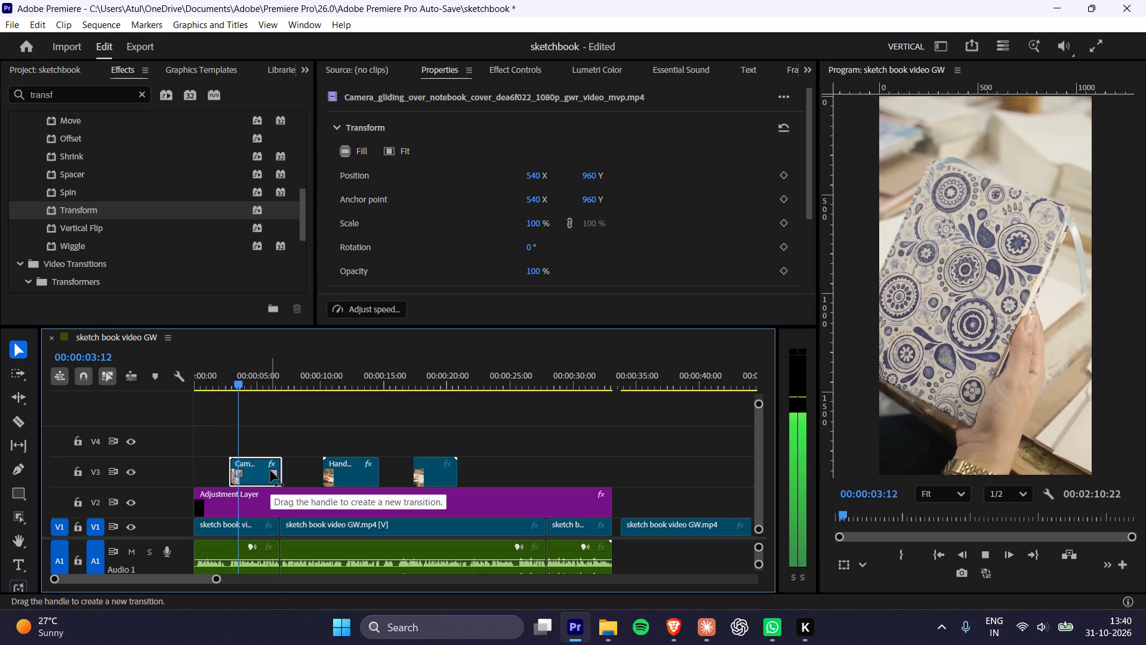
{"action": "left_click_drag", "start_coordinate": [215, 387], "coordinate": [225, 385]}
{"action": "left_click", "coordinate": [249, 471]}
{"action": "left_click", "coordinate": [374, 310]}
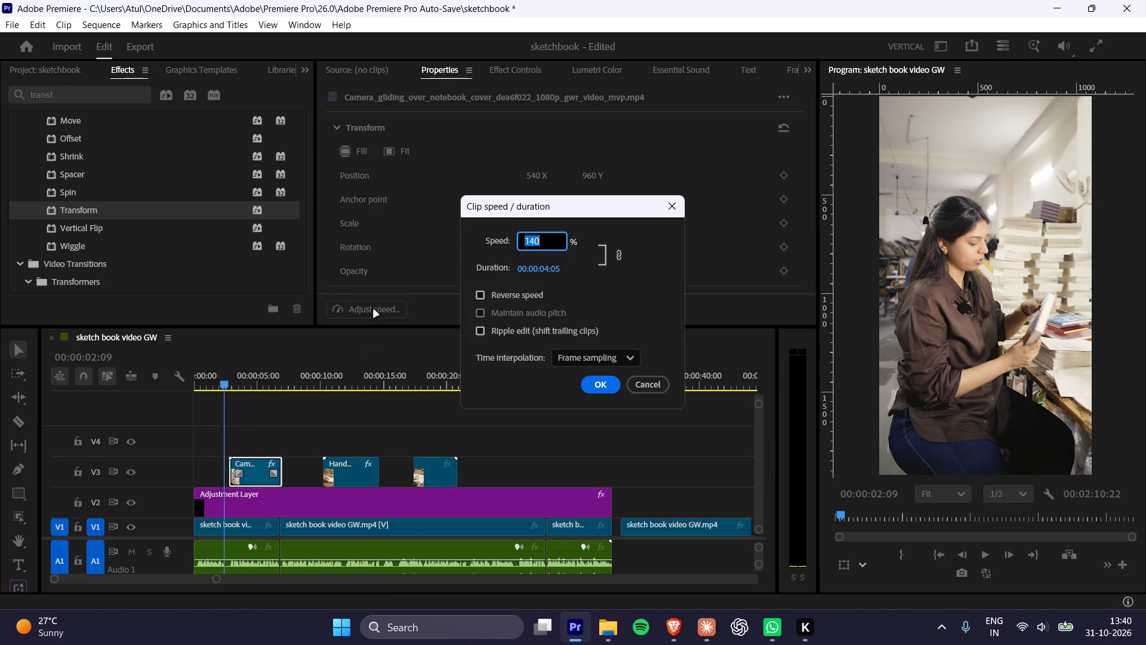
{"action": "type", "text": "130"}
{"action": "key", "text": "Return"}
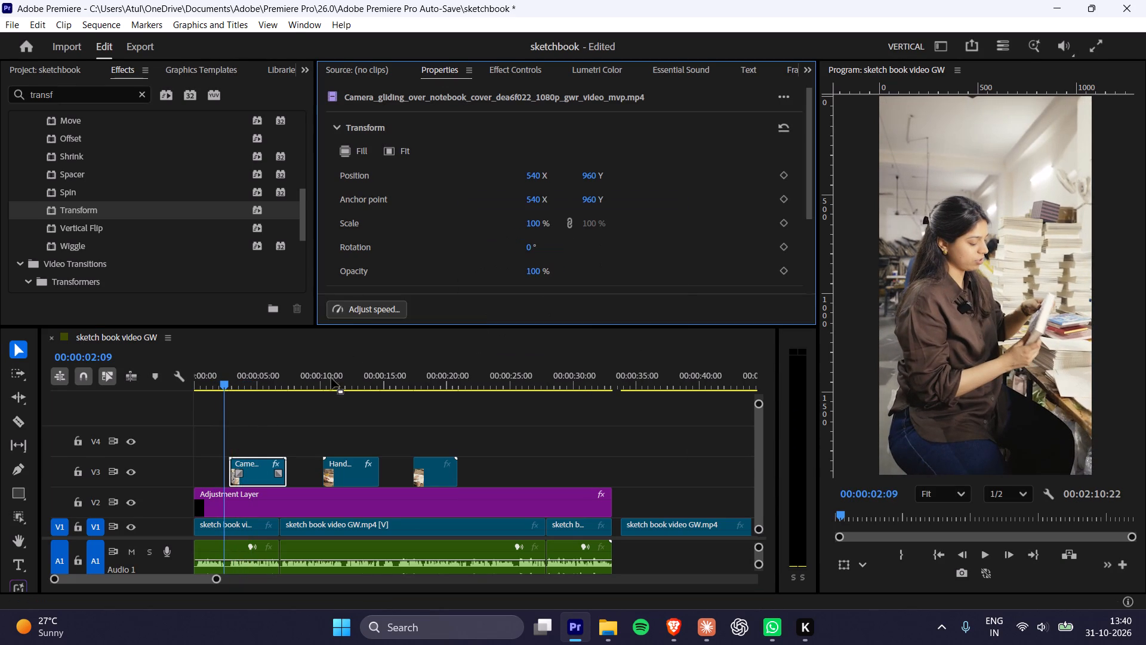
Move the Camera_gliding clip on V3 slightly earlier to start at about 00:00:02:09.
{"action": "scroll", "coordinate": [263, 423], "scroll_direction": "up", "scroll_amount": 7, "text": "alt"}
{"action": "left_click_drag", "start_coordinate": [274, 468], "coordinate": [269, 468]}
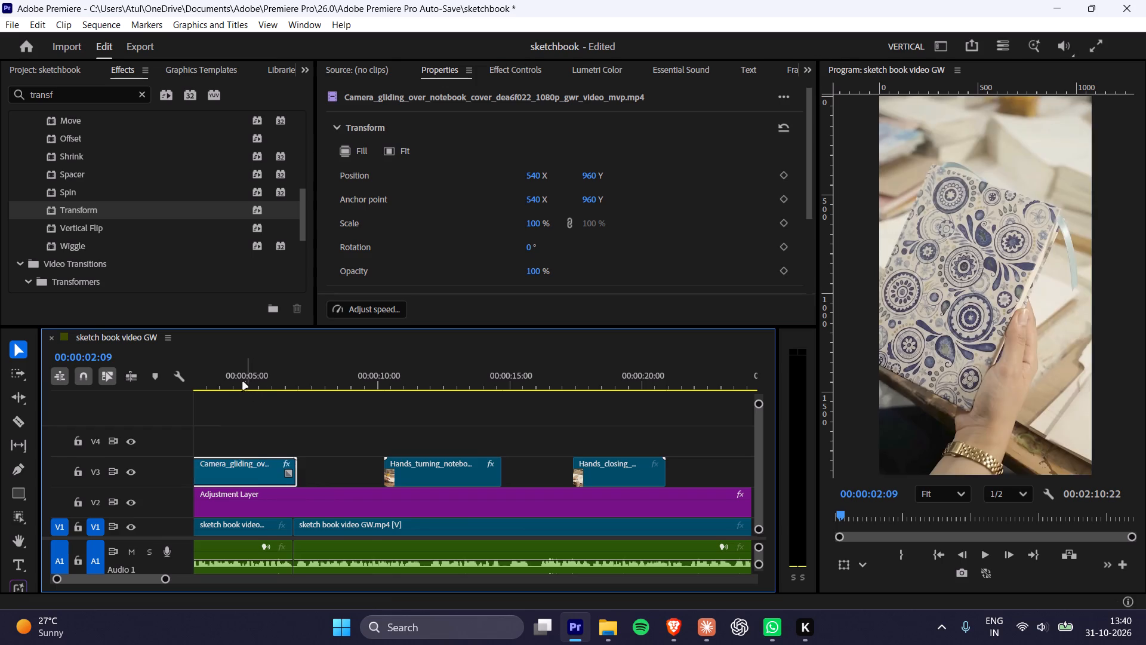
Play back the sequence to check the timing of the B-roll clips on V3 against the speech.
{"action": "left_click_drag", "start_coordinate": [233, 382], "coordinate": [244, 390]}
{"action": "type", "text": "v"}
{"action": "key", "text": "space"}
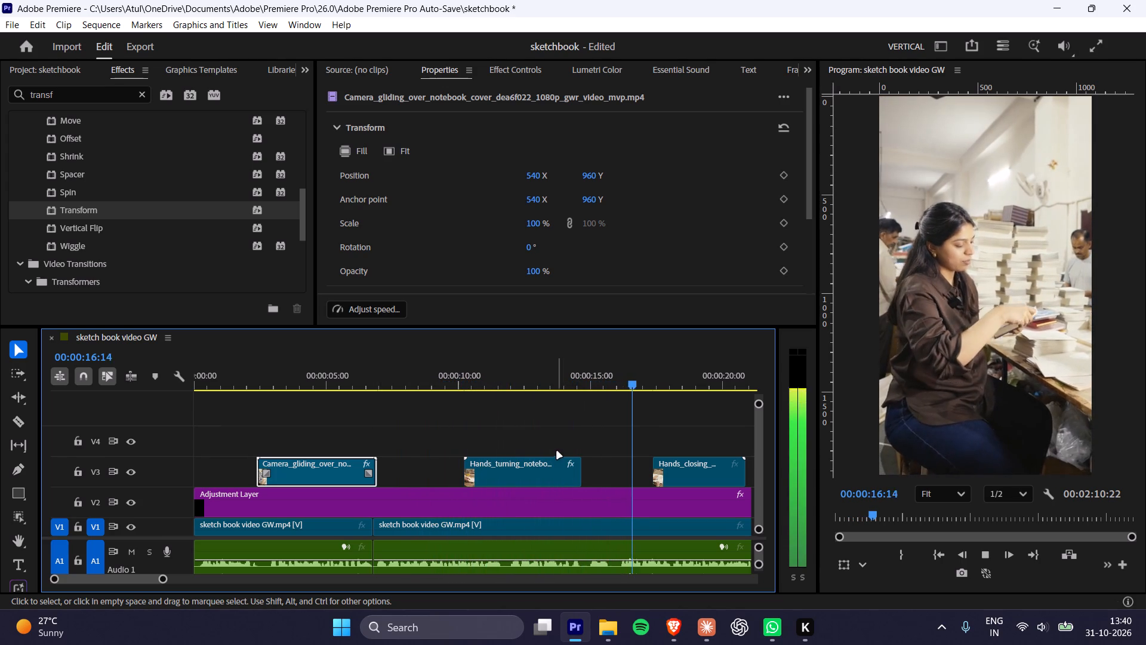
{"action": "key", "text": "space"}
{"action": "key", "text": "space"}
{"action": "key", "text": "space"}
{"action": "key", "text": "space"}
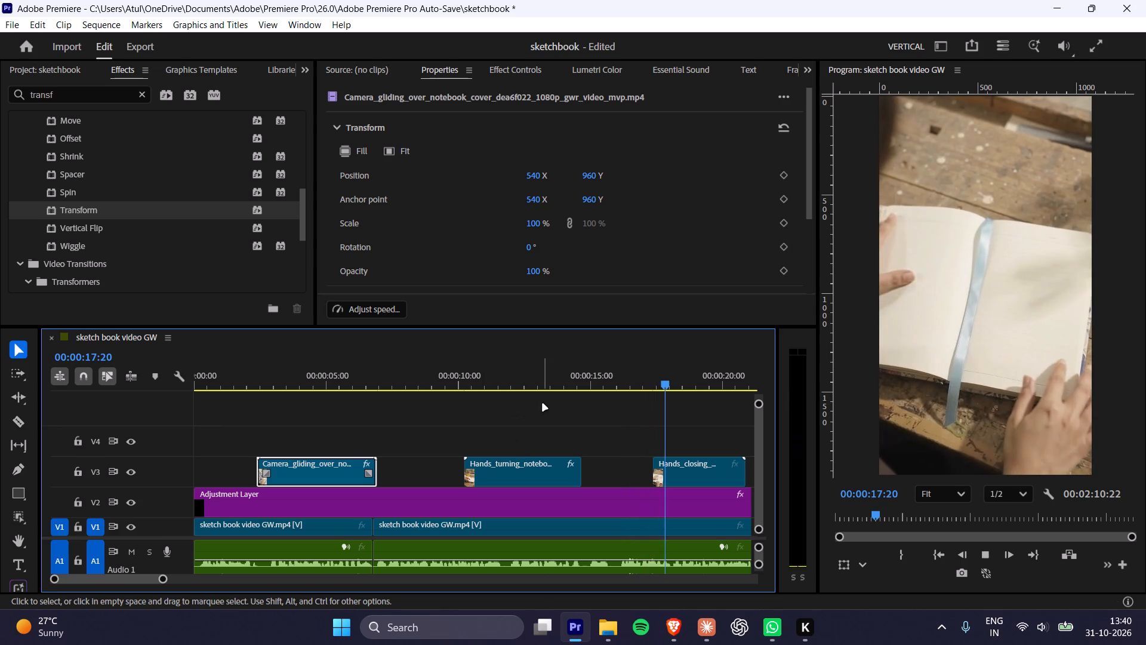
{"action": "key", "text": "space"}
{"action": "left_click_drag", "start_coordinate": [388, 375], "coordinate": [332, 386]}
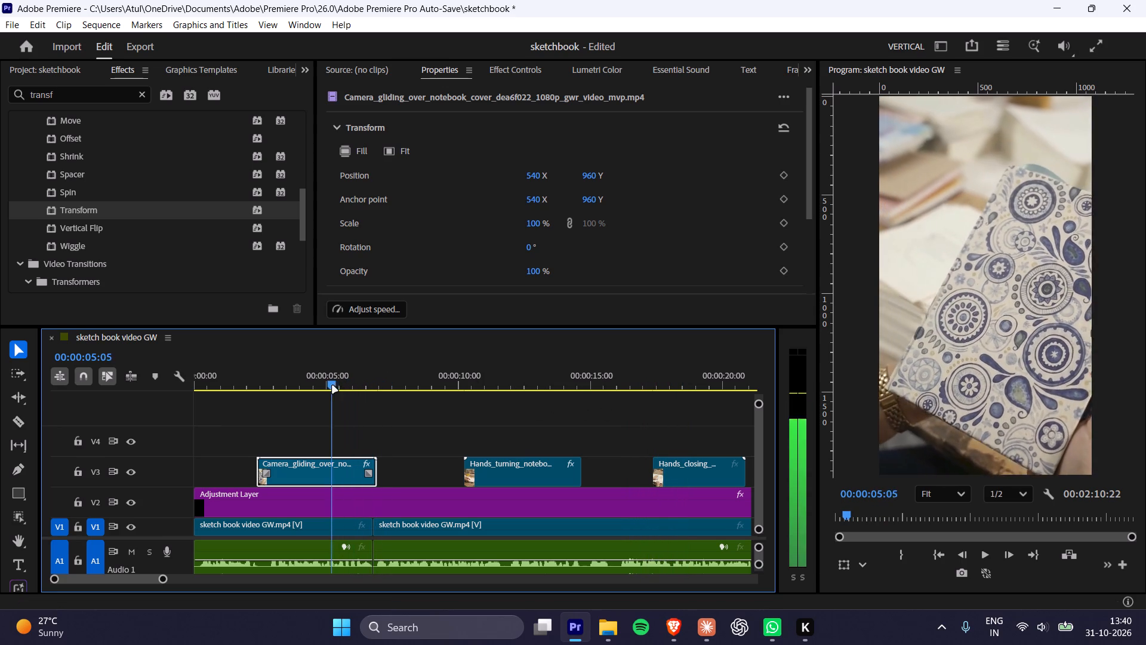
{"action": "left_click_drag", "start_coordinate": [332, 386], "coordinate": [341, 385]}
{"action": "key", "text": "space"}
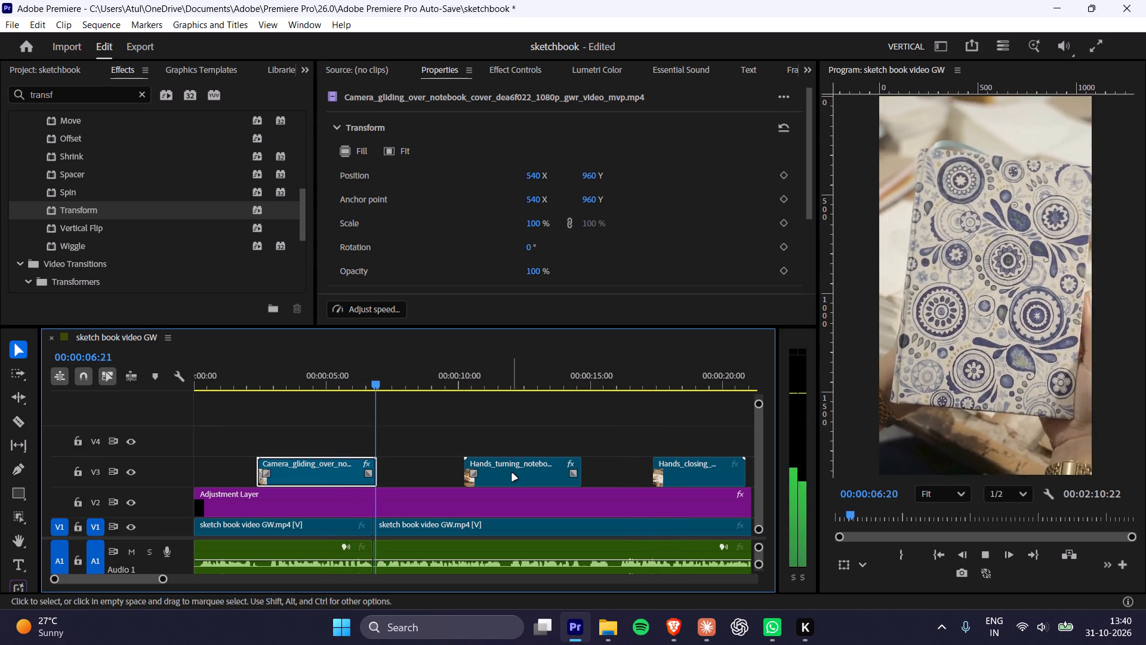
{"action": "left_click", "coordinate": [512, 474]}
{"action": "key", "text": "space"}
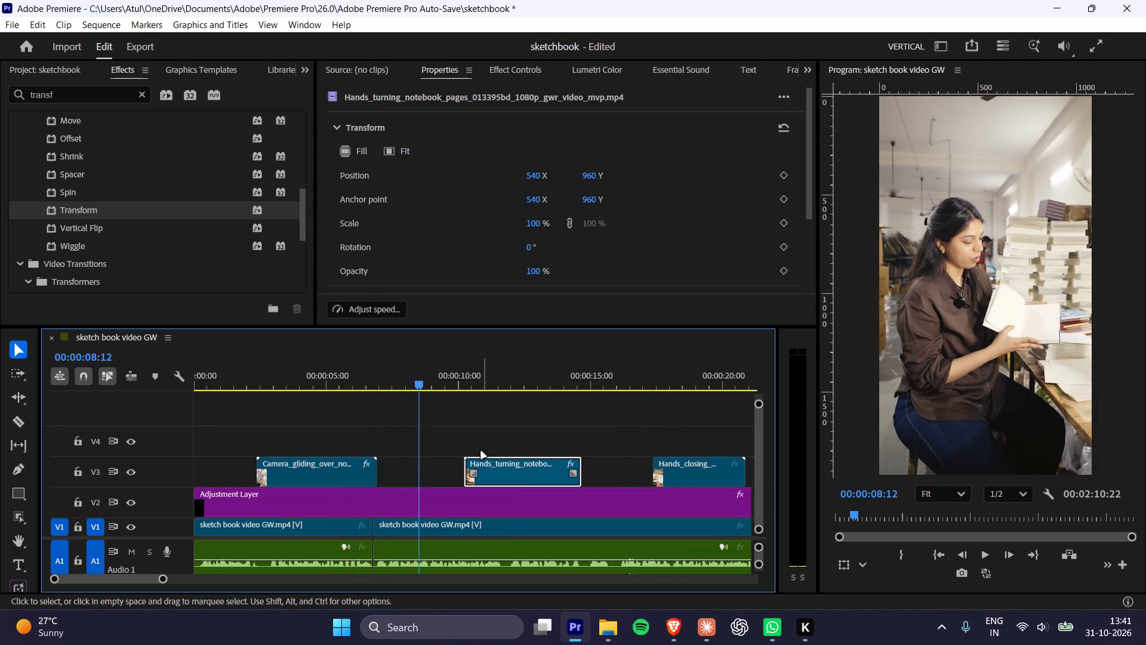
Move the notebook-flipping footage clip at about 34 seconds on V1 up to V4, starting at about 7 seconds.
{"action": "scroll", "coordinate": [436, 451], "scroll_direction": "down", "scroll_amount": 3, "text": "alt"}
{"action": "left_click", "coordinate": [423, 469]}
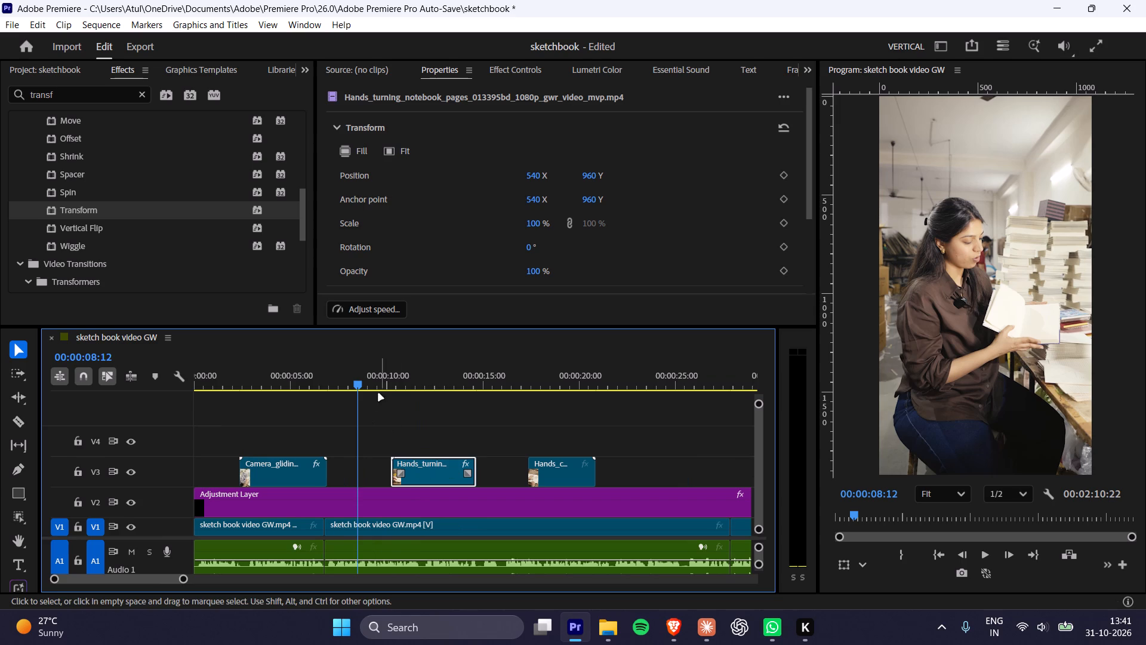
{"action": "left_click_drag", "start_coordinate": [379, 387], "coordinate": [416, 382]}
{"action": "scroll", "coordinate": [465, 456], "scroll_direction": "down", "scroll_amount": 4, "text": "alt"}
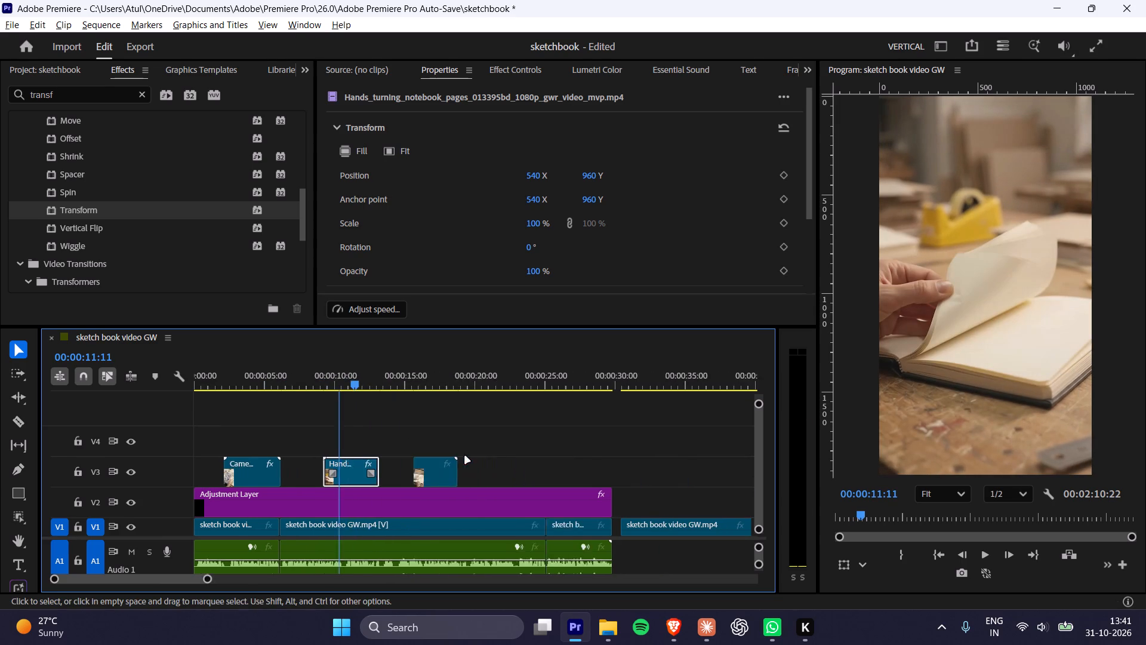
{"action": "scroll", "coordinate": [465, 456], "scroll_direction": "down", "scroll_amount": 4, "text": "alt"}
{"action": "left_click_drag", "start_coordinate": [463, 388], "coordinate": [488, 388]}
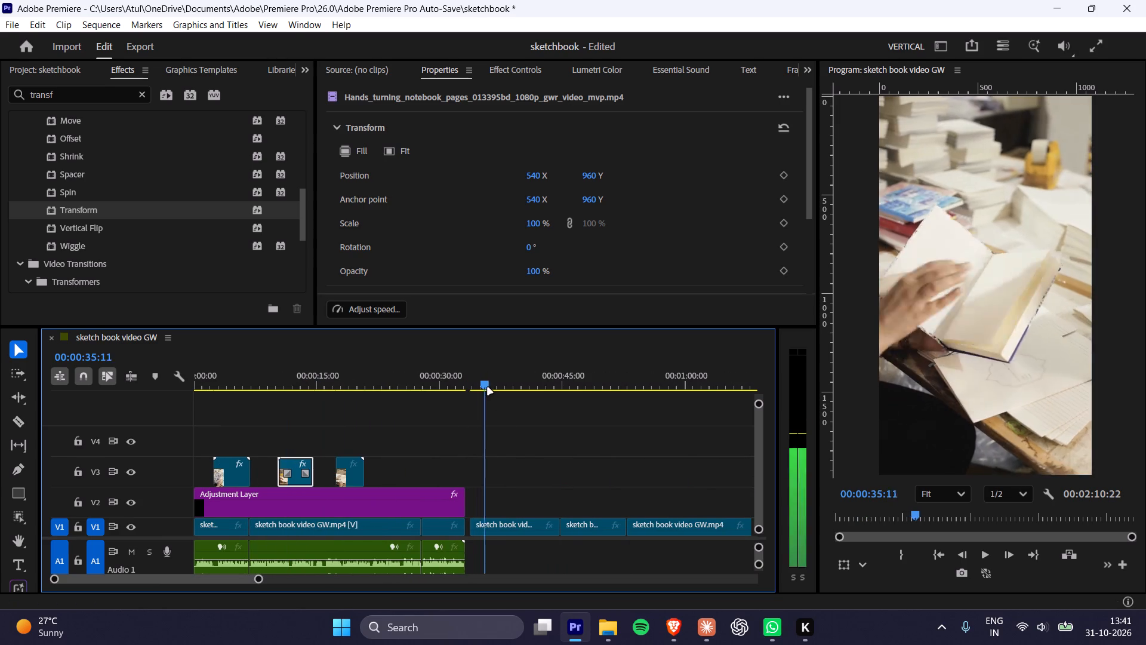
{"action": "left_click_drag", "start_coordinate": [488, 388], "coordinate": [475, 386]}
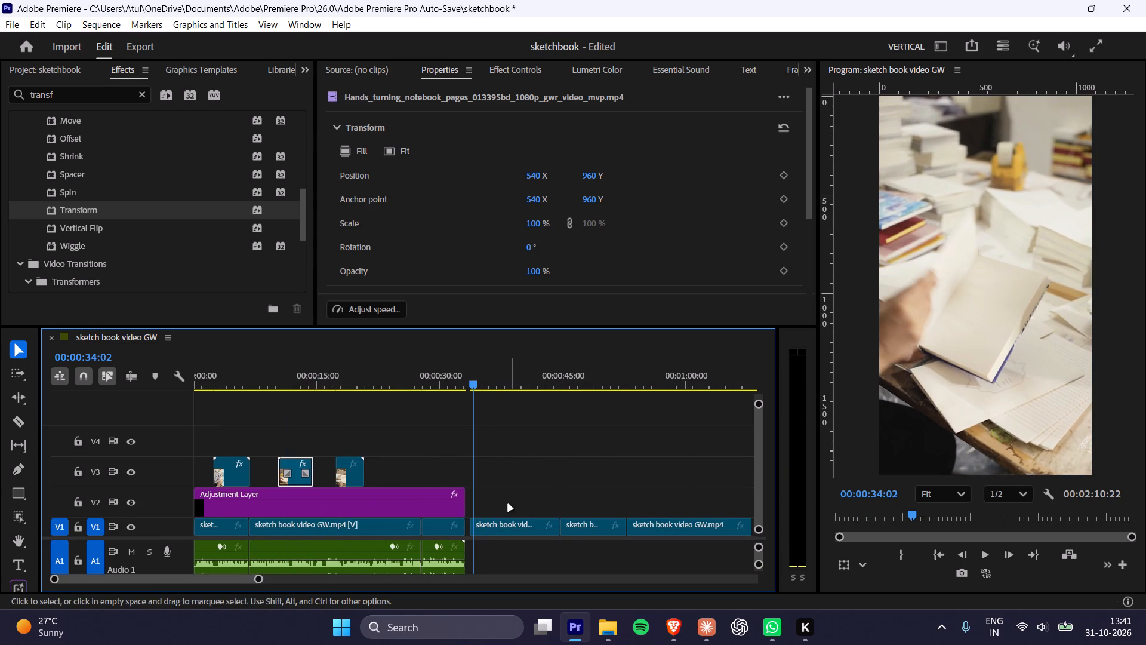
{"action": "left_click", "coordinate": [505, 524]}
{"action": "key", "text": "ctrl+b"}
{"action": "left_click", "coordinate": [505, 524]}
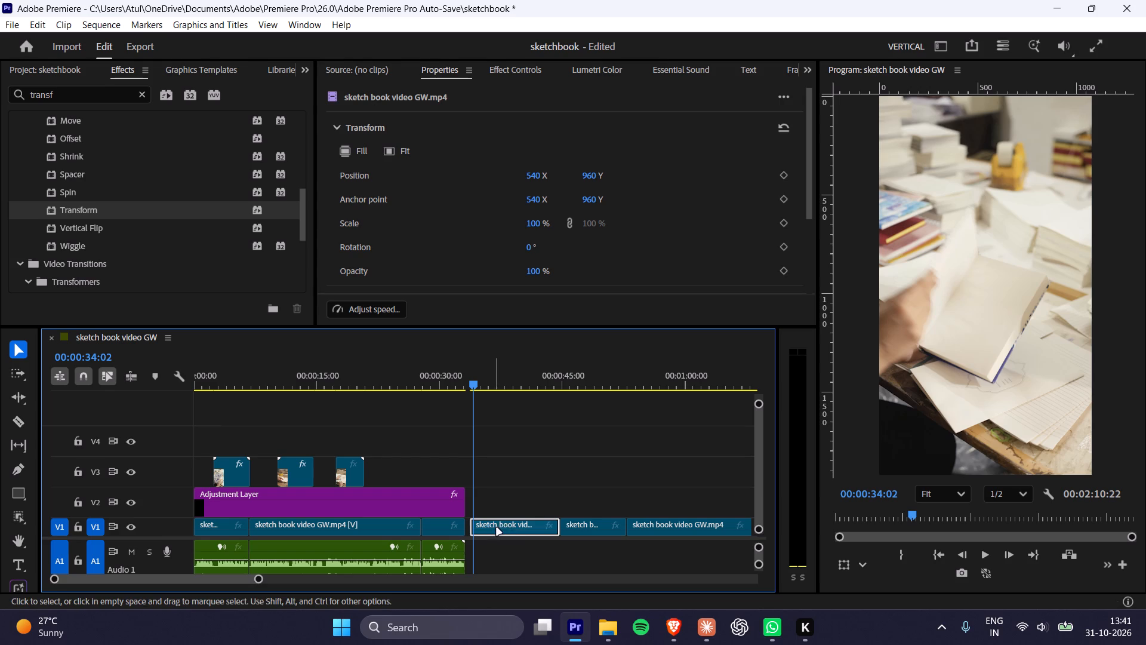
{"action": "left_click_drag", "start_coordinate": [497, 528], "coordinate": [278, 435]}
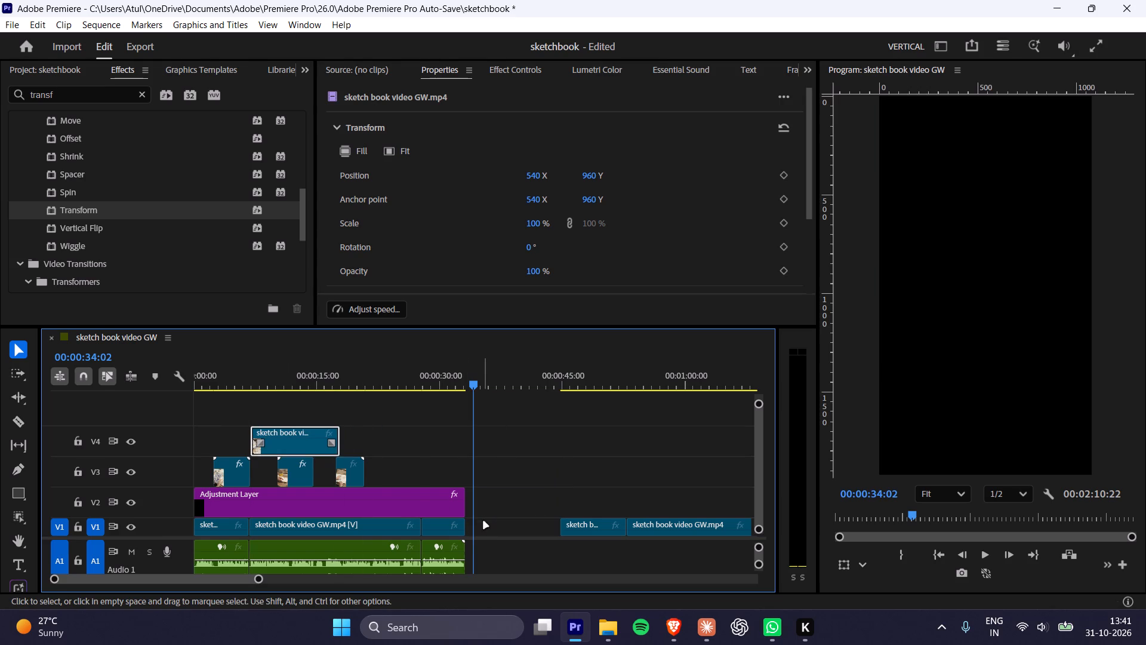
Move the footage clip on V4 slightly earlier to start at about 00:00:06:20, overlapping the end of the Camera_gliding clip.
{"action": "scroll", "coordinate": [500, 483], "scroll_direction": "up", "scroll_amount": 7, "text": "alt"}
{"action": "left_click_drag", "start_coordinate": [291, 378], "coordinate": [54, 386]}
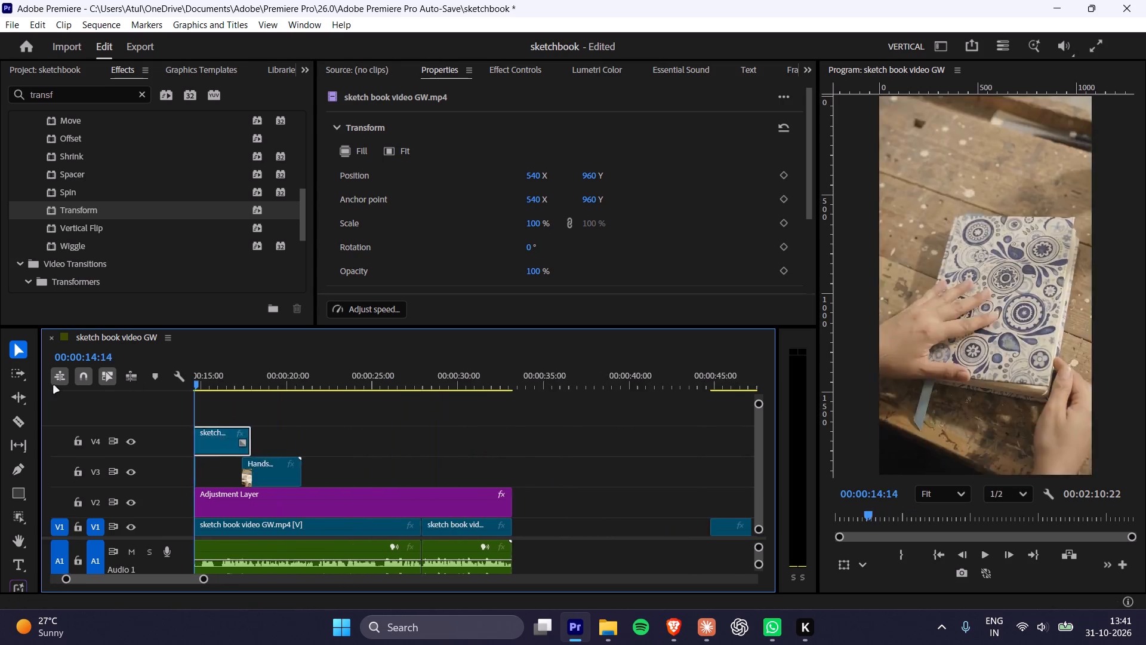
{"action": "left_click_drag", "start_coordinate": [54, 386], "coordinate": [285, 398]}
{"action": "key", "text": "space"}
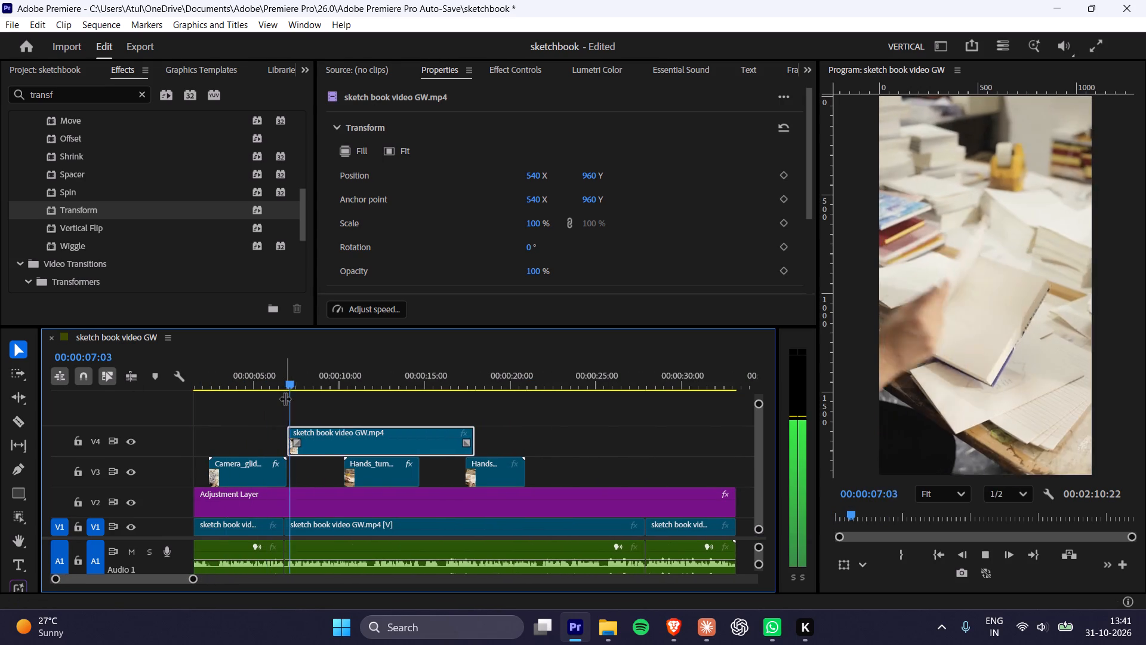
{"action": "scroll", "coordinate": [304, 434], "scroll_direction": "up", "scroll_amount": 9, "text": "alt"}
{"action": "key", "text": "space"}
{"action": "left_click_drag", "start_coordinate": [292, 444], "coordinate": [278, 446]}
Play back the V4 footage clip, cut it at 00:00:08:22 and delete the part before the cut.
{"action": "left_click", "coordinate": [227, 369]}
{"action": "key", "text": "space"}
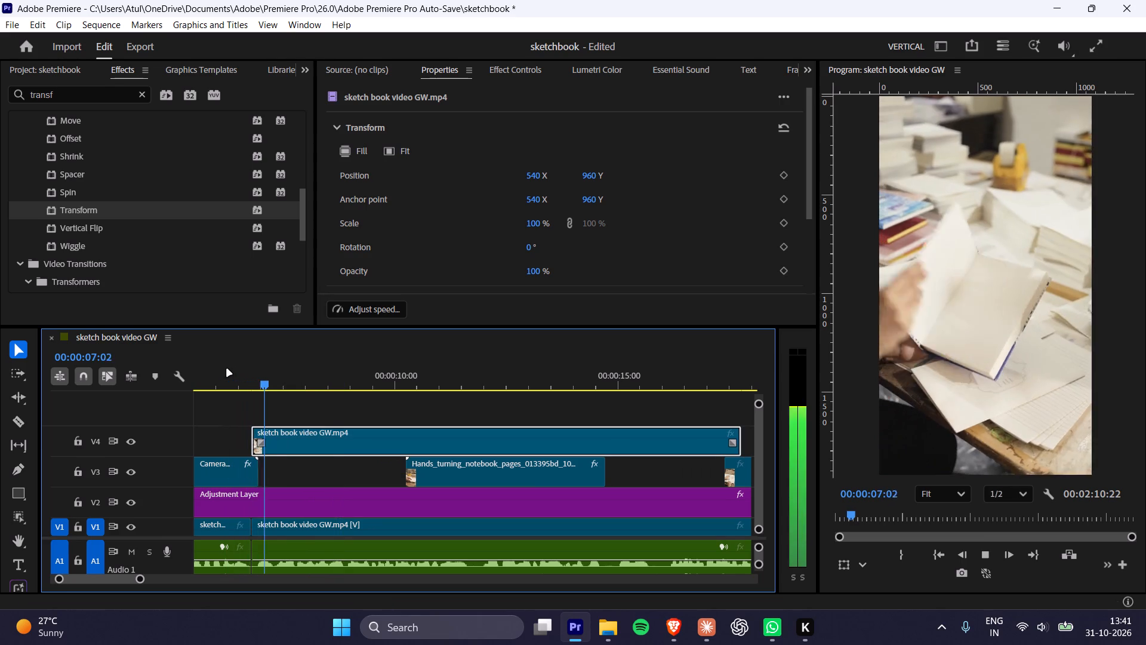
{"action": "key", "text": "space"}
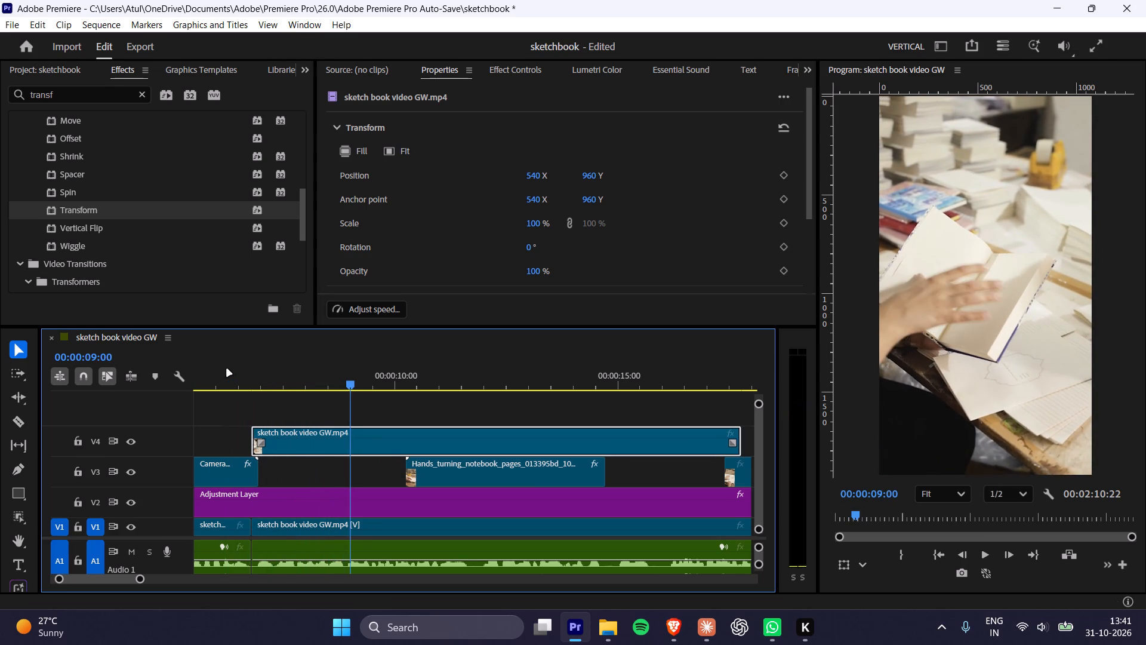
{"action": "key", "text": "space"}
{"action": "key", "text": "space"}
{"action": "left_click", "coordinate": [407, 445]}
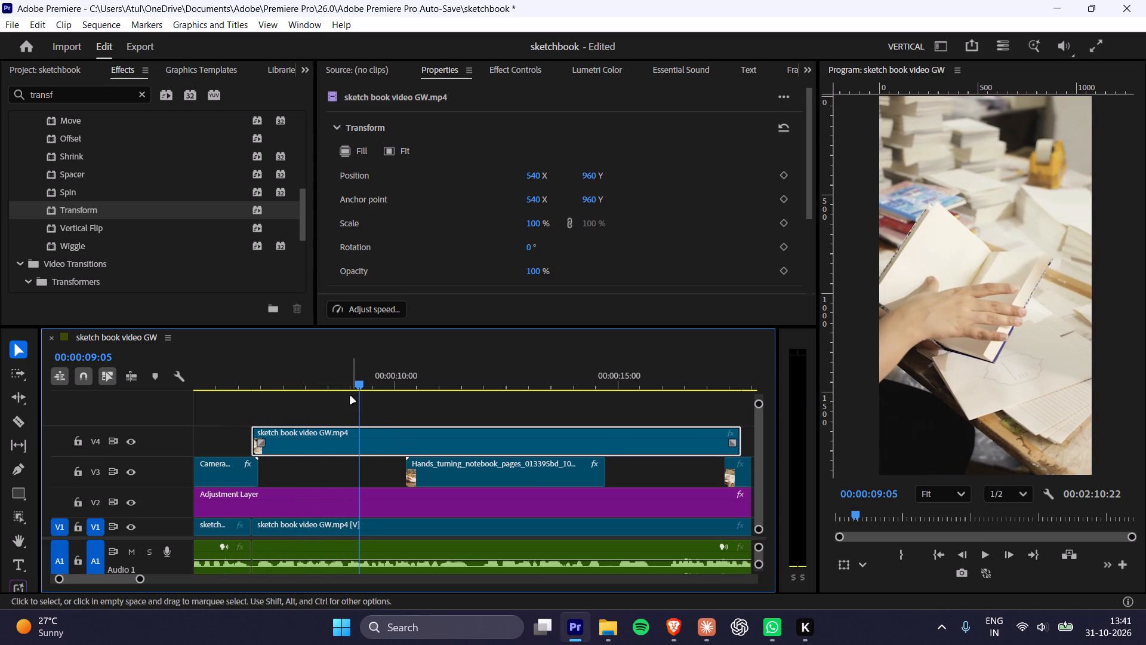
{"action": "left_click", "coordinate": [347, 387]}
{"action": "left_click", "coordinate": [375, 438]}
{"action": "key", "text": "ctrl+b"}
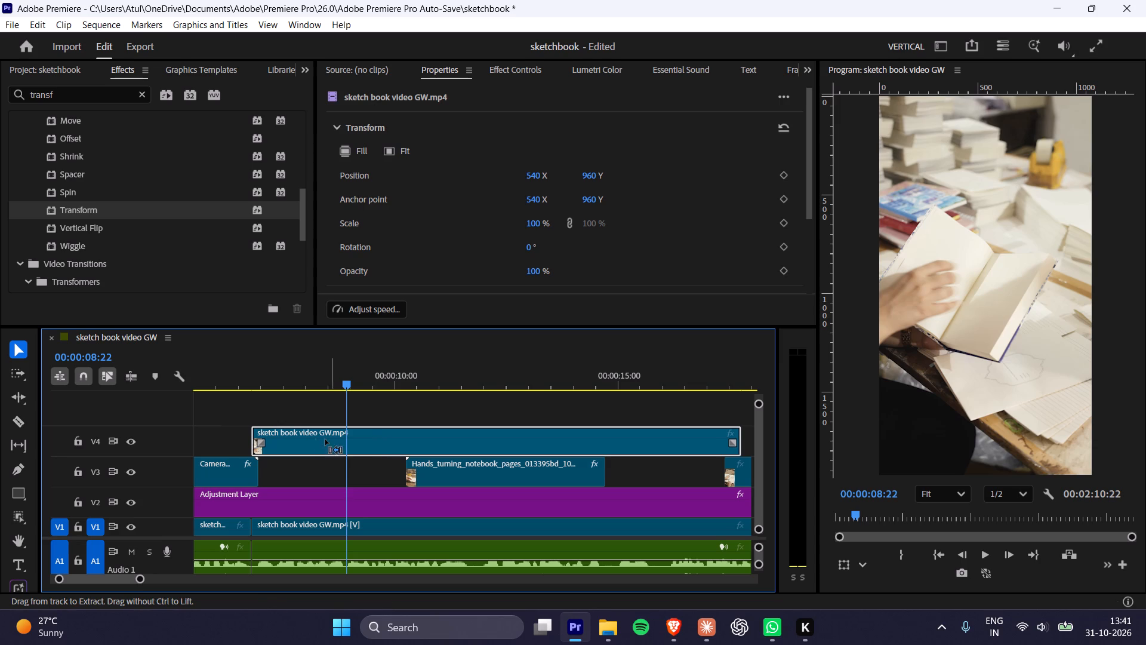
{"action": "key", "text": "ctrl+k"}
{"action": "left_click", "coordinate": [280, 429]}
{"action": "key", "text": "Delete"}
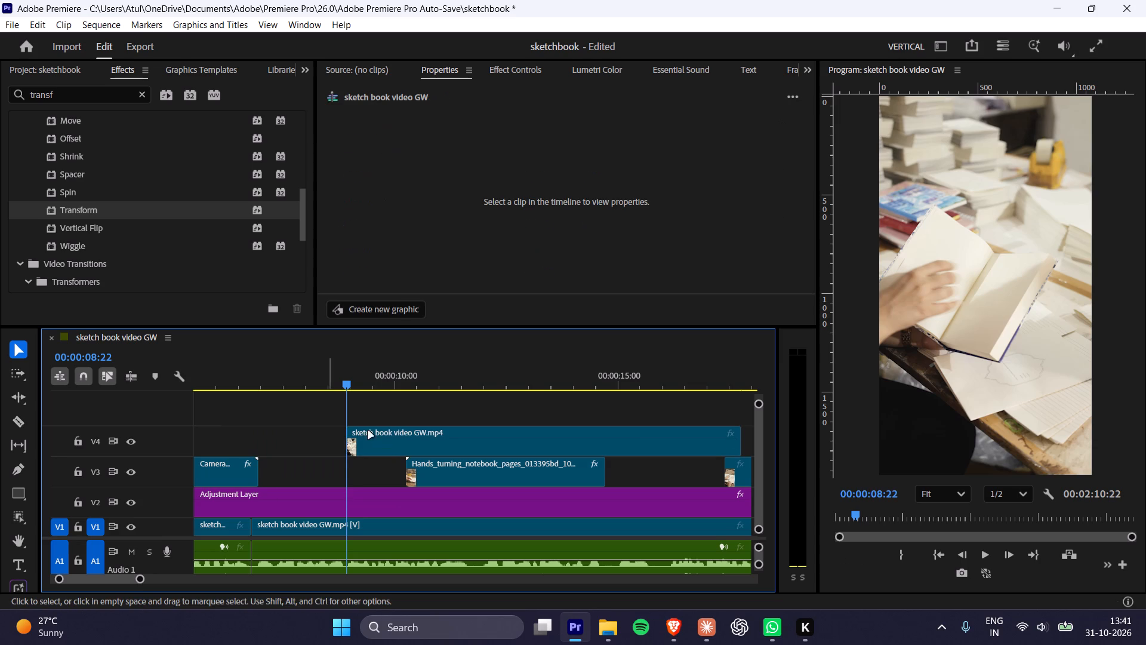
Move the remaining V4 footage clip earlier to start at the end of the Camera_gliding clip, just before 7 seconds.
{"action": "left_click_drag", "start_coordinate": [392, 441], "coordinate": [300, 449]}
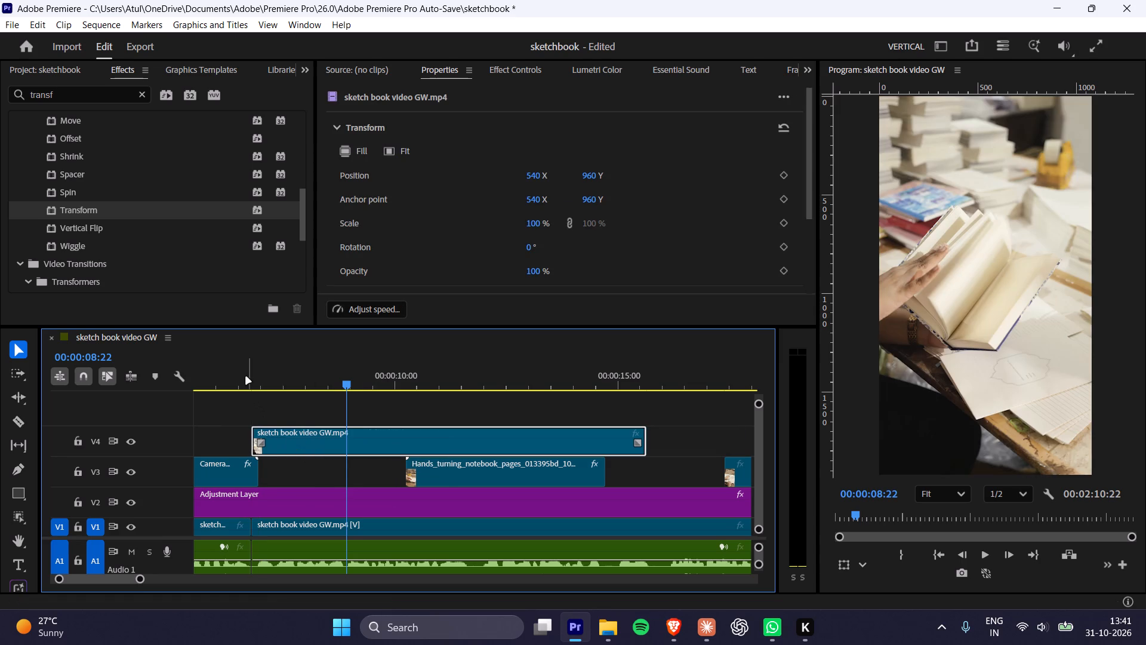
{"action": "left_click", "coordinate": [242, 370]}
{"action": "key", "text": "space"}
{"action": "key", "text": "space"}
{"action": "left_click_drag", "start_coordinate": [309, 434], "coordinate": [324, 434]}
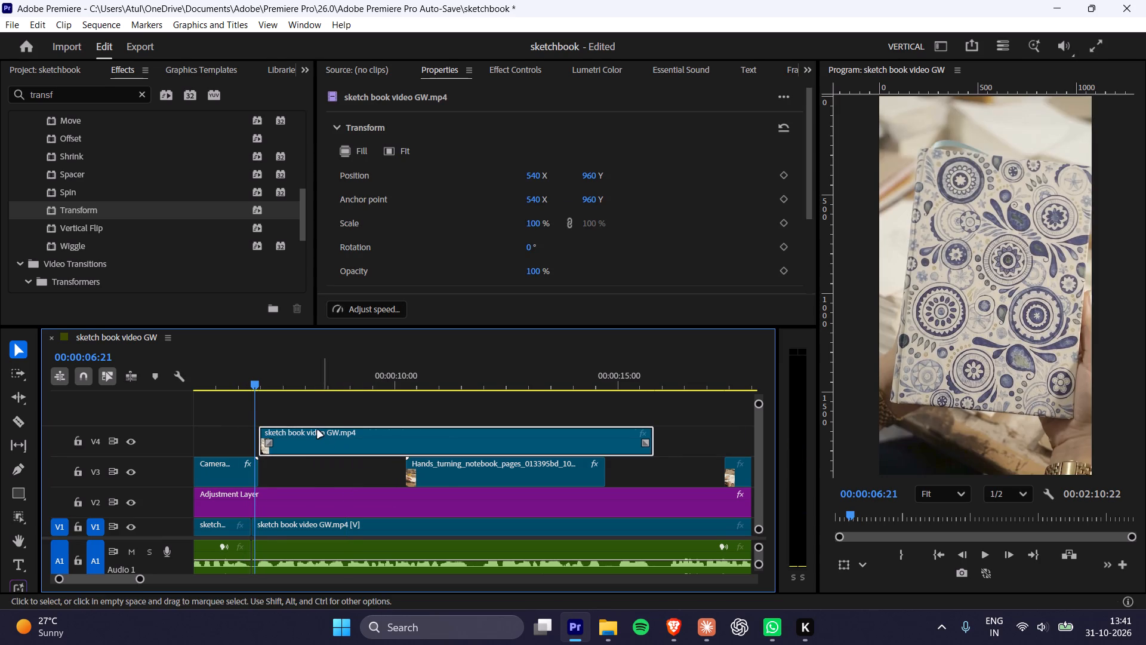
Play back the V4 footage clip and trim its end back to 00:00:10:05, where the Hands_turning_notebook_pages clip on V3 begins.
{"action": "key", "text": "space"}
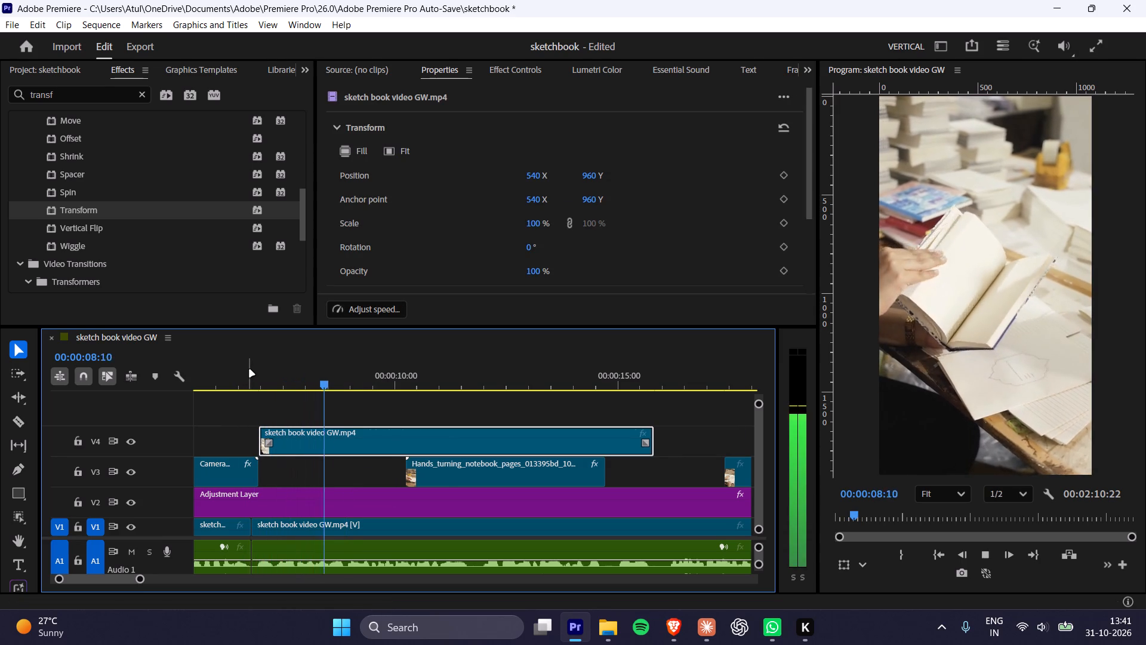
{"action": "key", "text": "space"}
{"action": "key", "text": "space"}
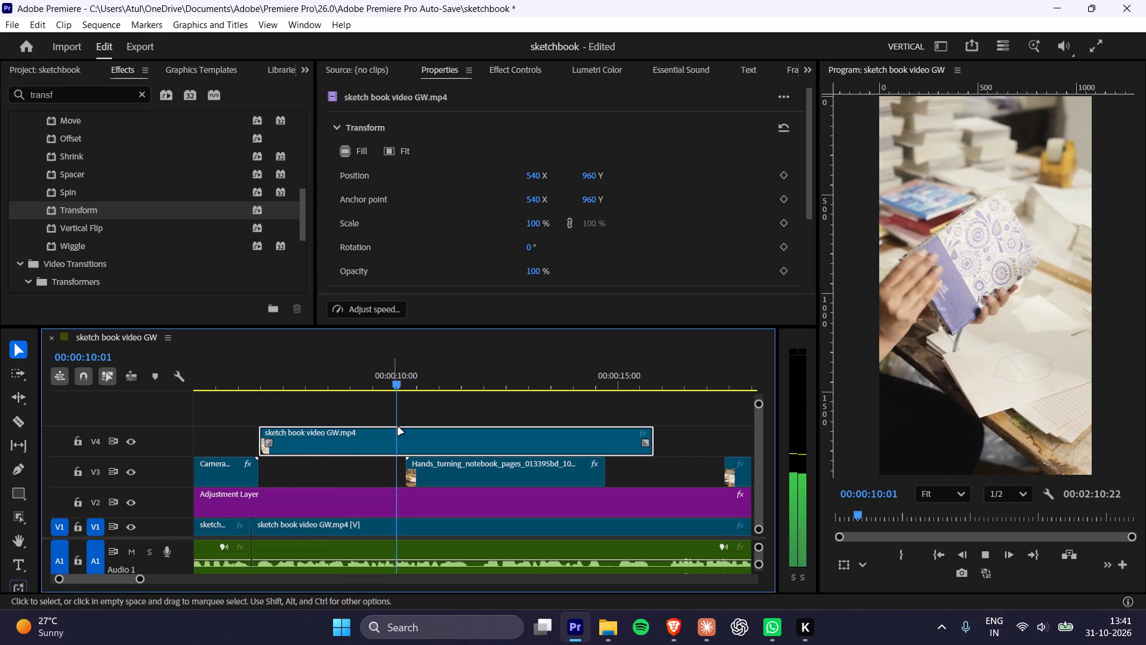
{"action": "key", "text": "space"}
{"action": "key", "text": "space"}
{"action": "key", "text": "space"}
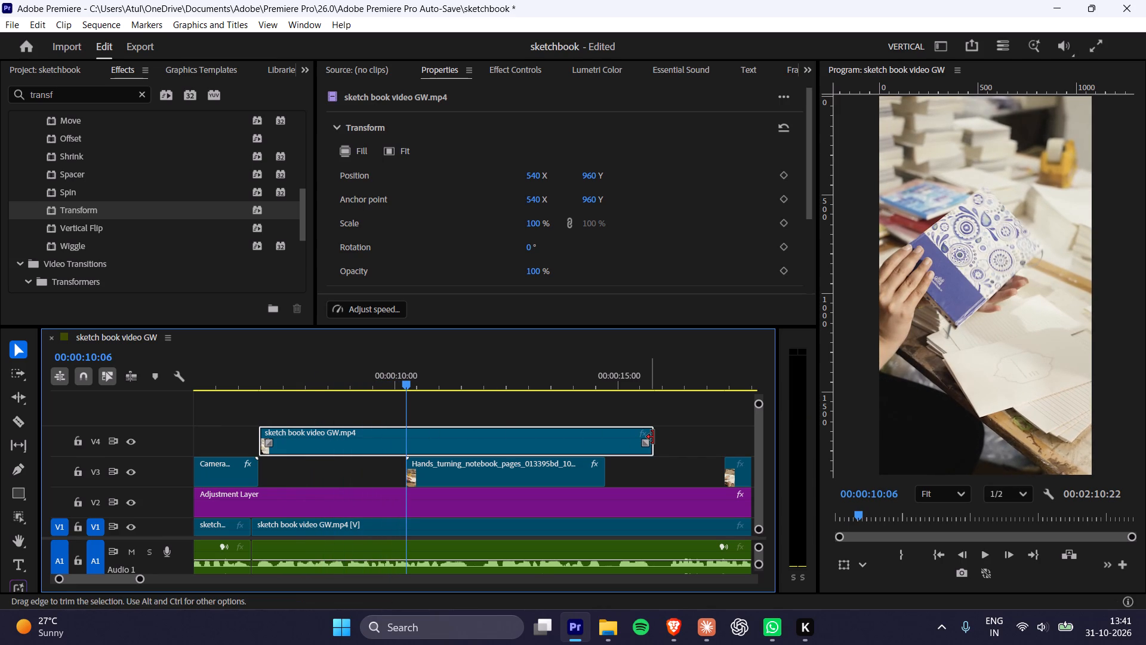
{"action": "left_click_drag", "start_coordinate": [653, 437], "coordinate": [401, 438]}
Play back the sequence from about 10 to 17 seconds to check the timing of the notebook B-roll against the speech.
{"action": "key", "text": "space"}
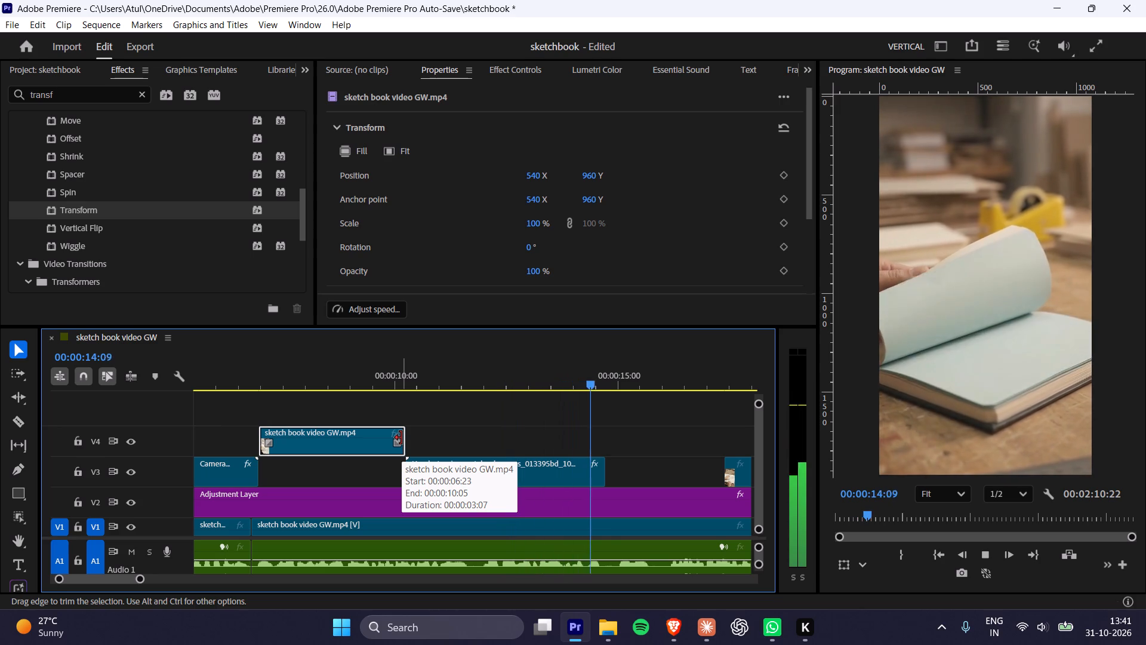
{"action": "key", "text": "space"}
{"action": "key", "text": "space"}
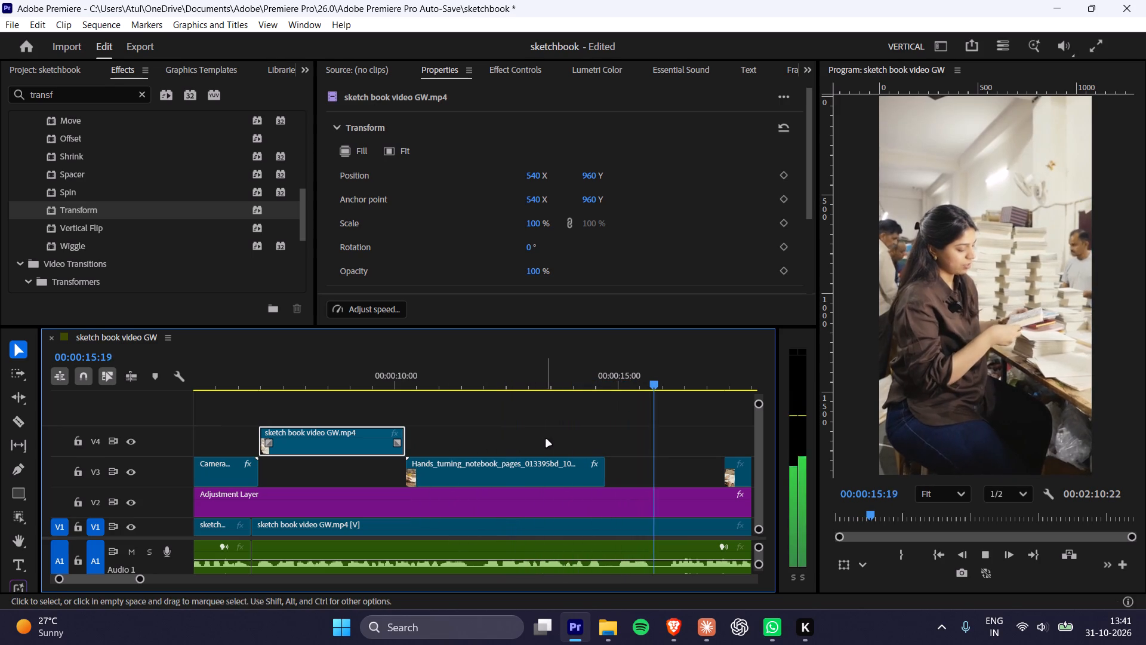
{"action": "key", "text": "space"}
{"action": "key", "text": "space"}
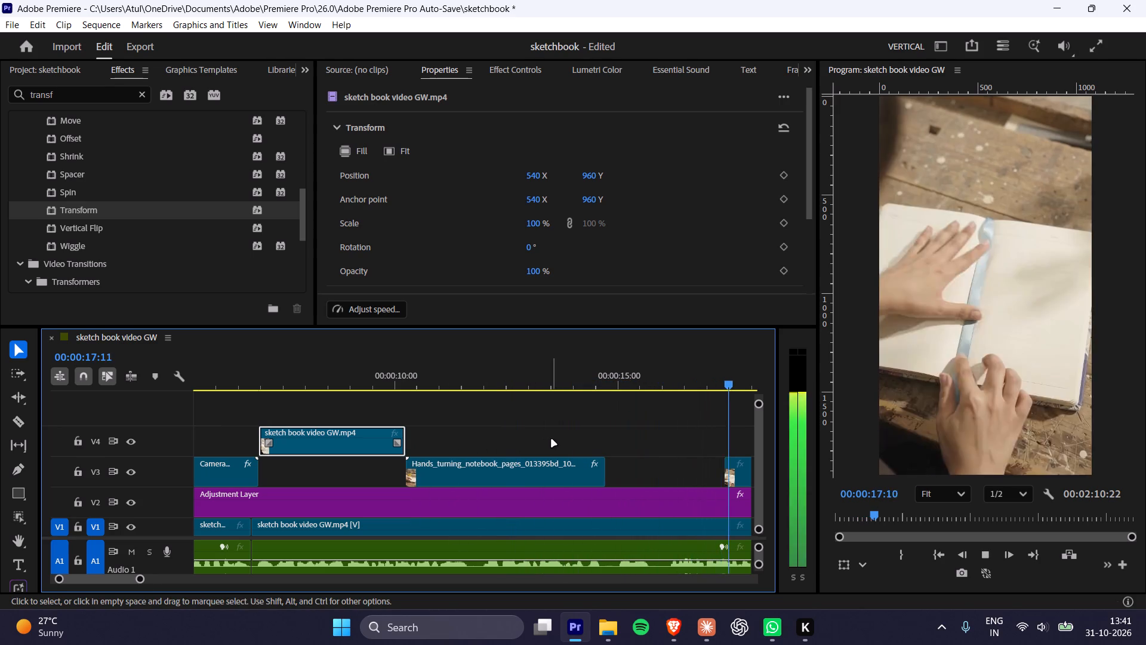
{"action": "key", "text": "space"}
{"action": "left_click_drag", "start_coordinate": [298, 380], "coordinate": [329, 386]}
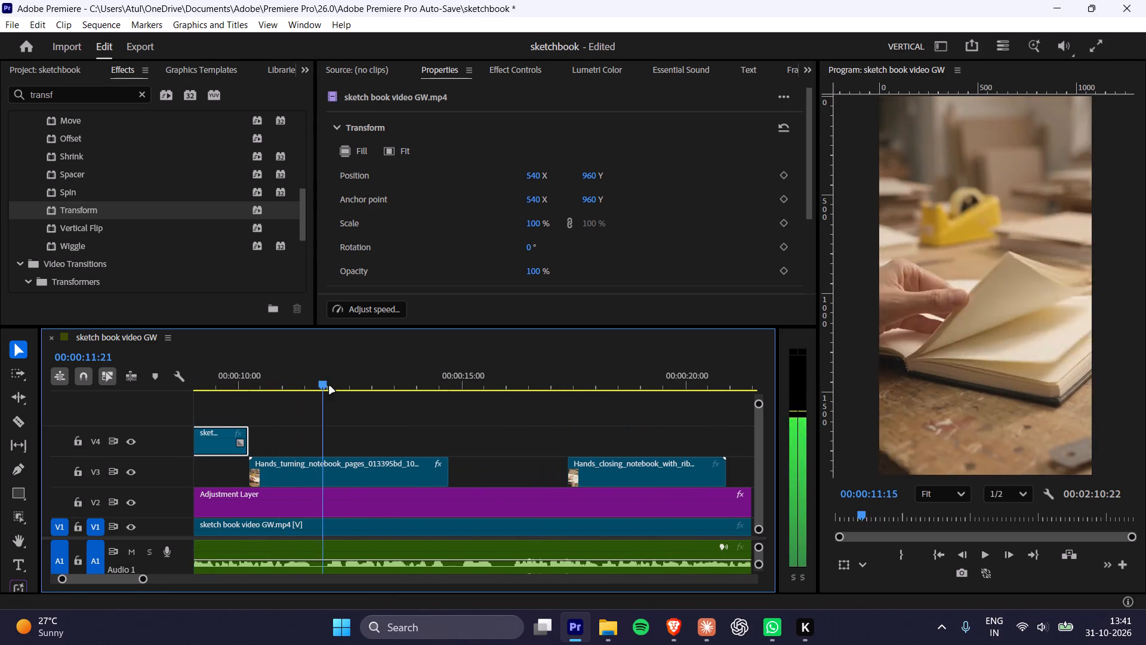
{"action": "left_click_drag", "start_coordinate": [329, 386], "coordinate": [337, 386]}
{"action": "key", "text": "space"}
{"action": "scroll", "coordinate": [470, 443], "scroll_direction": "up", "scroll_amount": 7, "text": "alt"}
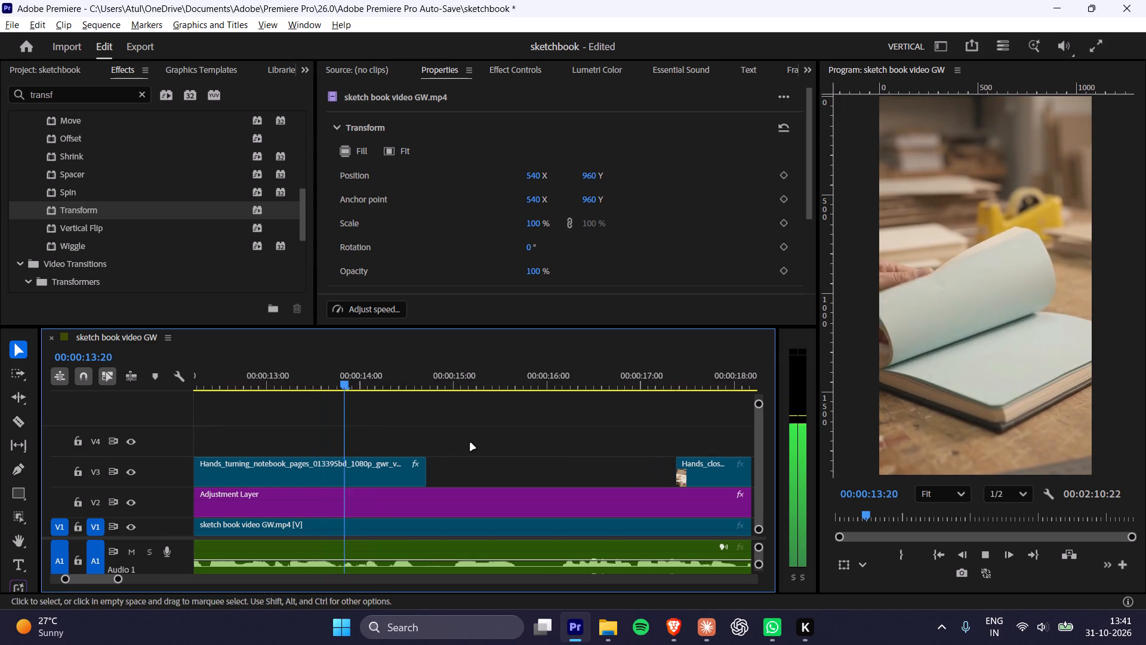
{"action": "key", "text": "space"}
{"action": "key", "text": "space"}
{"action": "key", "text": "space"}
{"action": "key", "text": "space"}
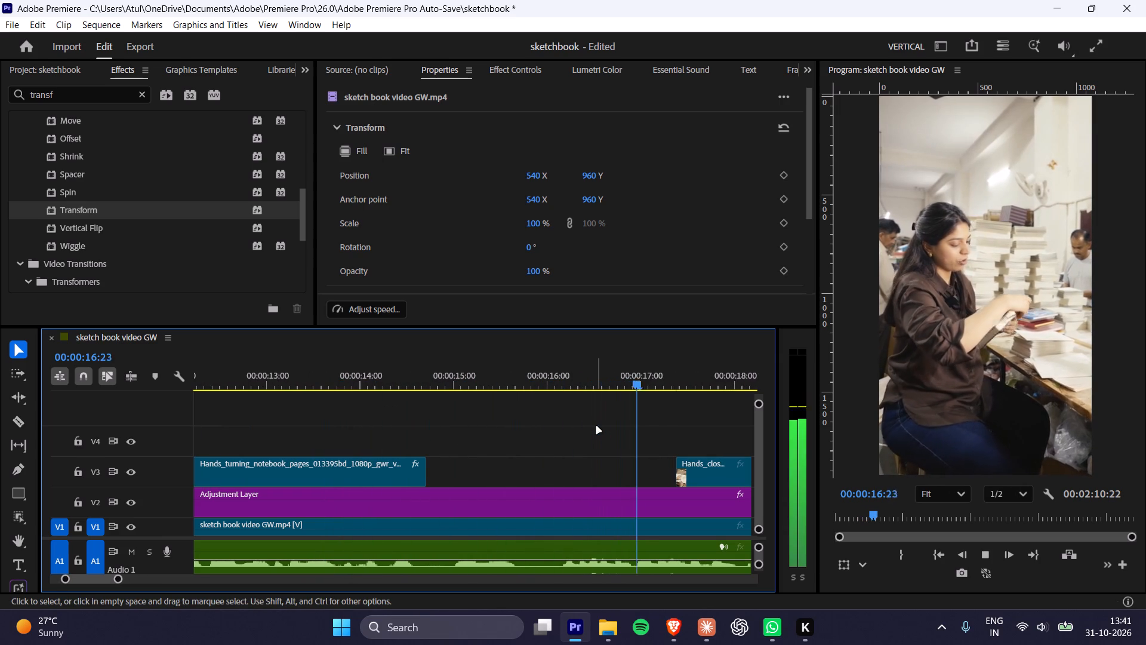
Move the Hands_closing_notebook clip on V3 later so it starts just before 18 seconds, playing it back against the speech.
{"action": "key", "text": "space"}
{"action": "key", "text": "space"}
{"action": "key", "text": "space"}
{"action": "key", "text": "space"}
{"action": "key", "text": "space"}
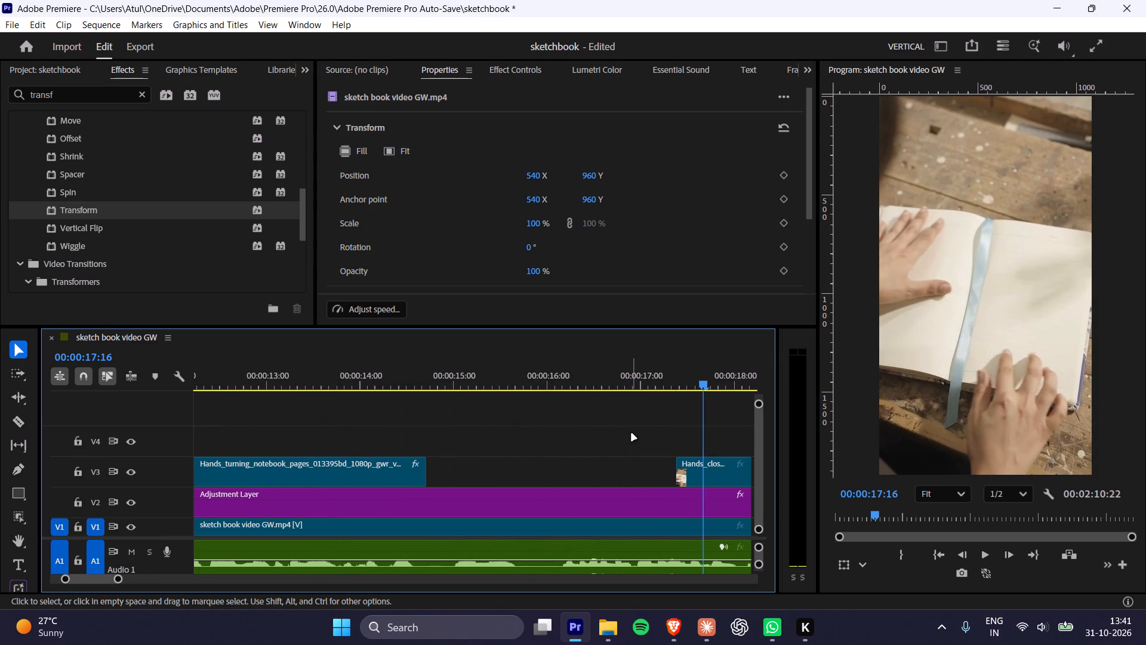
{"action": "left_click_drag", "start_coordinate": [712, 475], "coordinate": [702, 477]}
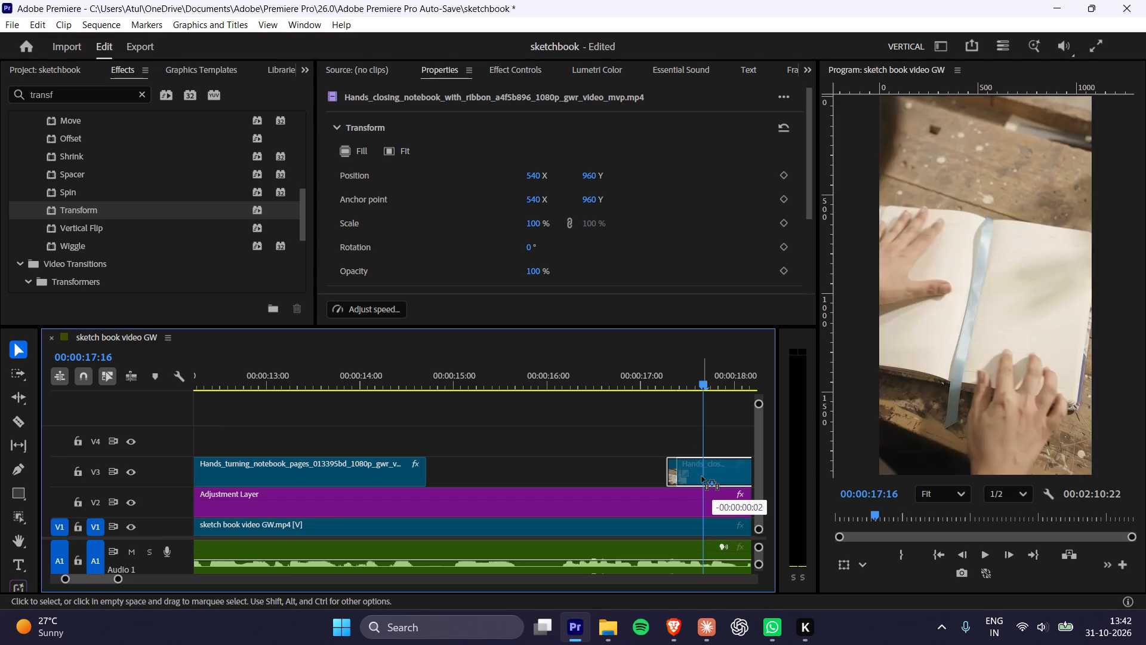
{"action": "left_click_drag", "start_coordinate": [702, 477], "coordinate": [666, 483]}
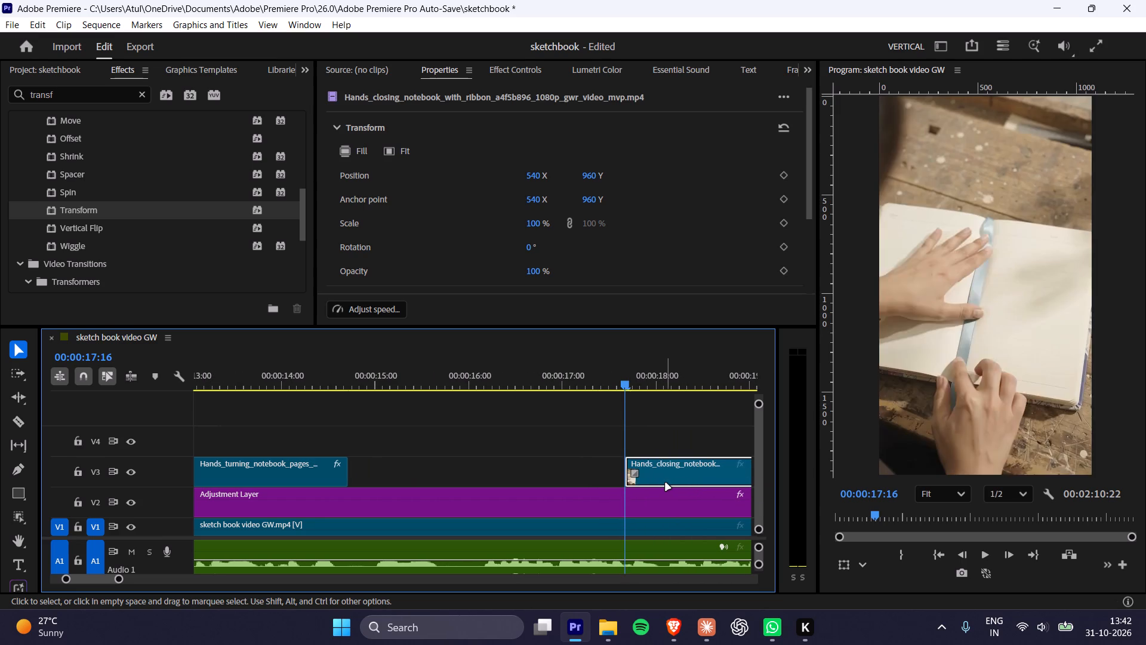
{"action": "key", "text": "space"}
{"action": "key", "text": "space"}
{"action": "left_click_drag", "start_coordinate": [647, 475], "coordinate": [670, 469]}
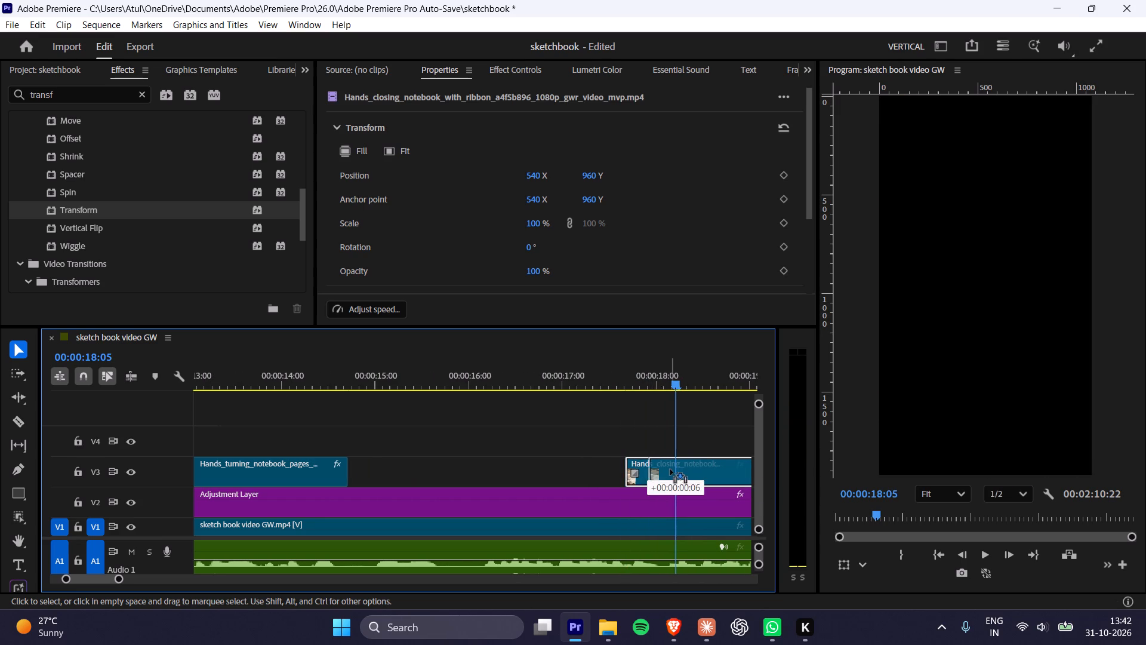
{"action": "left_click_drag", "start_coordinate": [670, 469], "coordinate": [673, 471]}
{"action": "left_click", "coordinate": [651, 382]}
{"action": "key", "text": "space"}
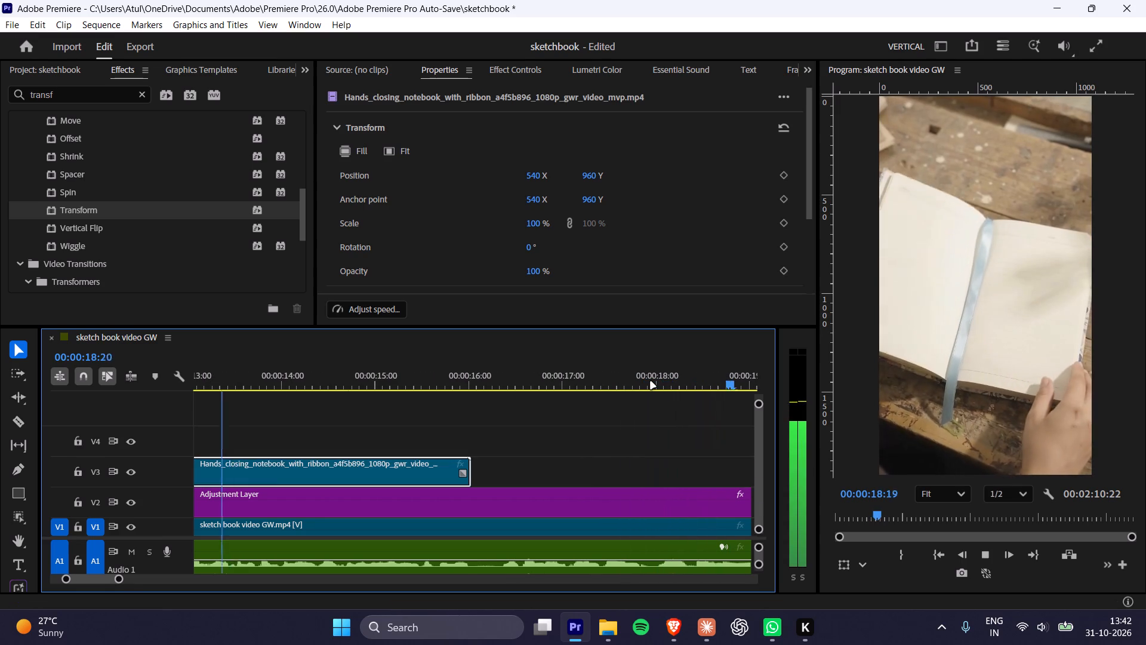
{"action": "key", "text": "space"}
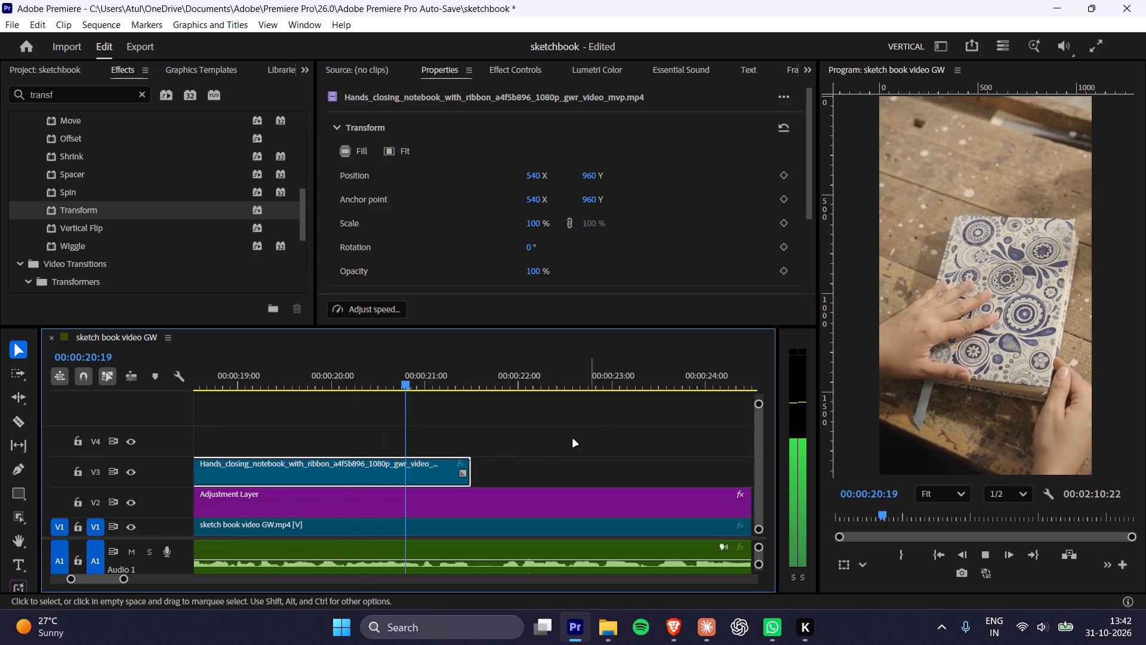
Set the Hands_closing_notebook clip's speed to 130% and play back the section through its end.
{"action": "left_click", "coordinate": [392, 310]}
{"action": "key", "text": "1"}
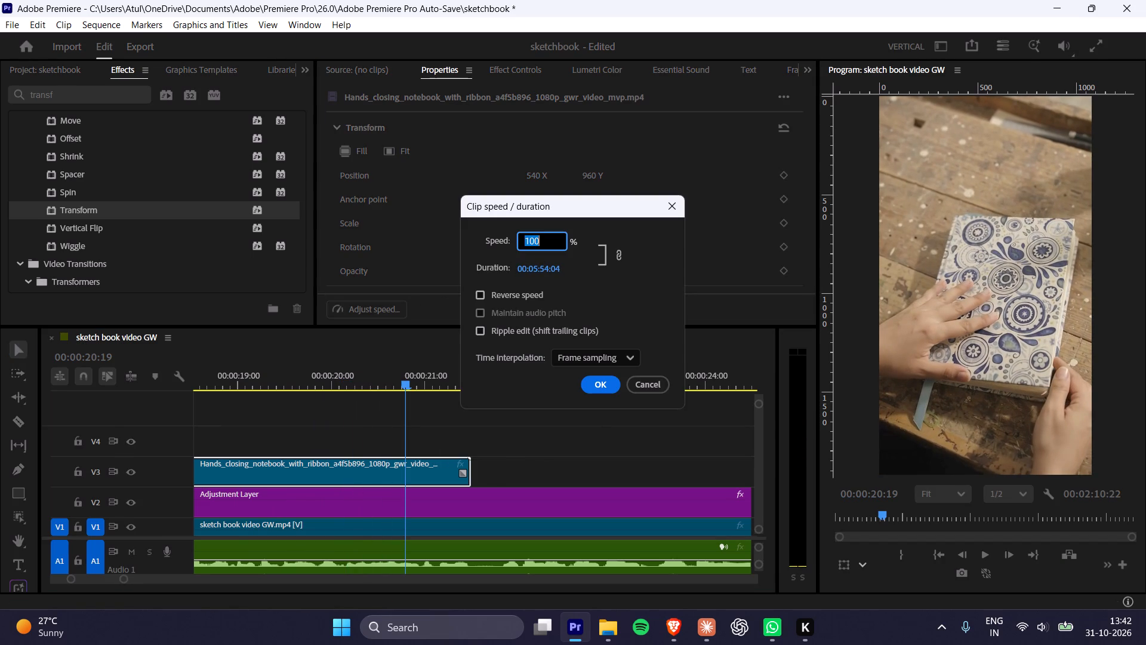
{"action": "type", "text": "30"}
{"action": "key", "text": "Return"}
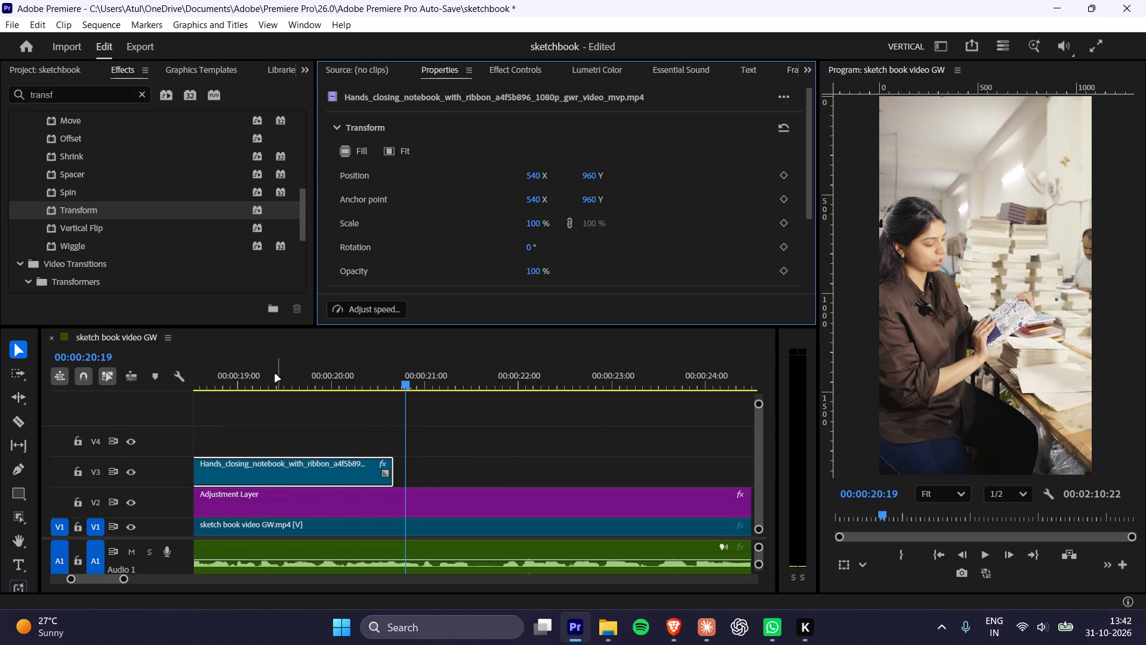
{"action": "left_click_drag", "start_coordinate": [262, 383], "coordinate": [297, 393]}
{"action": "key", "text": "space"}
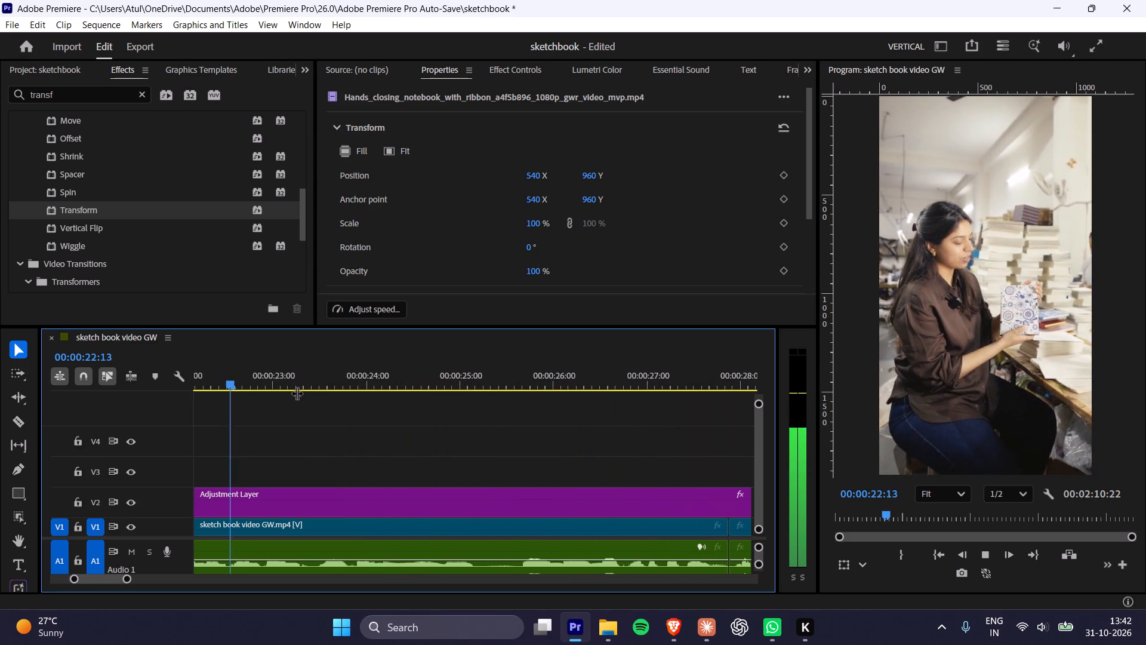
{"action": "key", "text": "space"}
Play back the talking footage from about 22 to 25 seconds to judge where further B-roll could go.
{"action": "scroll", "coordinate": [307, 452], "scroll_direction": "down", "scroll_amount": 15, "text": "alt"}
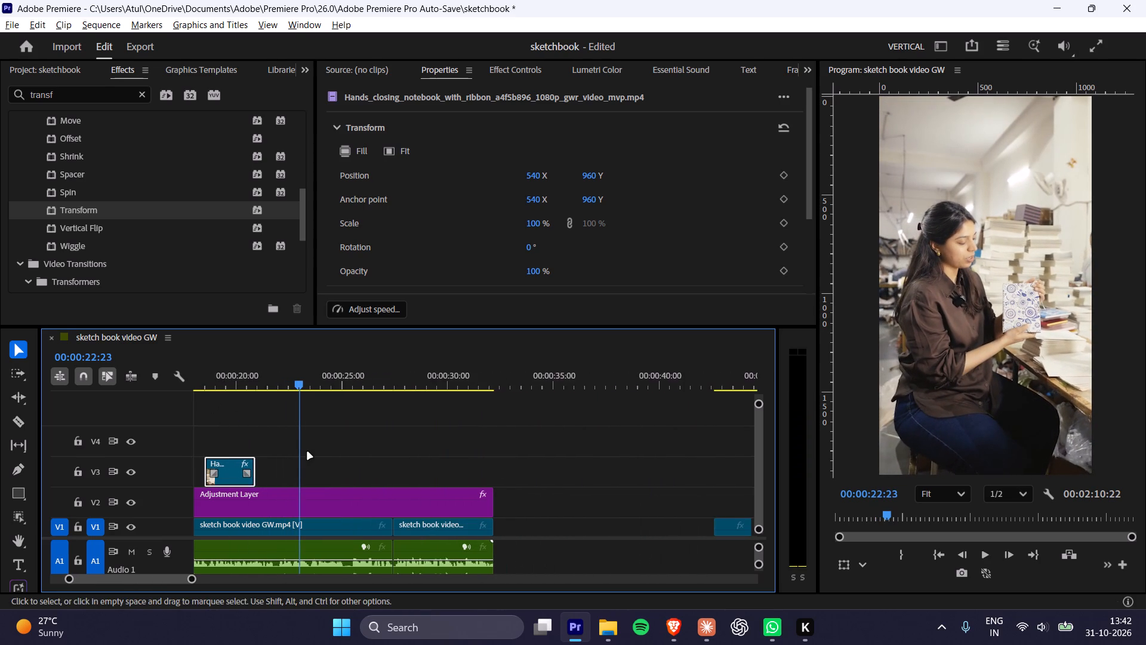
{"action": "key", "text": "space"}
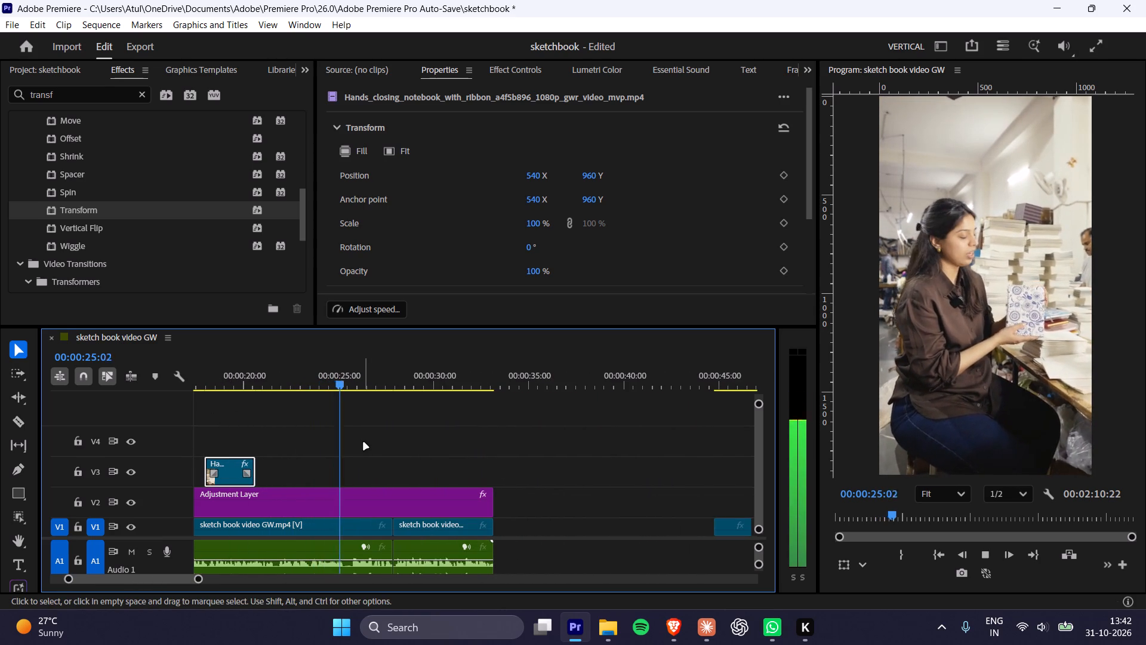
{"action": "key", "text": "space"}
{"action": "left_click_drag", "start_coordinate": [303, 378], "coordinate": [290, 379]}
{"action": "key", "text": "space"}
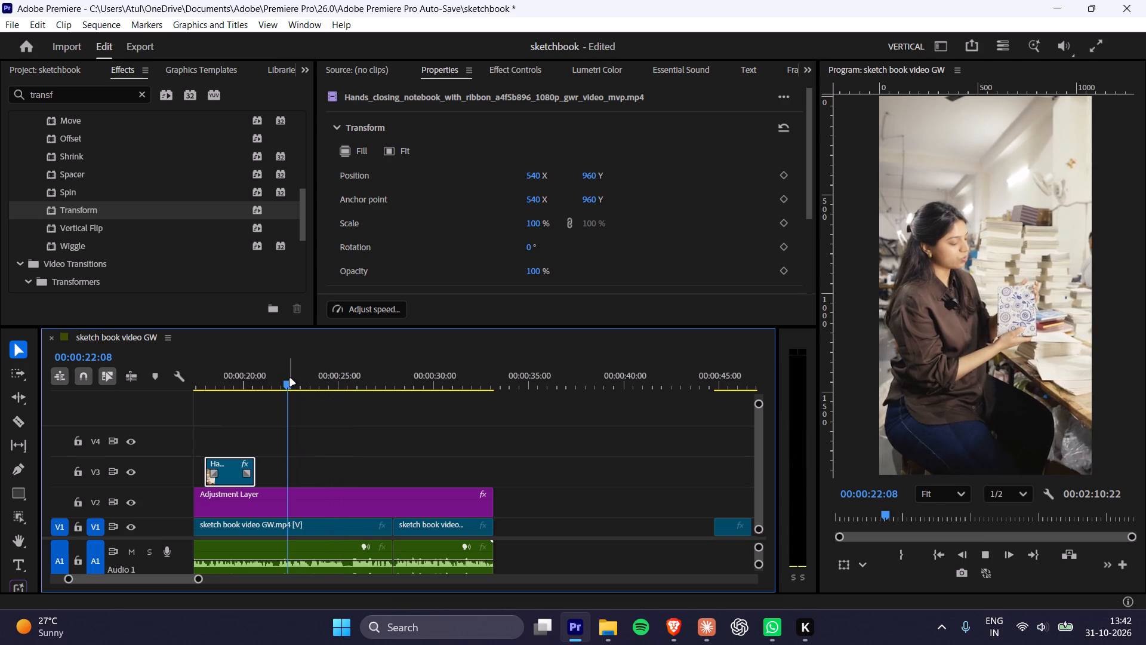
{"action": "key", "text": "space"}
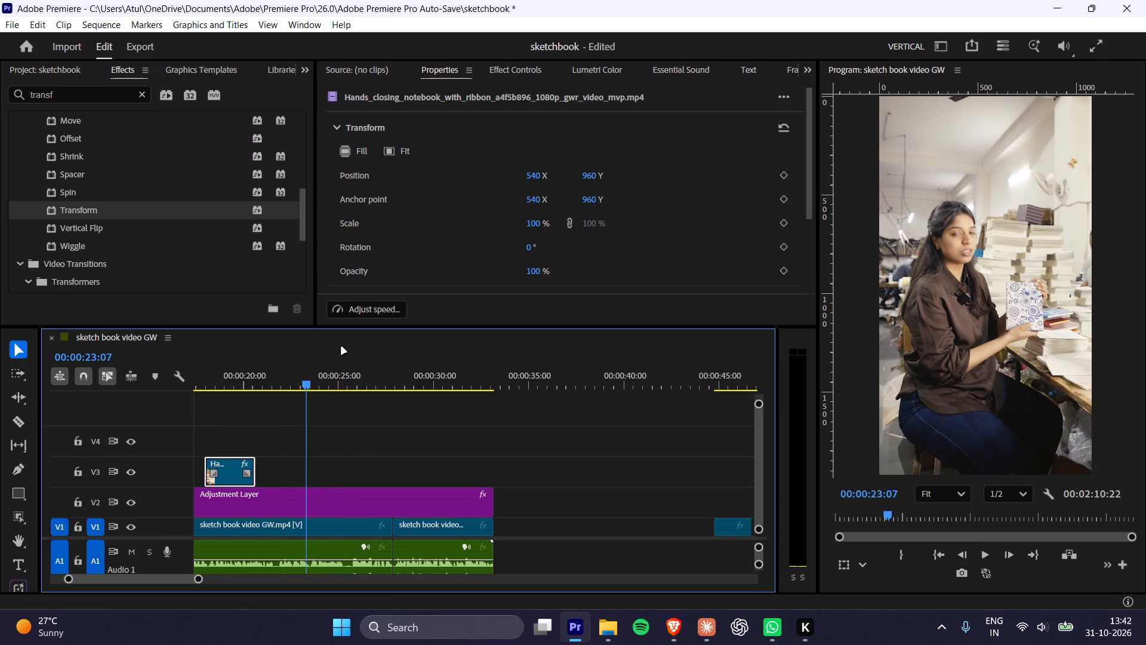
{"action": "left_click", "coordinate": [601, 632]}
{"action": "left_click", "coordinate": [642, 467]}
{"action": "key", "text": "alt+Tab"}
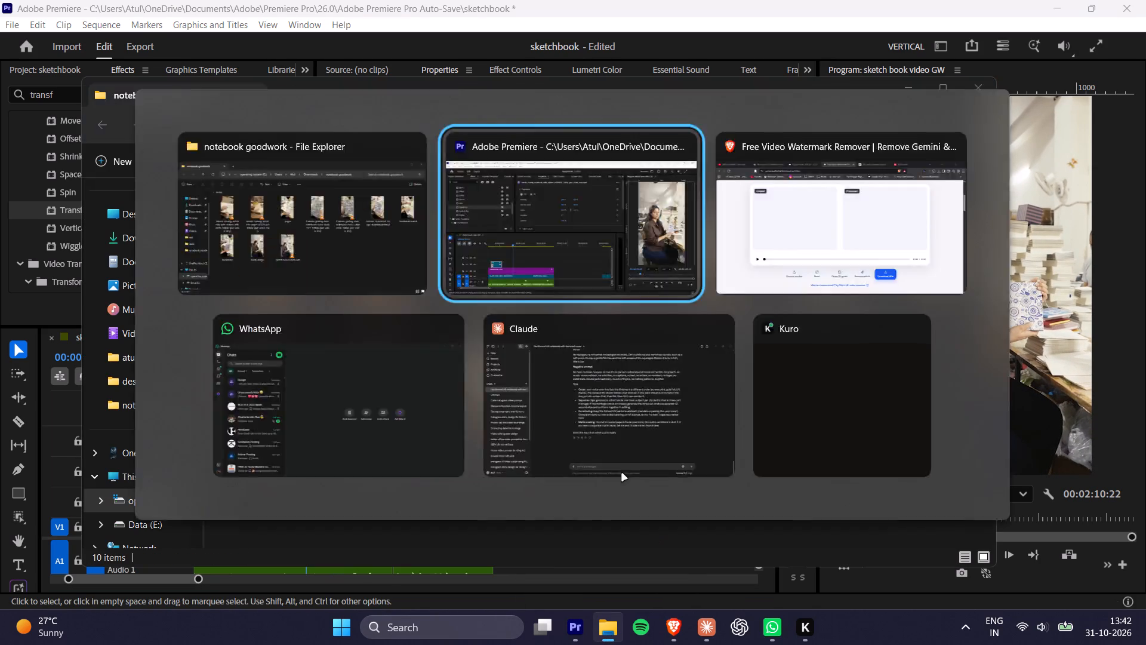
Replay the talking footage from about 22 to 33 seconds to study the speech that has no B-roll over it.
{"action": "left_click", "coordinate": [311, 382]}
{"action": "key", "text": "space"}
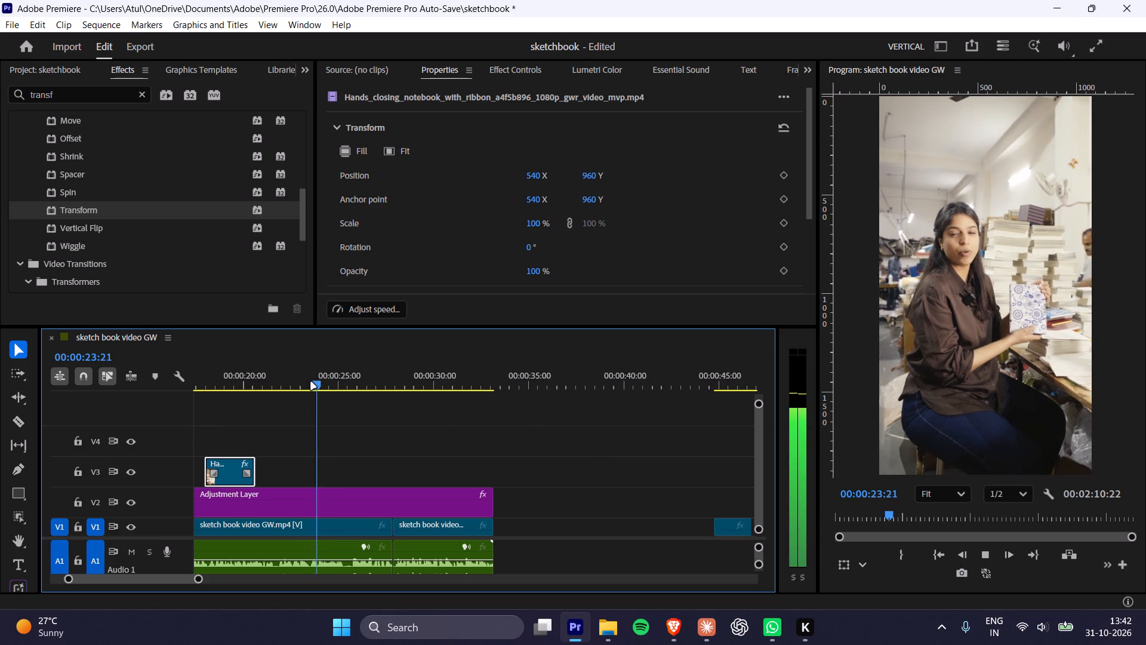
{"action": "key", "text": "space"}
{"action": "left_click", "coordinate": [284, 390]}
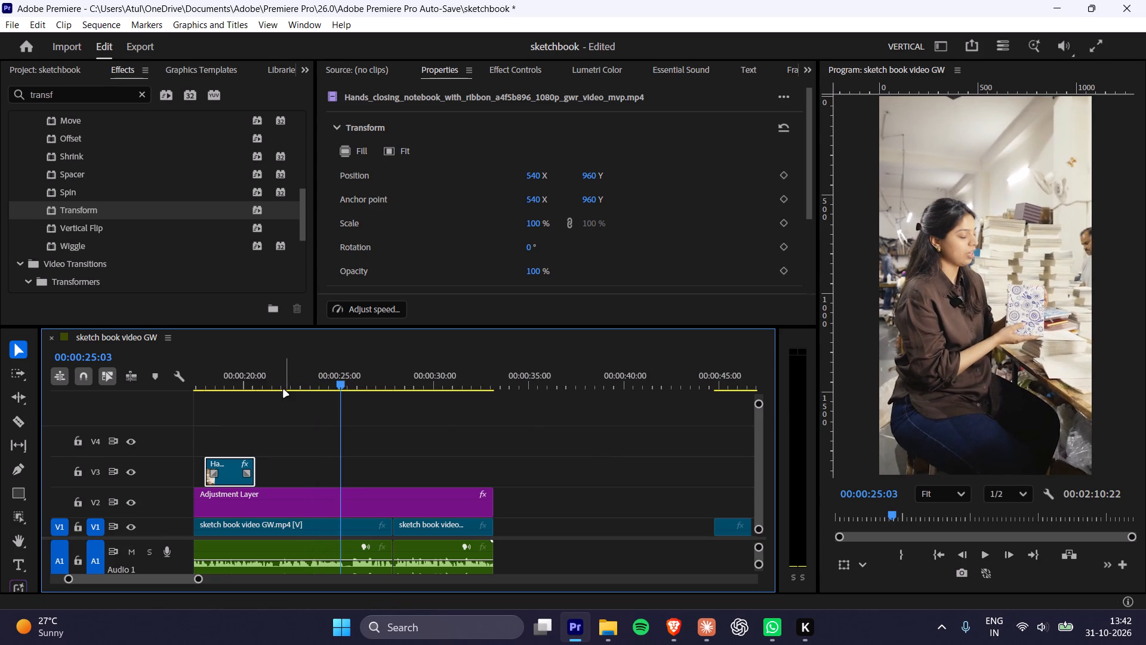
{"action": "key", "text": "space"}
{"action": "left_click", "coordinate": [278, 385]}
{"action": "key", "text": "space"}
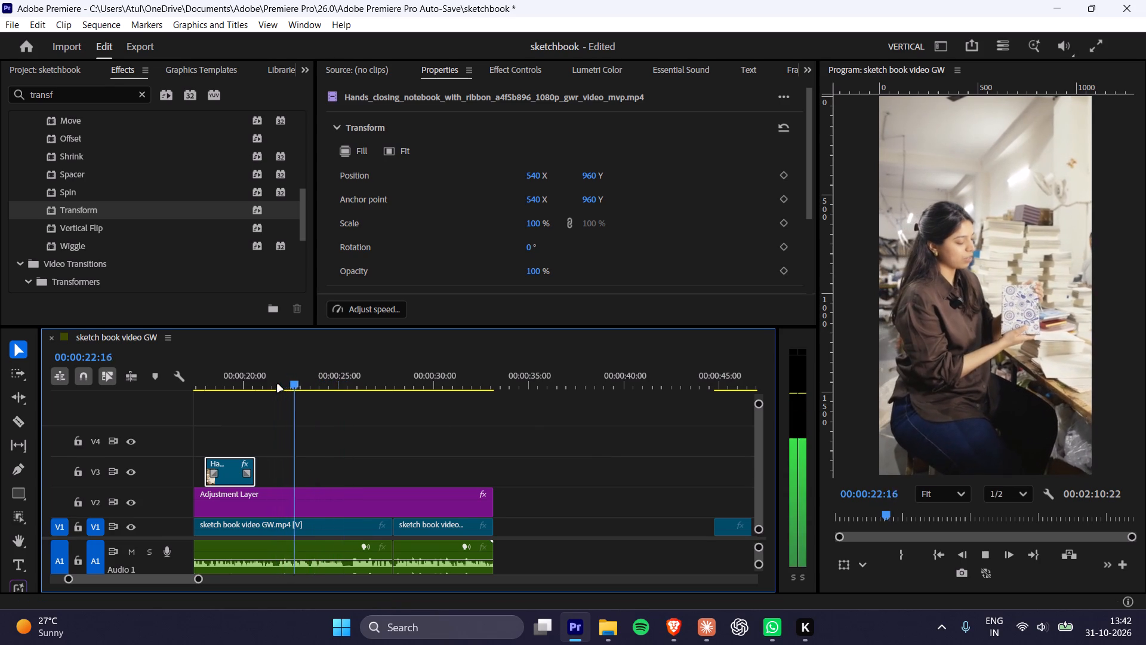
{"action": "key", "text": "space"}
{"action": "left_click_drag", "start_coordinate": [461, 383], "coordinate": [492, 395]}
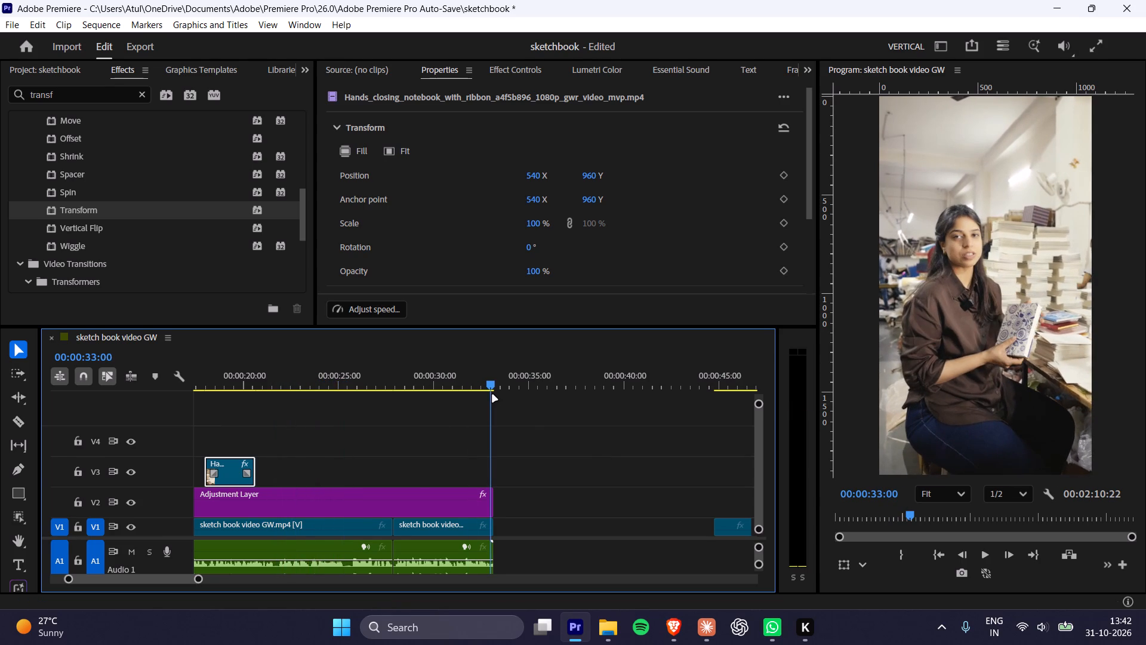
{"action": "left_click_drag", "start_coordinate": [492, 395], "coordinate": [293, 389]}
{"action": "key", "text": "space"}
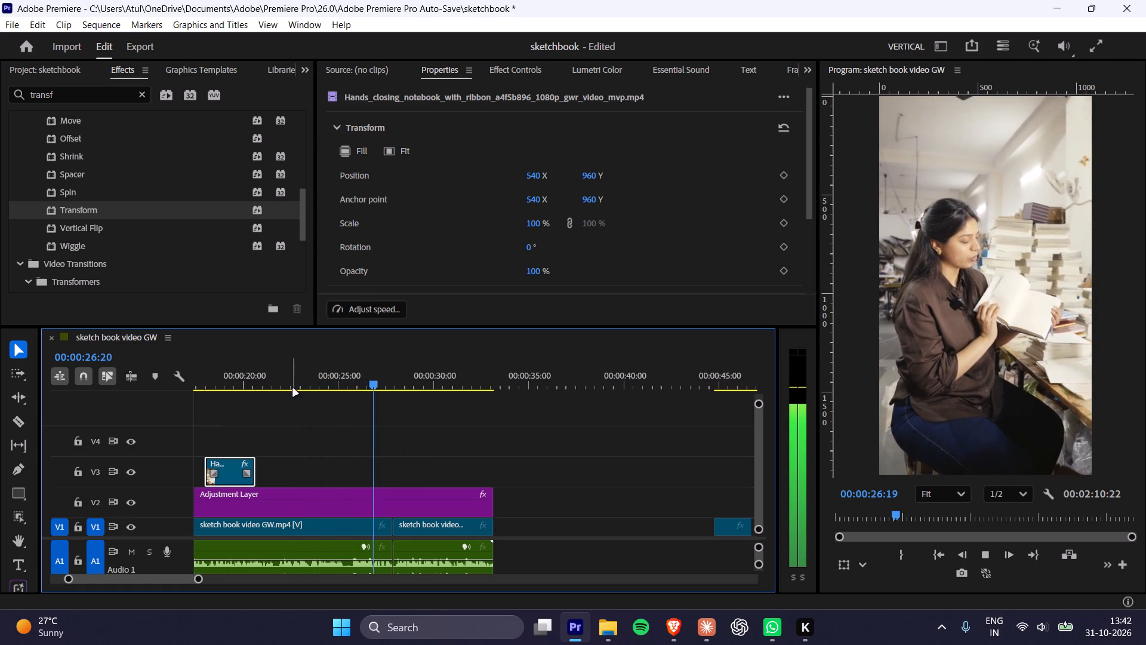
{"action": "key", "text": "space"}
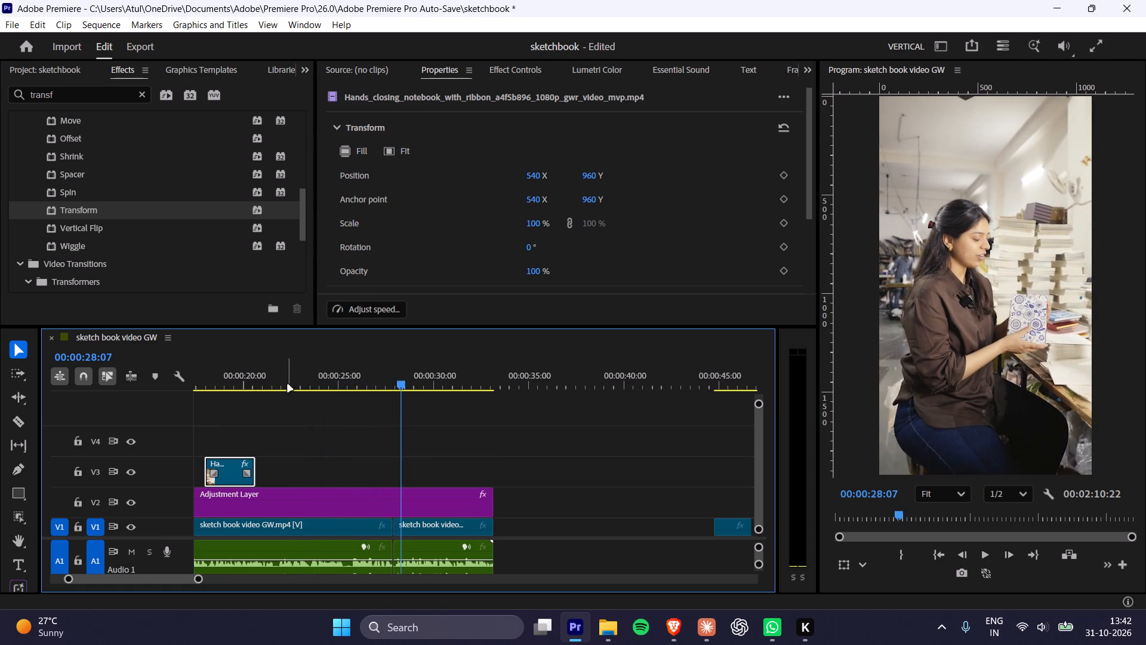
{"action": "left_click", "coordinate": [288, 385]}
{"action": "key", "text": "space"}
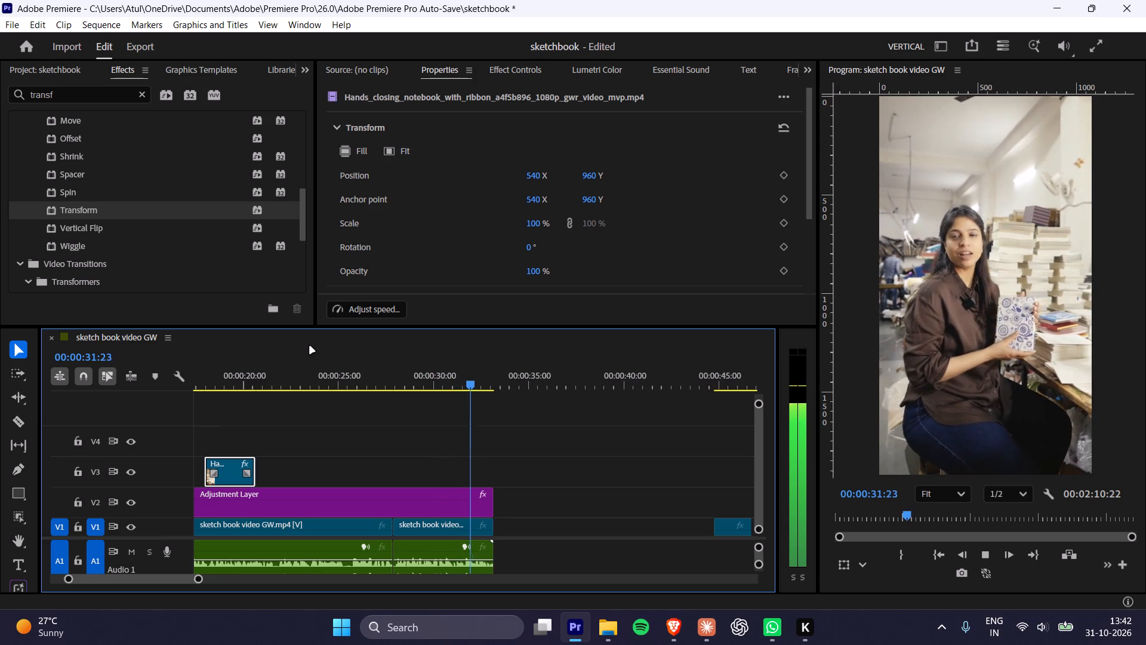
{"action": "key", "text": "space"}
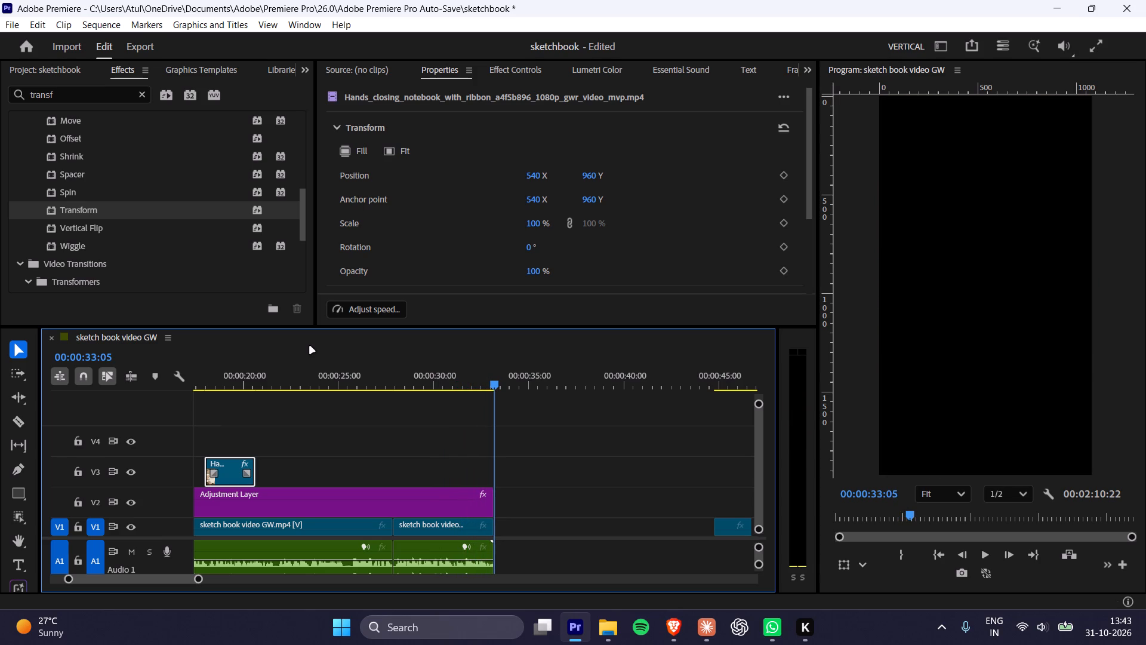
Replay the end of the talking footage from about 31 to 33 seconds and scrub around 25 seconds to judge B-roll needs.
{"action": "left_click", "coordinate": [474, 390]}
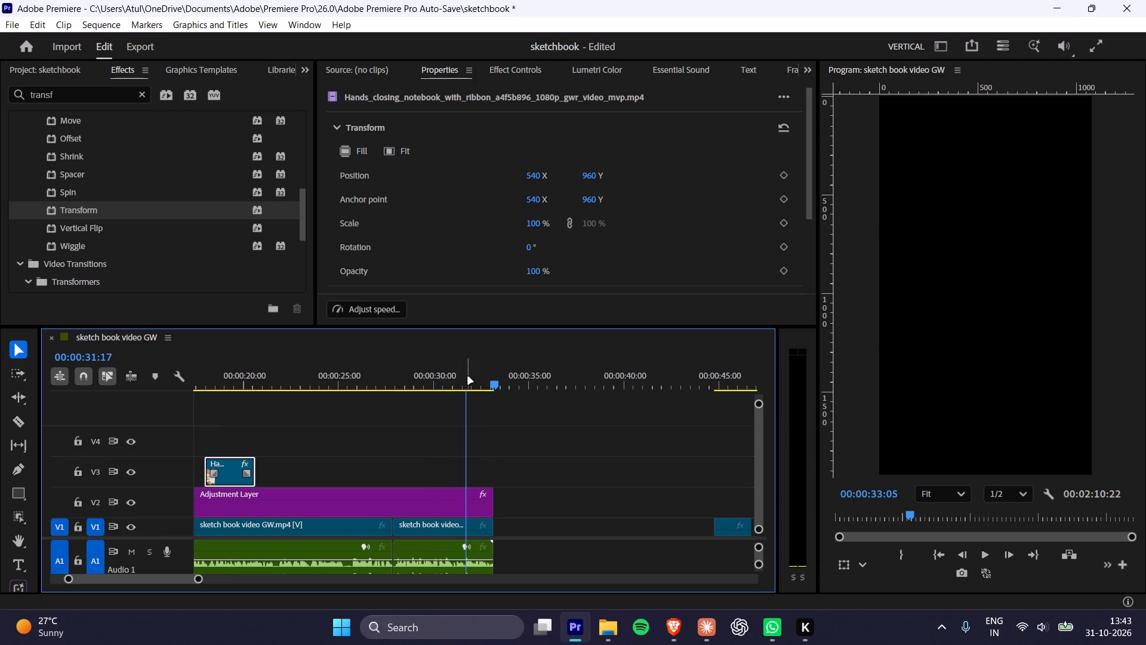
{"action": "left_click", "coordinate": [468, 377]}
{"action": "key", "text": "space"}
{"action": "key", "text": "space"}
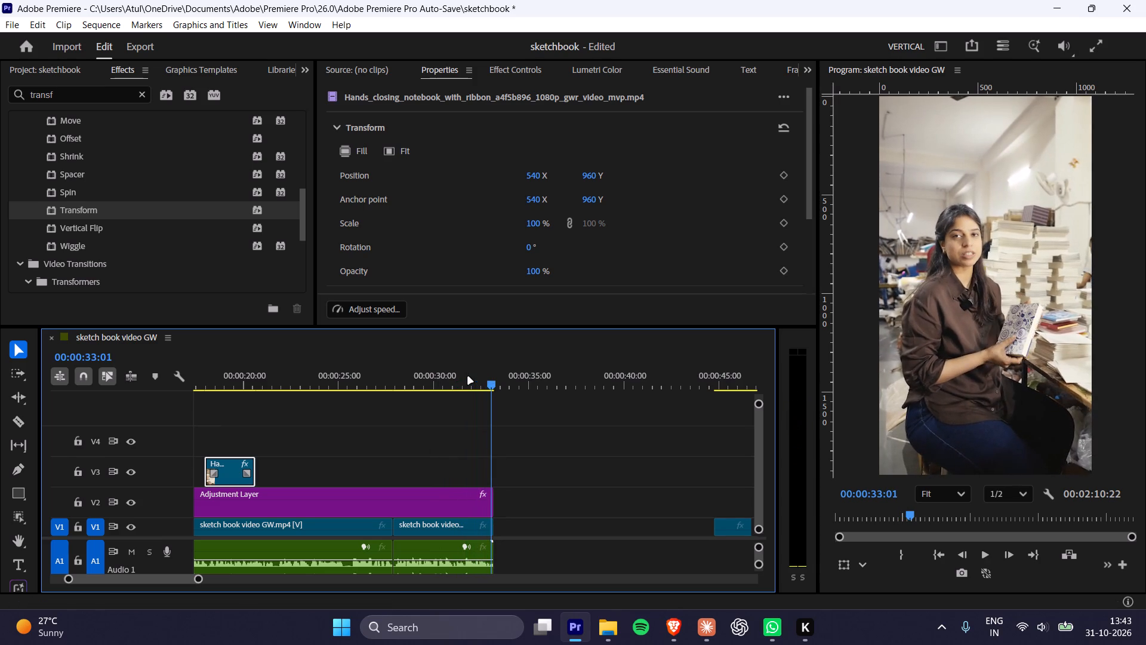
{"action": "key", "text": "space"}
{"action": "key", "text": "space"}
{"action": "scroll", "coordinate": [512, 458], "scroll_direction": "down", "scroll_amount": 4, "text": "alt"}
{"action": "scroll", "coordinate": [512, 458], "scroll_direction": "up", "scroll_amount": 2, "text": "alt"}
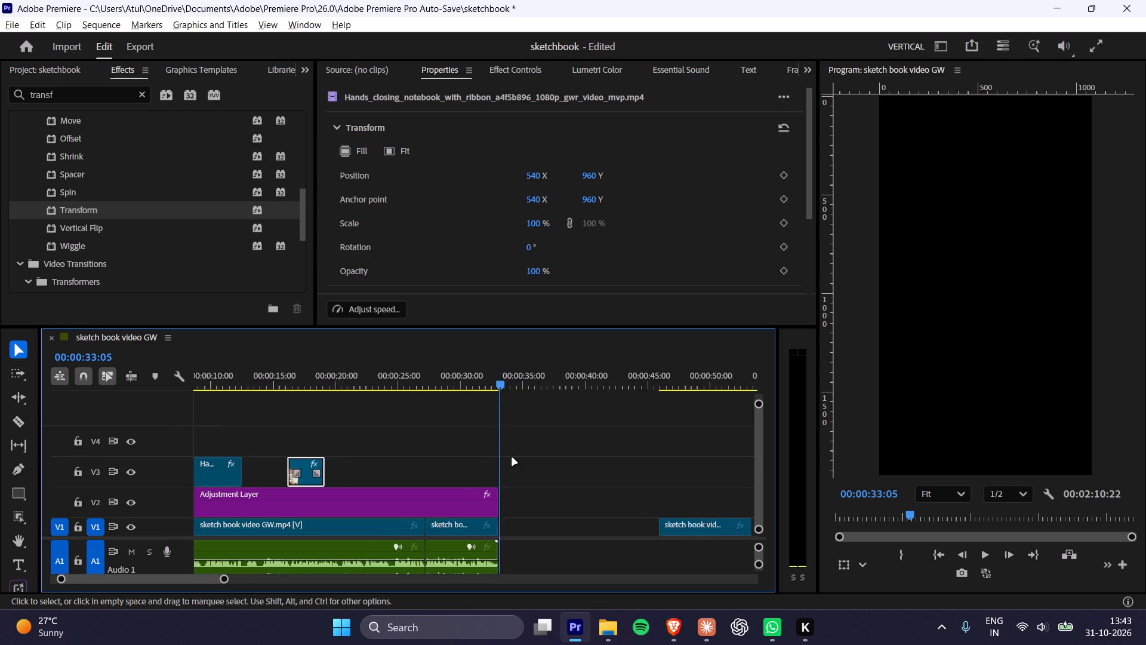
{"action": "scroll", "coordinate": [512, 458], "scroll_direction": "up", "scroll_amount": 10, "text": "alt"}
{"action": "left_click_drag", "start_coordinate": [319, 382], "coordinate": [285, 382]}
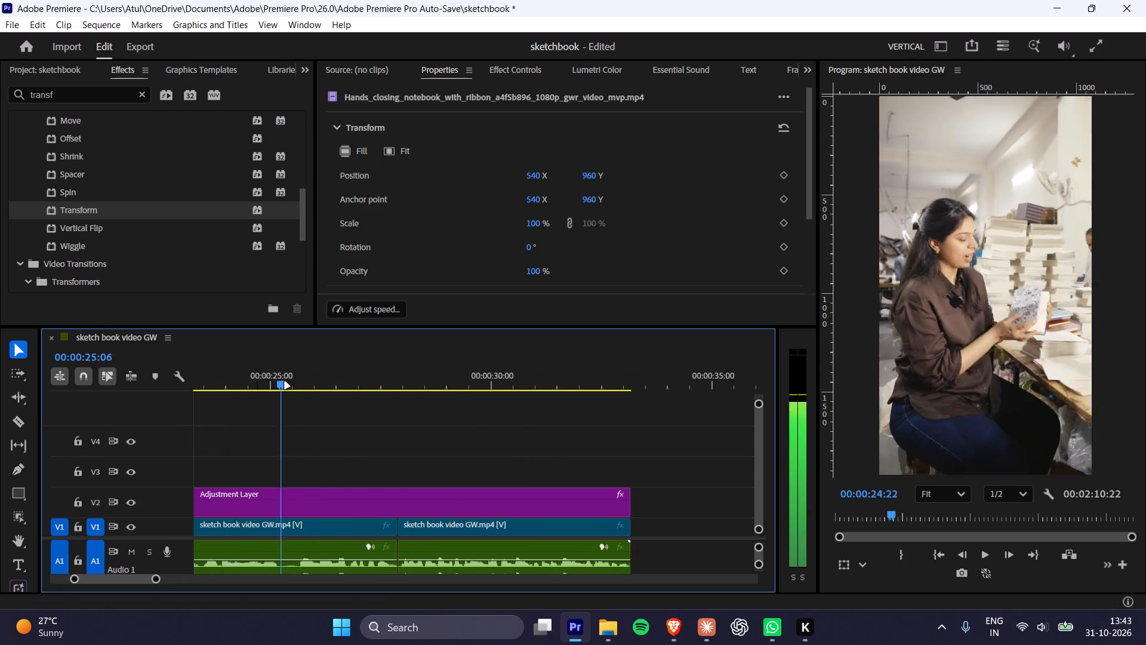
{"action": "left_click_drag", "start_coordinate": [285, 382], "coordinate": [306, 385]}
Move the leftover notebook page-turning clip from V1 at about 45 seconds to V4 at about 16.5 seconds.
{"action": "scroll", "coordinate": [414, 458], "scroll_direction": "down", "scroll_amount": 13, "text": "alt"}
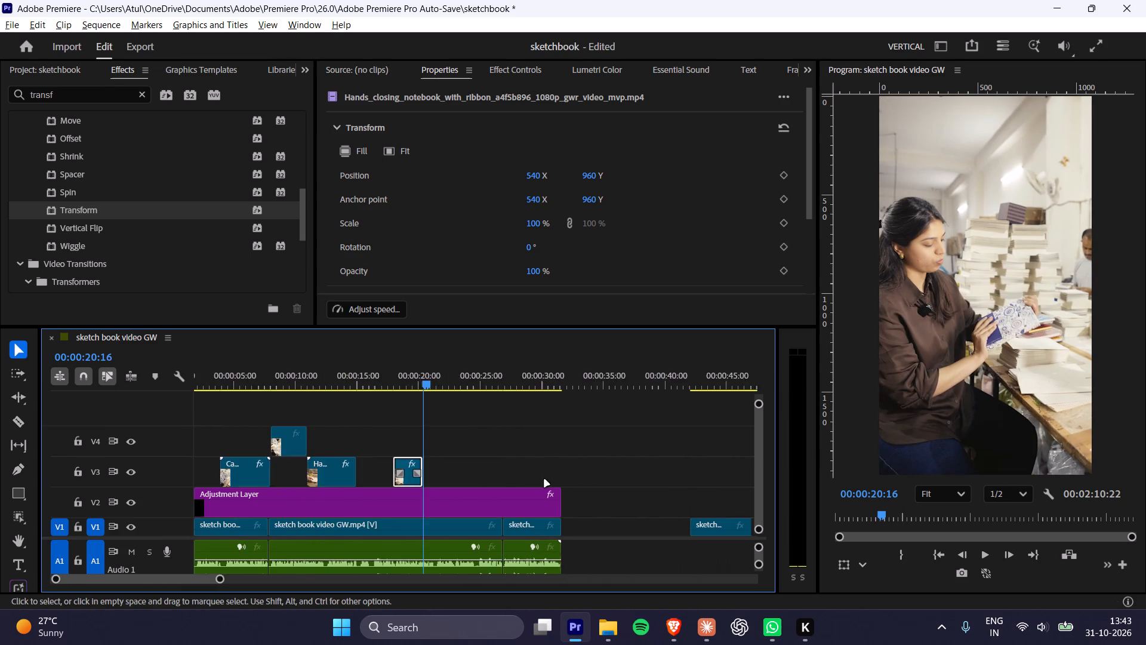
{"action": "scroll", "coordinate": [544, 480], "scroll_direction": "down", "scroll_amount": 5, "text": "alt"}
{"action": "left_click_drag", "start_coordinate": [486, 379], "coordinate": [513, 392]}
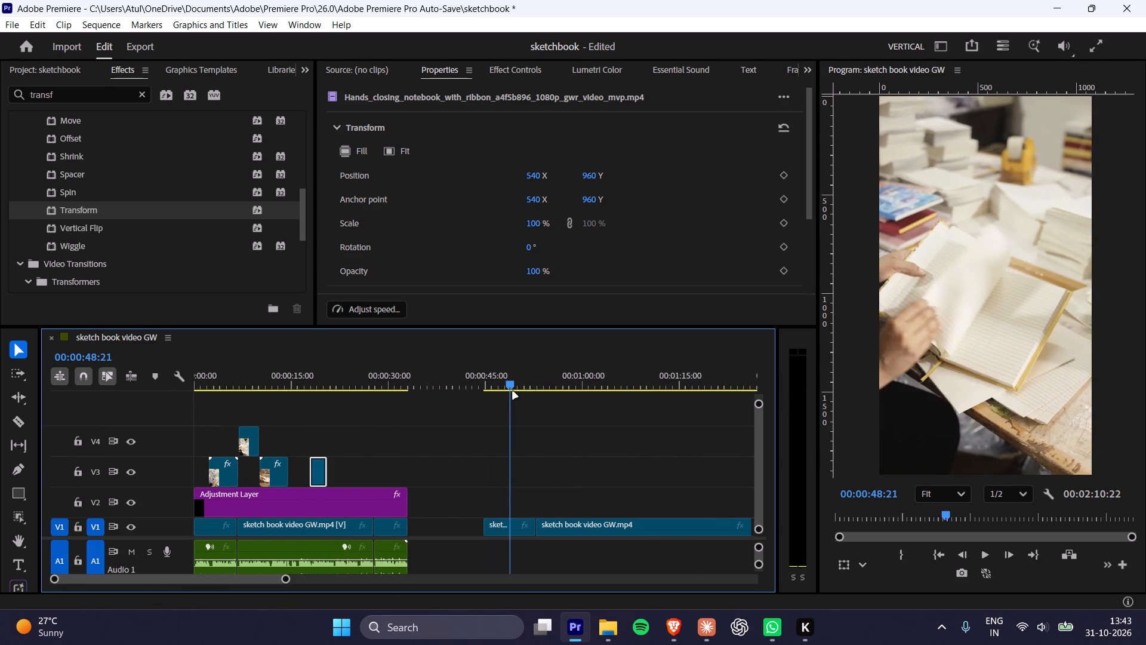
{"action": "left_click_drag", "start_coordinate": [513, 392], "coordinate": [494, 401]}
{"action": "scroll", "coordinate": [517, 455], "scroll_direction": "up", "scroll_amount": 4, "text": "alt"}
{"action": "left_click_drag", "start_coordinate": [505, 531], "coordinate": [228, 427]}
Play back the existing B-roll from about 6 to 12 seconds, checking the Hands_turning_notebook clip against the speech.
{"action": "left_click_drag", "start_coordinate": [228, 381], "coordinate": [255, 383]}
{"action": "key", "text": "space"}
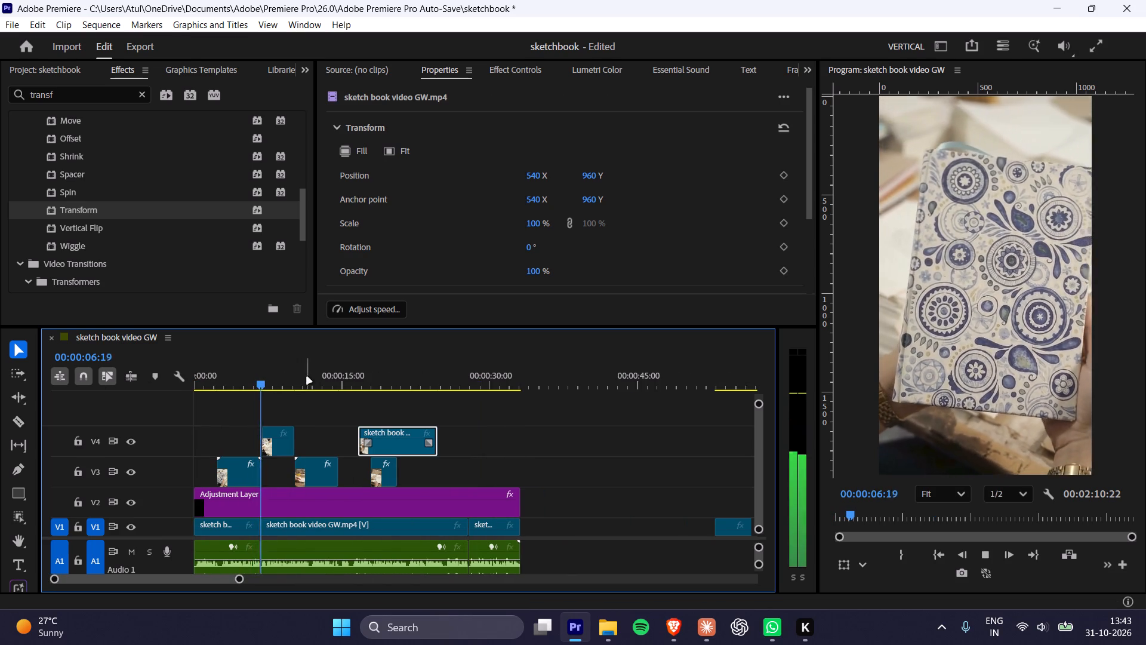
{"action": "left_click_drag", "start_coordinate": [289, 386], "coordinate": [295, 389]}
{"action": "scroll", "coordinate": [319, 437], "scroll_direction": "up", "scroll_amount": 7, "text": "alt"}
{"action": "key", "text": "space"}
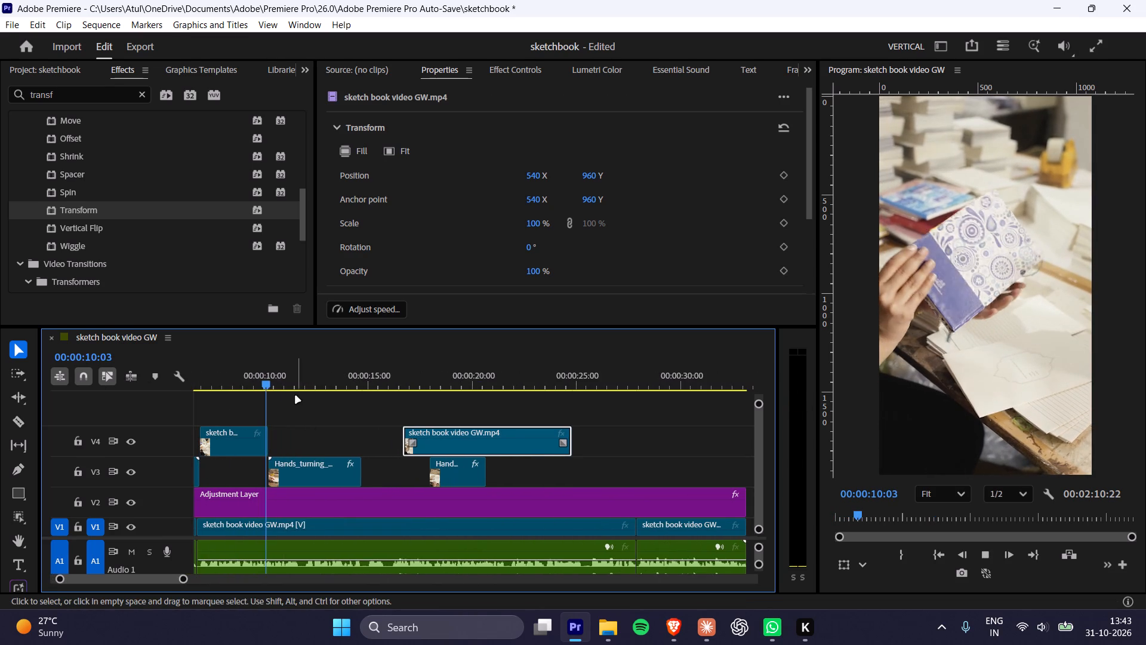
{"action": "key", "text": "space"}
{"action": "key", "text": "space"}
{"action": "key", "text": "space"}
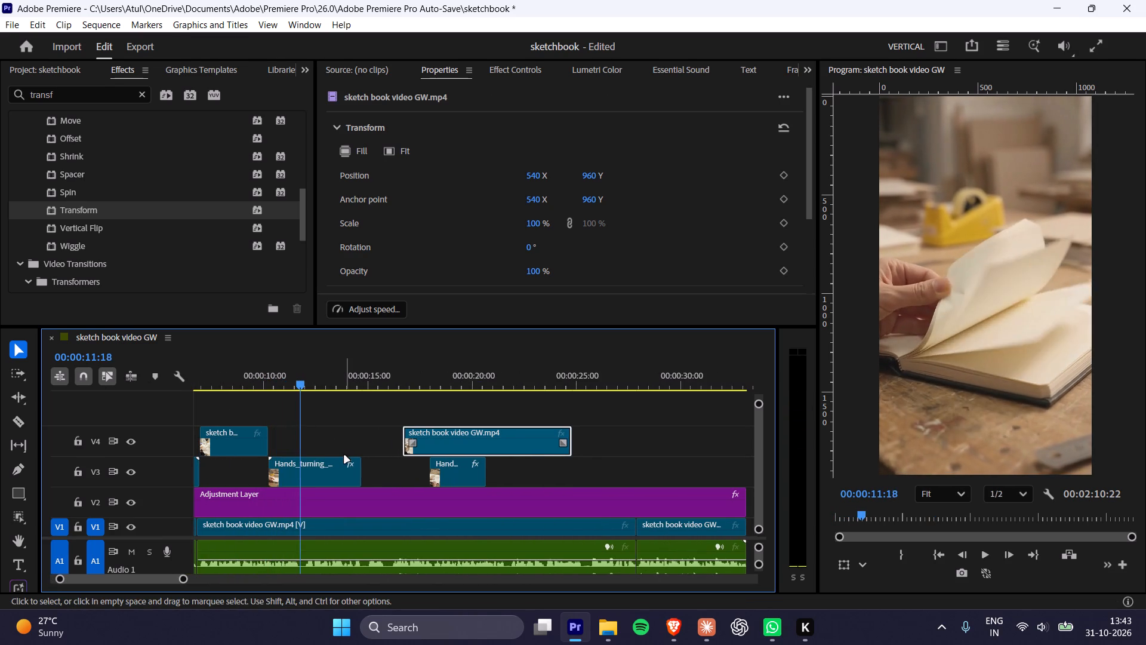
{"action": "key", "text": "space"}
{"action": "key", "text": "space"}
{"action": "key", "text": "space"}
{"action": "key", "text": "space"}
{"action": "key", "text": "space"}
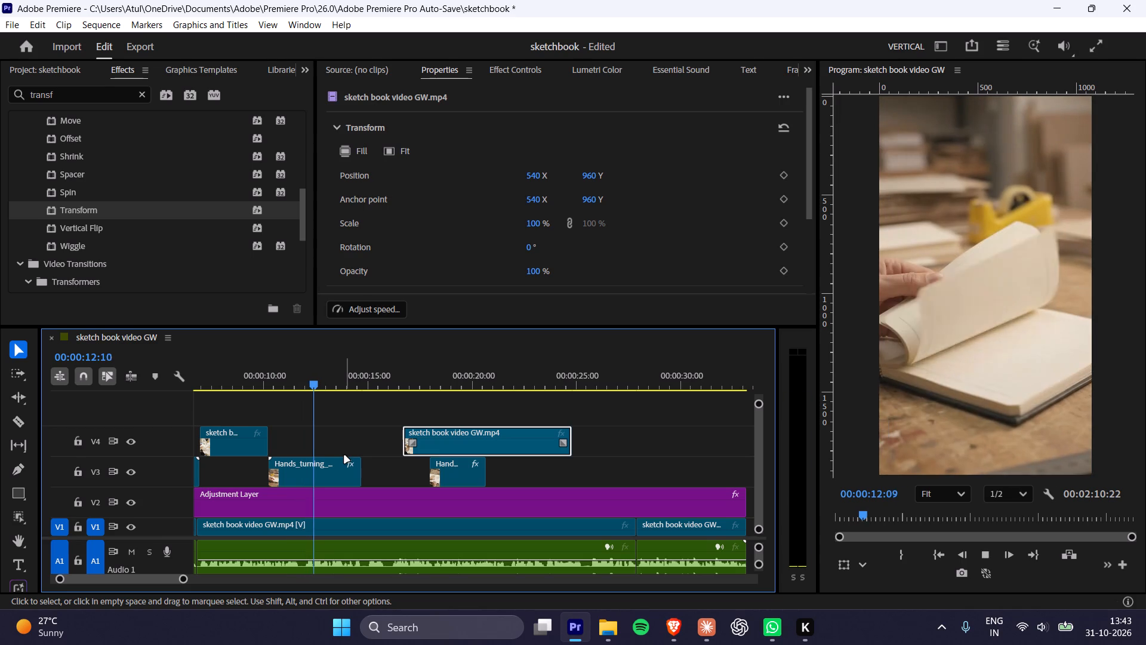
{"action": "key", "text": "space"}
{"action": "key", "text": "space"}
{"action": "key", "text": "space"}
Find the frame where the coloured pages start showing and split the Hands_turning_notebook clip on V3 at about 00:00:12:23.
{"action": "key", "text": "Right"}
{"action": "key", "text": "Right"}
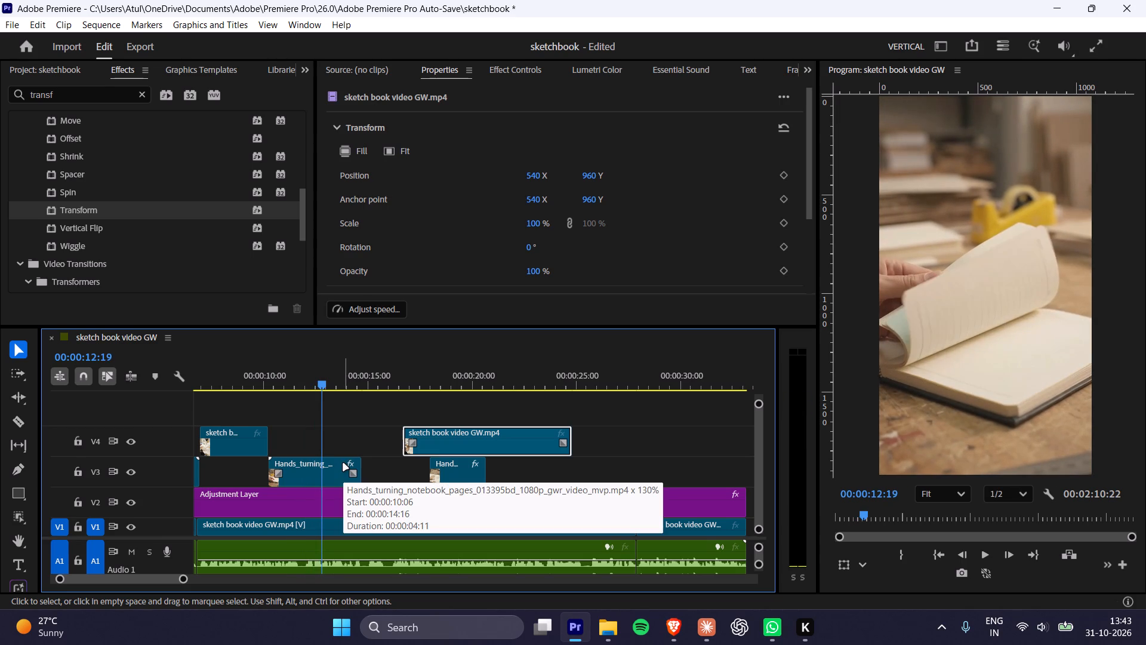
{"action": "key", "text": "Right"}
{"action": "key", "text": "Right"}
{"action": "key", "text": "Right"}
{"action": "key", "text": "Right"}
{"action": "key", "text": "Right"}
{"action": "key", "text": "Right"}
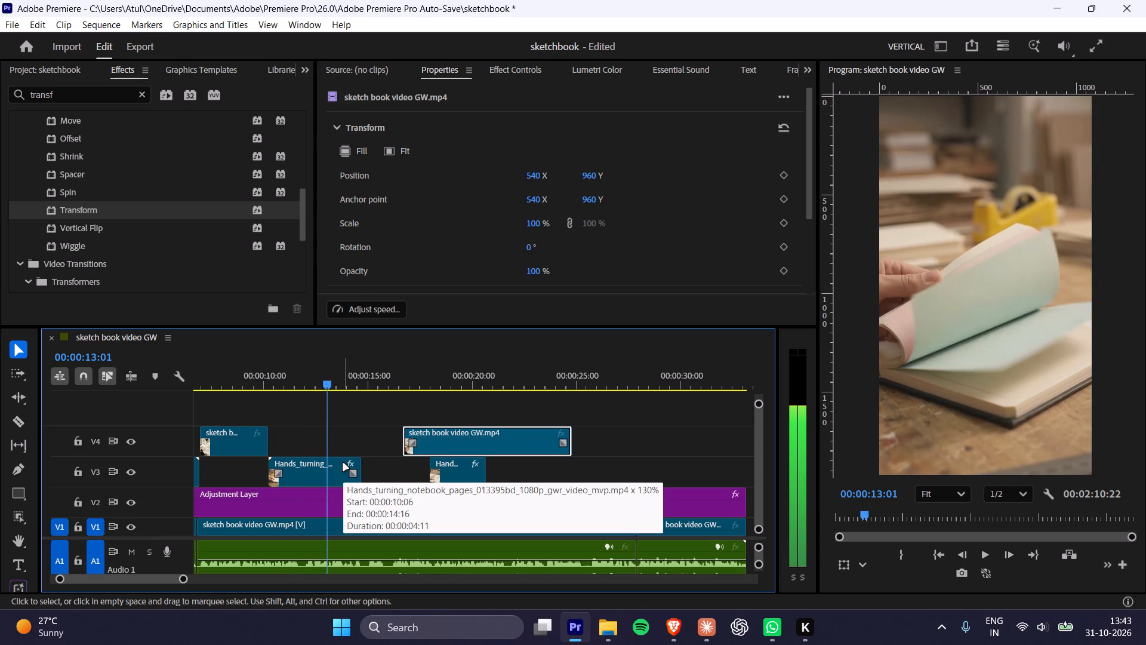
{"action": "key", "text": "Left"}
{"action": "key", "text": "Left"}
{"action": "key", "text": "Left"}
{"action": "key", "text": "Left"}
{"action": "key", "text": "Right"}
{"action": "key", "text": "Right"}
{"action": "key", "text": "Right"}
{"action": "key", "text": "Right"}
{"action": "key", "text": "Right"}
{"action": "key", "text": "Right"}
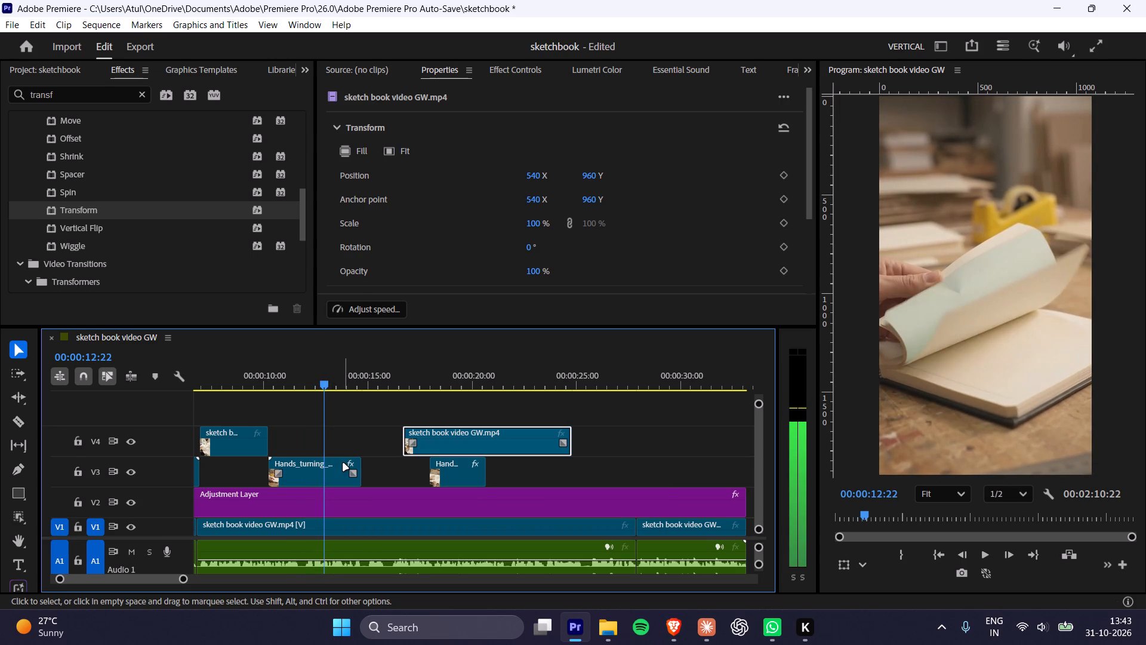
{"action": "key", "text": "Left"}
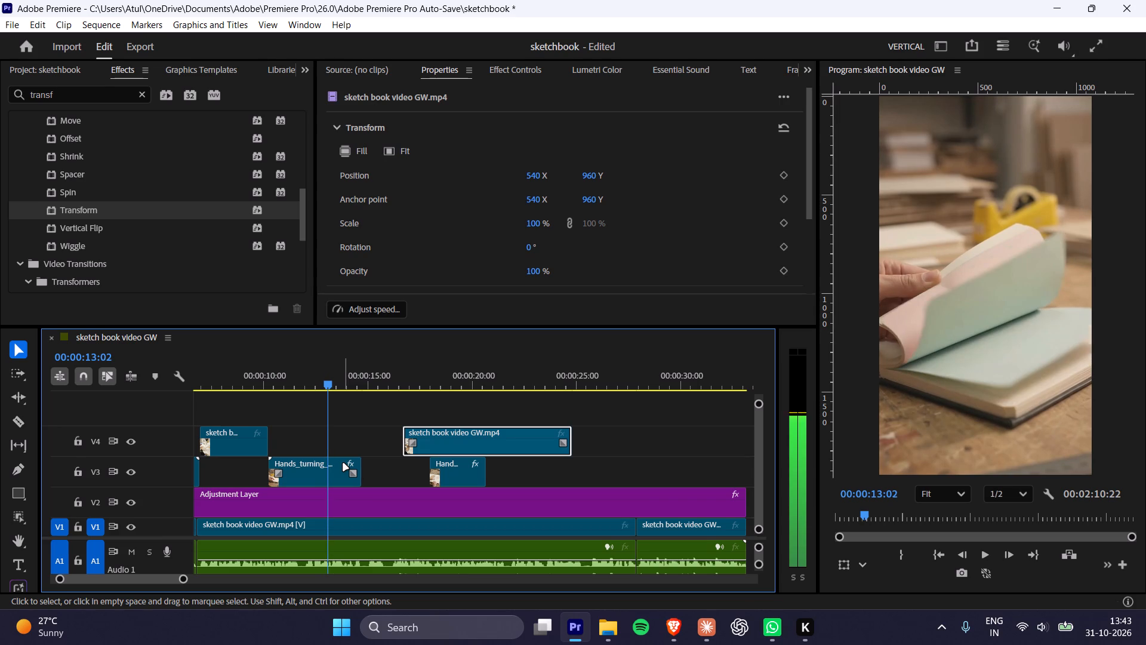
{"action": "key", "text": "Left"}
{"action": "key", "text": "Left"}
{"action": "key", "text": "Left"}
{"action": "left_click", "coordinate": [343, 463]}
{"action": "key", "text": "ctrl+k"}
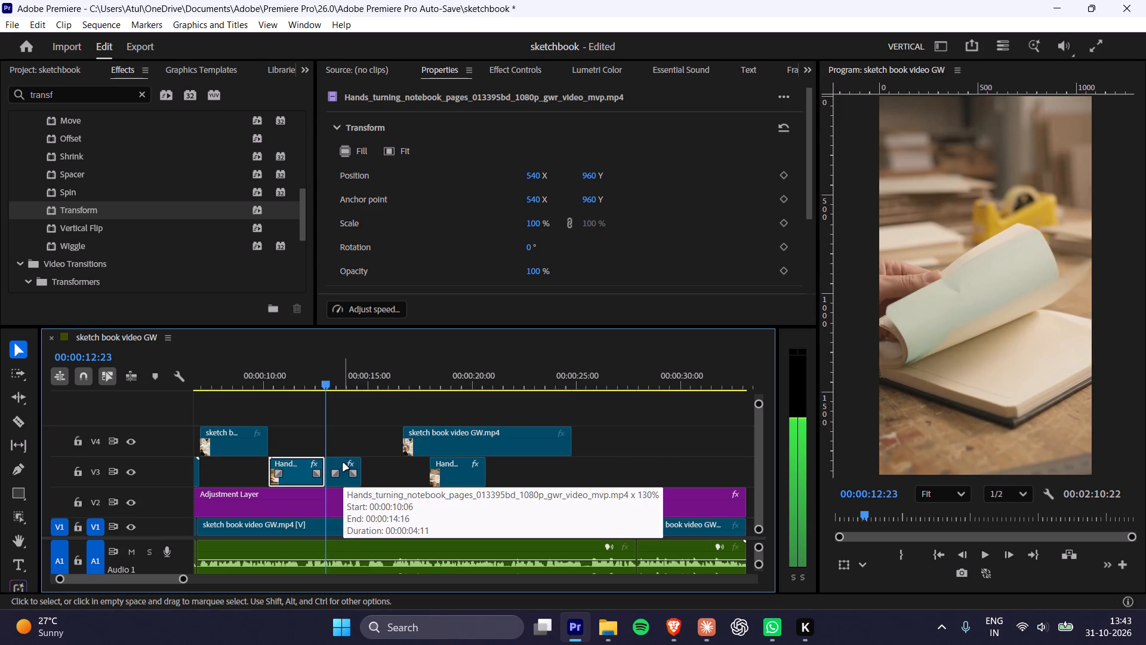
Set the leftover page-turning clip on V4 to 120% speed and move it directly after the preceding V4 clip at 00:00:10:06.
{"action": "left_click", "coordinate": [452, 438]}
{"action": "left_click", "coordinate": [354, 311]}
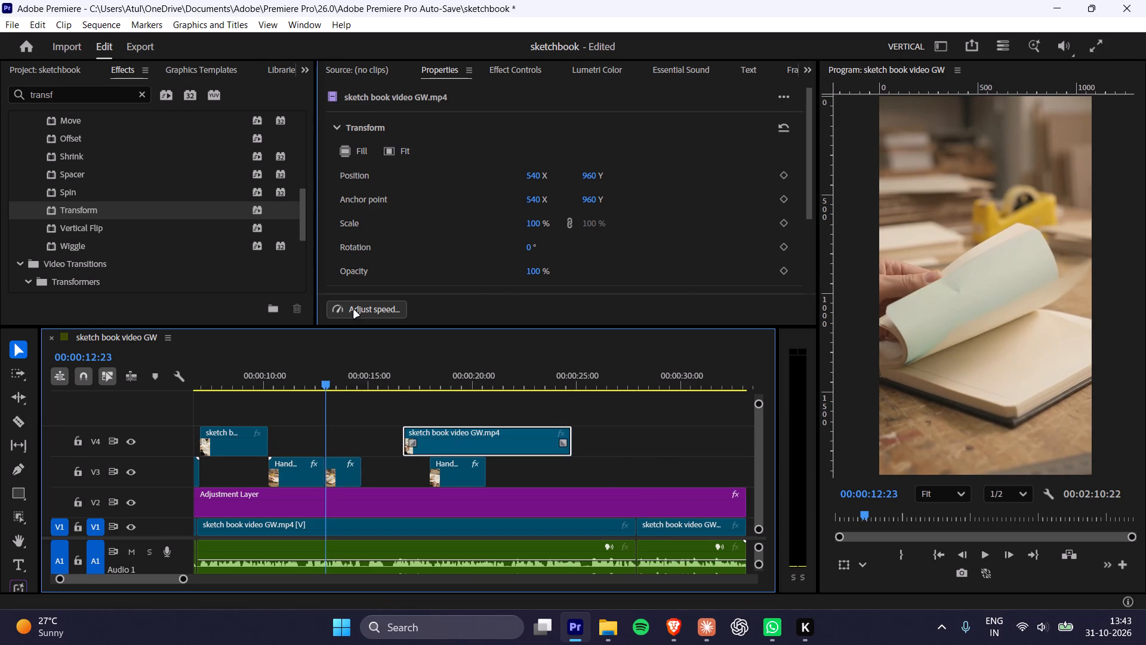
{"action": "type", "text": "120"}
{"action": "key", "text": "Return"}
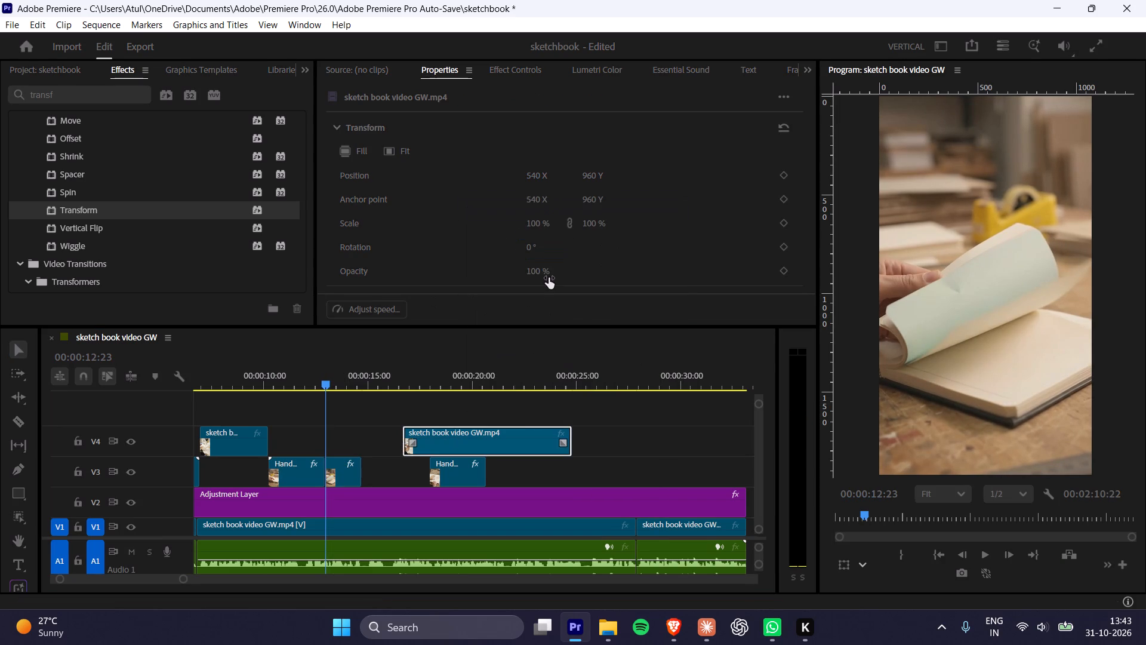
{"action": "left_click_drag", "start_coordinate": [451, 441], "coordinate": [318, 438]}
Replace the first piece of the Hands_turning_notebook clip by deleting it and trimming the 120% clip's end to the remaining piece's start.
{"action": "left_click", "coordinate": [282, 468]}
{"action": "key", "text": "Delete"}
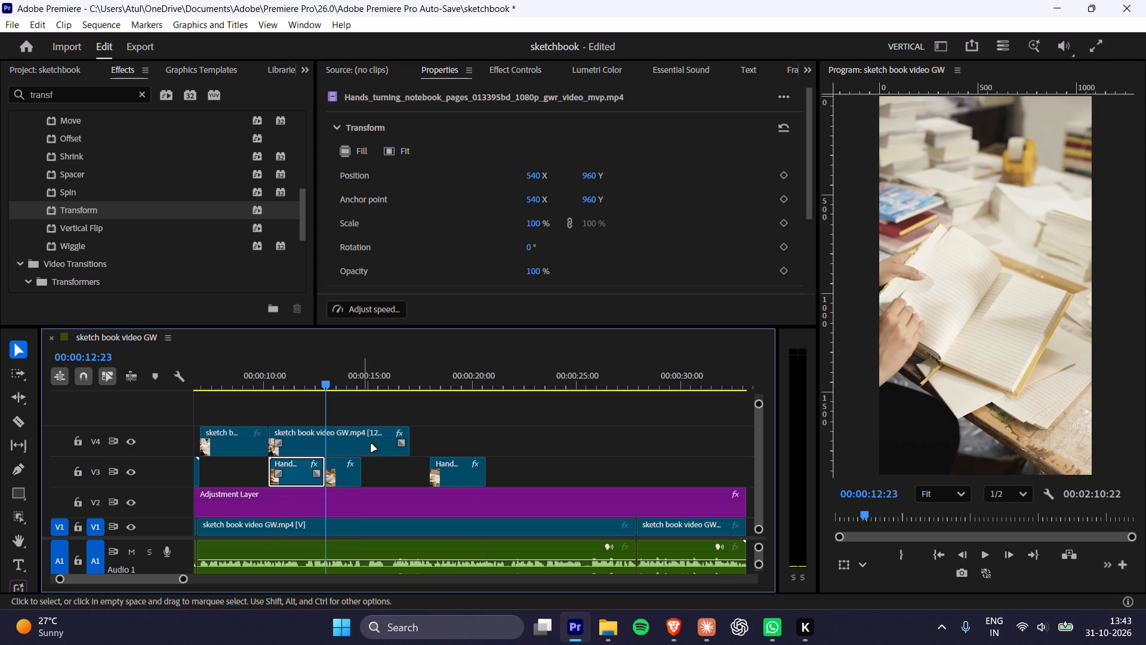
{"action": "left_click", "coordinate": [373, 442]}
{"action": "left_click_drag", "start_coordinate": [408, 450], "coordinate": [322, 446]}
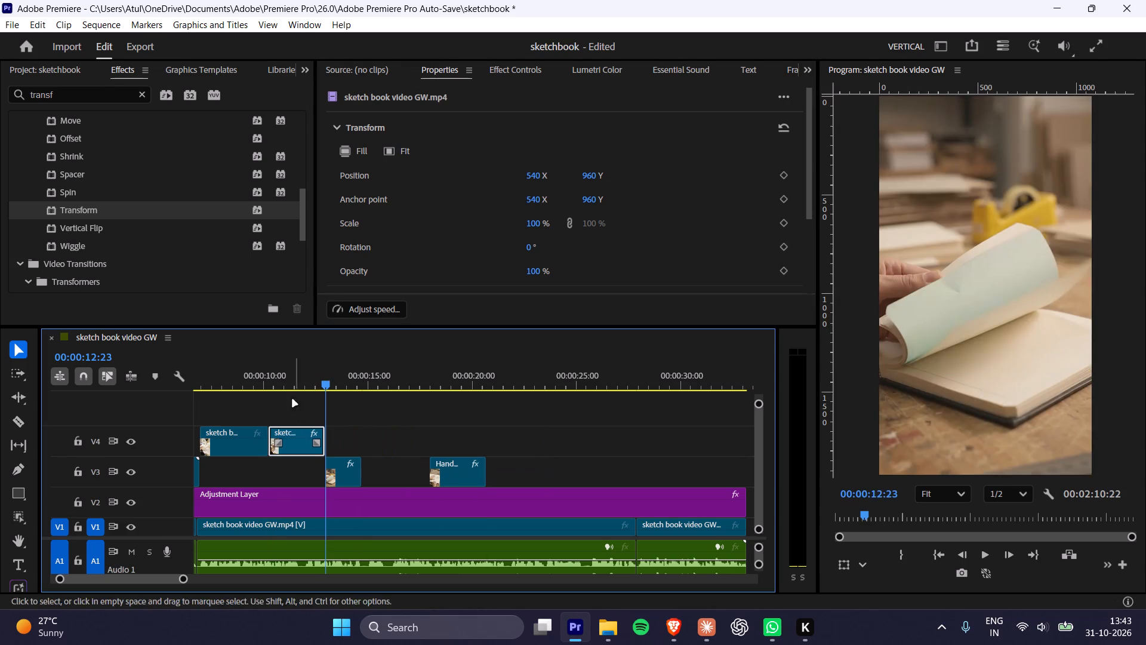
{"action": "left_click", "coordinate": [251, 373]}
{"action": "key", "text": "space"}
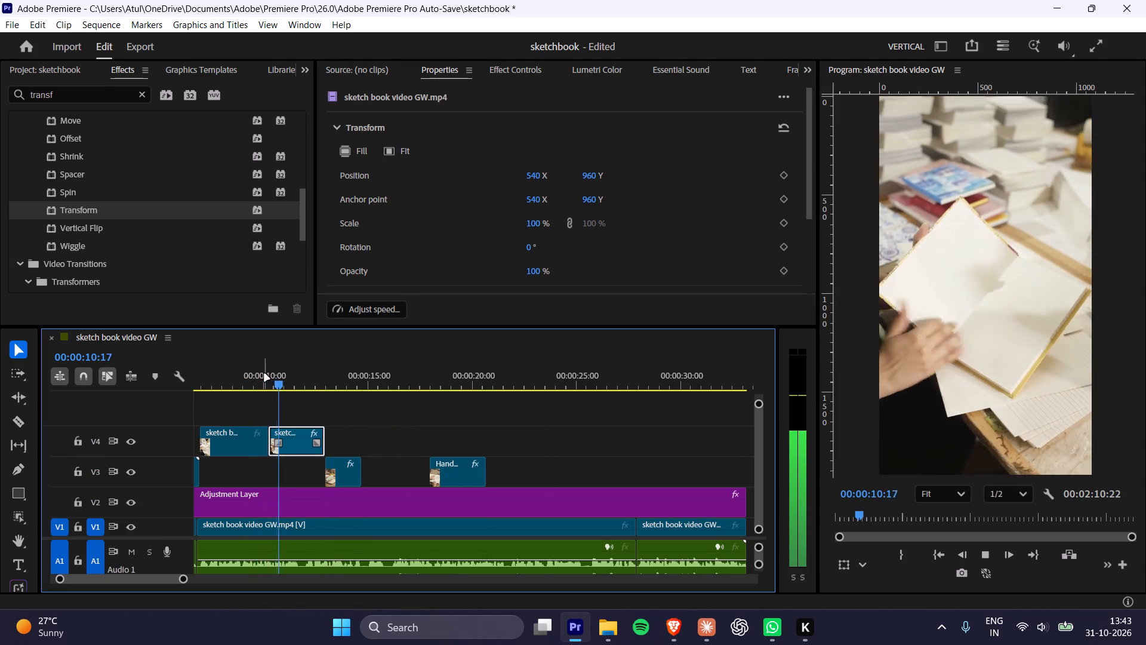
{"action": "key", "text": "space"}
Cut the stray last frame off the earlier V4 clip at 00:00:10:05, close the gap with the 120% clip and play it back.
{"action": "scroll", "coordinate": [315, 398], "scroll_direction": "up", "scroll_amount": 9, "text": "alt"}
{"action": "left_click_drag", "start_coordinate": [224, 389], "coordinate": [216, 390]}
{"action": "key", "text": "Left"}
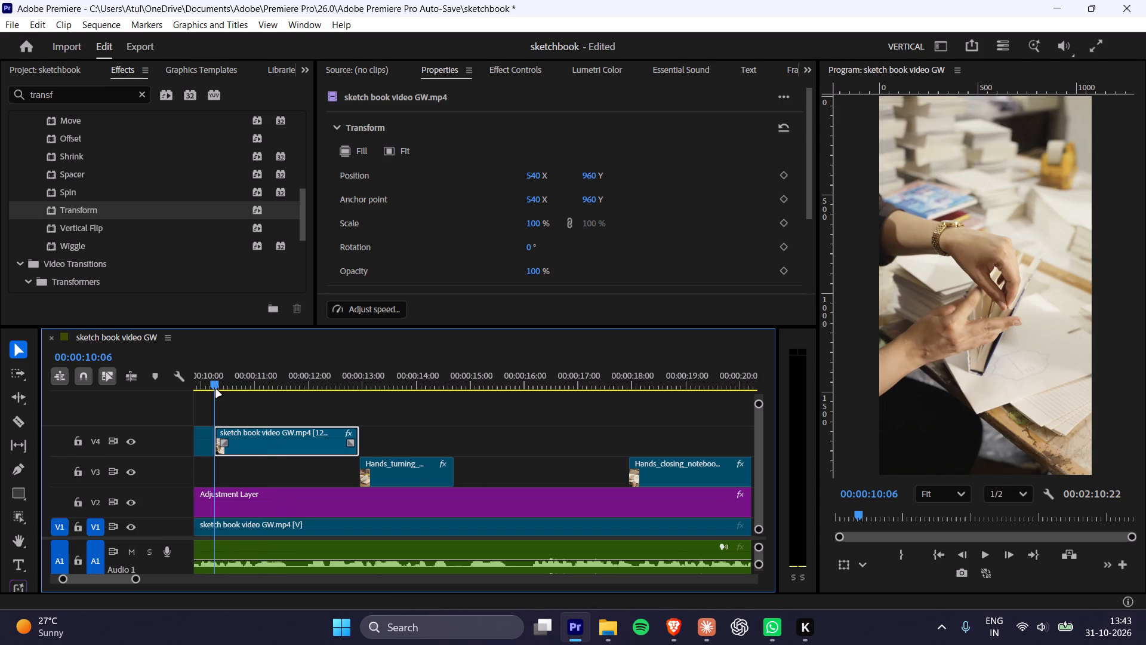
{"action": "scroll", "coordinate": [216, 390], "scroll_direction": "up", "scroll_amount": 20, "text": "alt"}
{"action": "scroll", "coordinate": [216, 390], "scroll_direction": "up", "scroll_amount": 8, "text": "alt"}
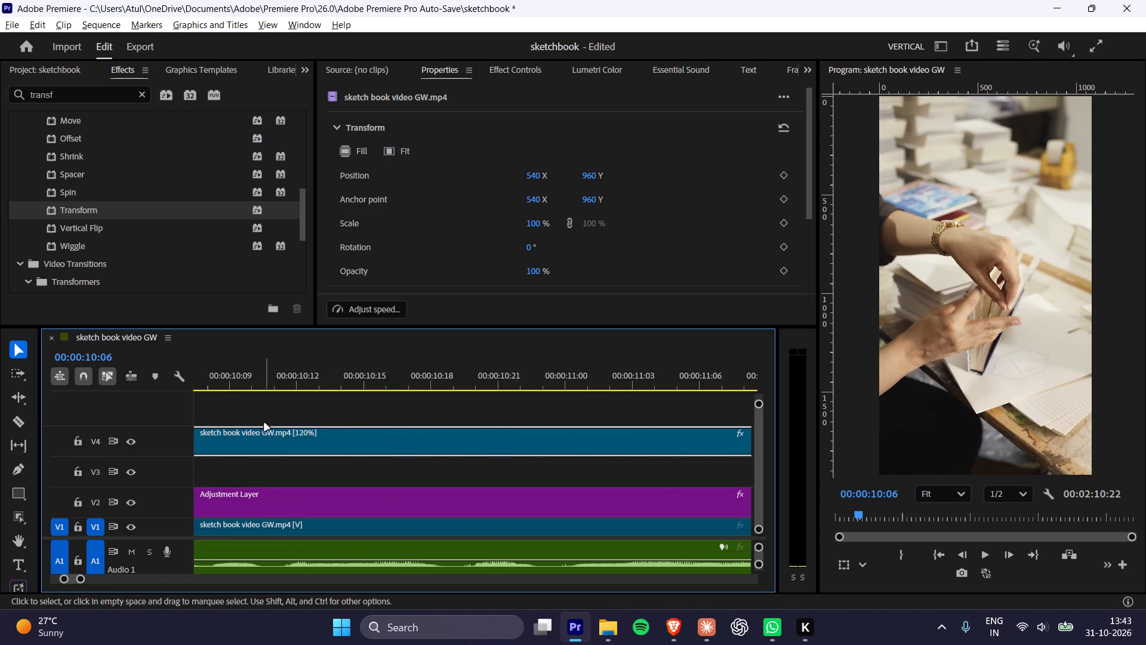
{"action": "scroll", "coordinate": [264, 423], "scroll_direction": "up", "scroll_amount": 9, "text": "shift"}
{"action": "scroll", "coordinate": [366, 434], "scroll_direction": "up", "scroll_amount": 3, "text": "shift"}
{"action": "scroll", "coordinate": [425, 454], "scroll_direction": "up", "scroll_amount": 16, "text": "alt"}
{"action": "key", "text": "Left"}
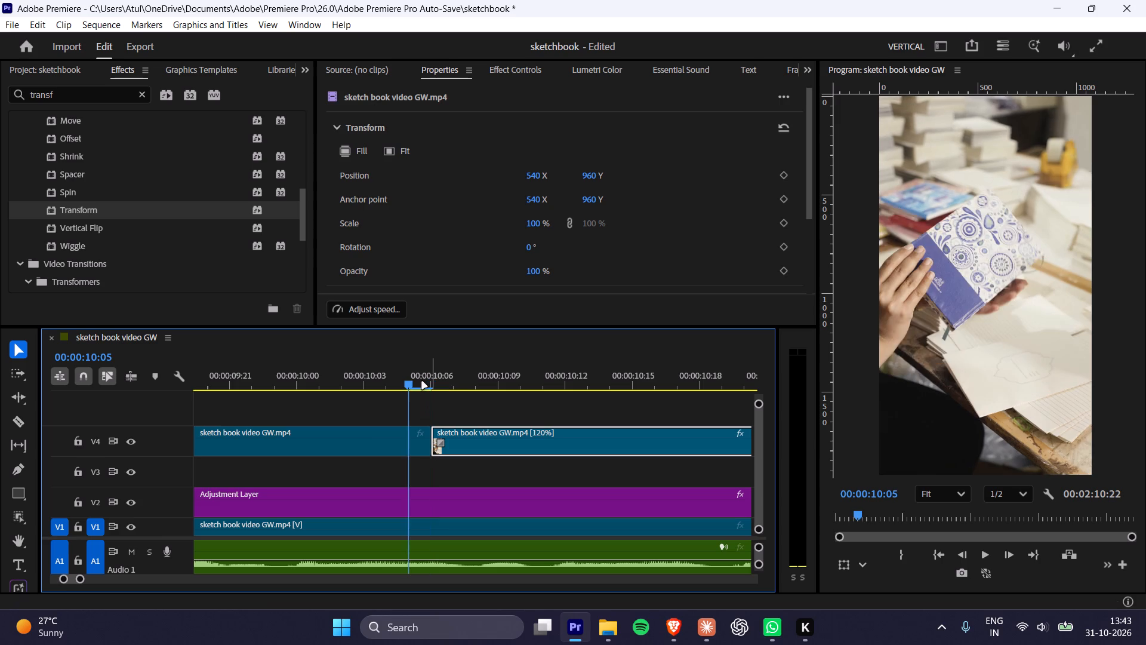
{"action": "key", "text": "Right"}
{"action": "key", "text": "Left"}
{"action": "left_click", "coordinate": [384, 443]}
{"action": "key", "text": "ctrl+k"}
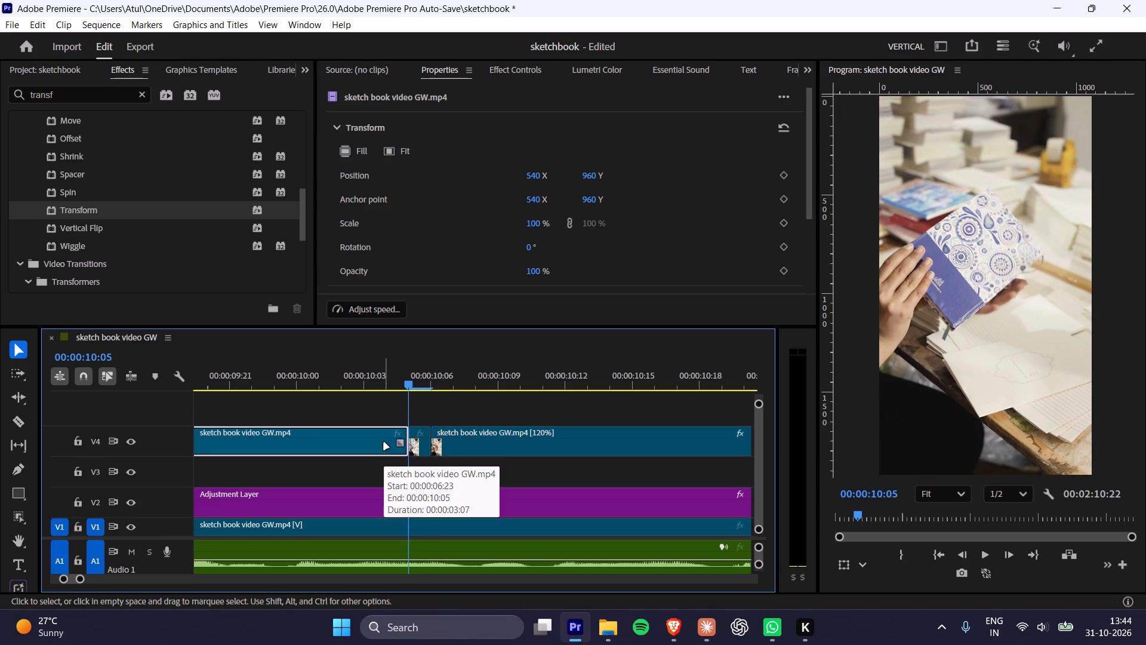
{"action": "left_click", "coordinate": [418, 443]}
{"action": "key", "text": "Delete"}
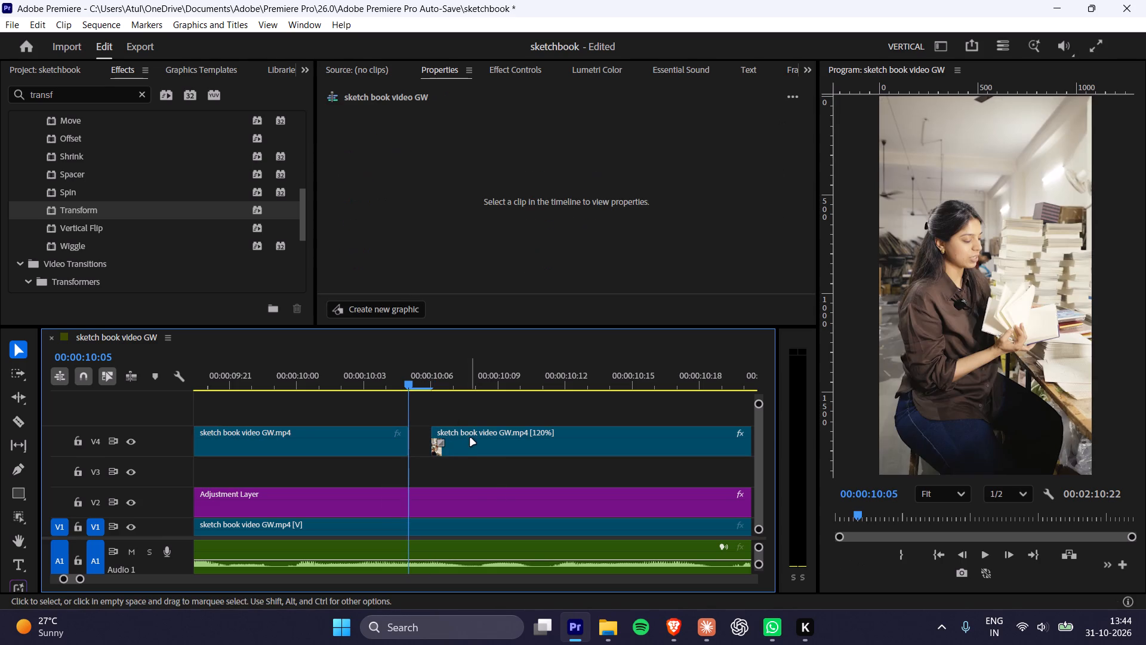
{"action": "left_click_drag", "start_coordinate": [470, 438], "coordinate": [452, 443]}
{"action": "left_click", "coordinate": [369, 382]}
{"action": "key", "text": "space"}
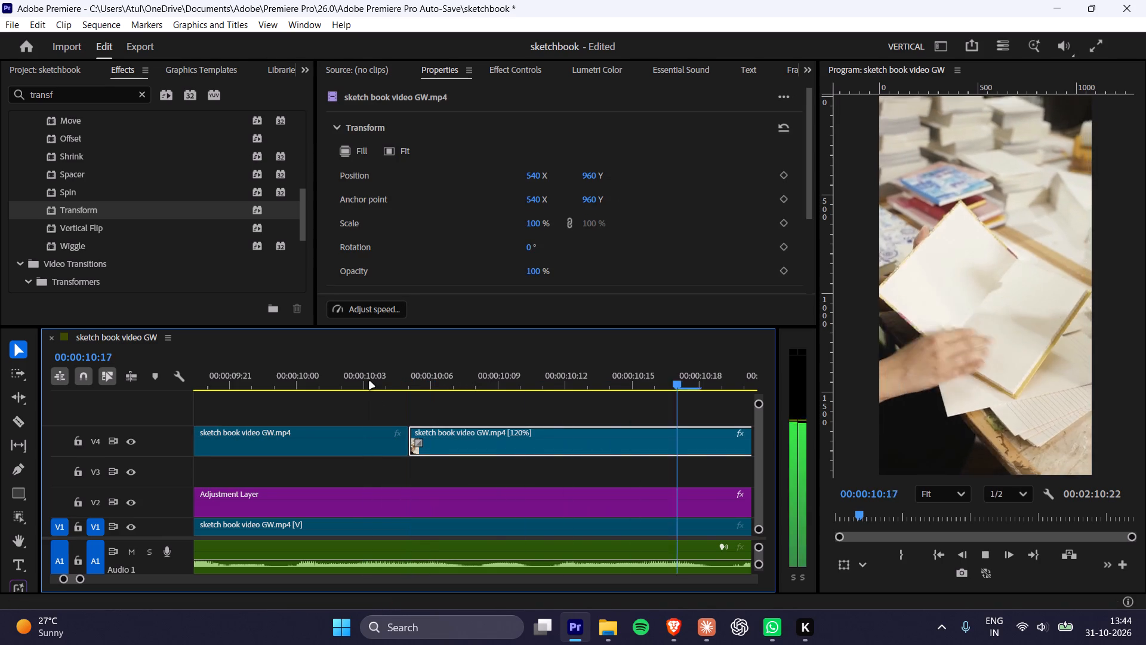
{"action": "key", "text": "space"}
Play the 120% clip against the speech from 00:00:09:16 and trim its start to 00:00:11:15.
{"action": "left_click_drag", "start_coordinate": [369, 382], "coordinate": [328, 375]}
{"action": "scroll", "coordinate": [380, 431], "scroll_direction": "down", "scroll_amount": 15, "text": "alt"}
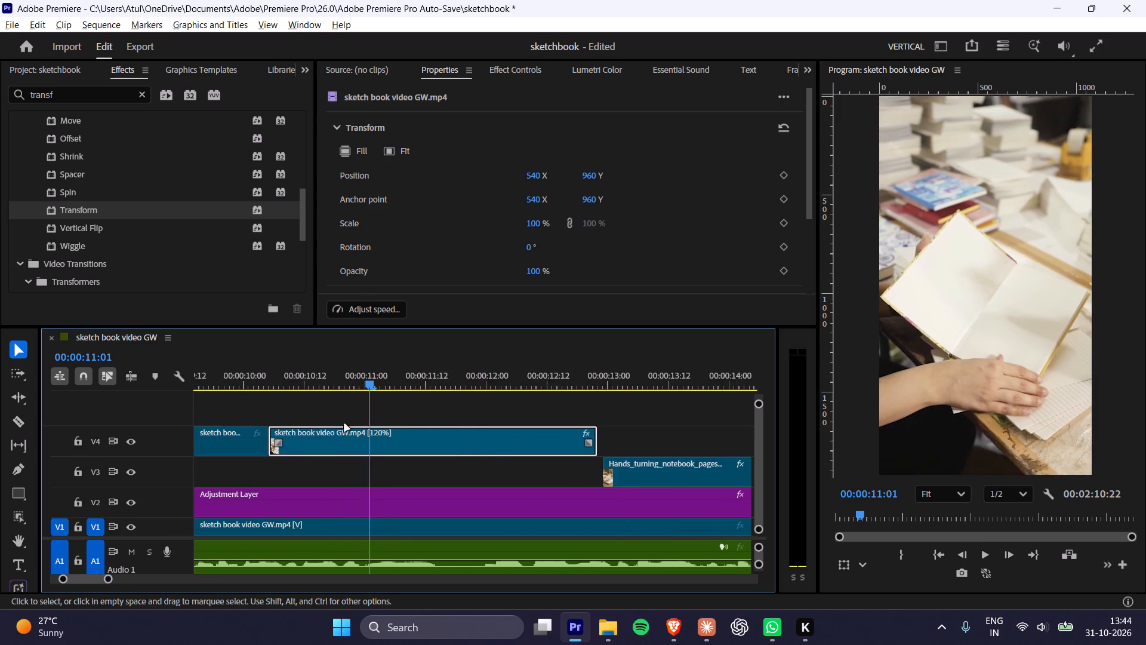
{"action": "scroll", "coordinate": [344, 424], "scroll_direction": "down", "scroll_amount": 4, "text": "alt"}
{"action": "left_click_drag", "start_coordinate": [239, 382], "coordinate": [248, 391]}
{"action": "left_click", "coordinate": [245, 385]}
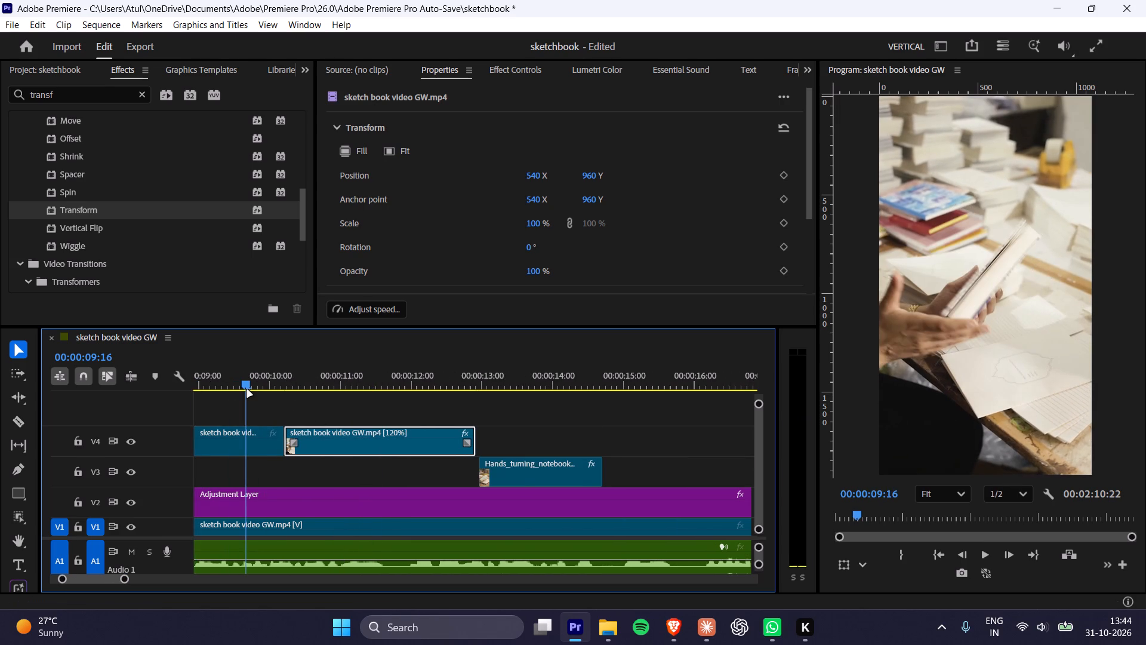
{"action": "key", "text": "space"}
{"action": "key", "text": "space"}
{"action": "key", "text": "space"}
{"action": "key", "text": "space"}
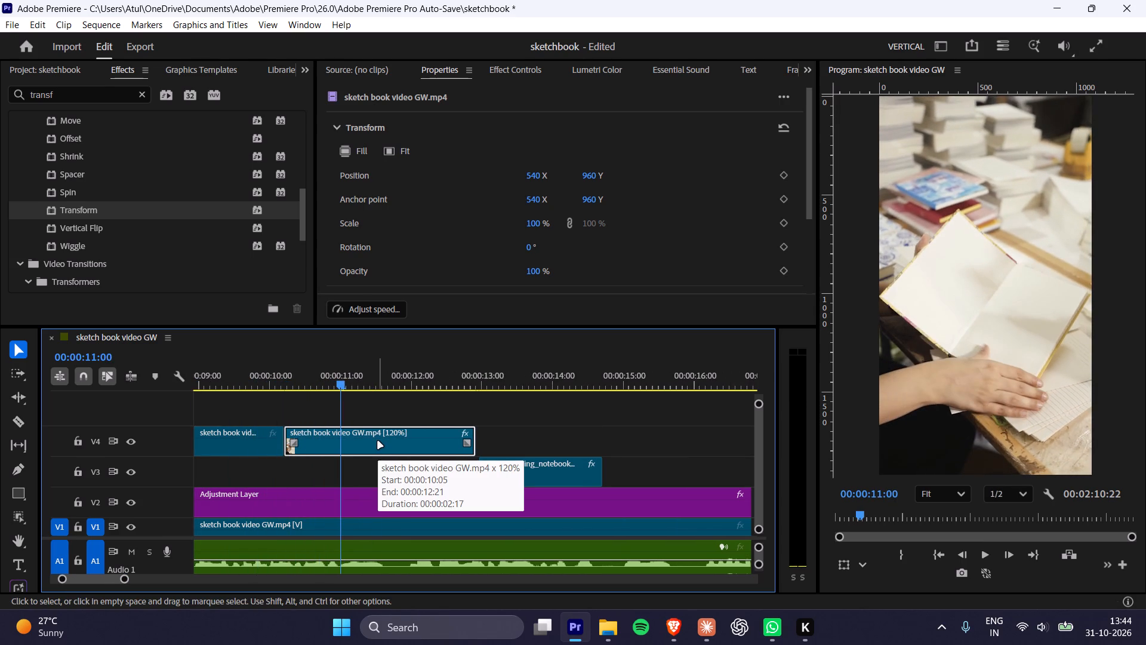
{"action": "key", "text": "space"}
{"action": "key", "text": "space"}
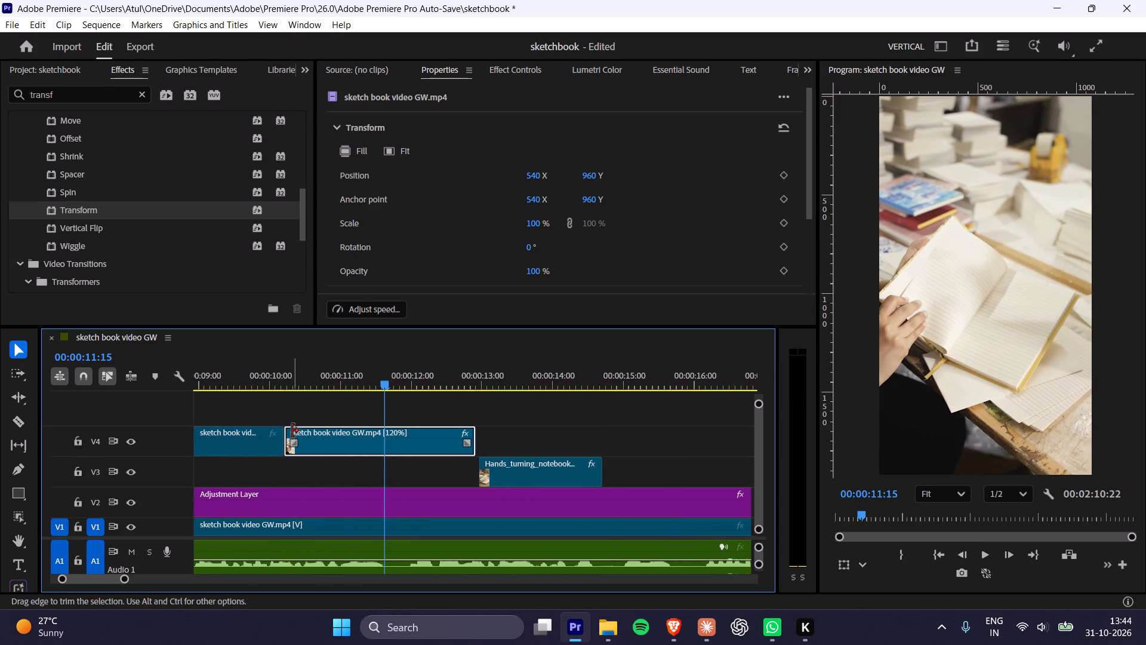
{"action": "left_click_drag", "start_coordinate": [285, 435], "coordinate": [385, 432]}
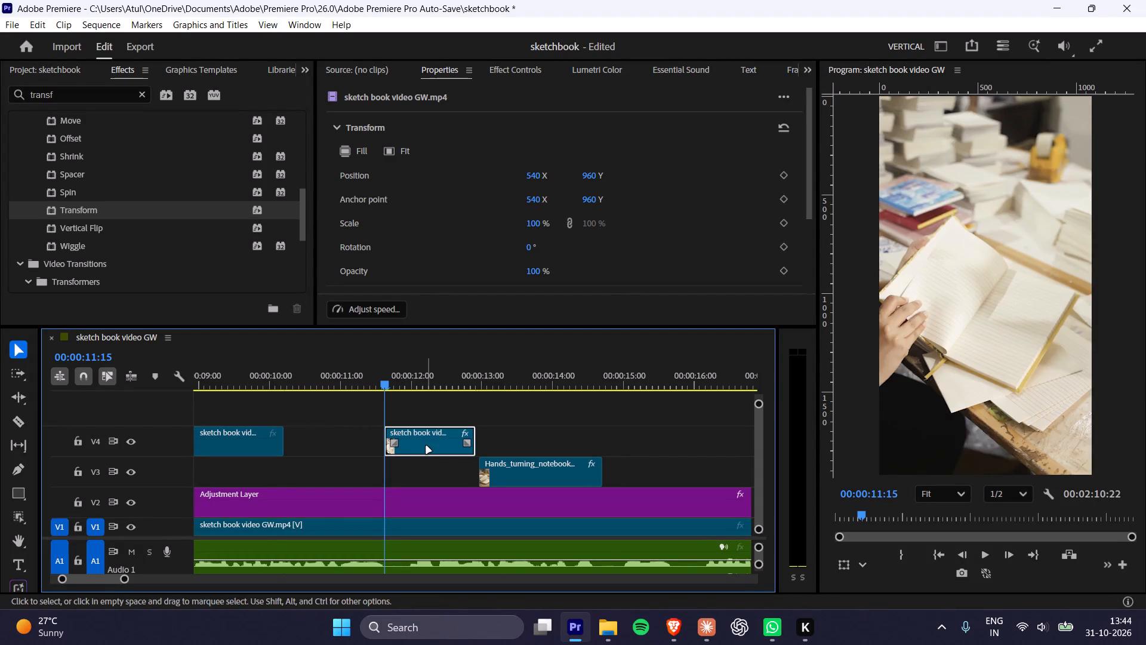
Move the trimmed 120% clip down to V3 so it ends against the Hands_turning_notebook clip, and replay from about 10 seconds.
{"action": "left_click_drag", "start_coordinate": [427, 437], "coordinate": [440, 468]}
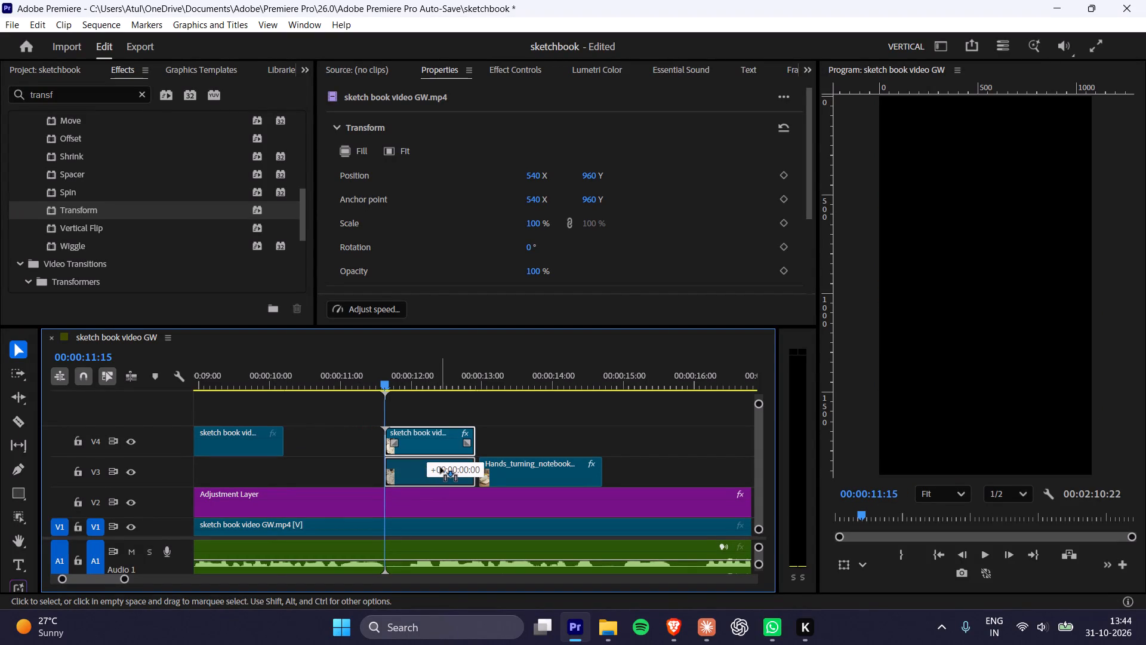
{"action": "left_click_drag", "start_coordinate": [440, 468], "coordinate": [448, 473]}
{"action": "left_click_drag", "start_coordinate": [441, 468], "coordinate": [450, 466]}
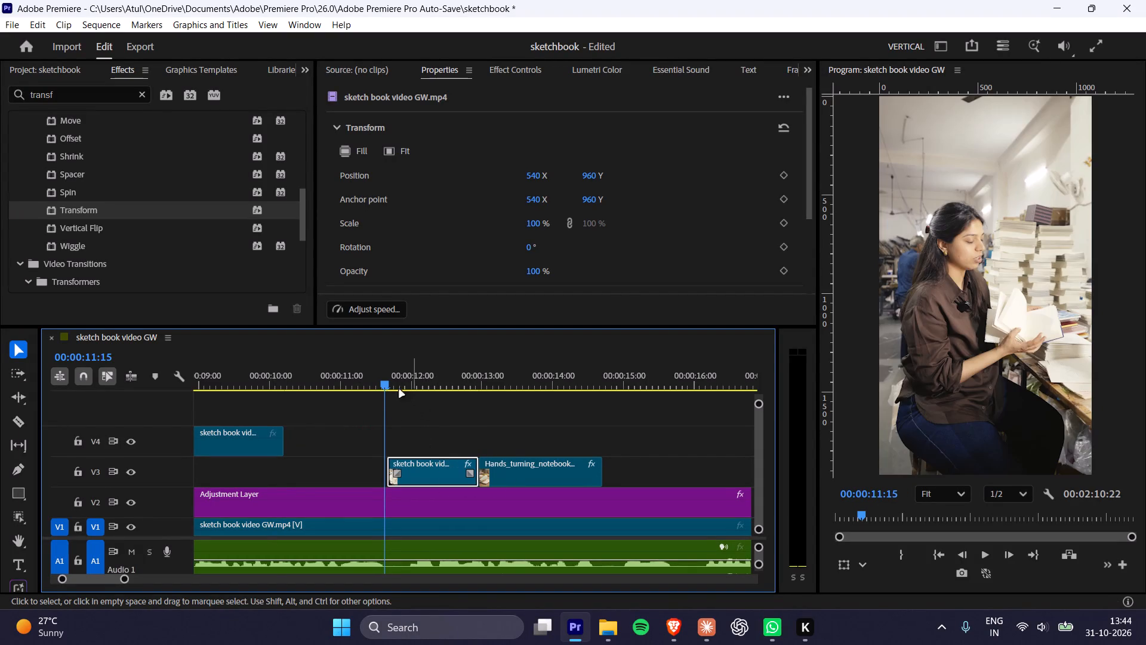
{"action": "key", "text": "space"}
{"action": "left_click", "coordinate": [269, 377]}
{"action": "key", "text": "space"}
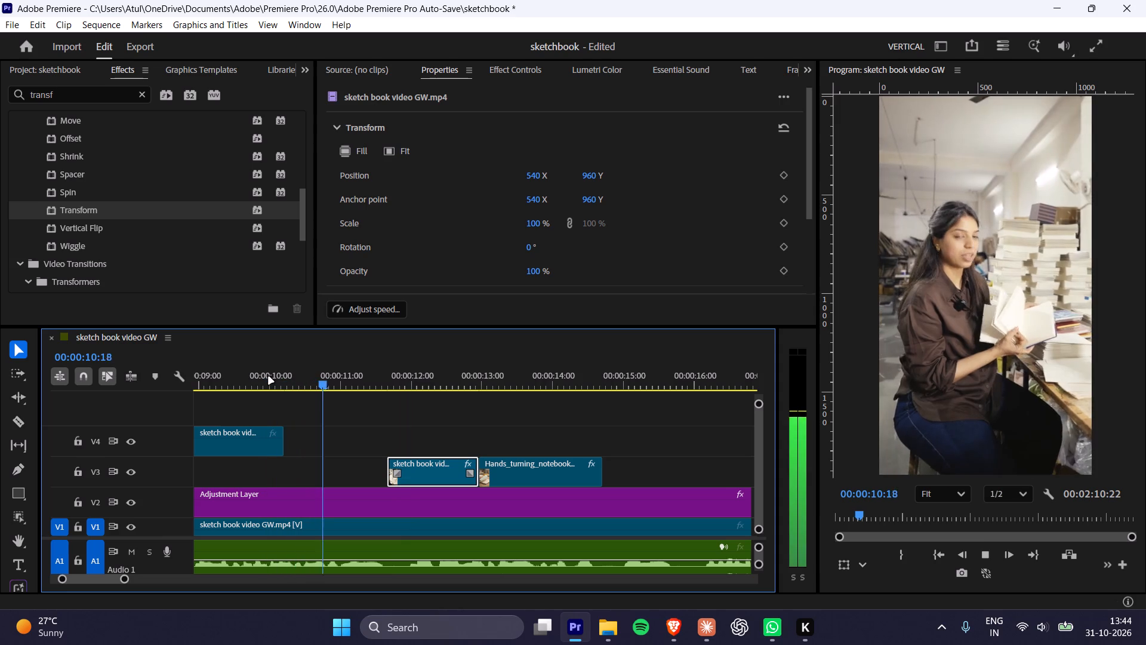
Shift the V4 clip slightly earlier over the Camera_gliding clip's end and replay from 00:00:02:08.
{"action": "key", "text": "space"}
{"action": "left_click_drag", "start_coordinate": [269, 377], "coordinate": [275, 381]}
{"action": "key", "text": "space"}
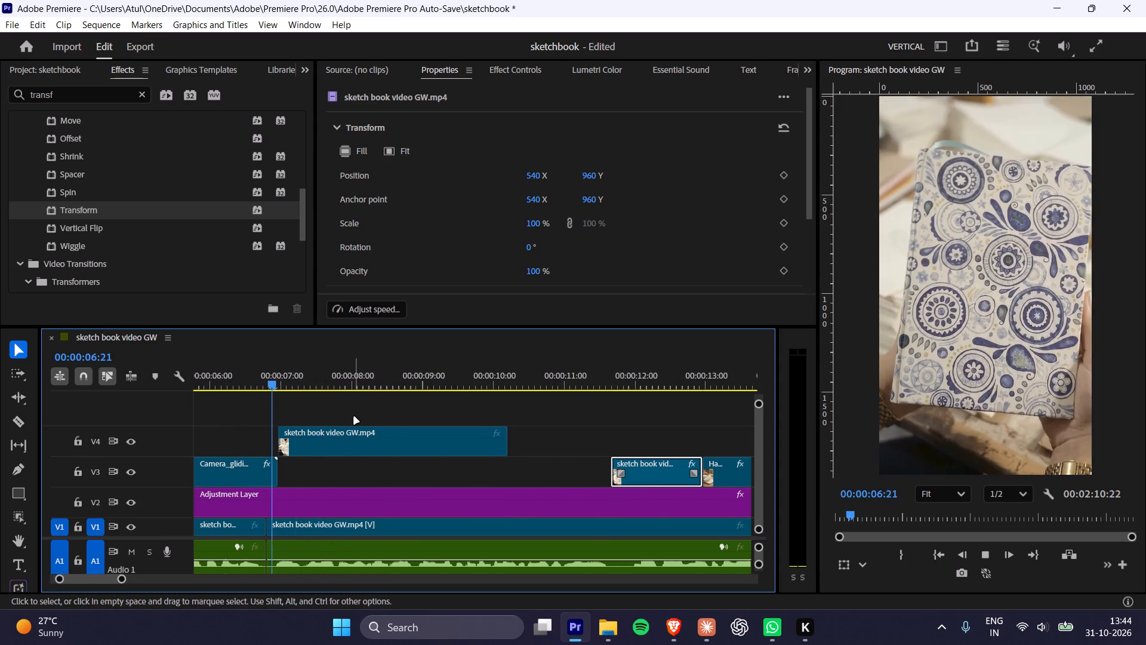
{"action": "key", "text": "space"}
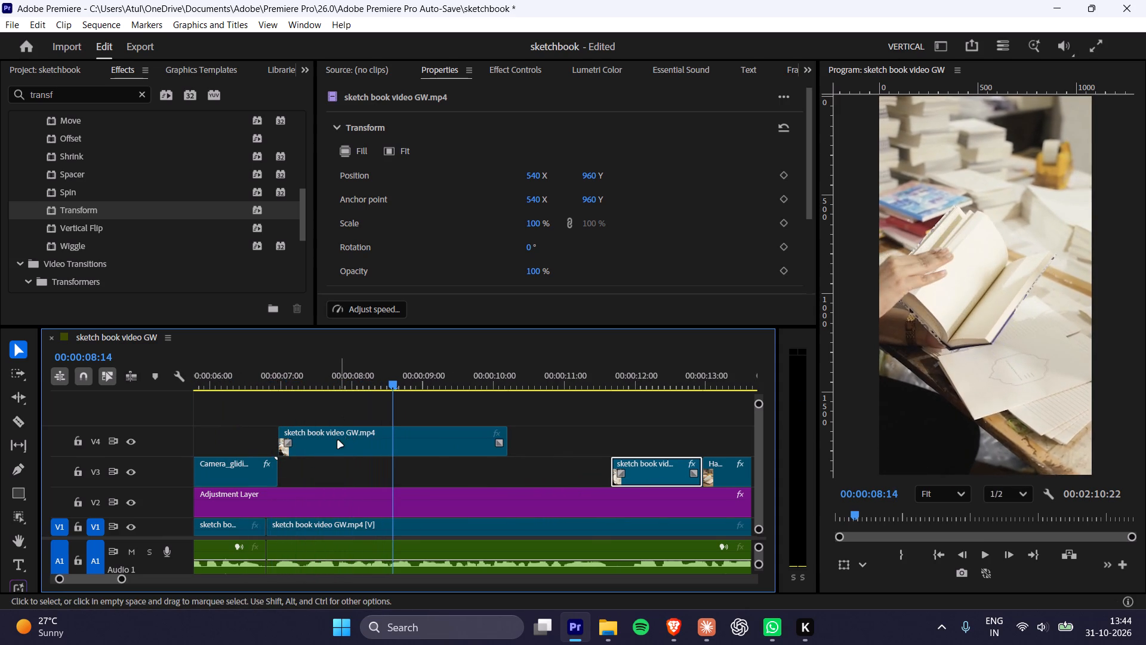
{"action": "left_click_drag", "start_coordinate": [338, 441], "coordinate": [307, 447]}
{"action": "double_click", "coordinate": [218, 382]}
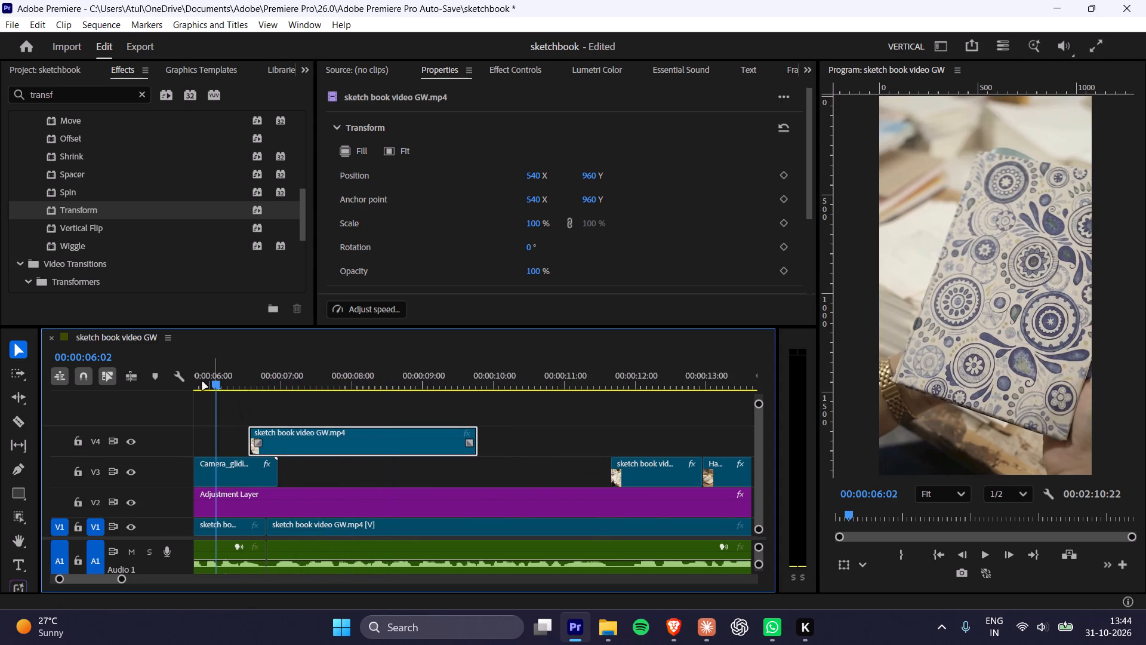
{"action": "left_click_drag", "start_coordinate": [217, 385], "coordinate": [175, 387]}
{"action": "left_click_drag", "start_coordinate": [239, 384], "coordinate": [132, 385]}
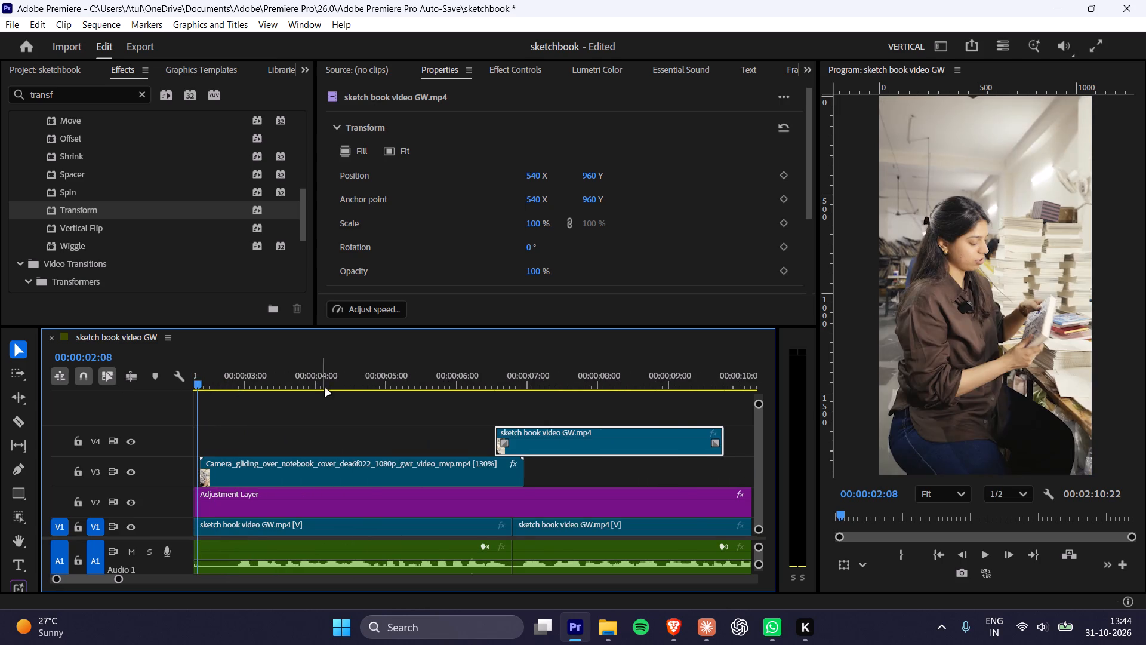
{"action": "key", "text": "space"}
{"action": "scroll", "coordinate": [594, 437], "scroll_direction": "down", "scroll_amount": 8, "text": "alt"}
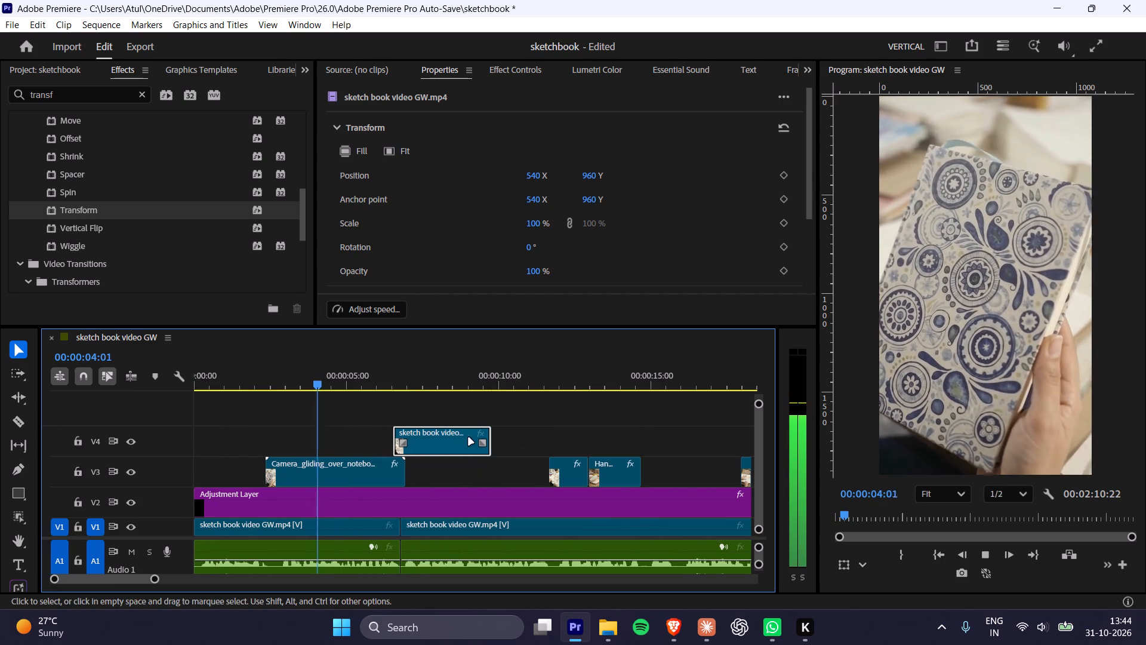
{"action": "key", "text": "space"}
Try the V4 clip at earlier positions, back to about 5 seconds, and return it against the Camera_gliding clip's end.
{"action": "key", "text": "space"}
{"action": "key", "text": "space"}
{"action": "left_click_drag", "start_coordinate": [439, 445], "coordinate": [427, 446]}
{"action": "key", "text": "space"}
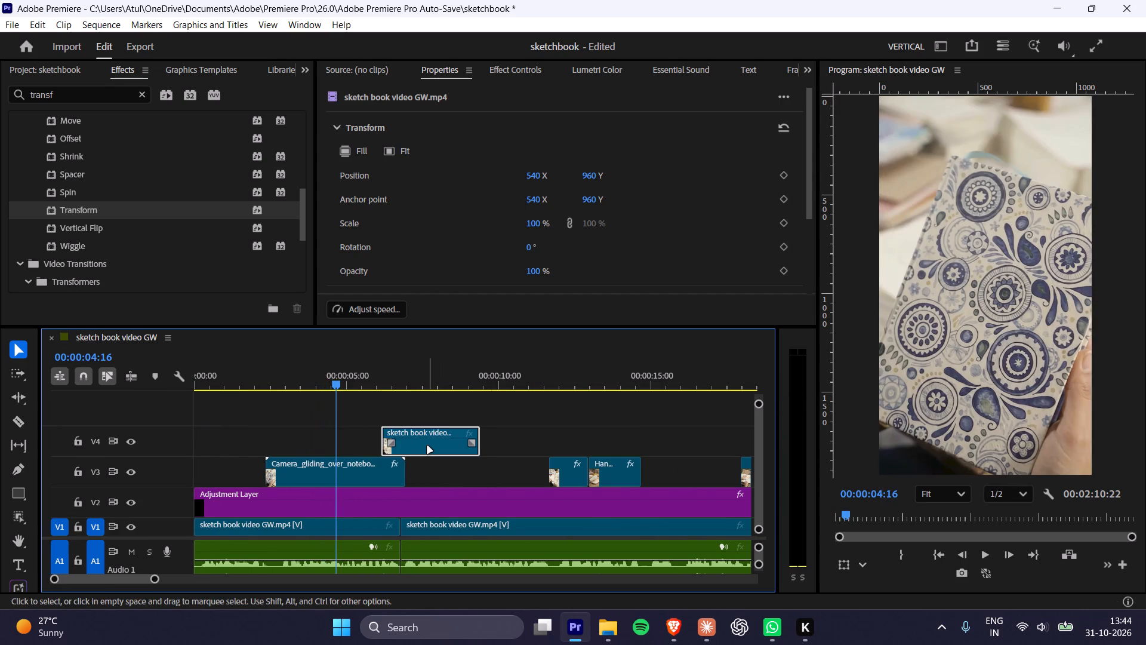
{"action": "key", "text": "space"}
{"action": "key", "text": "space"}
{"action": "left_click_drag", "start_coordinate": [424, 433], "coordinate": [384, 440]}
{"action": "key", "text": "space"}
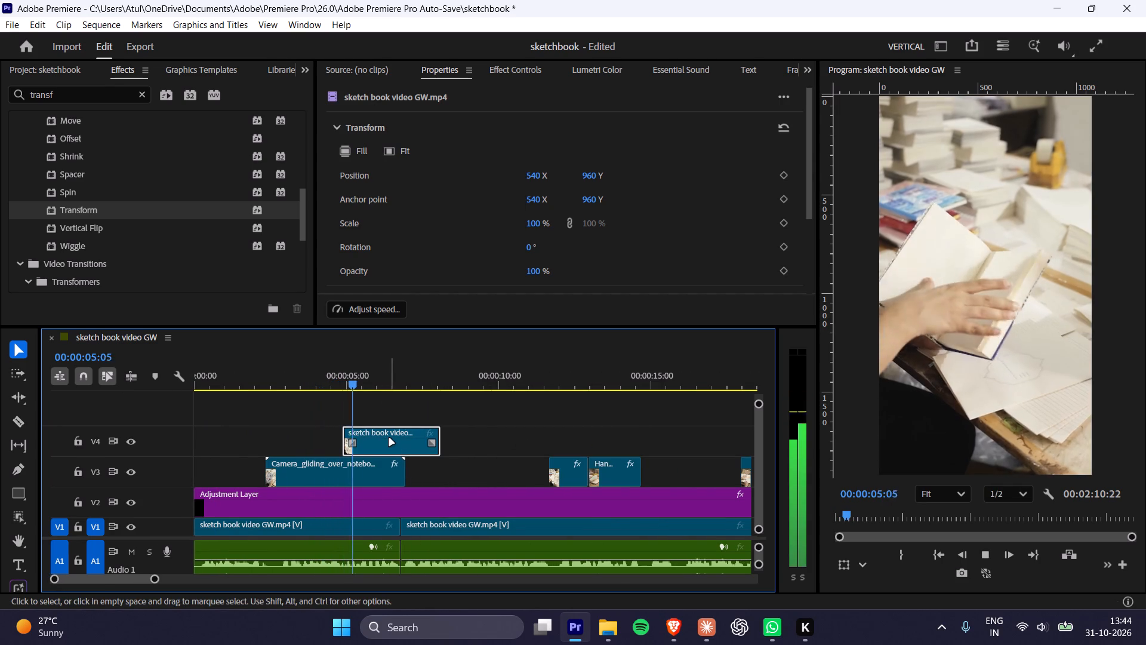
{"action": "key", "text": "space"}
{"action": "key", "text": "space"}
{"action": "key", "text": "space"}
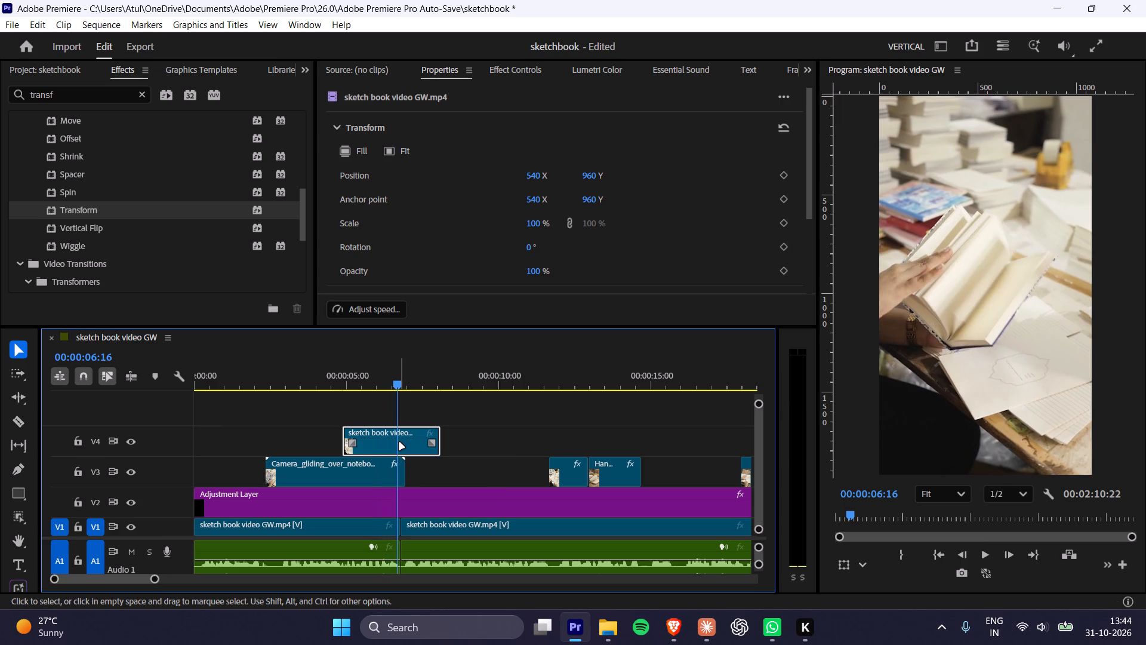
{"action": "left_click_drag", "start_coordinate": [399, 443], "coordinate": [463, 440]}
Trim about 0.6 seconds off the V4 clip's start, close the gap to the Camera_gliding clip and play it back.
{"action": "key", "text": "space"}
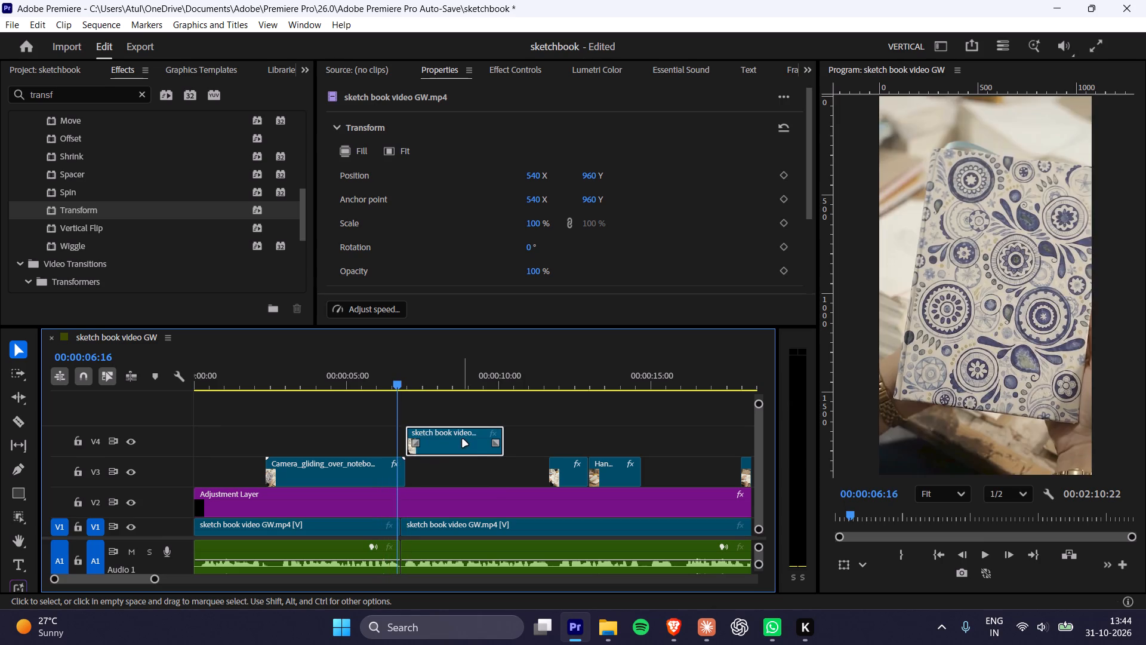
{"action": "key", "text": "space"}
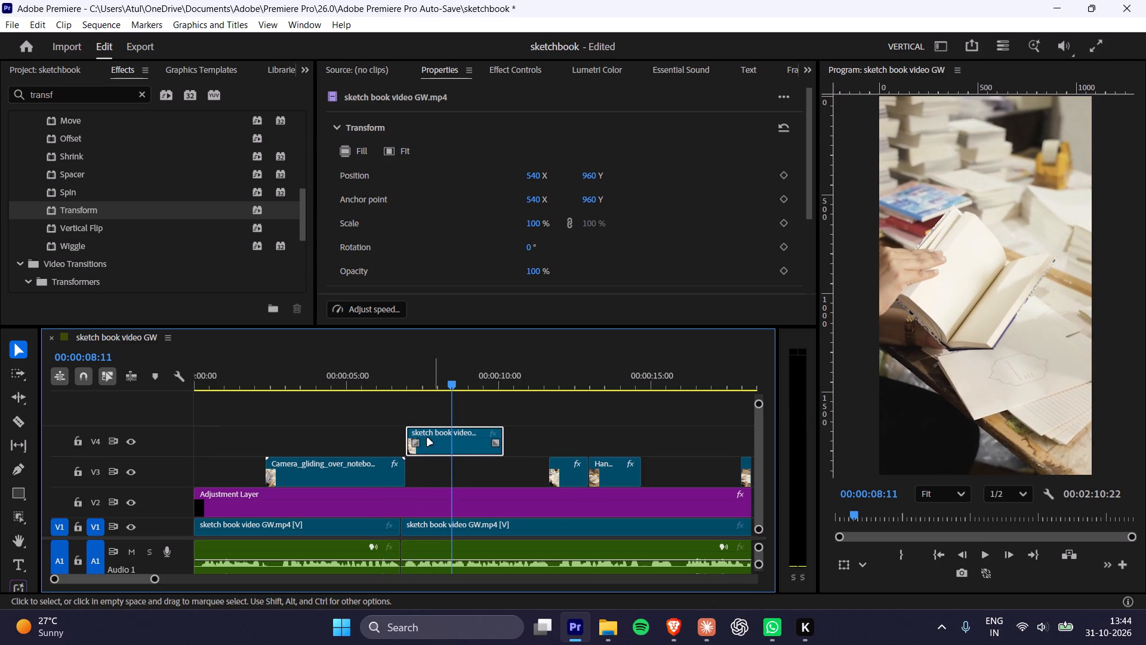
{"action": "left_click_drag", "start_coordinate": [407, 442], "coordinate": [425, 441]}
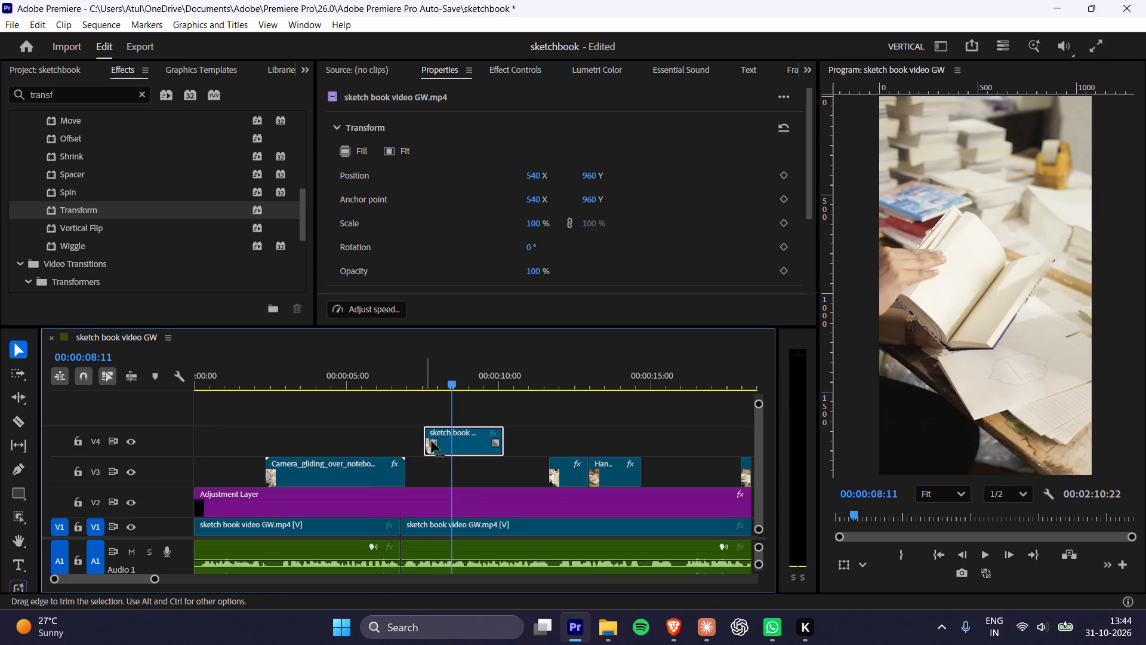
{"action": "left_click_drag", "start_coordinate": [463, 441], "coordinate": [448, 441]}
{"action": "left_click", "coordinate": [390, 371]}
{"action": "key", "text": "space"}
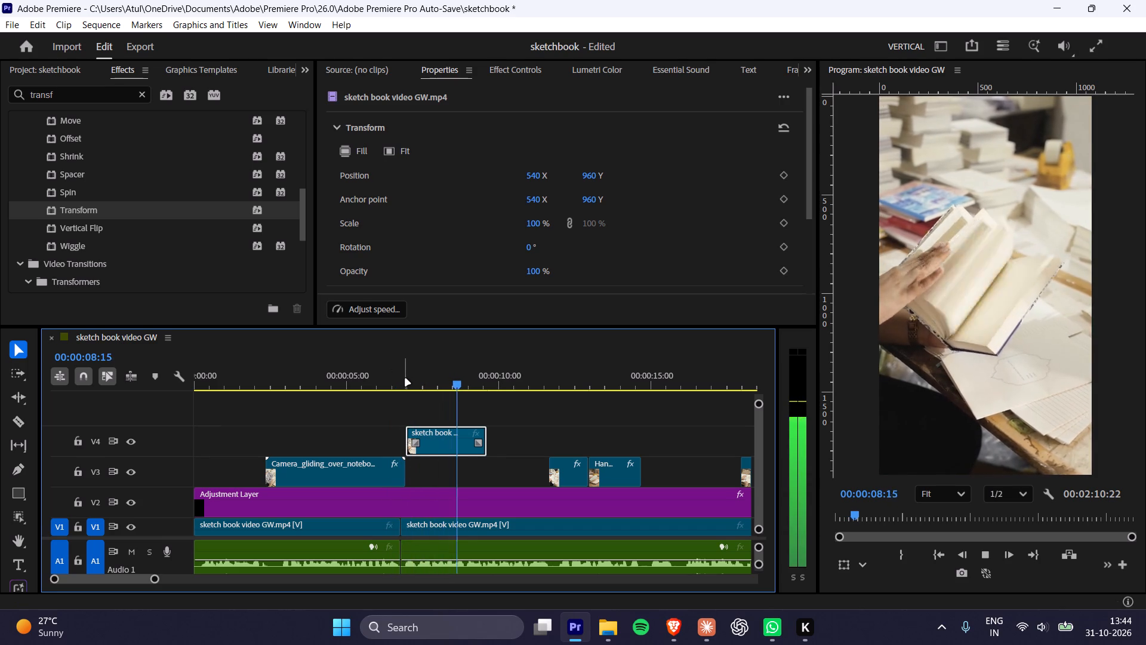
{"action": "key", "text": "space"}
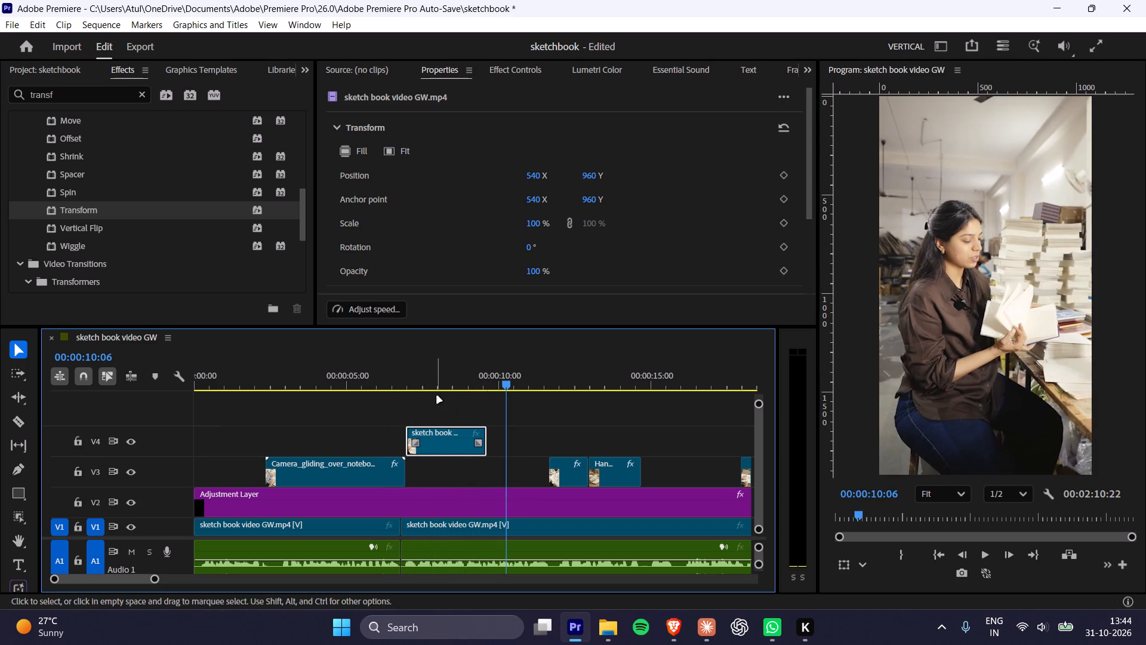
Cut the V4 clip at 00:00:09:04 and delete the remaining tail.
{"action": "left_click", "coordinate": [435, 384]}
{"action": "key", "text": "space"}
{"action": "key", "text": "space"}
{"action": "key", "text": "space"}
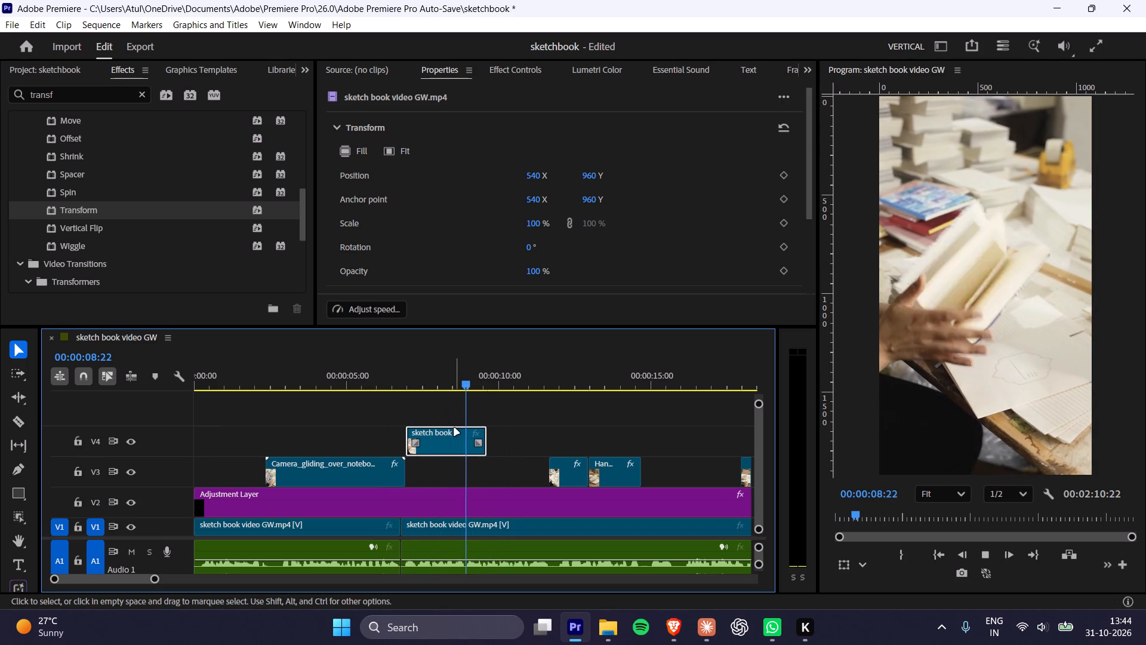
{"action": "key", "text": "space"}
{"action": "key", "text": "space"}
{"action": "key", "text": "space"}
{"action": "left_click", "coordinate": [457, 435]}
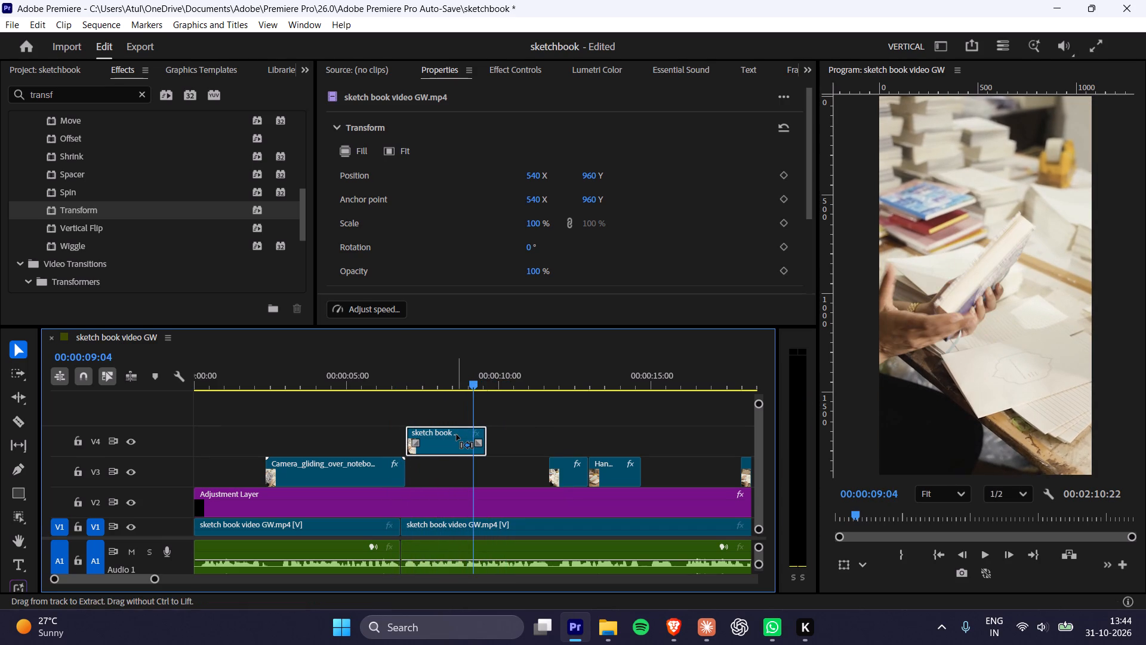
{"action": "key", "text": "ctrl+b"}
{"action": "key", "text": "ctrl+n"}
{"action": "key", "text": "ctrl+b"}
{"action": "left_click", "coordinate": [806, 586]}
{"action": "key", "text": "ctrl+k"}
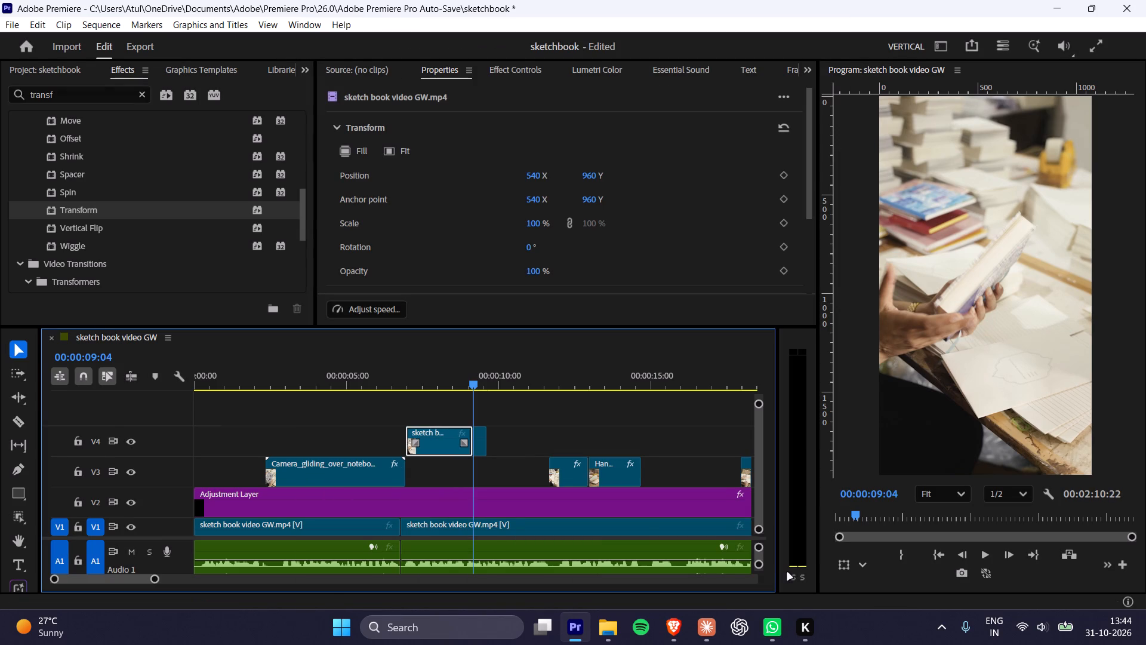
{"action": "left_click", "coordinate": [480, 447]}
{"action": "key", "text": "Delete"}
Play the edit from about 6 seconds through 00:00:23:03 to check the B-roll against the speech.
{"action": "left_click", "coordinate": [378, 379]}
{"action": "key", "text": "space"}
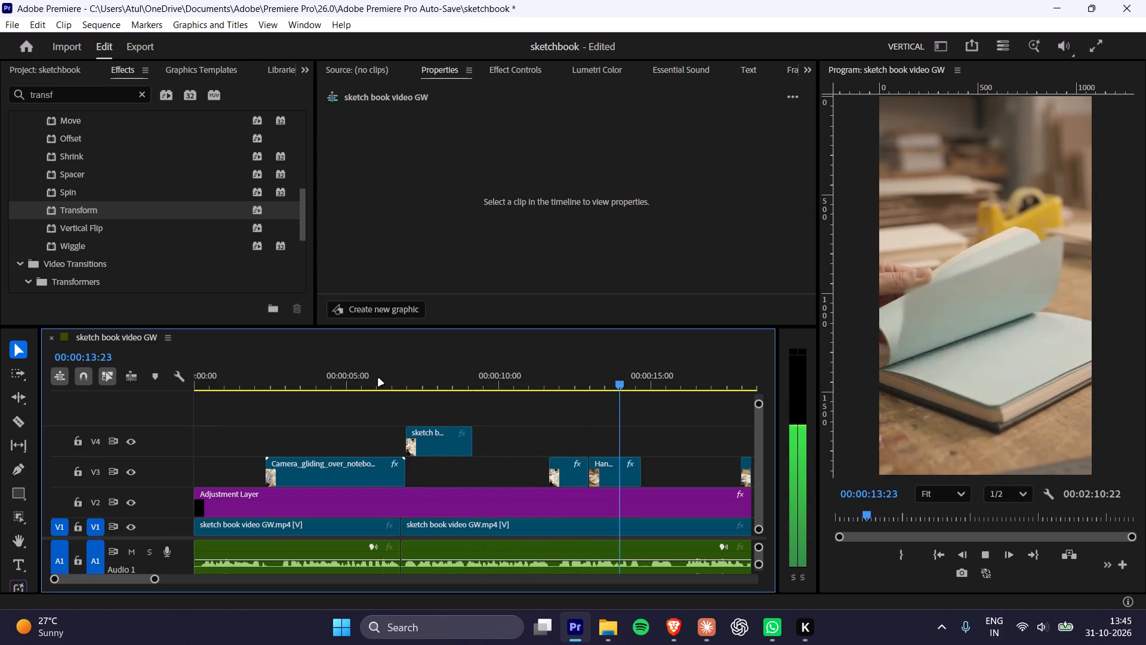
{"action": "key", "text": "space"}
{"action": "key", "text": "space"}
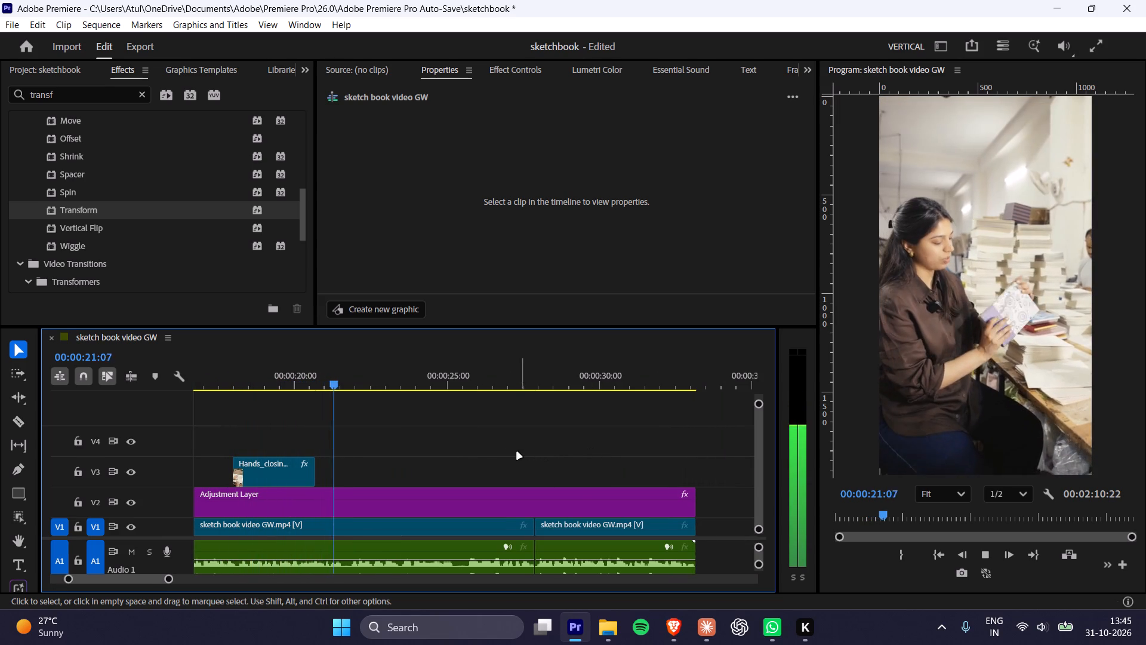
{"action": "key", "text": "space"}
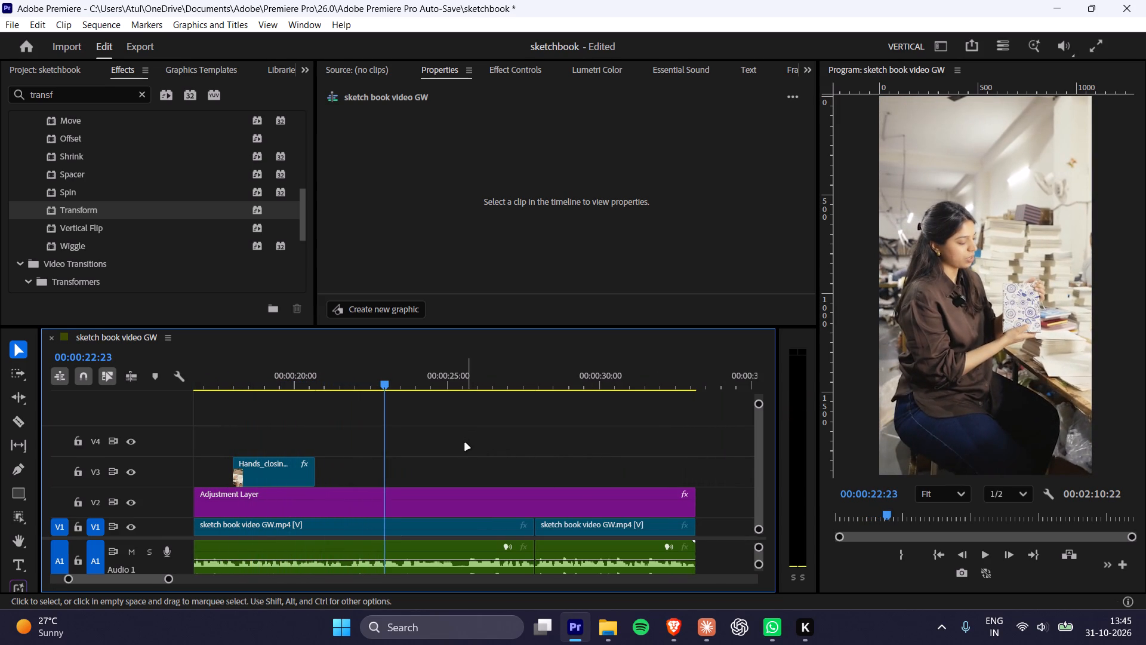
{"action": "key", "text": "space"}
{"action": "key", "text": "space"}
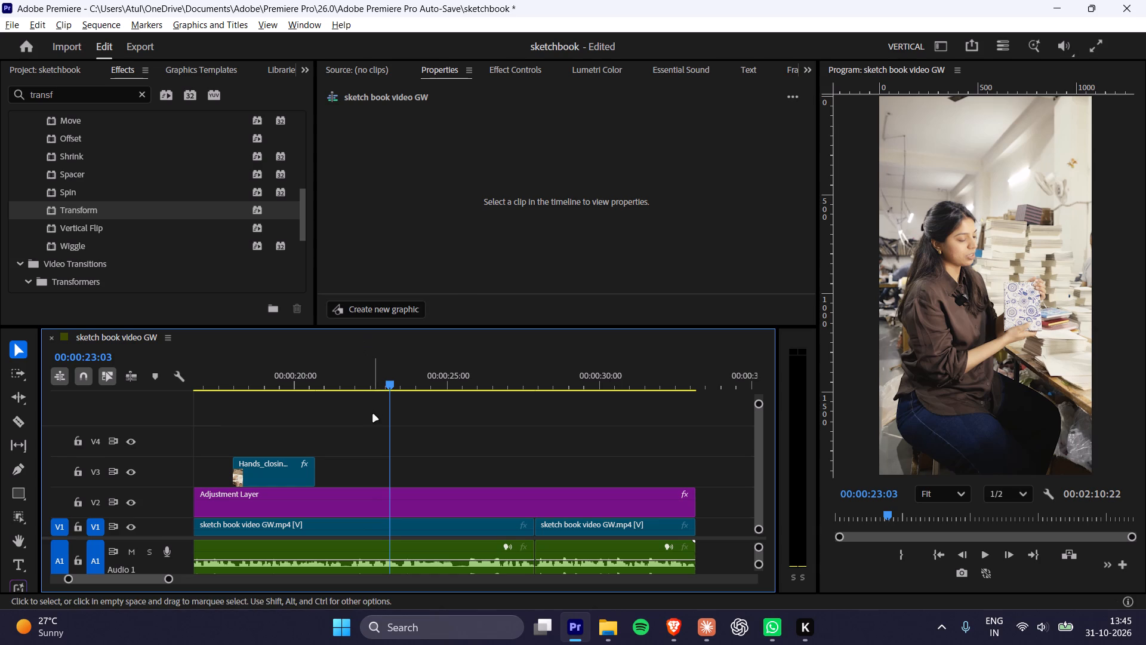
Browse the project's clips for more B-roll and replay the speech from 00:00:22:21 to about 26 seconds.
{"action": "key", "text": "alt+Tab"}
{"action": "key", "text": "alt+Tab"}
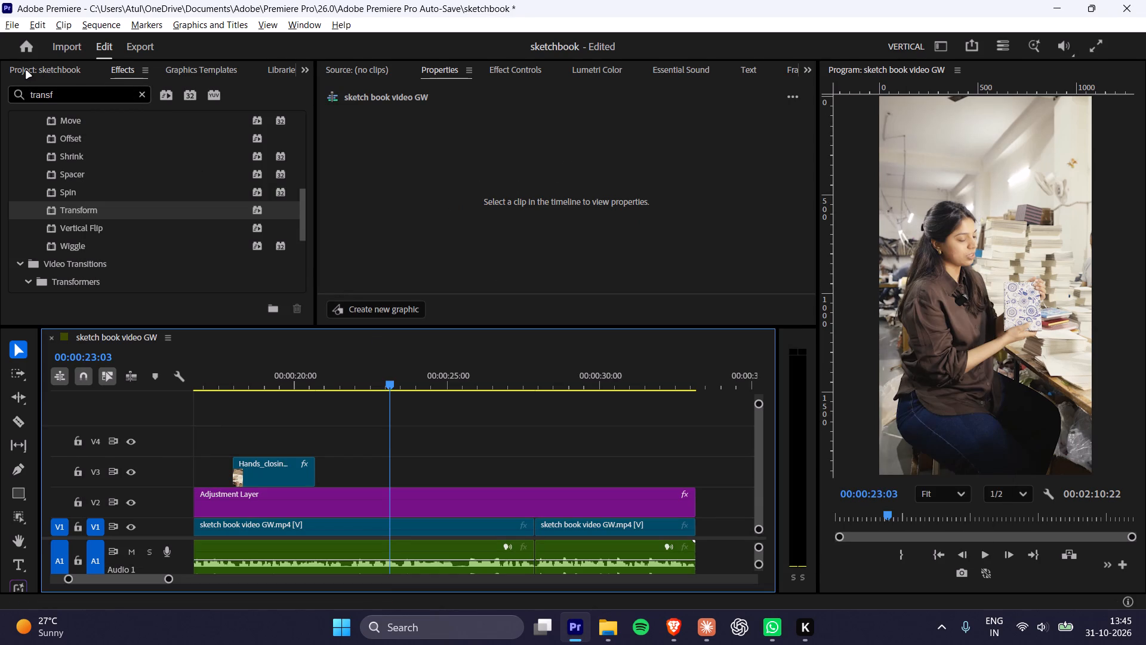
{"action": "left_click", "coordinate": [26, 71]}
{"action": "scroll", "coordinate": [117, 237], "scroll_direction": "up", "scroll_amount": 2}
{"action": "scroll", "coordinate": [125, 247], "scroll_direction": "down", "scroll_amount": 2}
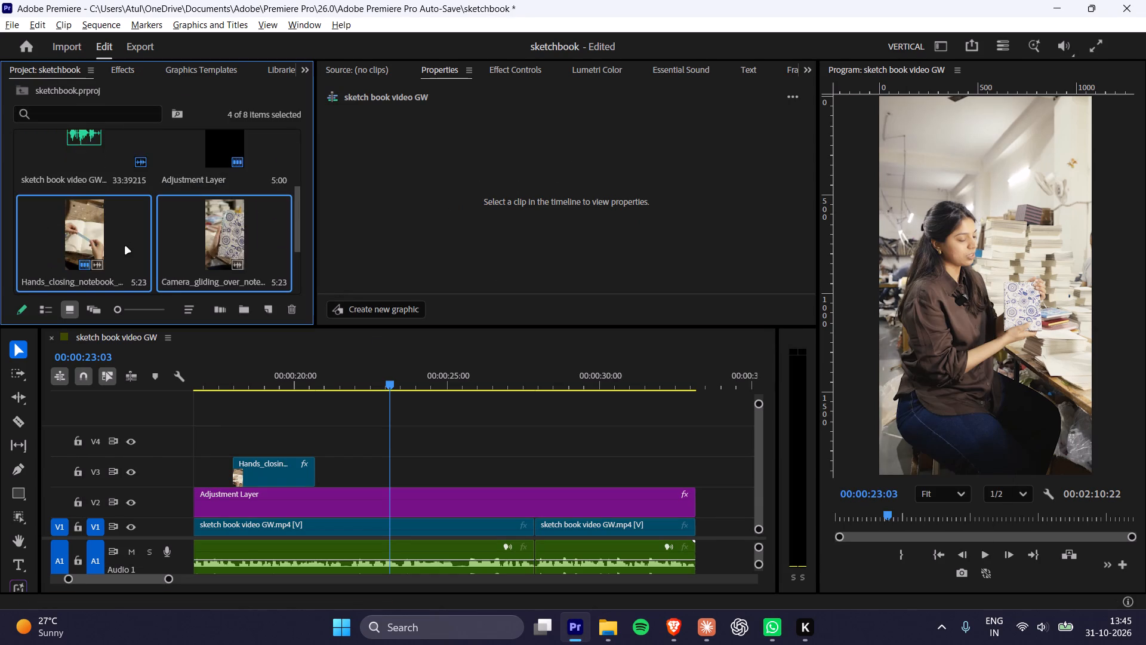
{"action": "scroll", "coordinate": [125, 247], "scroll_direction": "down", "scroll_amount": 3}
{"action": "left_click_drag", "start_coordinate": [405, 391], "coordinate": [422, 388]}
{"action": "left_click", "coordinate": [385, 374]}
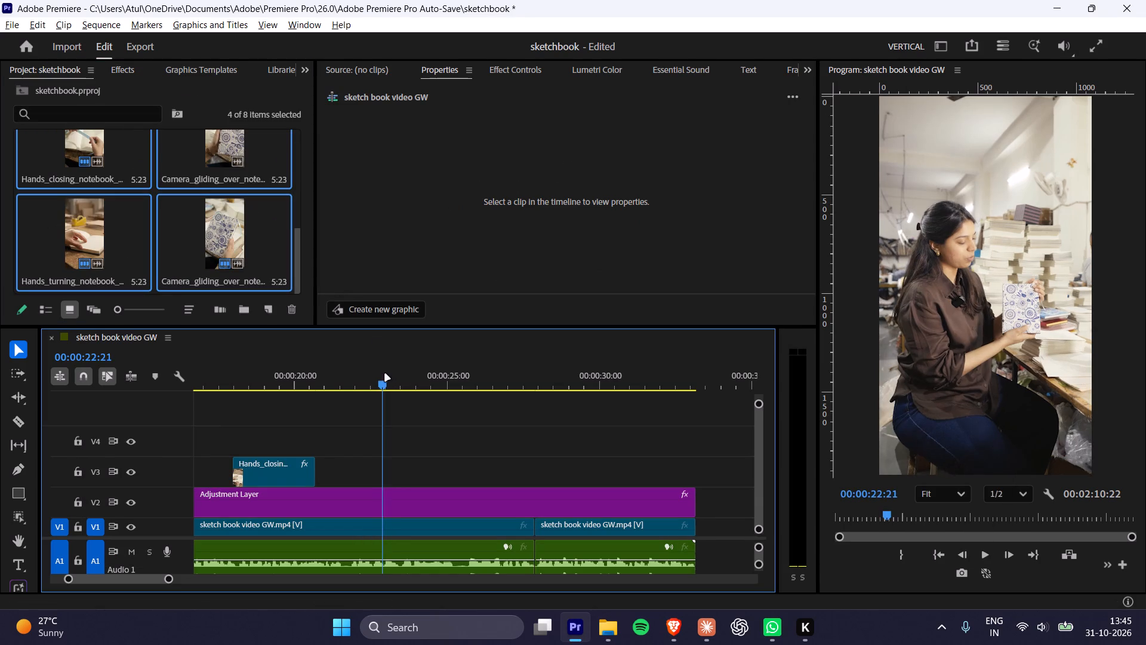
{"action": "key", "text": "space"}
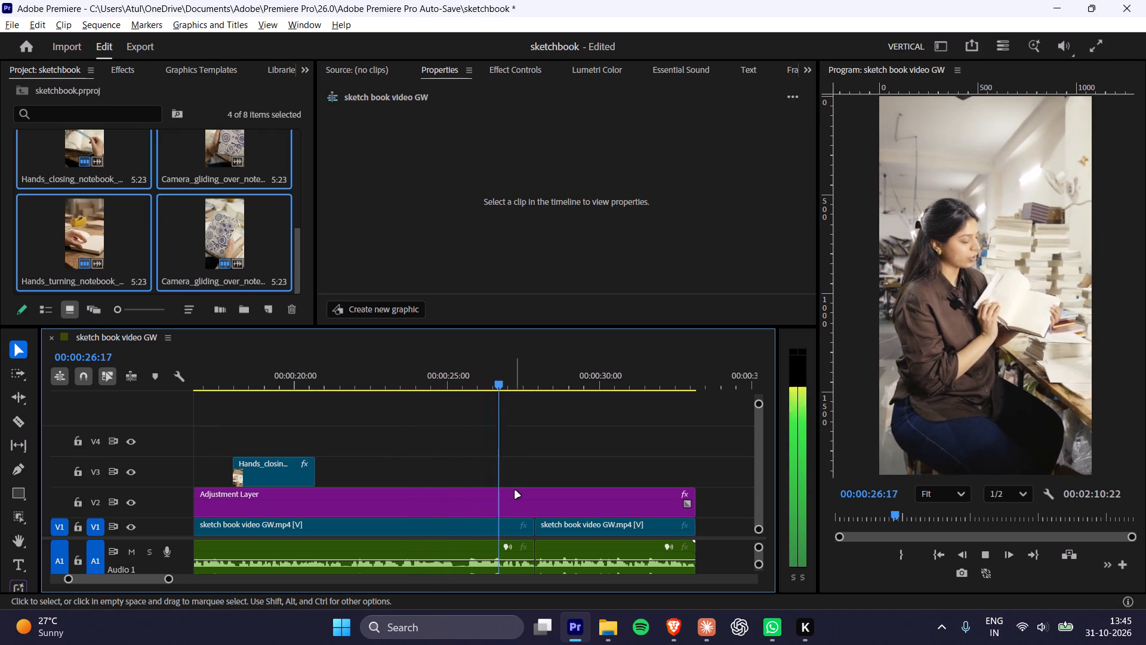
{"action": "key", "text": "space"}
{"action": "left_click", "coordinate": [378, 373]}
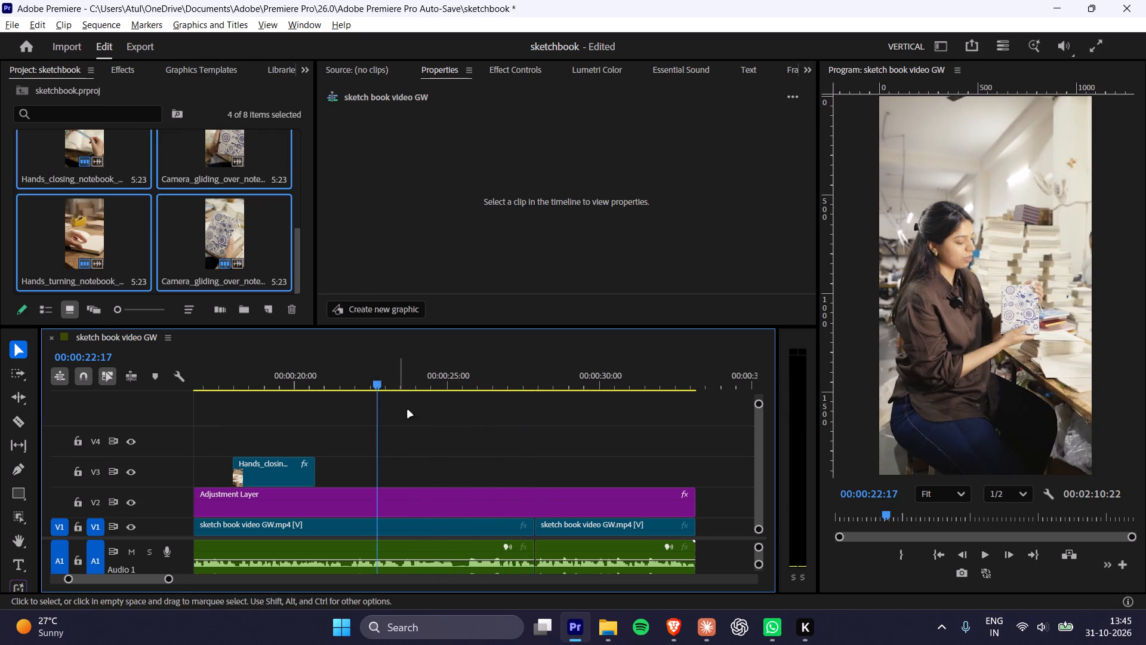
Scrub through the leftover footage of the man at the machine and cut it at 00:00:55:11.
{"action": "scroll", "coordinate": [436, 431], "scroll_direction": "down", "scroll_amount": 12, "text": "alt"}
{"action": "left_click", "coordinate": [692, 524]}
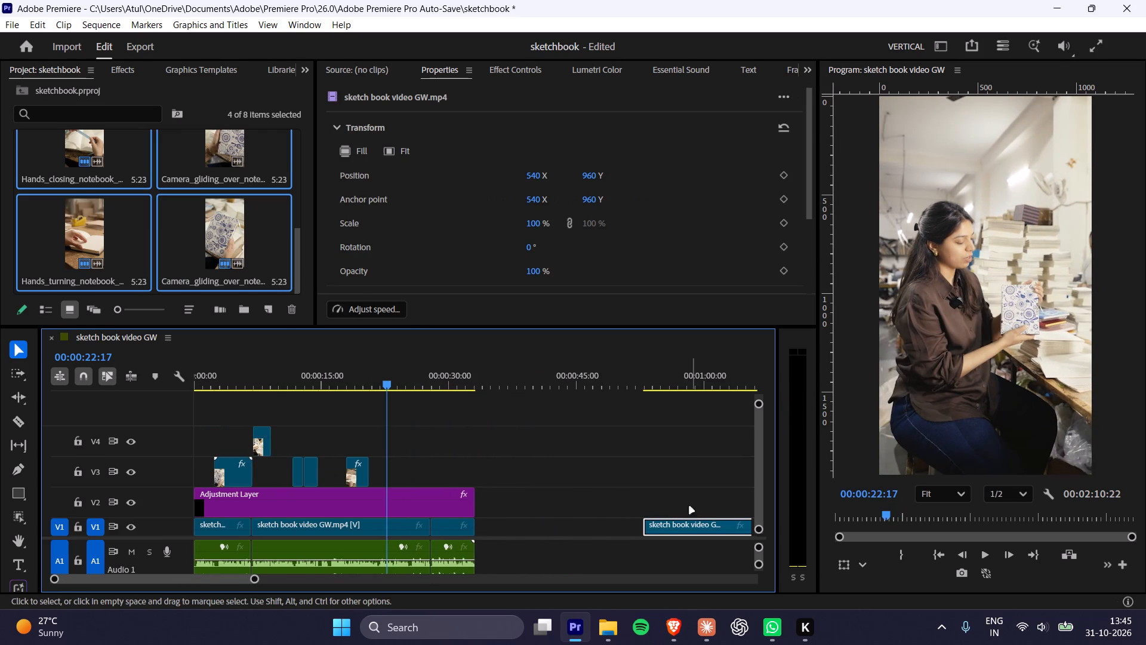
{"action": "left_click_drag", "start_coordinate": [665, 379], "coordinate": [653, 383]}
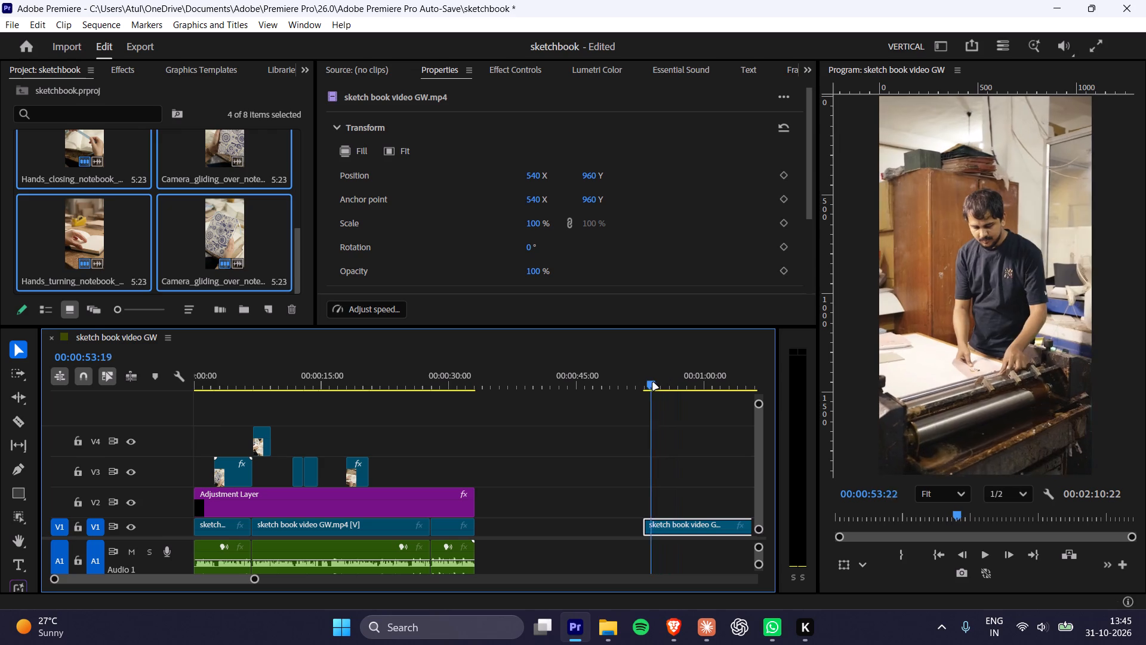
{"action": "left_click_drag", "start_coordinate": [653, 383], "coordinate": [671, 382]}
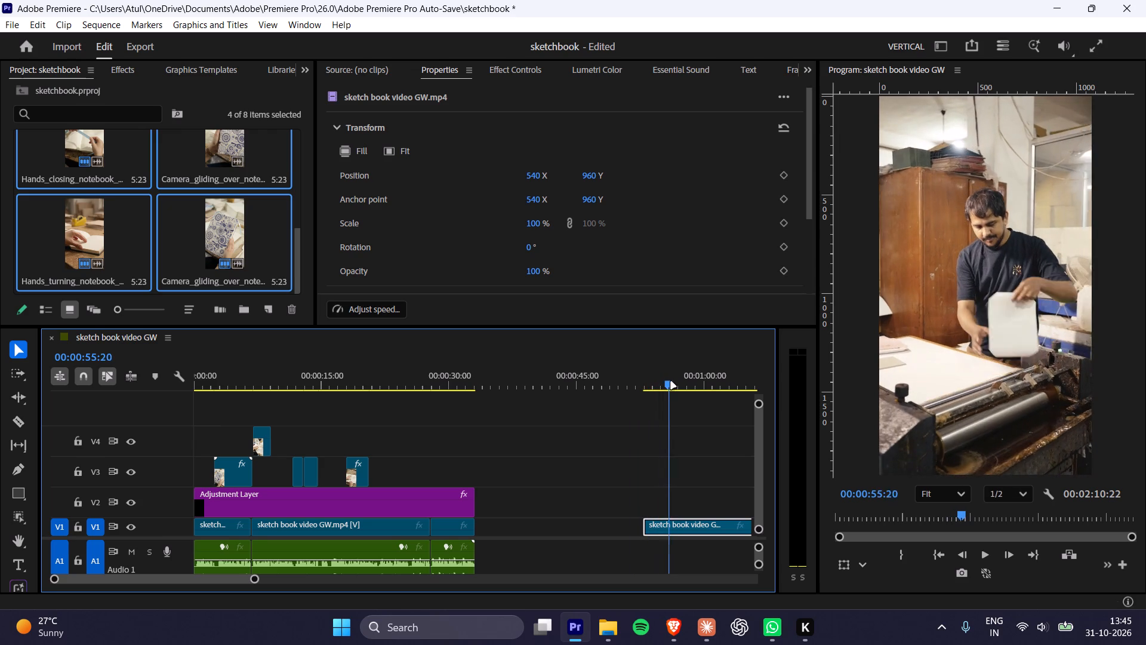
{"action": "left_click_drag", "start_coordinate": [671, 382], "coordinate": [686, 400]}
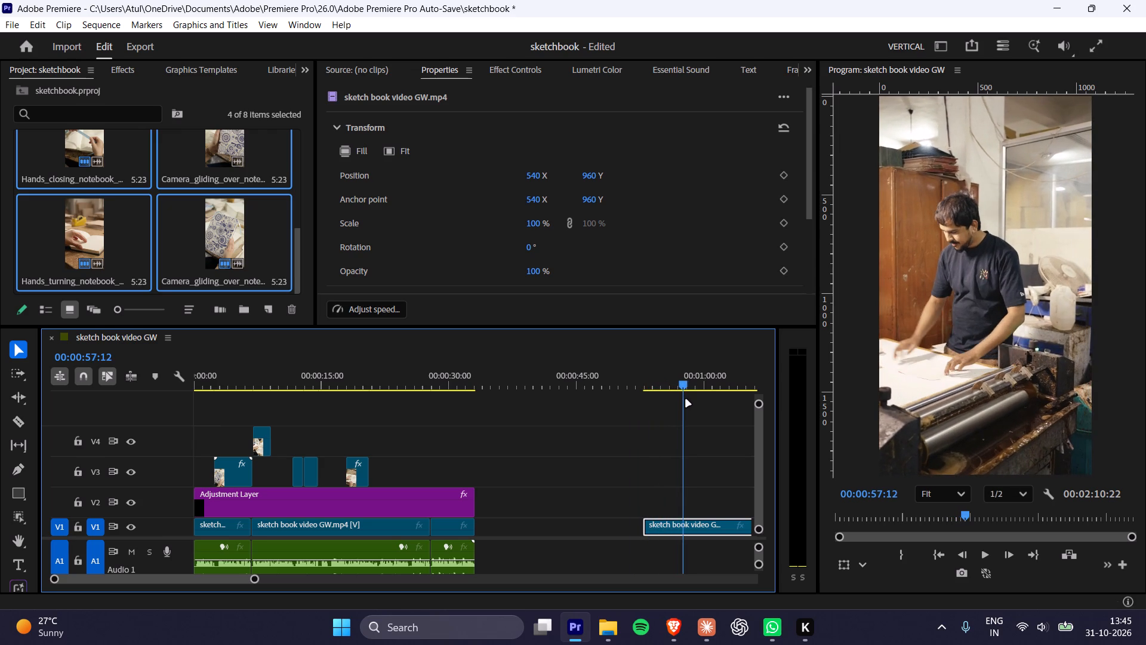
{"action": "left_click_drag", "start_coordinate": [686, 400], "coordinate": [663, 407]}
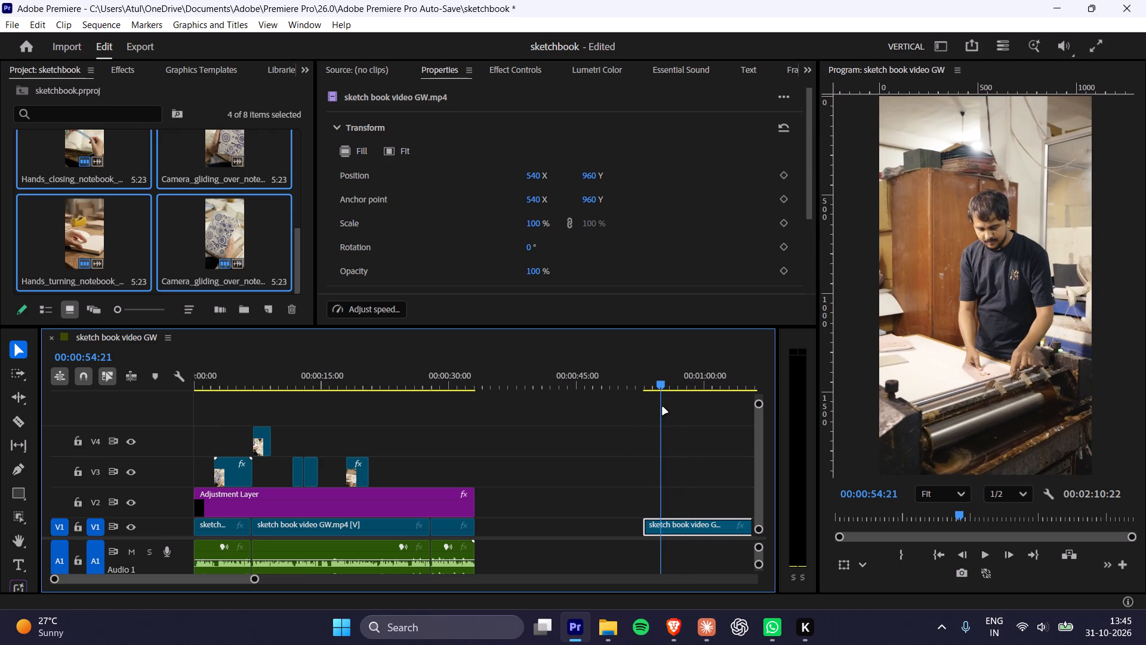
{"action": "left_click_drag", "start_coordinate": [663, 407], "coordinate": [668, 403]}
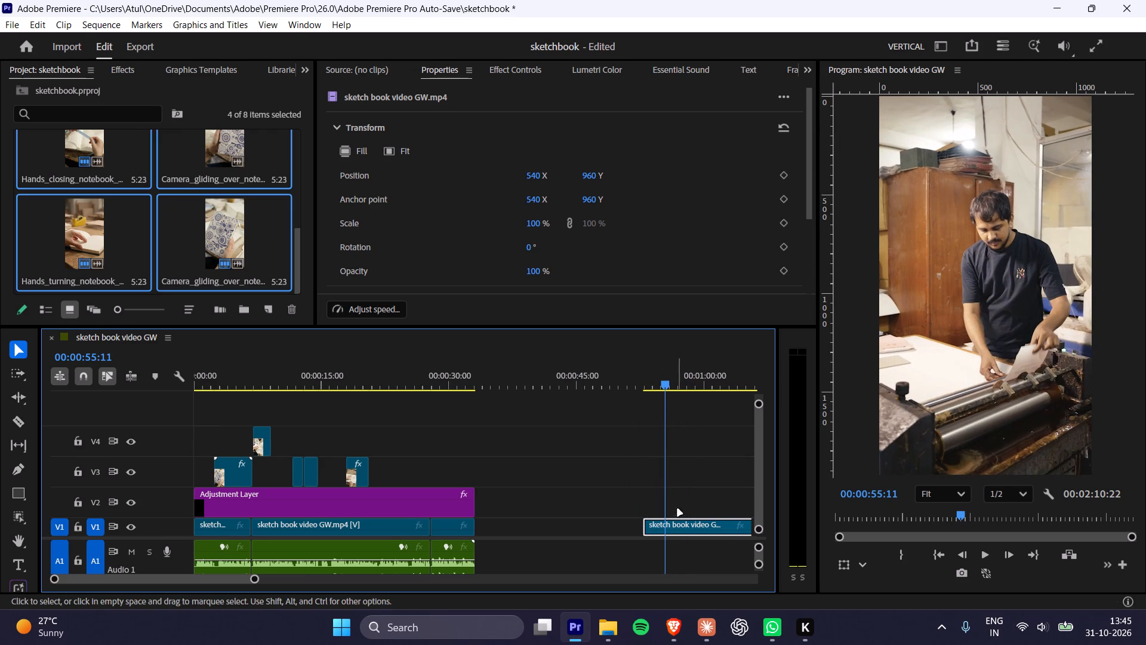
{"action": "left_click", "coordinate": [683, 521]}
{"action": "scroll", "coordinate": [683, 521], "scroll_direction": "up", "scroll_amount": 7, "text": "alt"}
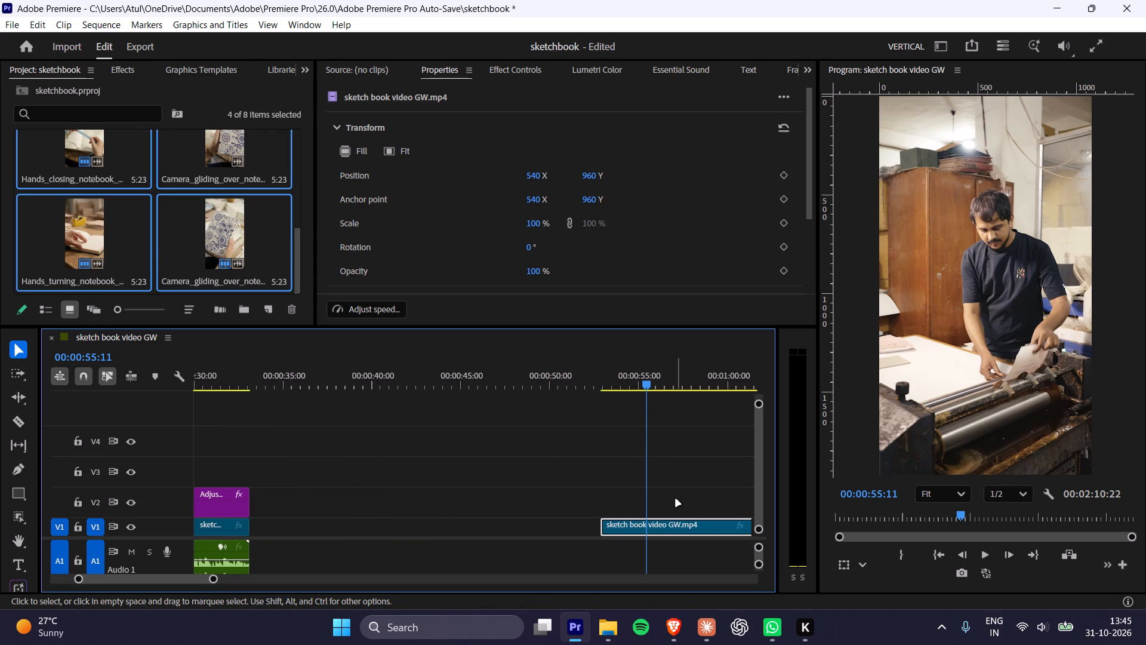
{"action": "key", "text": "ctrl+k"}
Move the cut-off first segment of the machine footage from V1 up to V3 at about 00:00:46.
{"action": "left_click_drag", "start_coordinate": [620, 527], "coordinate": [504, 462]}
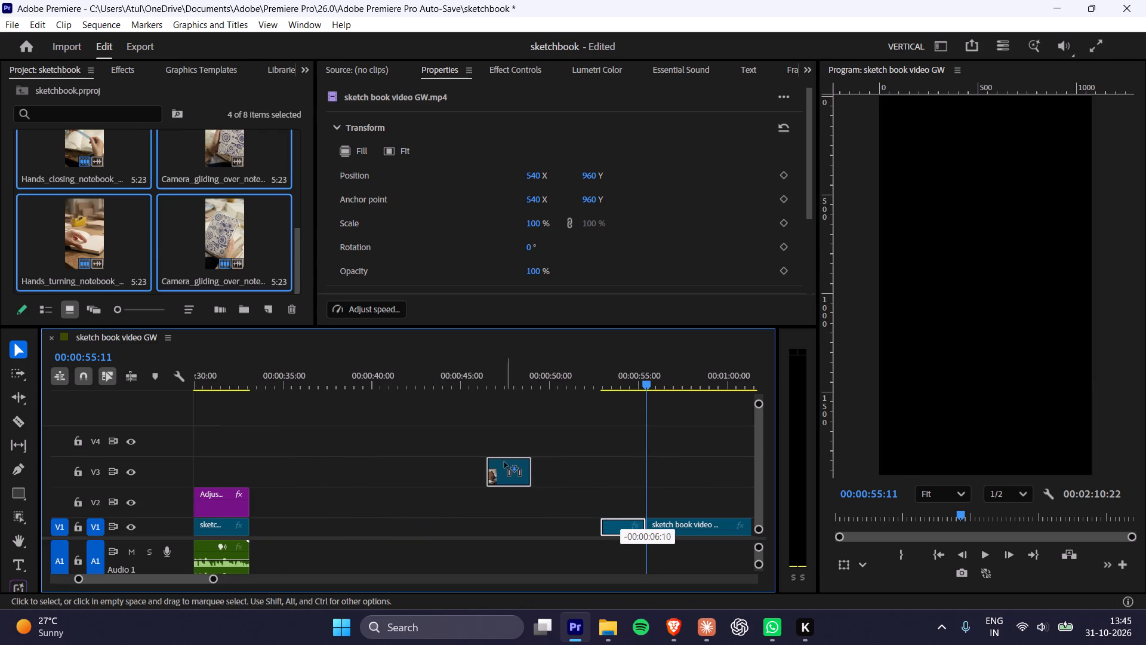
{"action": "left_click_drag", "start_coordinate": [504, 462], "coordinate": [492, 459]}
{"action": "scroll", "coordinate": [680, 429], "scroll_direction": "down", "scroll_amount": 4, "text": "alt"}
{"action": "scroll", "coordinate": [680, 429], "scroll_direction": "up", "scroll_amount": 3, "text": "shift"}
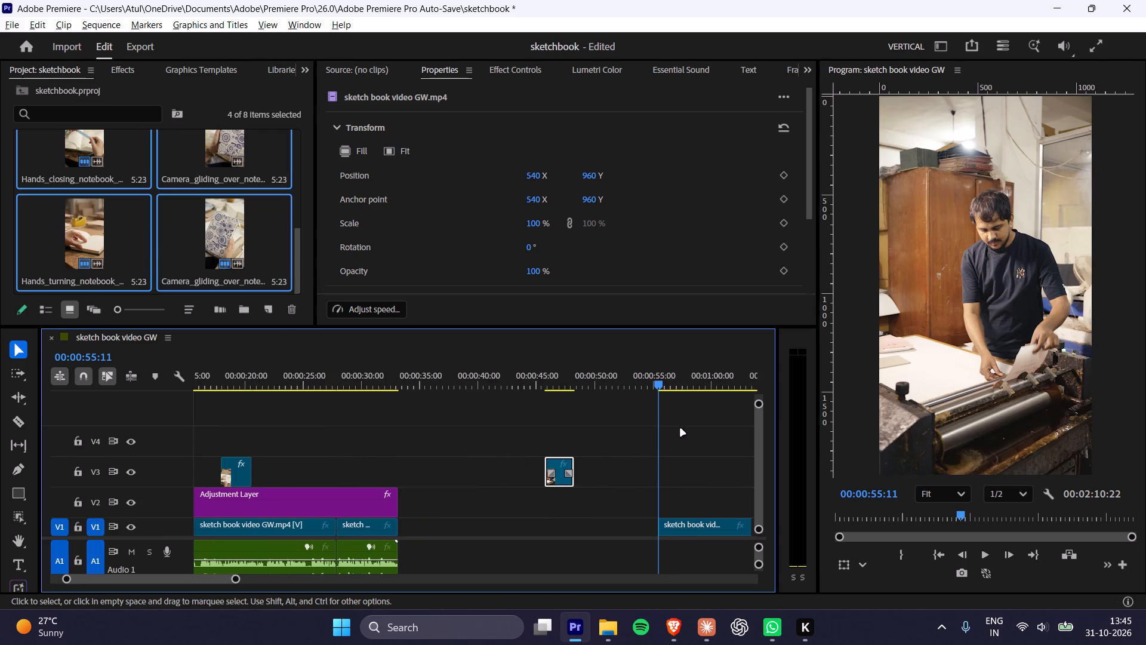
{"action": "scroll", "coordinate": [680, 429], "scroll_direction": "down", "scroll_amount": 7, "text": "shift"}
{"action": "left_click", "coordinate": [600, 460]}
Cut the V1 machine footage at 00:01:24:16, where the close-up begins, and delete the portion before the cut.
{"action": "scroll", "coordinate": [612, 462], "scroll_direction": "down", "scroll_amount": 12, "text": "shift"}
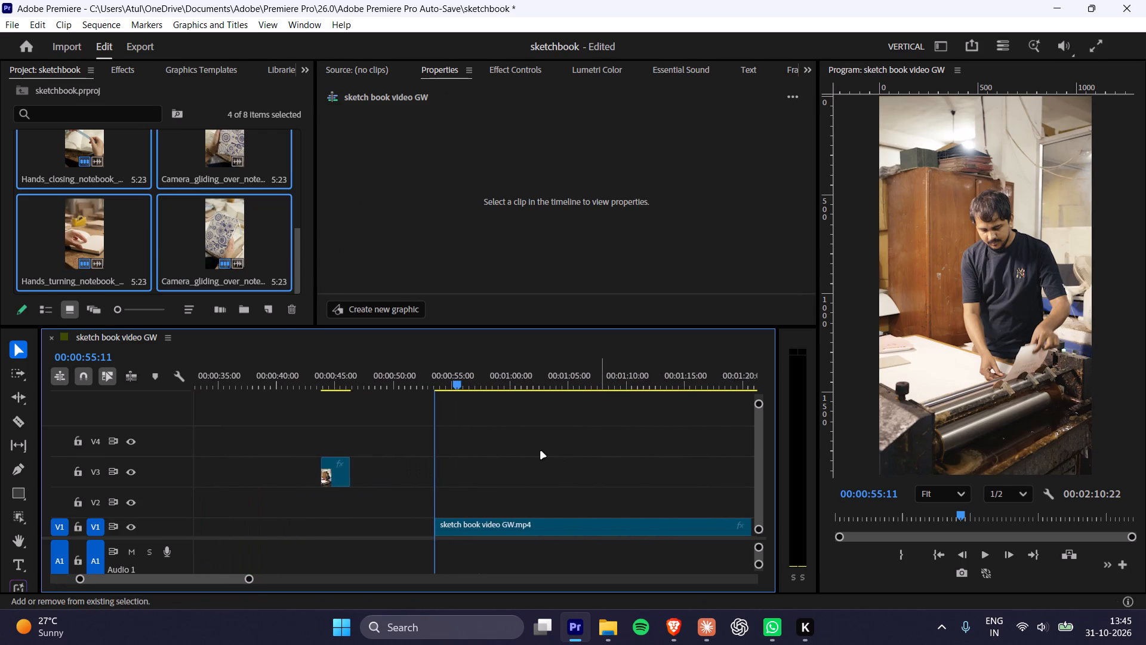
{"action": "scroll", "coordinate": [541, 451], "scroll_direction": "down", "scroll_amount": 2, "text": "shift"}
{"action": "left_click_drag", "start_coordinate": [364, 382], "coordinate": [401, 386]}
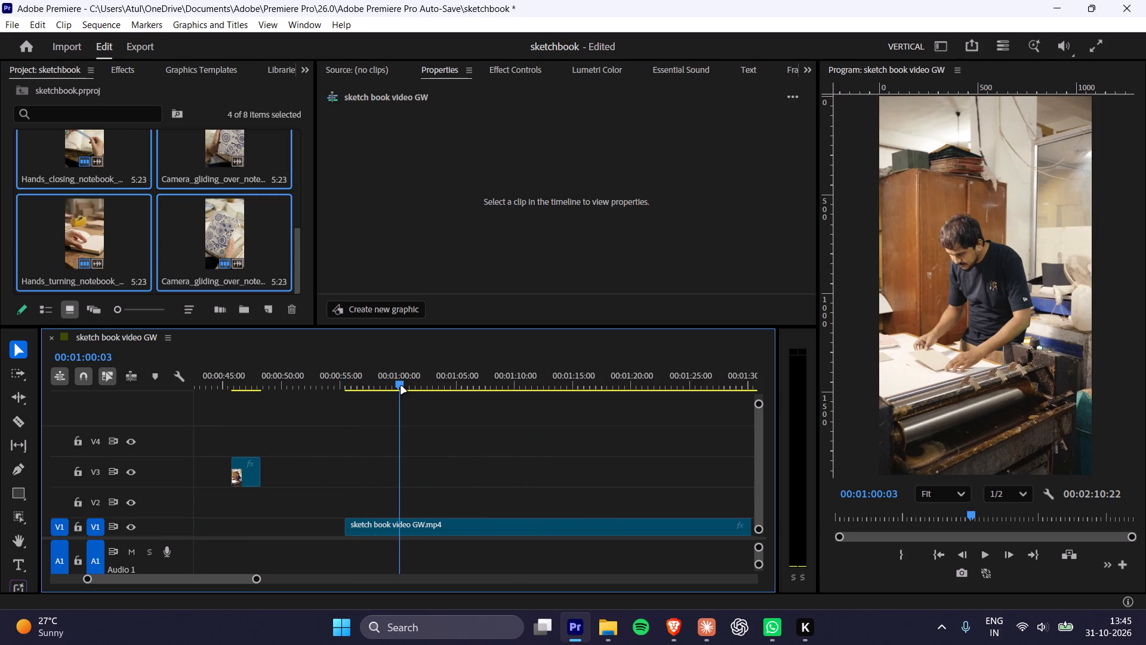
{"action": "left_click_drag", "start_coordinate": [401, 386], "coordinate": [512, 383]}
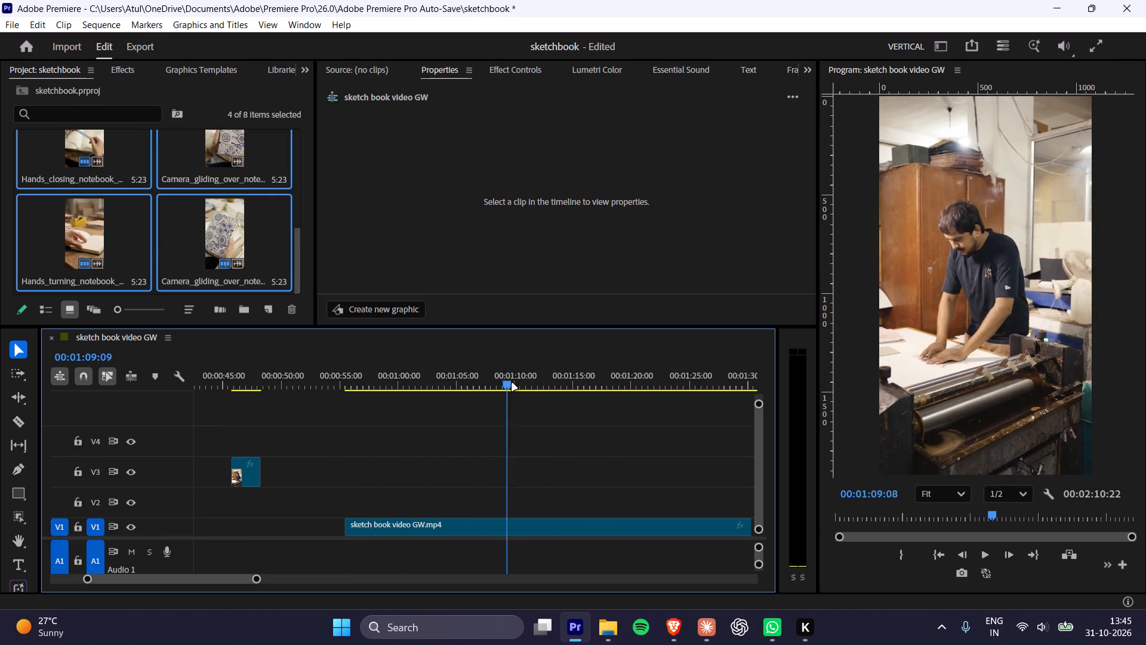
{"action": "left_click_drag", "start_coordinate": [512, 383], "coordinate": [649, 382]}
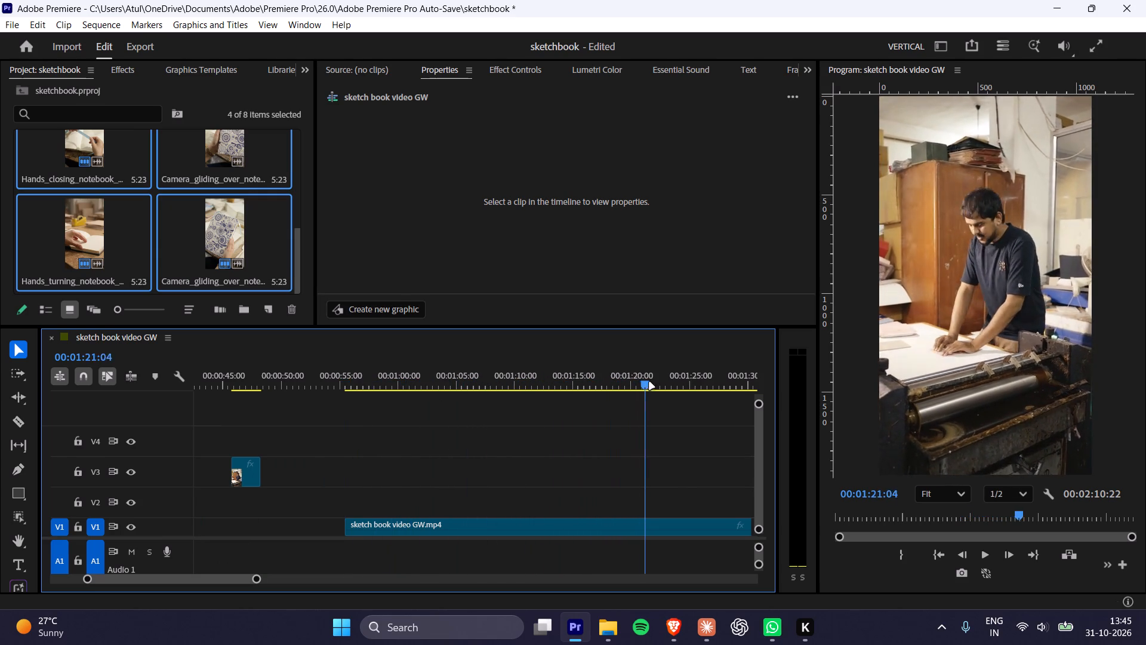
{"action": "left_click_drag", "start_coordinate": [649, 382], "coordinate": [671, 401]}
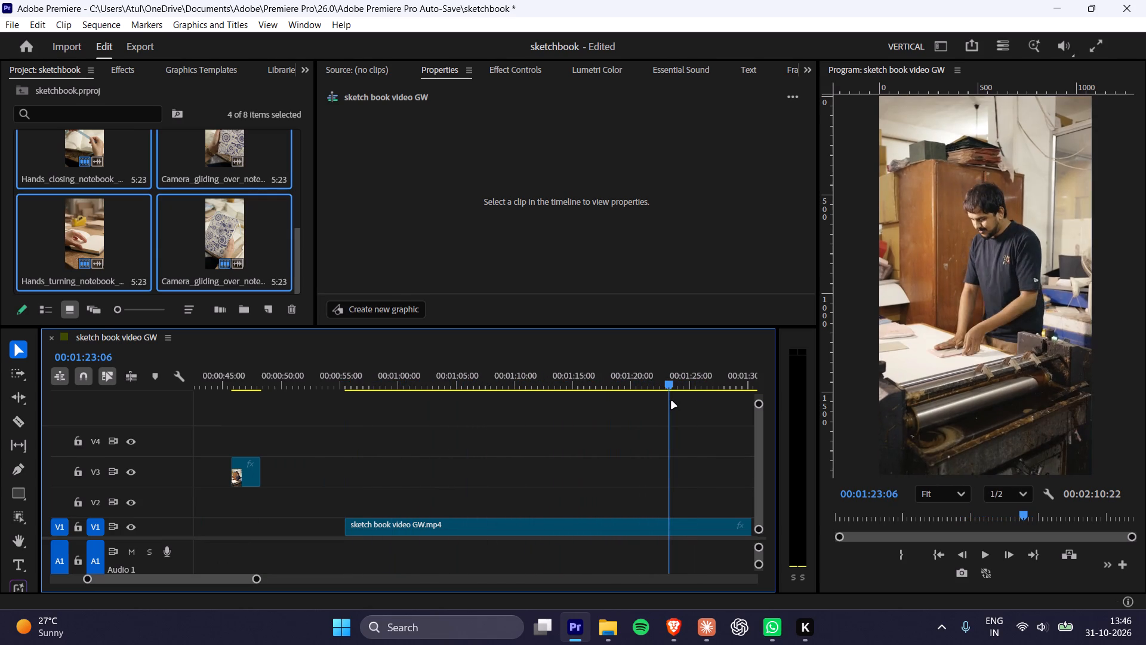
{"action": "left_click_drag", "start_coordinate": [671, 401], "coordinate": [688, 403]}
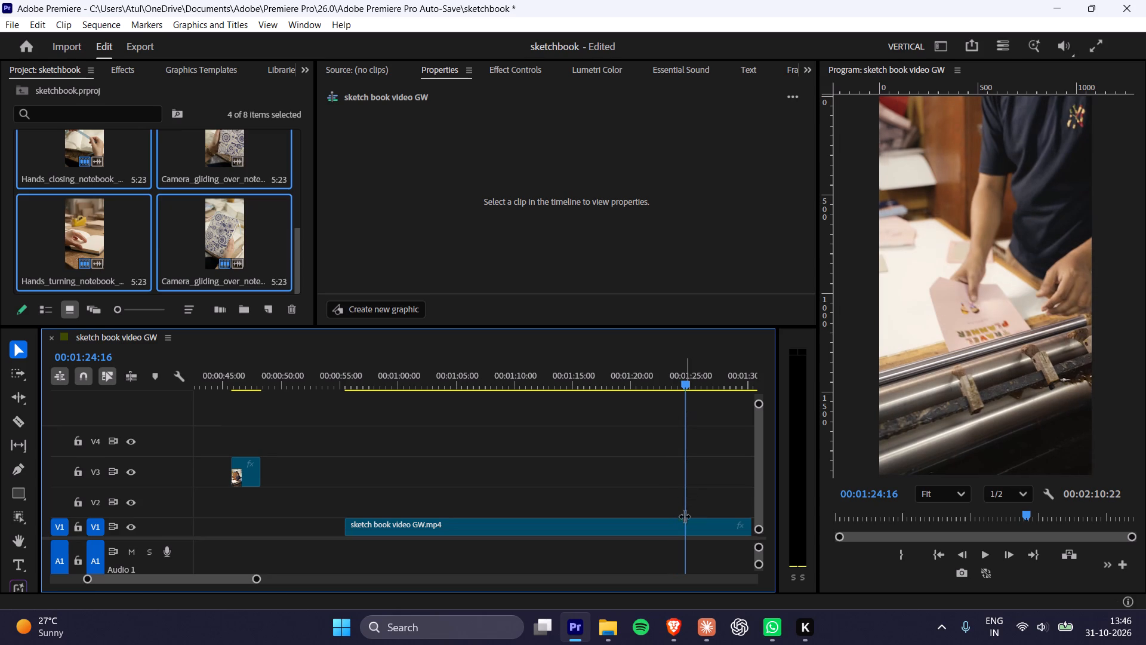
{"action": "key", "text": "ctrl+k"}
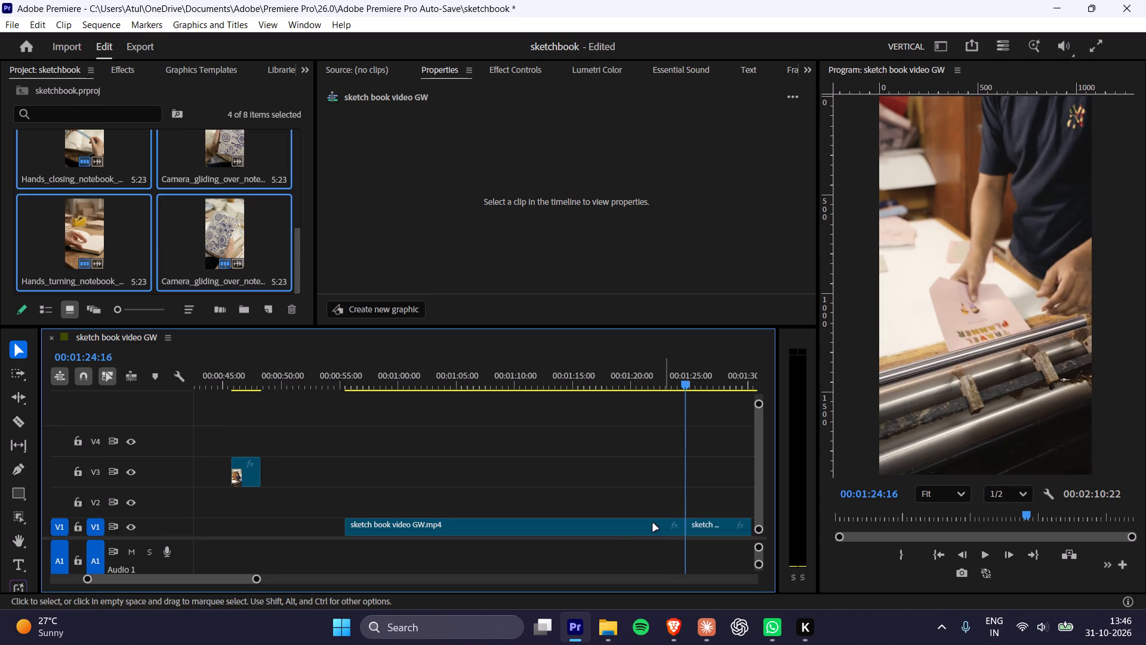
{"action": "left_click", "coordinate": [615, 539]}
{"action": "left_click", "coordinate": [607, 531]}
{"action": "key", "text": "Delete"}
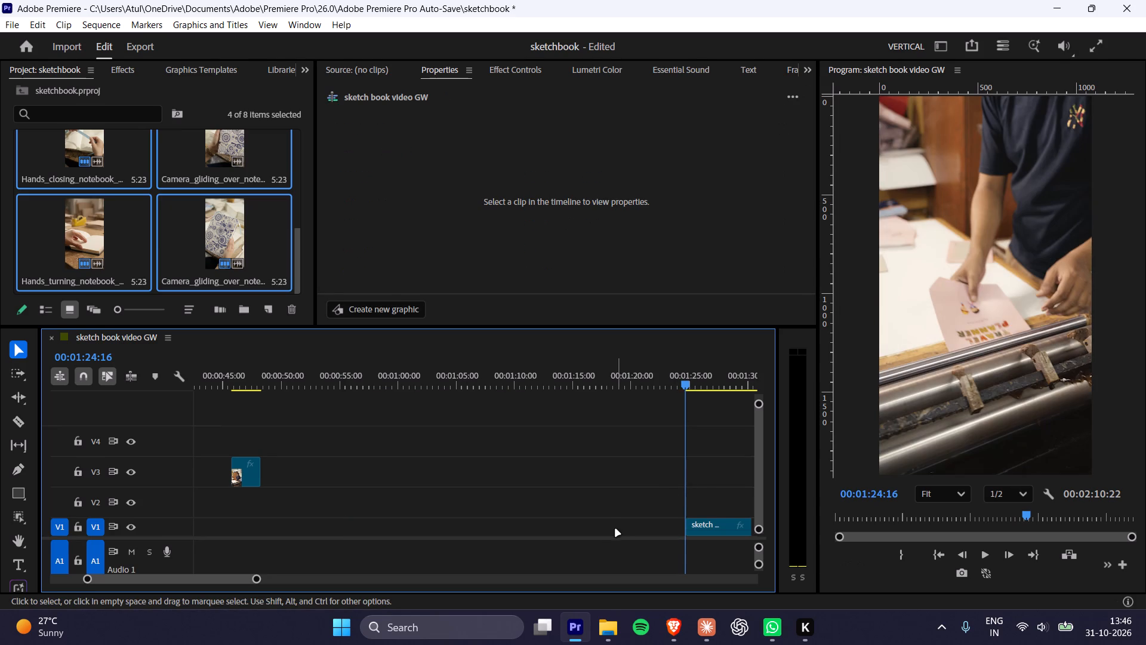
Move the remaining close-up footage from V1 to V3, directly after the first machine segment at 00:00:48:07.
{"action": "right_click", "coordinate": [618, 531]}
{"action": "left_click", "coordinate": [718, 527]}
{"action": "left_click_drag", "start_coordinate": [718, 527], "coordinate": [532, 474]}
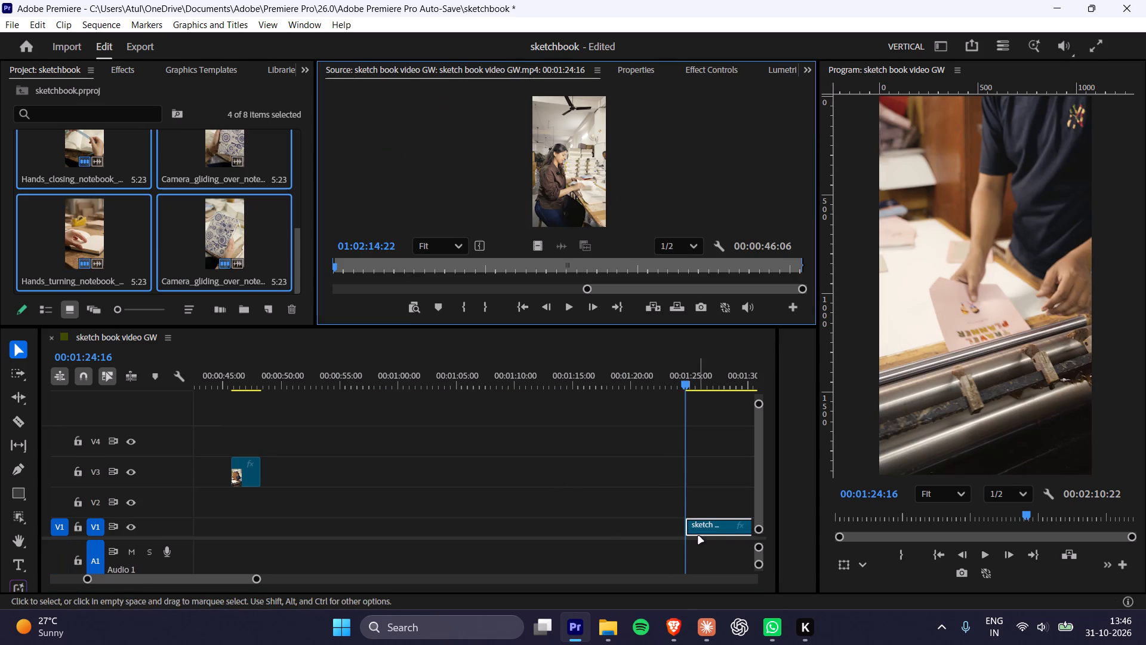
{"action": "left_click_drag", "start_coordinate": [714, 527], "coordinate": [284, 471]}
Scrub through the close-up clip on V3 to find the usable paper-feeding action and cut it at 00:00:52:06.
{"action": "left_click_drag", "start_coordinate": [261, 384], "coordinate": [365, 428]}
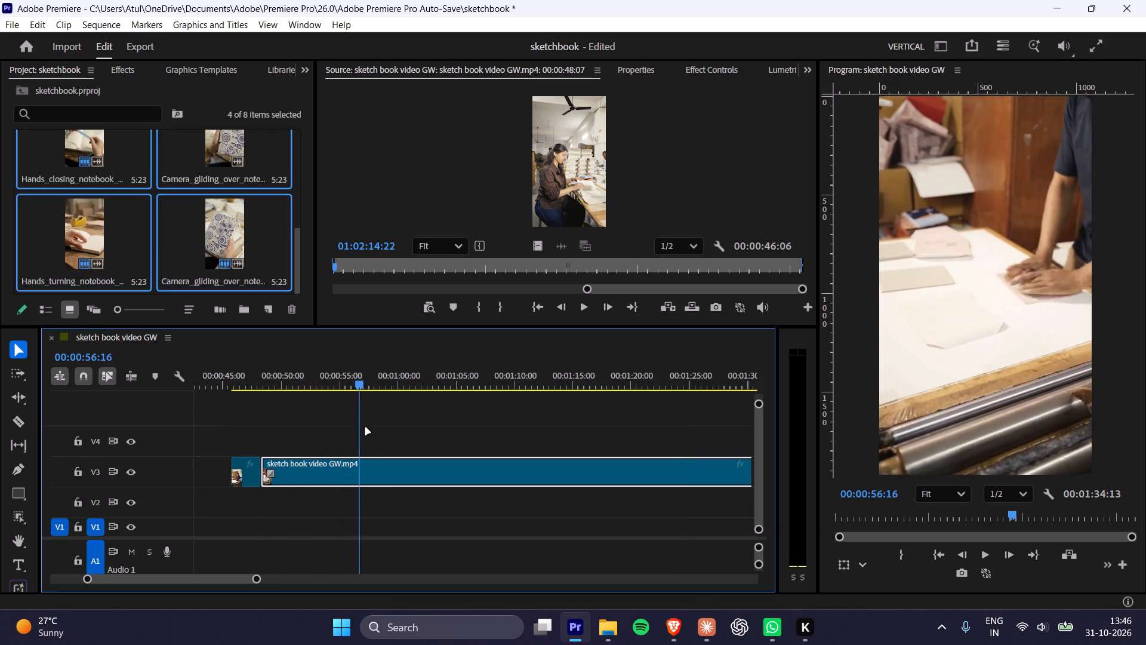
{"action": "left_click_drag", "start_coordinate": [365, 428], "coordinate": [620, 454]}
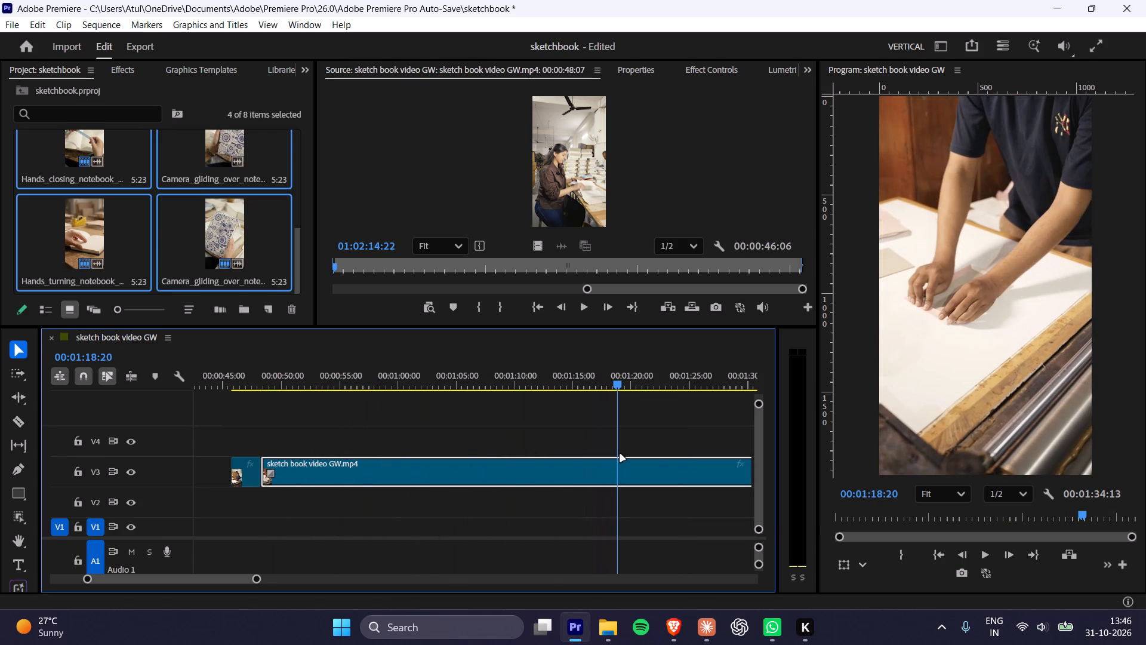
{"action": "left_click_drag", "start_coordinate": [620, 454], "coordinate": [463, 456]}
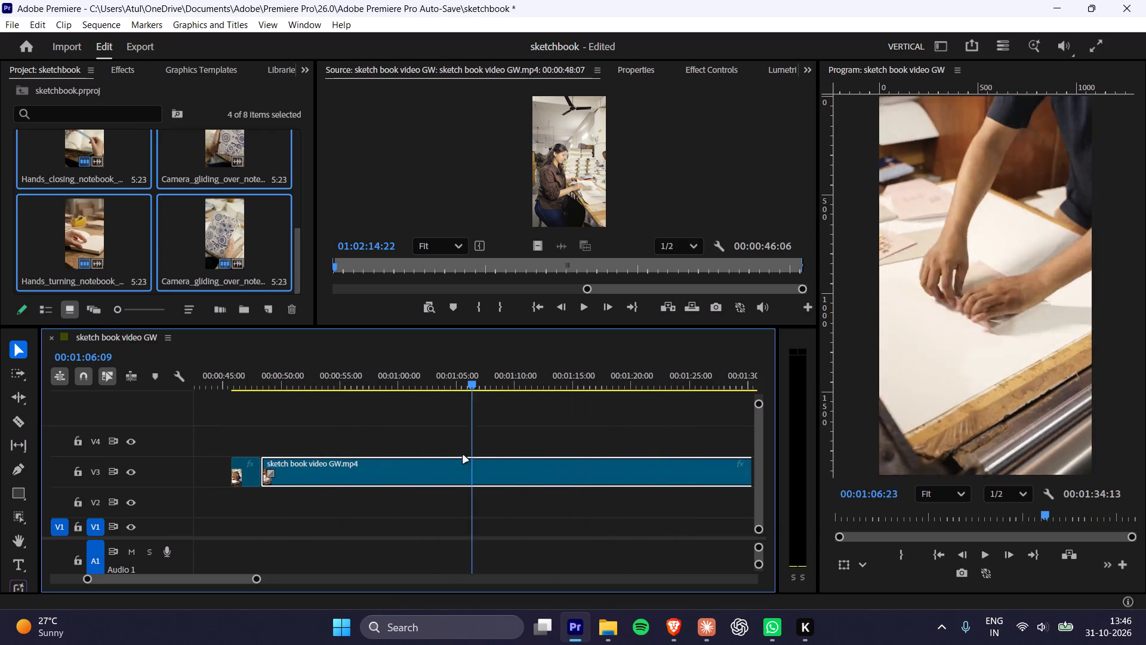
{"action": "left_click_drag", "start_coordinate": [463, 456], "coordinate": [319, 452]}
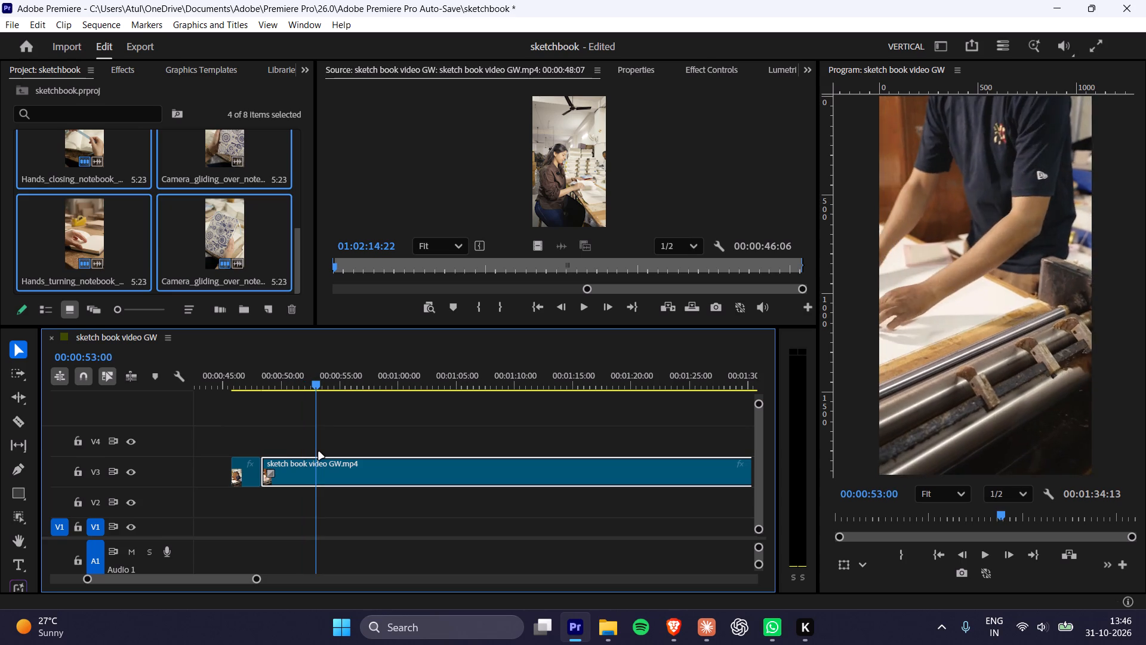
{"action": "left_click_drag", "start_coordinate": [319, 452], "coordinate": [304, 463]}
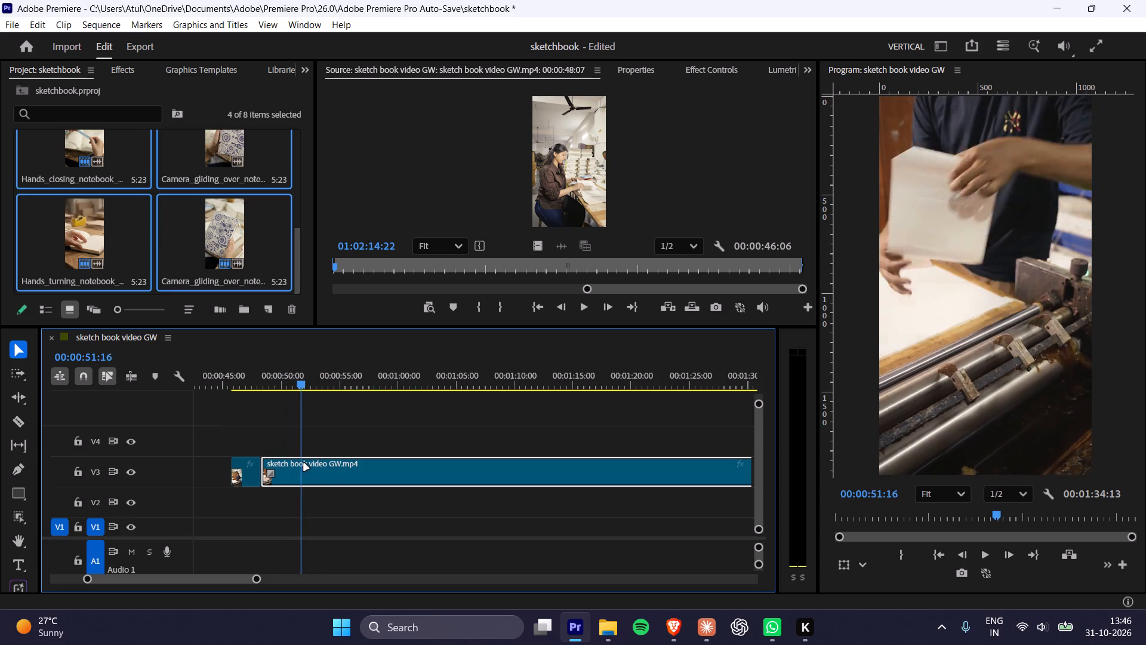
{"action": "left_click_drag", "start_coordinate": [304, 463], "coordinate": [310, 478]}
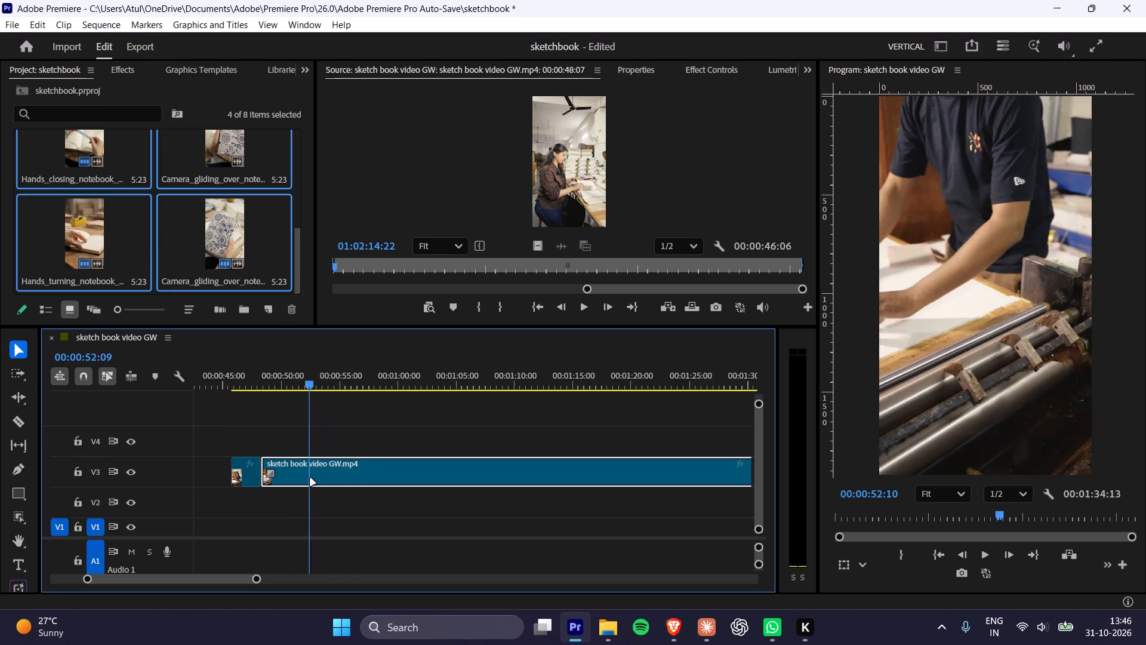
{"action": "left_click_drag", "start_coordinate": [310, 478], "coordinate": [295, 480]}
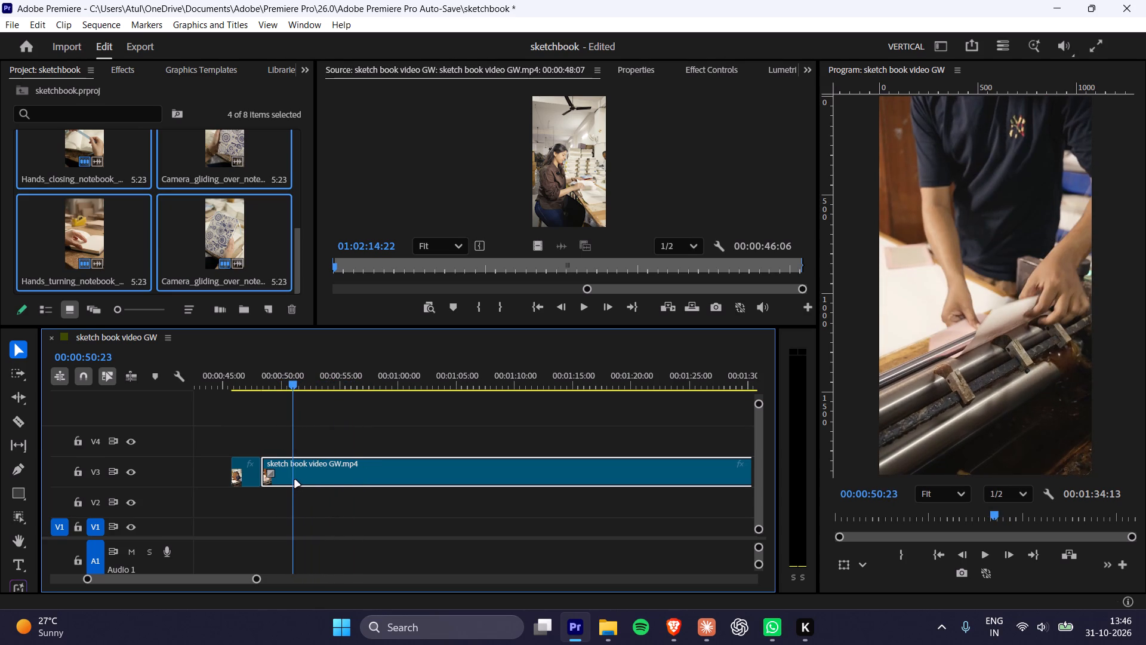
{"action": "left_click_drag", "start_coordinate": [295, 480], "coordinate": [310, 482]}
{"action": "left_click", "coordinate": [351, 475]}
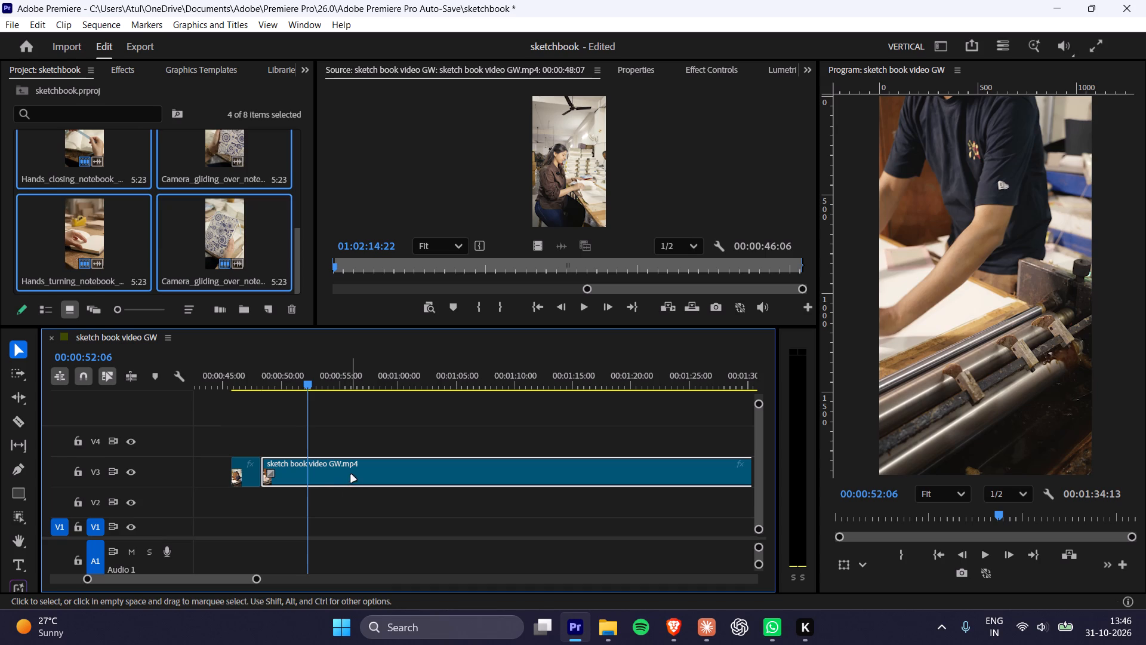
{"action": "key", "text": "ctrl+b"}
{"action": "key", "text": "ctrl+k"}
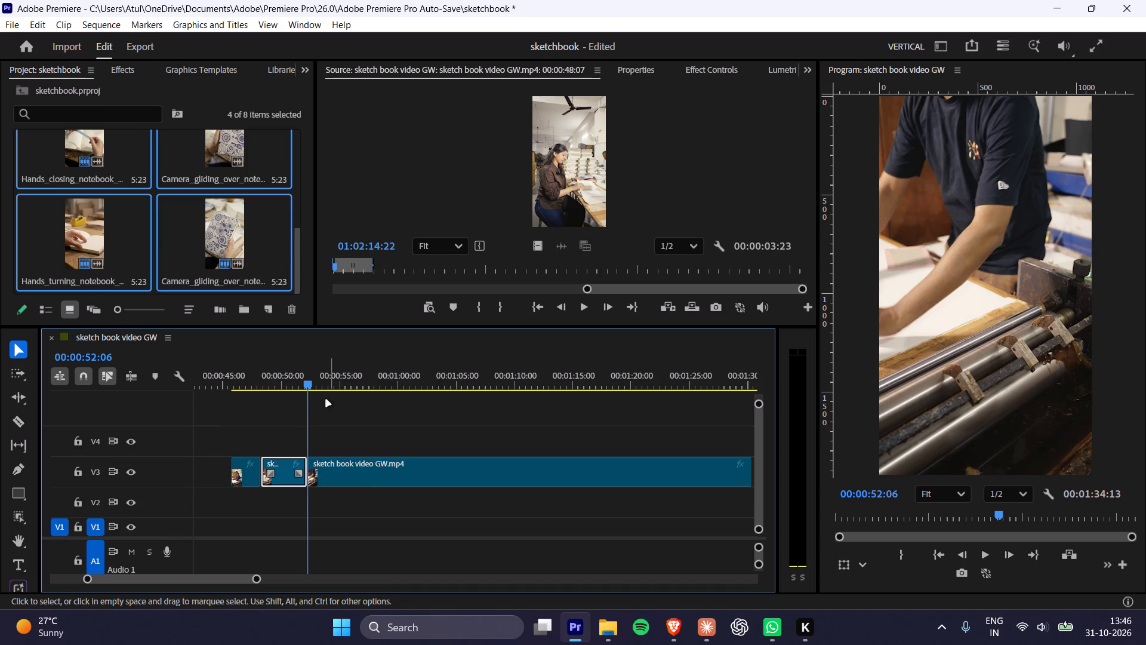
Cut the long V3 close-up at 00:01:29:12, then remove the stretch before the cut and close its gap.
{"action": "left_click_drag", "start_coordinate": [332, 388], "coordinate": [657, 431]}
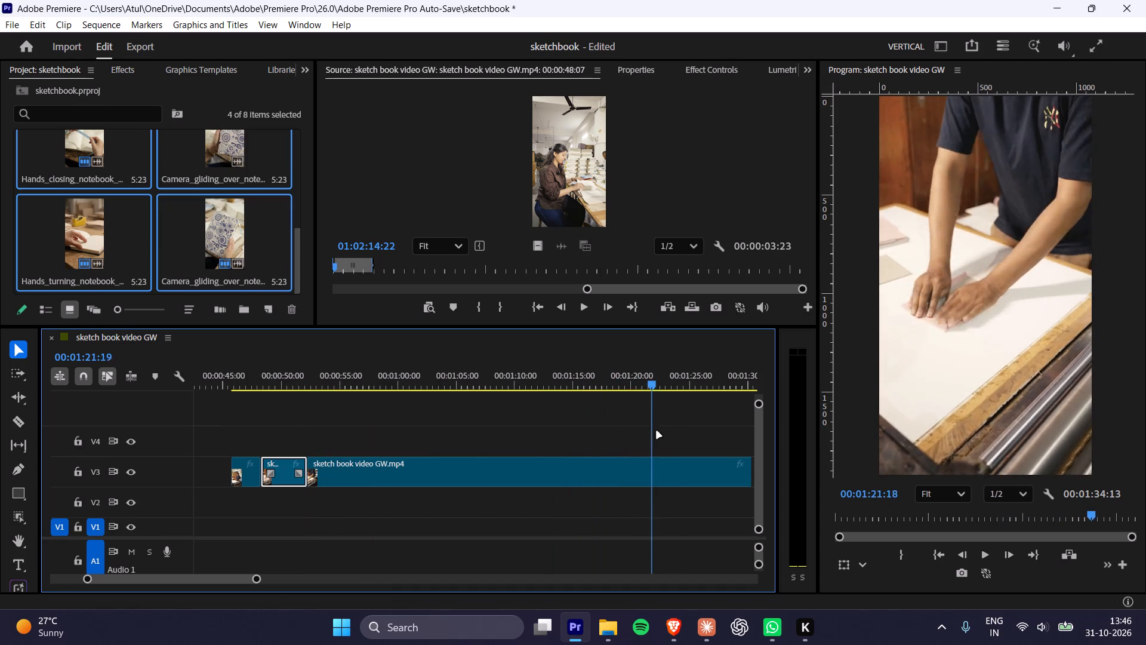
{"action": "left_click_drag", "start_coordinate": [657, 431], "coordinate": [680, 435]}
{"action": "scroll", "coordinate": [595, 467], "scroll_direction": "down", "scroll_amount": 3, "text": "alt"}
{"action": "left_click_drag", "start_coordinate": [668, 388], "coordinate": [683, 389]}
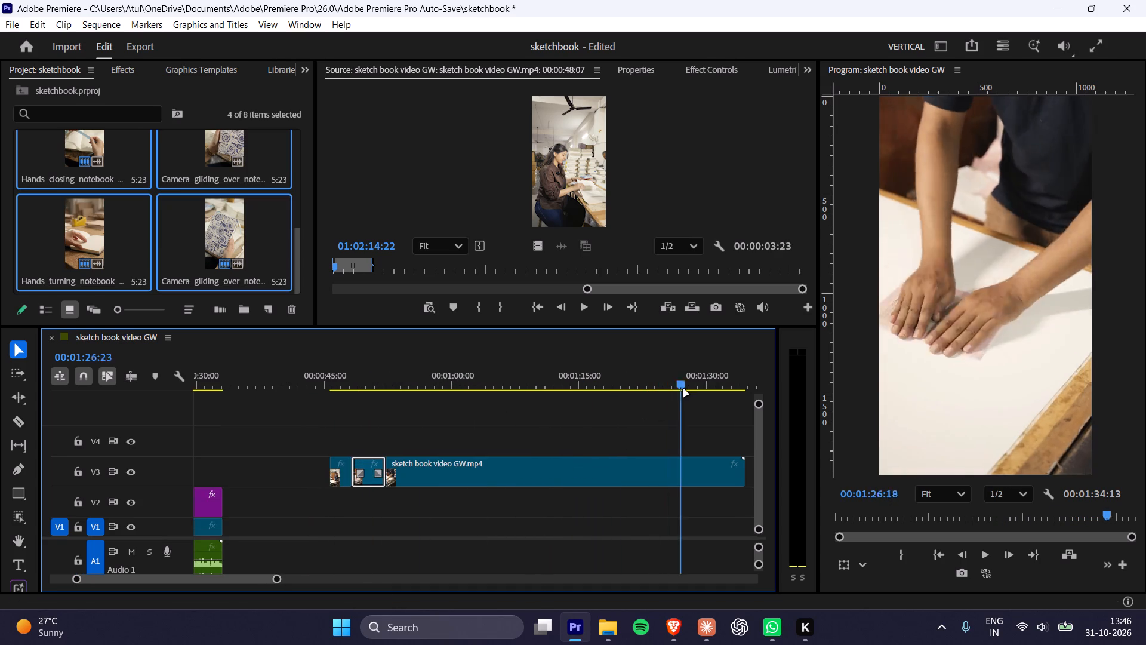
{"action": "left_click_drag", "start_coordinate": [683, 389], "coordinate": [704, 390]}
{"action": "left_click", "coordinate": [668, 468]}
{"action": "key", "text": "ctrl+k"}
{"action": "left_click", "coordinate": [600, 463]}
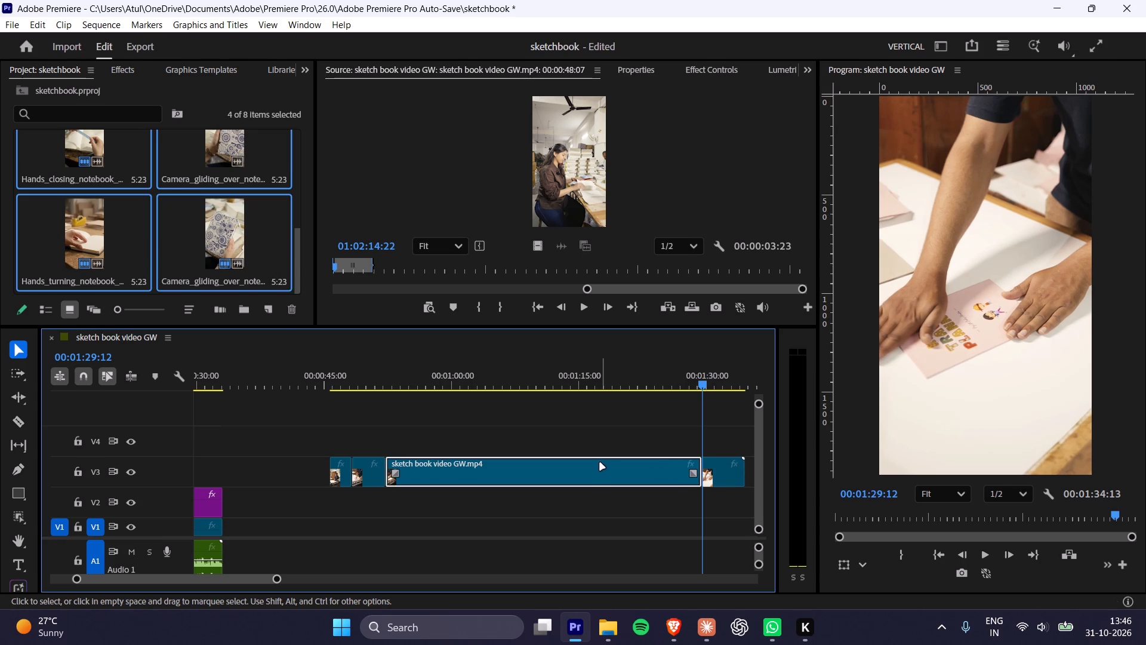
{"action": "key", "text": "Delete"}
{"action": "right_click", "coordinate": [600, 463]}
{"action": "left_click", "coordinate": [640, 477]}
Play the assembled machine clips, then move all three together on V3 to directly after the main edit, at about 00:00:33.
{"action": "left_click", "coordinate": [338, 382]}
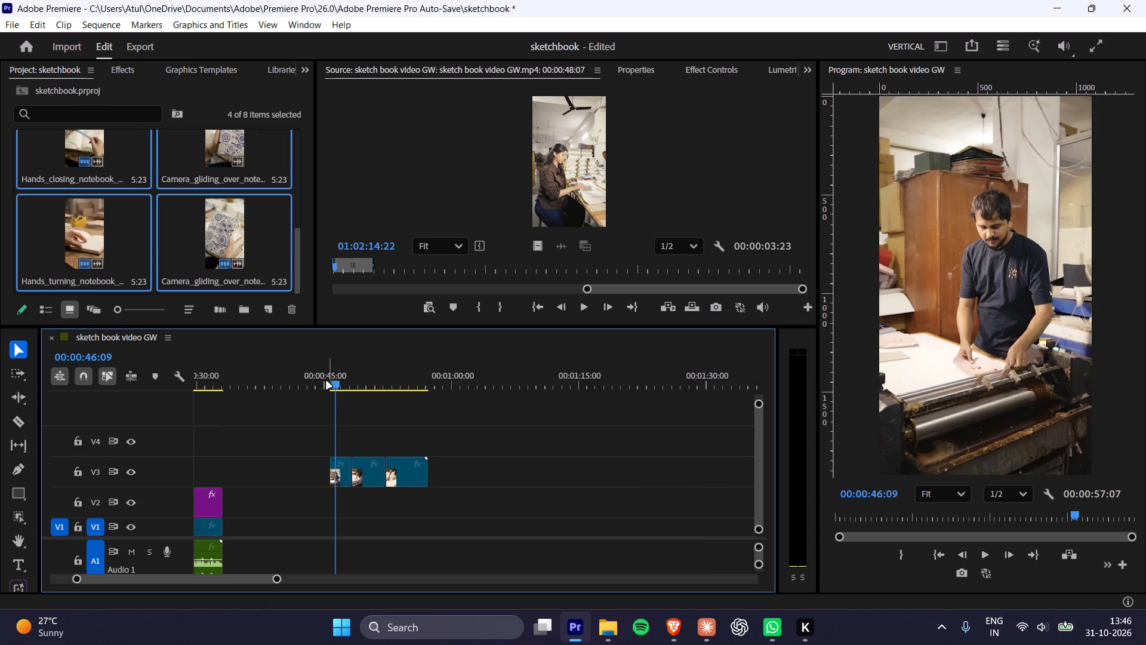
{"action": "left_click", "coordinate": [325, 381]}
{"action": "key", "text": "space"}
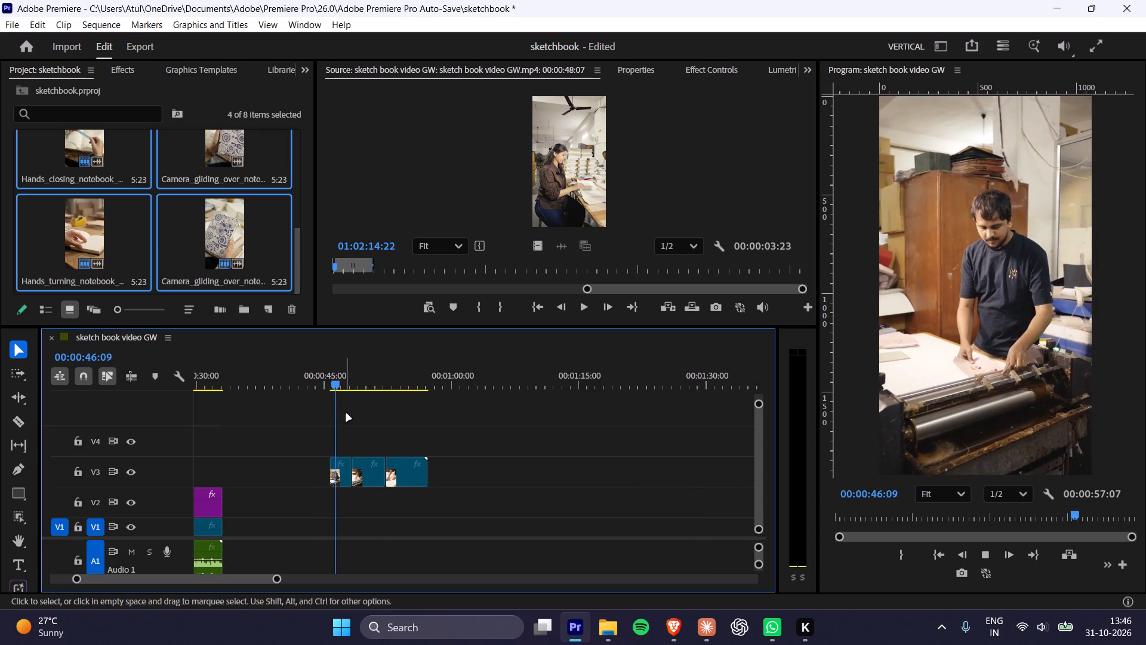
{"action": "scroll", "coordinate": [369, 463], "scroll_direction": "up", "scroll_amount": 8, "text": "alt"}
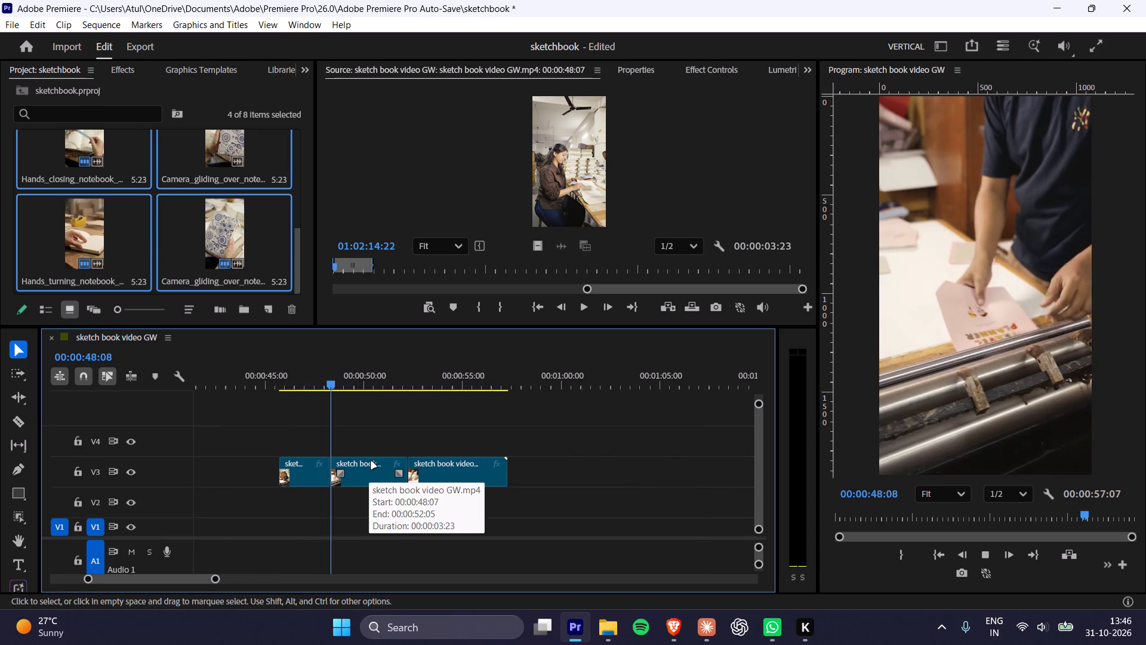
{"action": "key", "text": "space"}
{"action": "left_click_drag", "start_coordinate": [300, 415], "coordinate": [461, 463]}
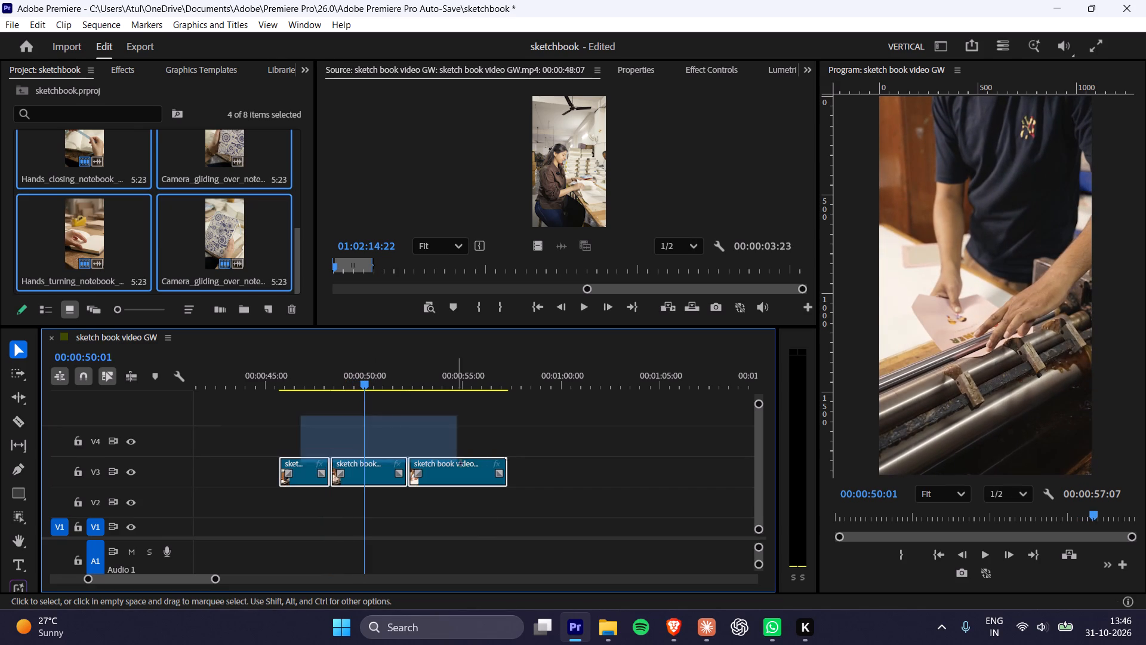
{"action": "left_click_drag", "start_coordinate": [461, 463], "coordinate": [482, 465]}
{"action": "left_click_drag", "start_coordinate": [297, 469], "coordinate": [133, 434]}
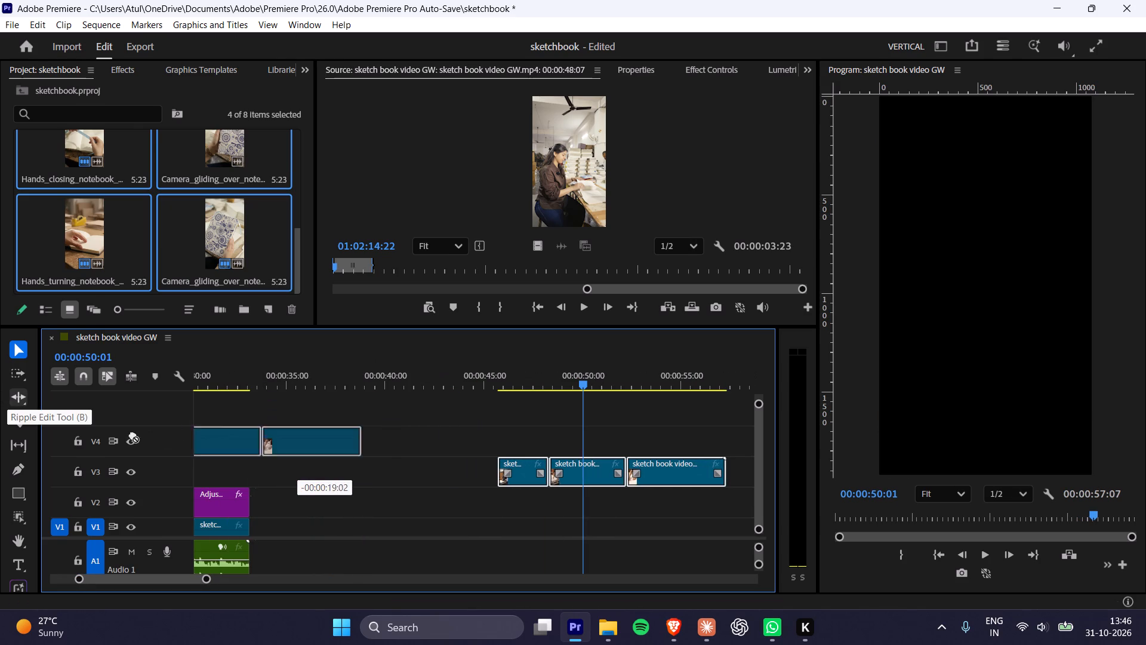
{"action": "left_click_drag", "start_coordinate": [133, 434], "coordinate": [276, 461]}
Replay the speech from about 20 seconds to 00:00:21:21 to find where B-roll is needed.
{"action": "left_click_drag", "start_coordinate": [225, 374], "coordinate": [63, 373]}
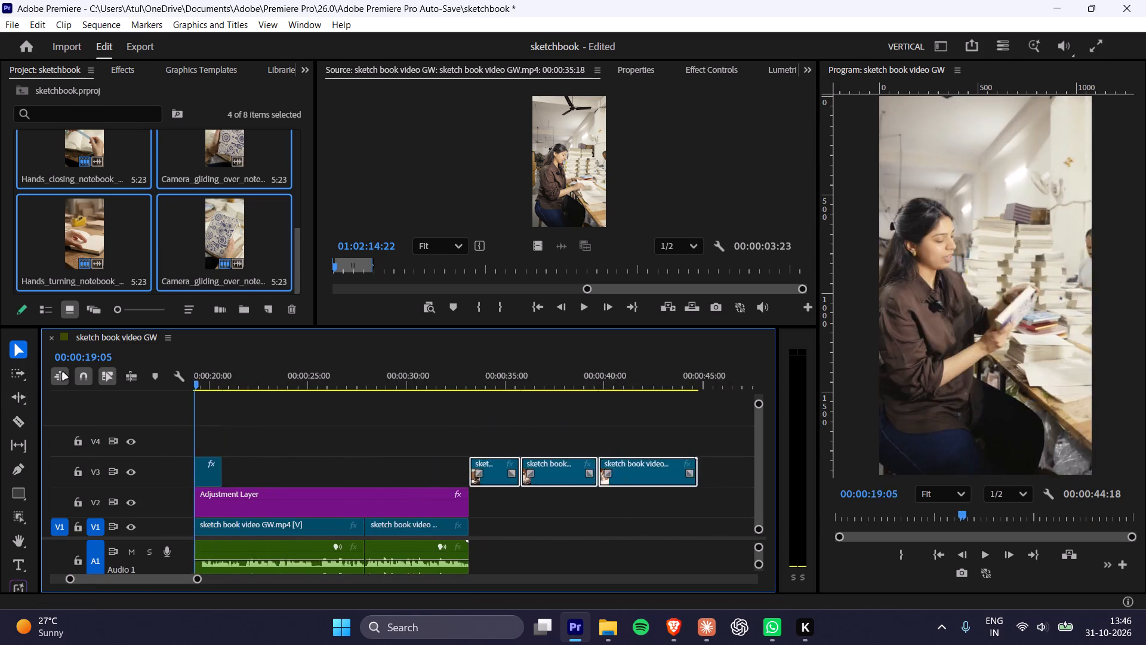
{"action": "left_click_drag", "start_coordinate": [63, 373], "coordinate": [473, 391]}
{"action": "key", "text": "space"}
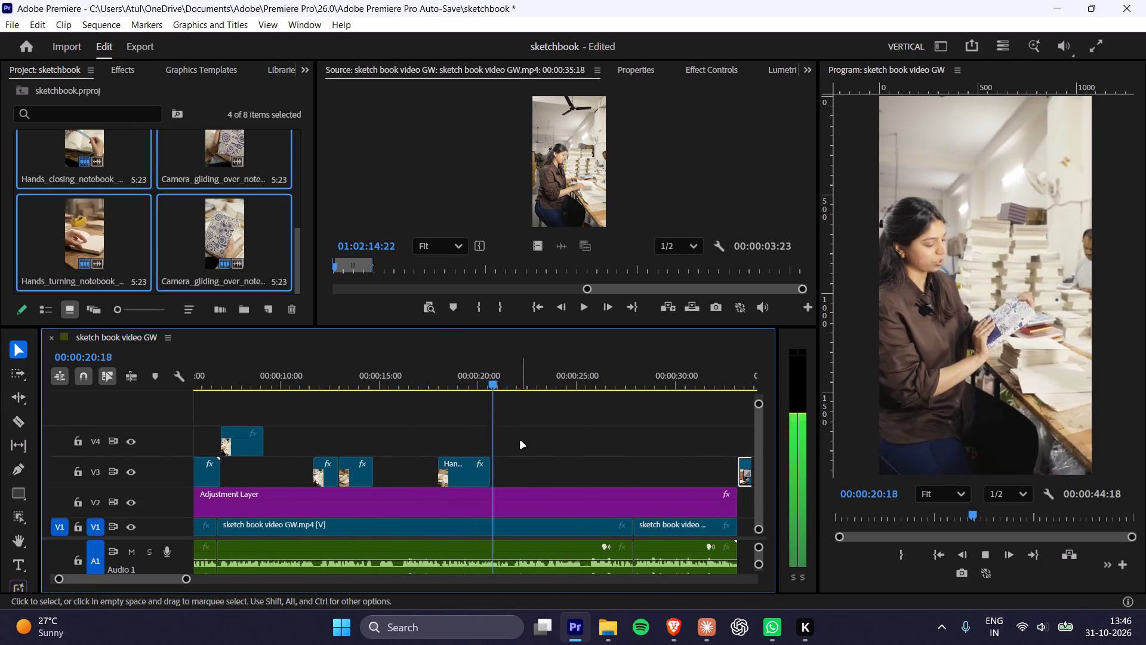
{"action": "key", "text": "space"}
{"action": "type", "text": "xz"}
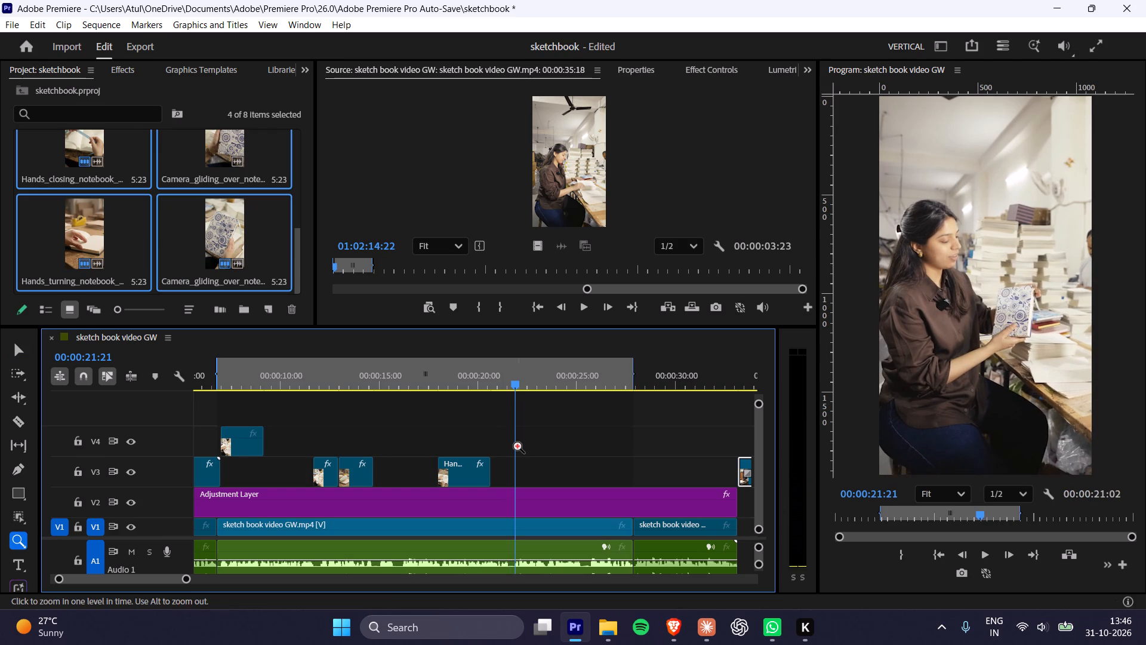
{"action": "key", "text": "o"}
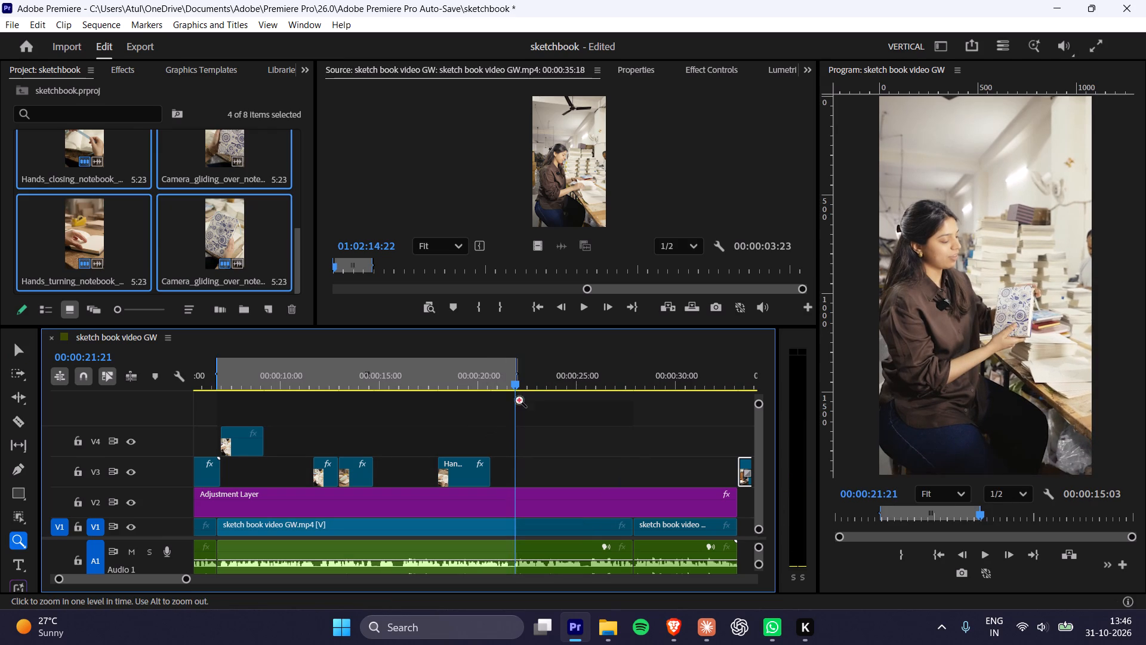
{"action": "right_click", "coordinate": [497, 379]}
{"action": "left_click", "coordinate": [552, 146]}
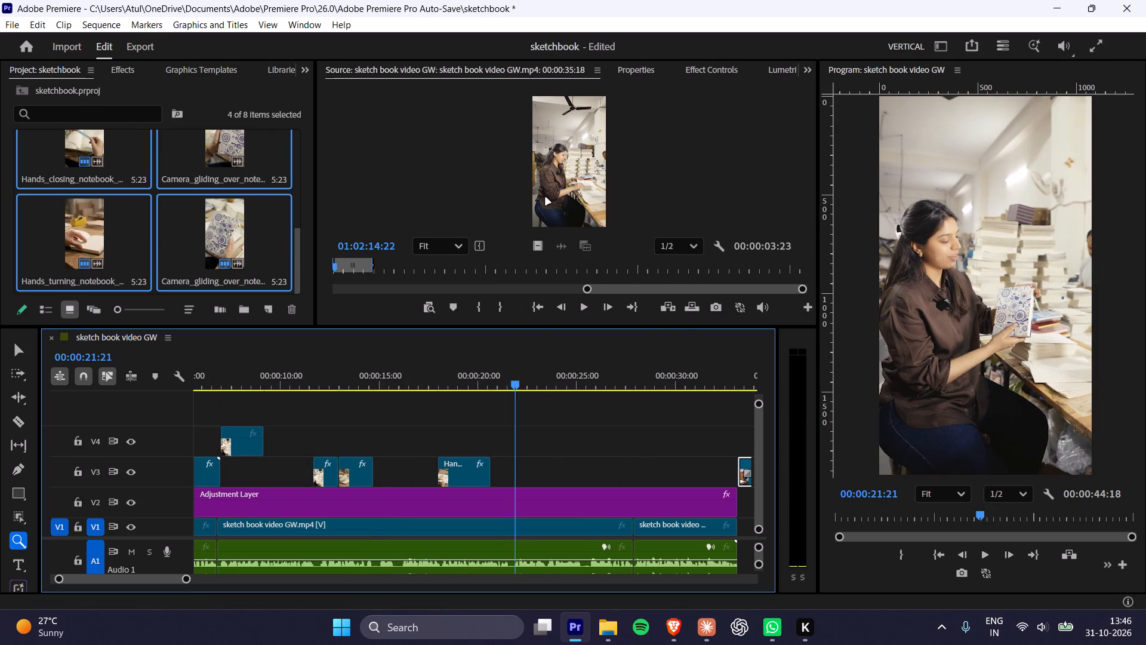
Place the full sketch book video GW.mp4 source clip on V4 beyond the existing clips, starting at 00:01:04:14.
{"action": "left_click", "coordinate": [214, 216]}
{"action": "scroll", "coordinate": [235, 263], "scroll_direction": "up", "scroll_amount": 7}
{"action": "left_click", "coordinate": [82, 161]}
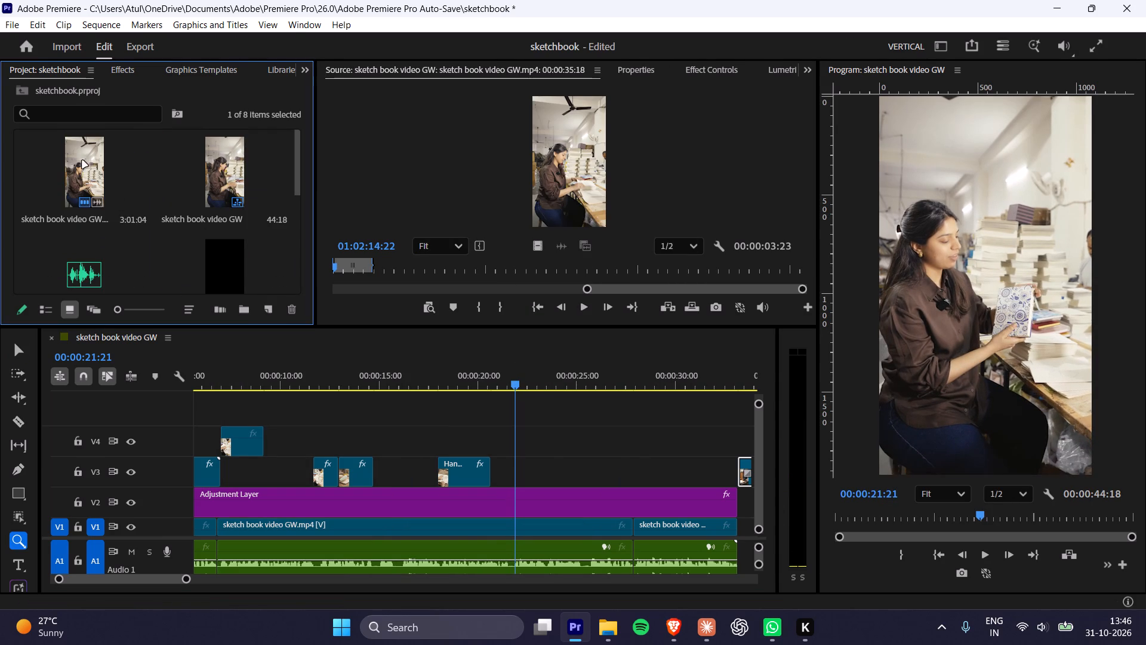
{"action": "scroll", "coordinate": [333, 349], "scroll_direction": "down", "scroll_amount": 12, "text": "alt"}
{"action": "left_click_drag", "start_coordinate": [91, 175], "coordinate": [558, 406]}
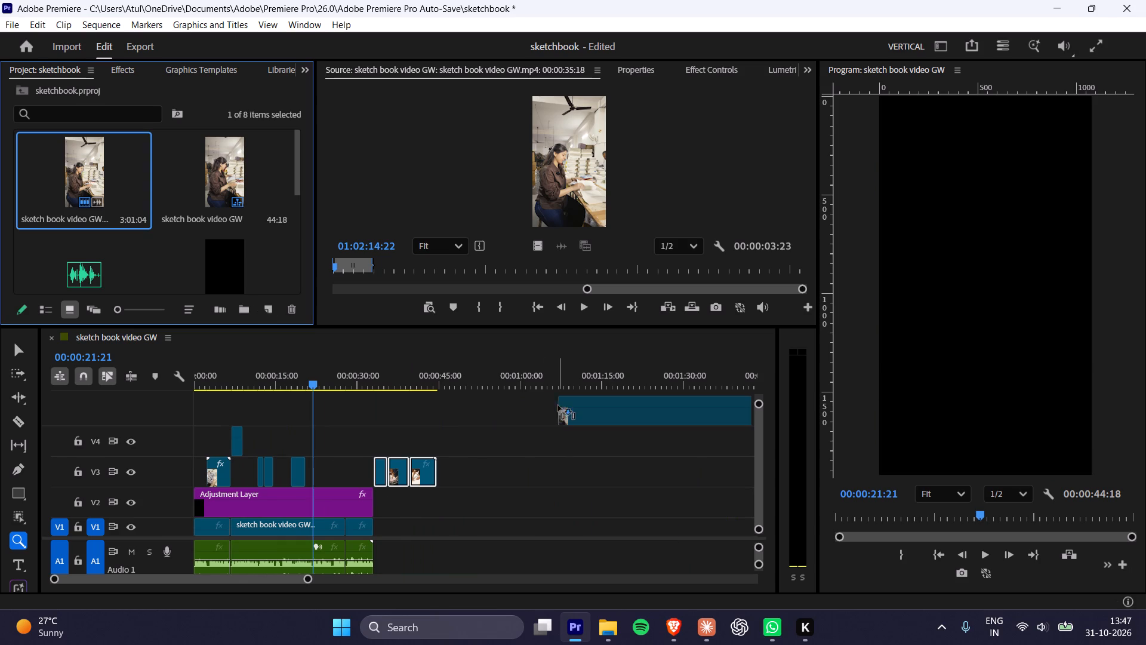
{"action": "left_click_drag", "start_coordinate": [558, 406], "coordinate": [546, 441]}
Scan the V4 workshop footage, going frame by frame from about 00:02:07 to 00:02:11, for where the hand screen-printing shot begins.
{"action": "left_click_drag", "start_coordinate": [594, 385], "coordinate": [619, 384]}
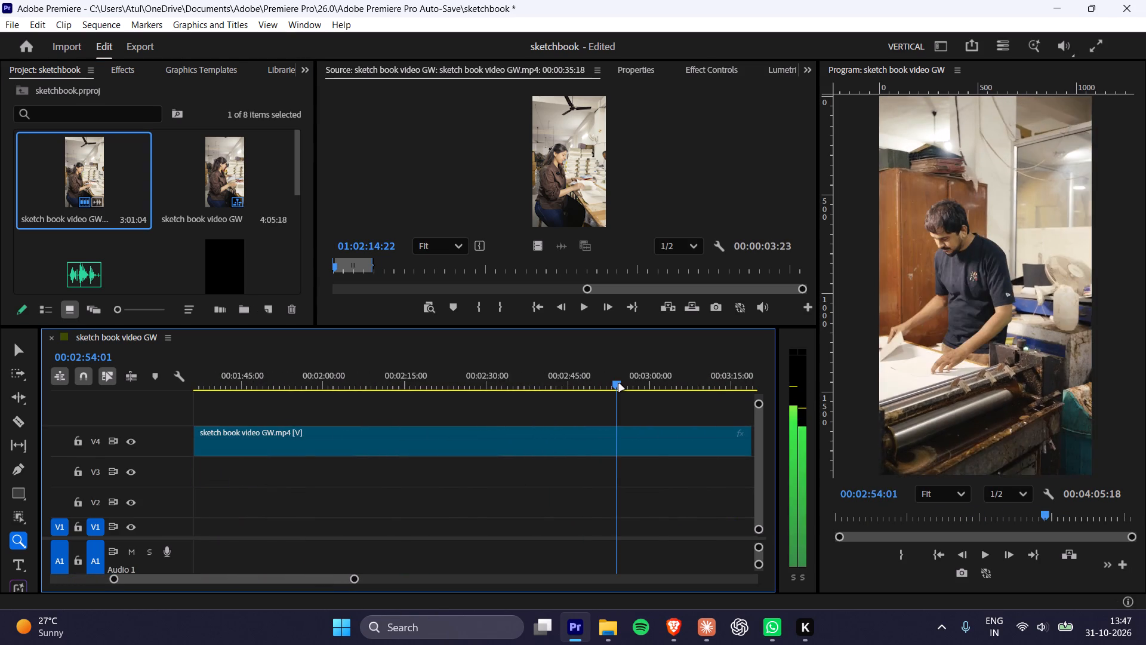
{"action": "left_click_drag", "start_coordinate": [619, 384], "coordinate": [408, 394]}
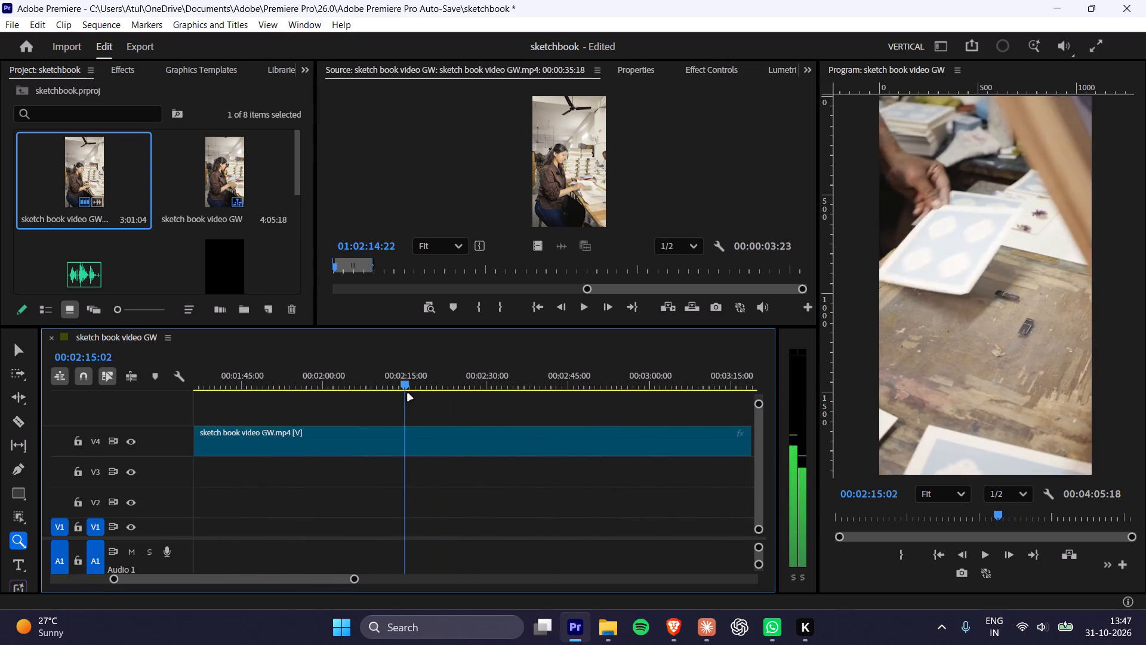
{"action": "left_click_drag", "start_coordinate": [408, 394], "coordinate": [388, 391]}
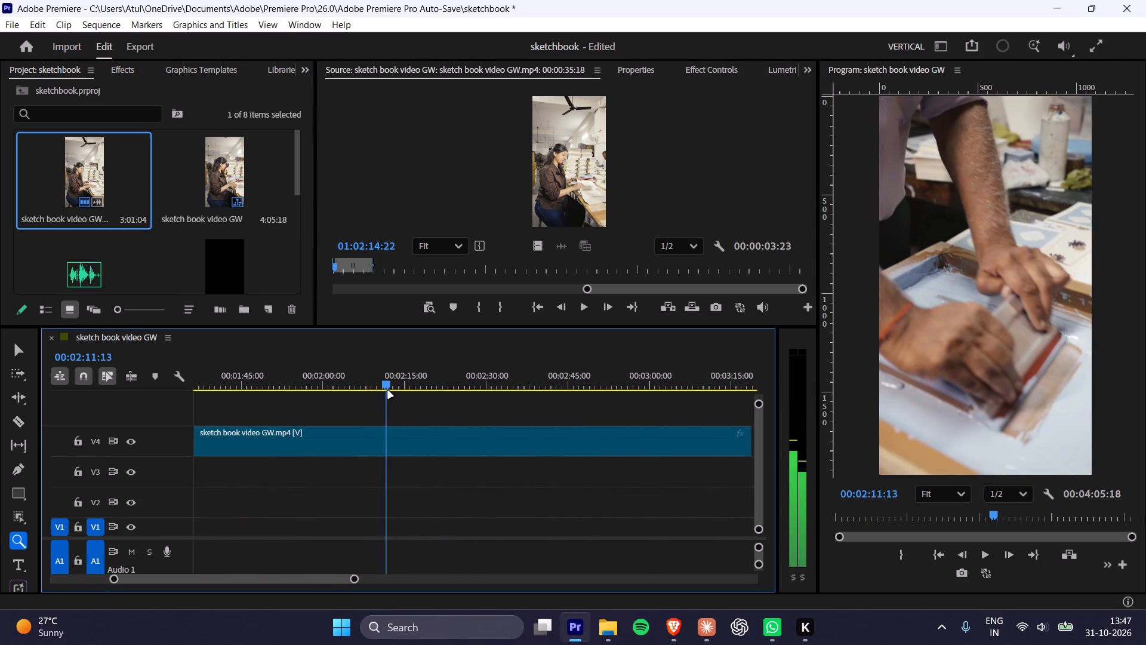
{"action": "left_click_drag", "start_coordinate": [388, 391], "coordinate": [358, 391]}
{"action": "key", "text": "space"}
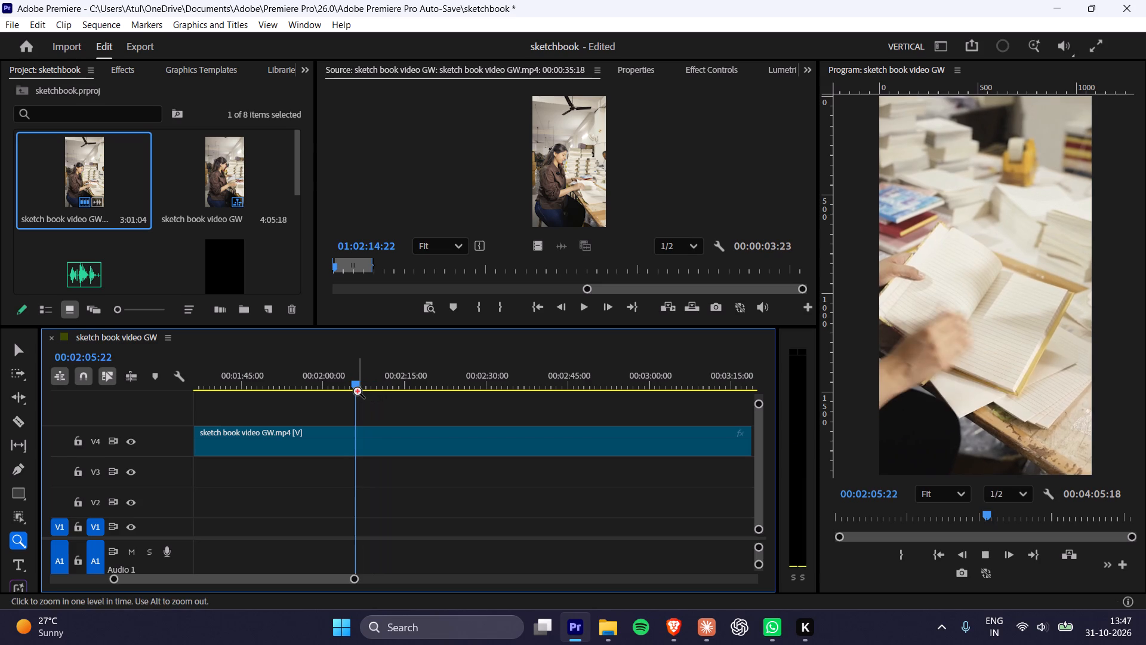
{"action": "left_click_drag", "start_coordinate": [358, 386], "coordinate": [377, 385]}
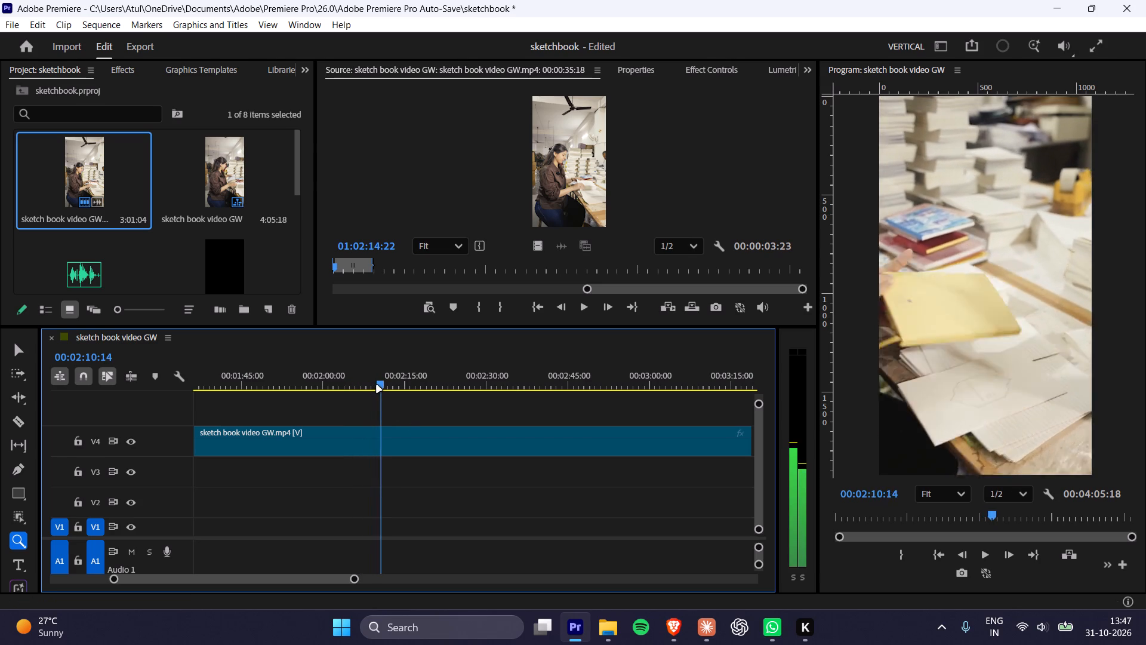
{"action": "left_click_drag", "start_coordinate": [377, 385], "coordinate": [372, 386]}
{"action": "key", "text": "space"}
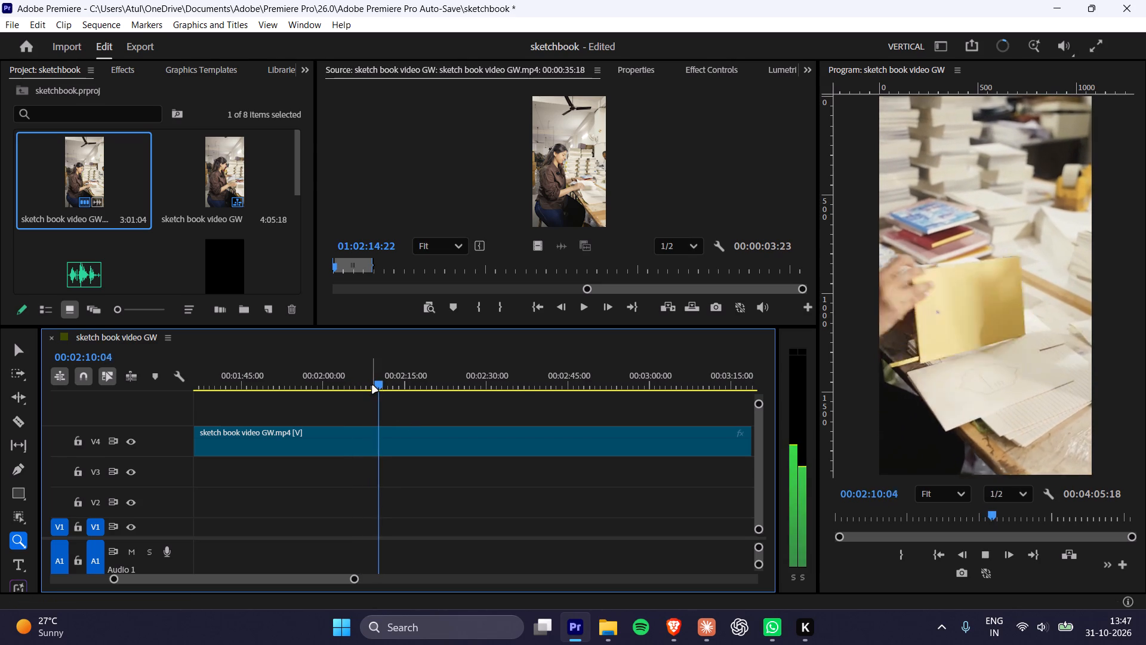
{"action": "key", "text": "space"}
{"action": "key", "text": "space"}
{"action": "key", "text": "Left"}
{"action": "key", "text": "Left"}
{"action": "key", "text": "Left"}
{"action": "key", "text": "Left"}
{"action": "key", "text": "Left"}
{"action": "key", "text": "Left"}
{"action": "key", "text": "Left"}
{"action": "key", "text": "Left"}
{"action": "key", "text": "Left"}
{"action": "key", "text": "Left"}
{"action": "key", "text": "Left"}
{"action": "key", "text": "Left"}
{"action": "key", "text": "Left"}
{"action": "key", "text": "Left"}
{"action": "key", "text": "Left"}
{"action": "key", "text": "Left"}
{"action": "key", "text": "Left"}
{"action": "key", "text": "Left"}
{"action": "key", "text": "Left"}
{"action": "key", "text": "Left"}
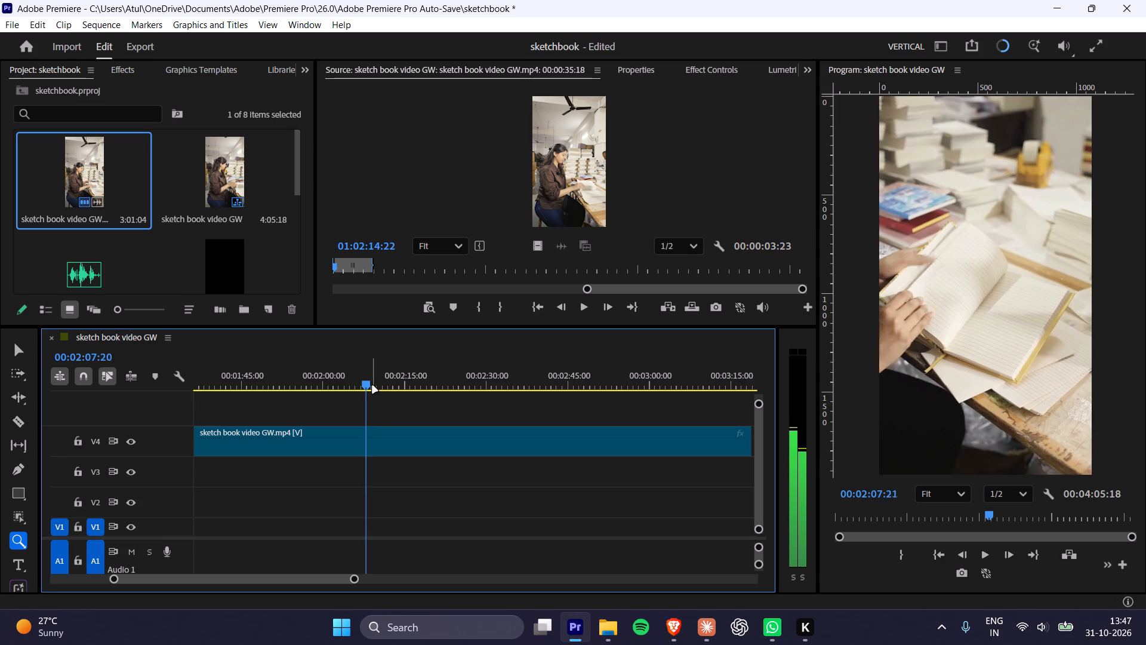
{"action": "key", "text": "Right"}
{"action": "key", "text": "Right"}
{"action": "key", "text": "Right"}
{"action": "key", "text": "Right"}
{"action": "key", "text": "Right"}
{"action": "key", "text": "Right"}
{"action": "key", "text": "Right"}
{"action": "key", "text": "Right"}
{"action": "key", "text": "Right"}
{"action": "key", "text": "Right"}
{"action": "key", "text": "Right"}
{"action": "key", "text": "Right"}
{"action": "key", "text": "Right"}
{"action": "key", "text": "Right"}
{"action": "key", "text": "Right"}
{"action": "key", "text": "Right"}
{"action": "key", "text": "Right"}
{"action": "key", "text": "Right"}
{"action": "key", "text": "Right"}
{"action": "key", "text": "Right"}
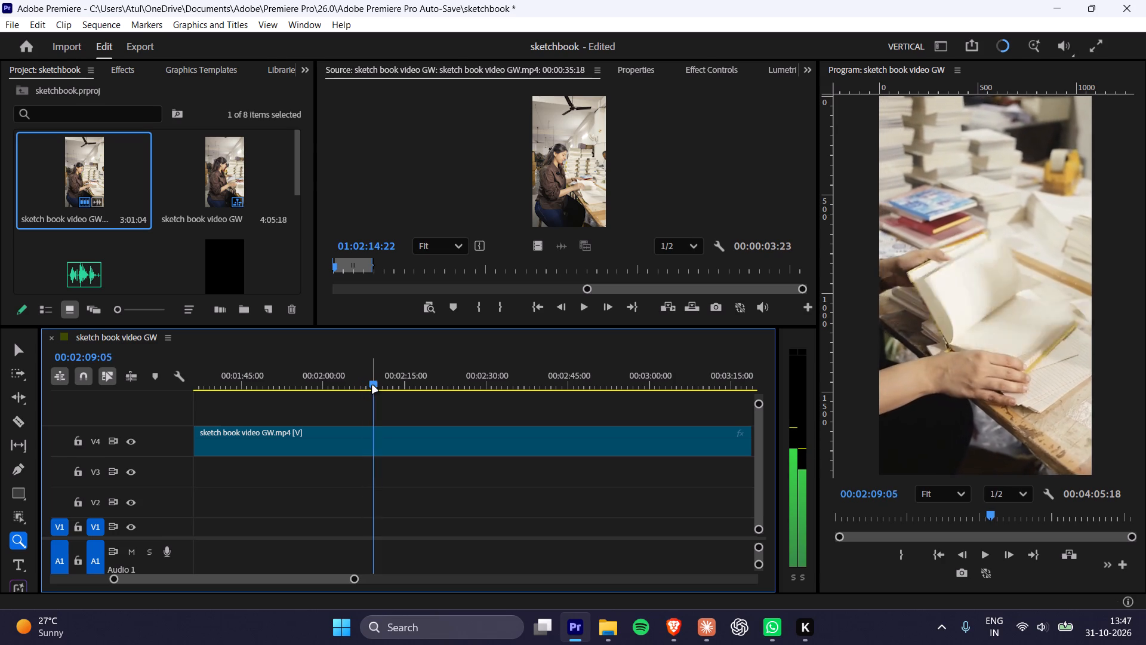
{"action": "key", "text": "Right"}
{"action": "key", "text": "Right"}
{"action": "key", "text": "Right"}
{"action": "key", "text": "Right"}
{"action": "key", "text": "Right"}
{"action": "key", "text": "Right"}
{"action": "key", "text": "Right"}
{"action": "key", "text": "Right"}
{"action": "key", "text": "Right"}
{"action": "key", "text": "Right"}
{"action": "key", "text": "Right"}
{"action": "key", "text": "Right"}
{"action": "key", "text": "Right"}
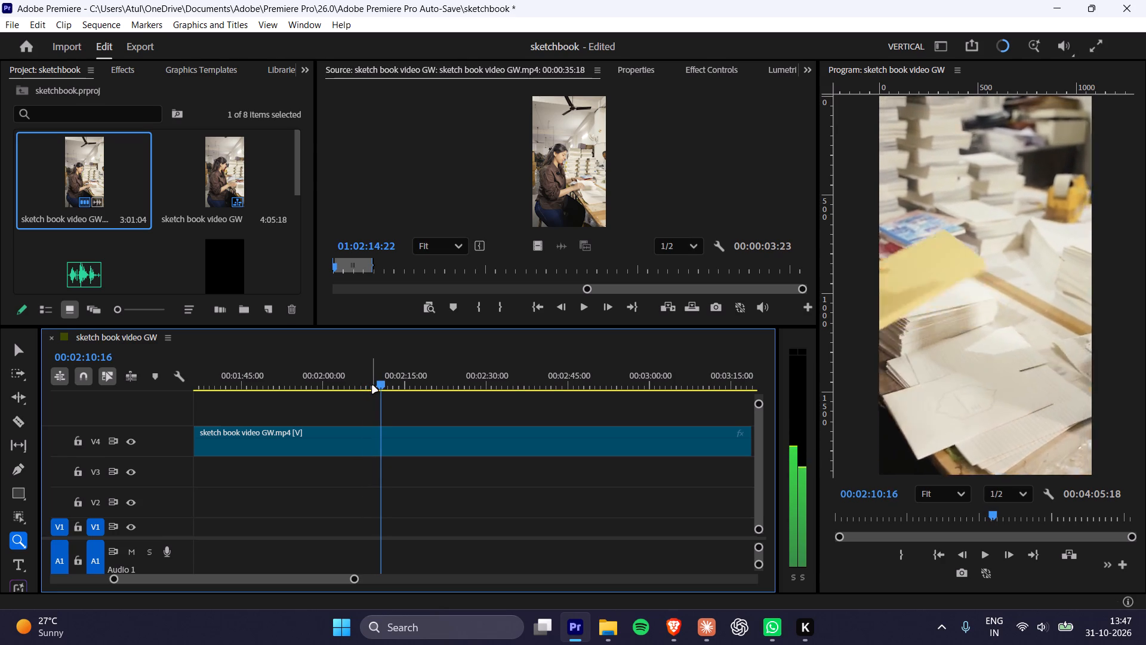
{"action": "key", "text": "Right"}
{"action": "key", "text": "Right"}
{"action": "key", "text": "Right"}
{"action": "key", "text": "Right"}
{"action": "key", "text": "Right"}
{"action": "key", "text": "Right"}
{"action": "key", "text": "Right"}
{"action": "key", "text": "Right"}
{"action": "key", "text": "Right"}
{"action": "key", "text": "Right"}
{"action": "key", "text": "Right"}
{"action": "key", "text": "Right"}
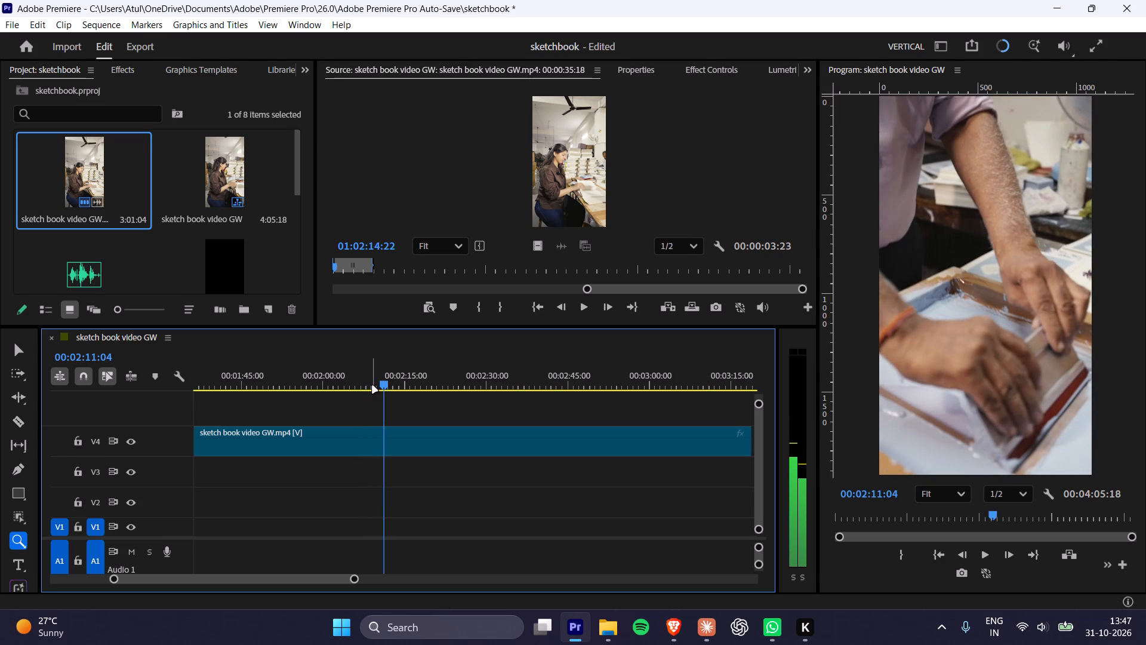
Examine the screen-printing shot frame by frame between about 00:02:11 and 00:02:12:17 to choose its starting frame.
{"action": "key", "text": "Left"}
{"action": "key", "text": "Right"}
{"action": "key", "text": "Right"}
{"action": "key", "text": "Right"}
{"action": "key", "text": "Right"}
{"action": "key", "text": "Right"}
{"action": "key", "text": "Right"}
{"action": "key", "text": "Right"}
{"action": "key", "text": "Right"}
{"action": "key", "text": "Right"}
{"action": "key", "text": "Right"}
{"action": "key", "text": "Right"}
{"action": "key", "text": "Right"}
{"action": "key", "text": "Right"}
{"action": "key", "text": "Right"}
{"action": "key", "text": "Right"}
{"action": "key", "text": "Right"}
{"action": "key", "text": "Right"}
{"action": "key", "text": "Right"}
{"action": "key", "text": "Right"}
{"action": "key", "text": "Right"}
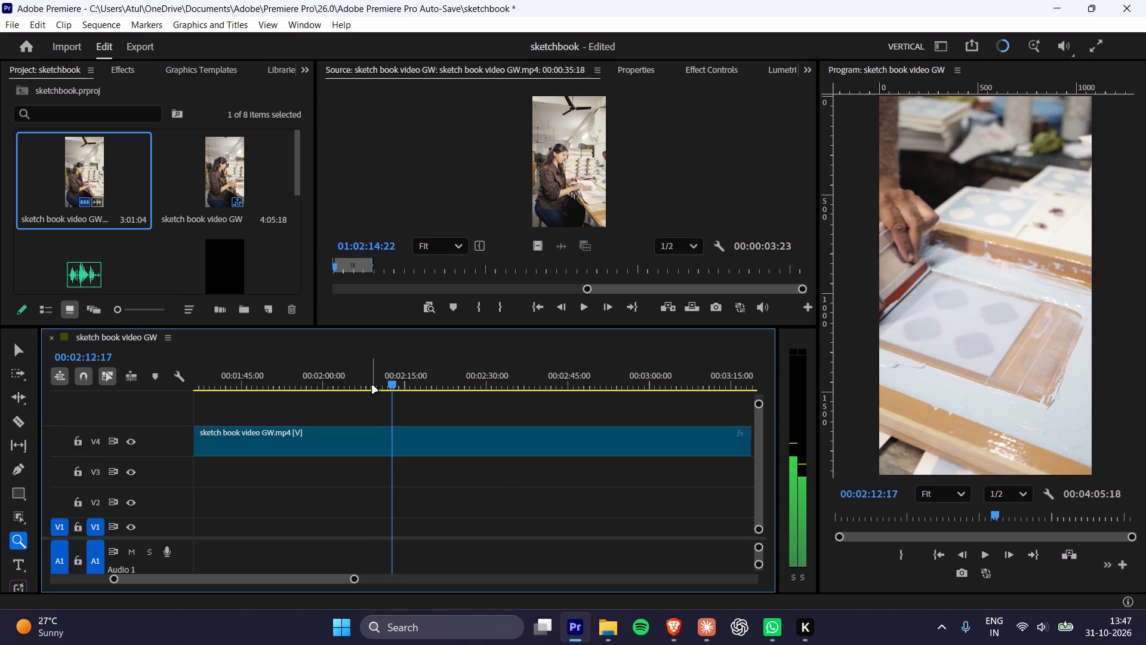
{"action": "key", "text": "Left"}
{"action": "key", "text": "Left"}
{"action": "key", "text": "Right"}
{"action": "key", "text": "Right"}
{"action": "key", "text": "Right"}
{"action": "key", "text": "Left"}
{"action": "key", "text": "Left"}
{"action": "key", "text": "Left"}
{"action": "key", "text": "Left"}
{"action": "key", "text": "Left"}
{"action": "key", "text": "Left"}
{"action": "key", "text": "Left"}
{"action": "key", "text": "Left"}
{"action": "key", "text": "Left"}
{"action": "key", "text": "Left"}
{"action": "key", "text": "Left"}
{"action": "key", "text": "Left"}
{"action": "key", "text": "Left"}
{"action": "key", "text": "Left"}
{"action": "key", "text": "Left"}
{"action": "key", "text": "Left"}
{"action": "key", "text": "Left"}
{"action": "key", "text": "Left"}
{"action": "key", "text": "Left"}
{"action": "key", "text": "Left"}
{"action": "key", "text": "Left"}
{"action": "key", "text": "Left"}
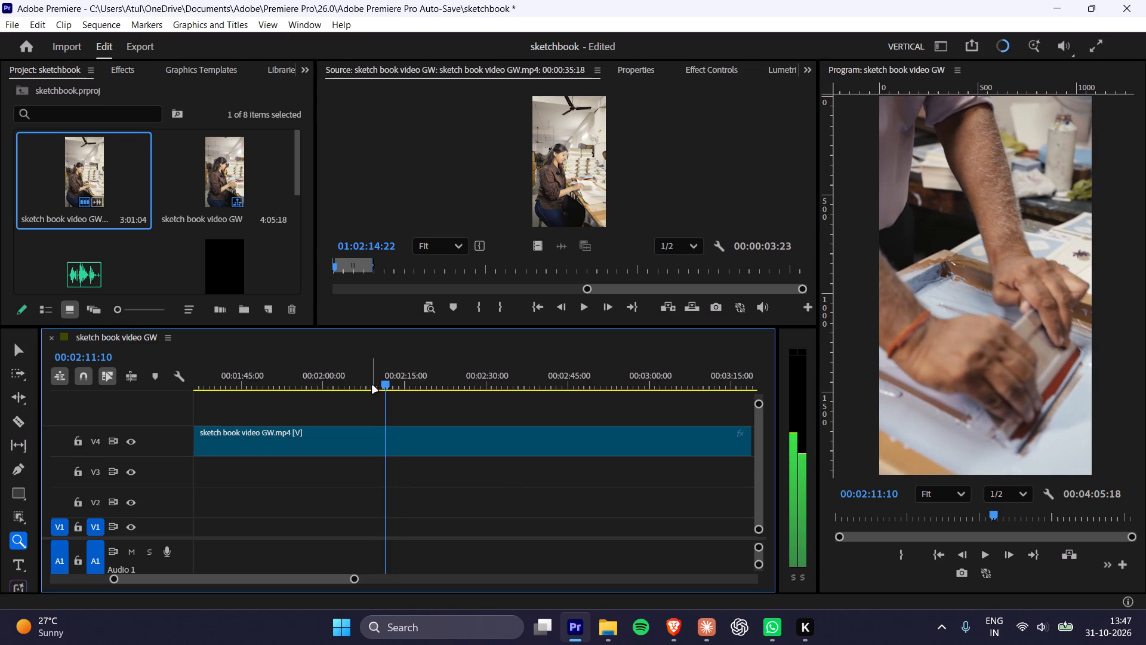
Cut the V4 clip at 00:02:11:12 in the screen-printing shot and delete the part before the cut.
{"action": "key", "text": "ctrl+k"}
{"action": "left_click", "coordinate": [431, 443]}
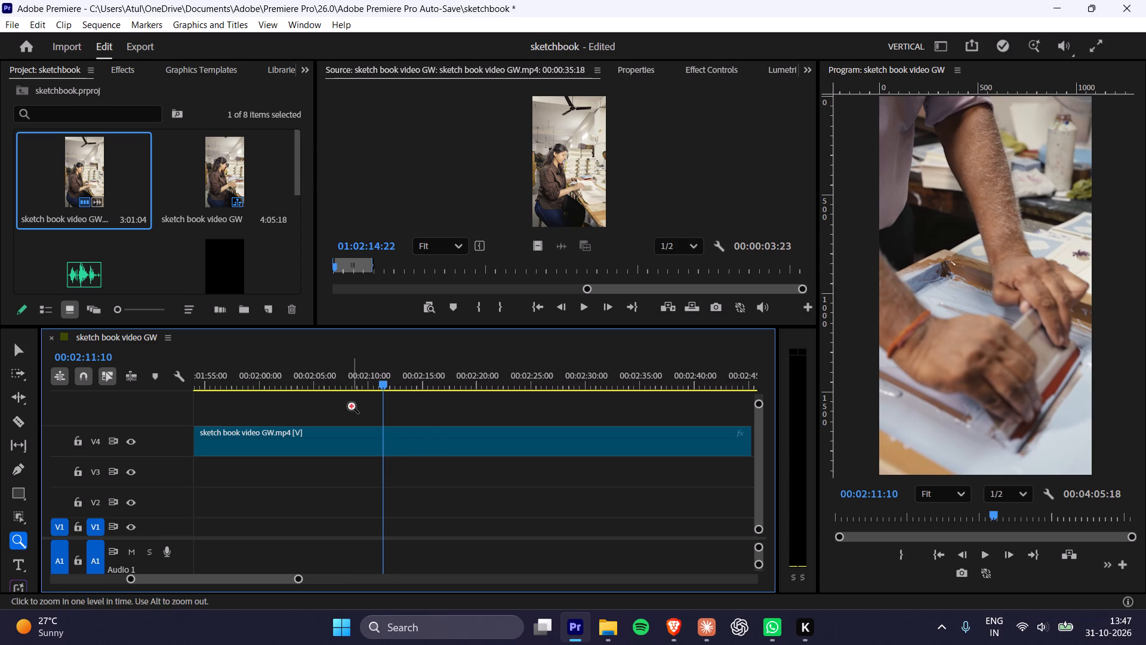
{"action": "key", "text": "v"}
{"action": "left_click", "coordinate": [405, 434]}
{"action": "key", "text": "Left"}
{"action": "key", "text": "Right"}
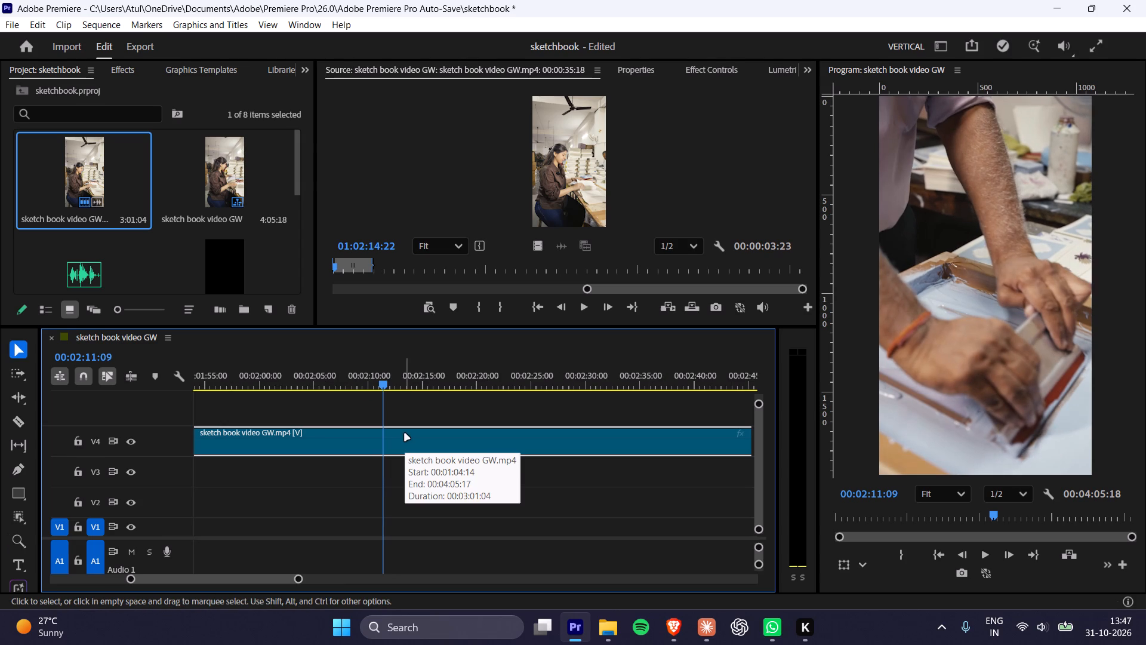
{"action": "key", "text": "Right"}
{"action": "key", "text": "Right"}
{"action": "key", "text": "Right"}
{"action": "key", "text": "Left"}
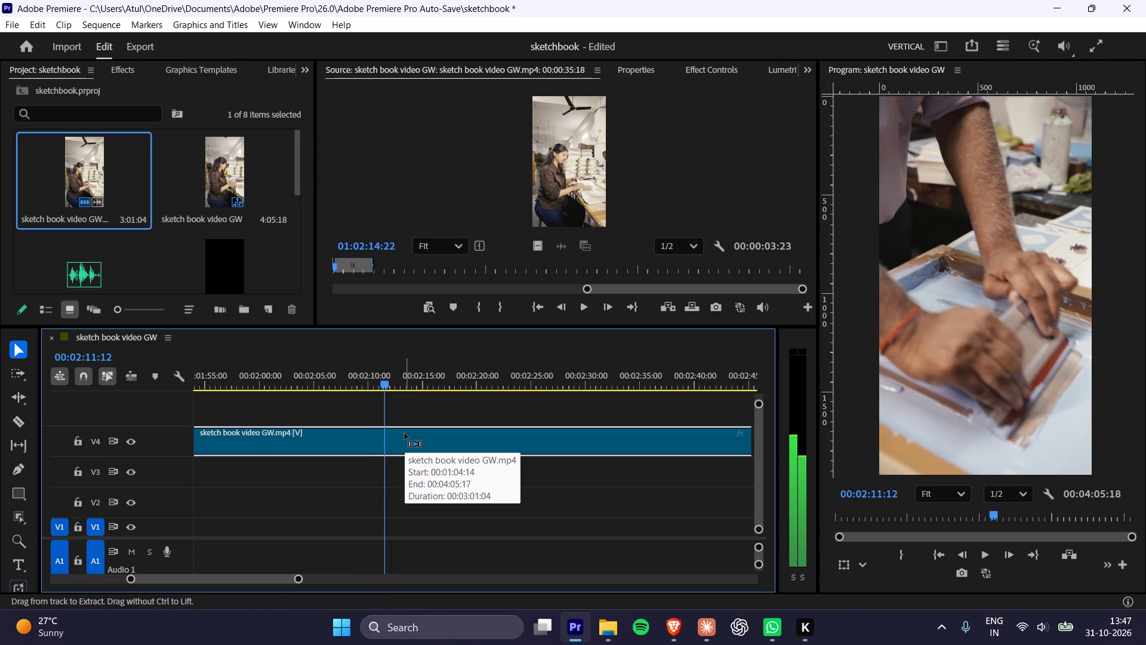
{"action": "key", "text": "ctrl+k"}
{"action": "left_click", "coordinate": [298, 437]}
{"action": "key", "text": "Delete"}
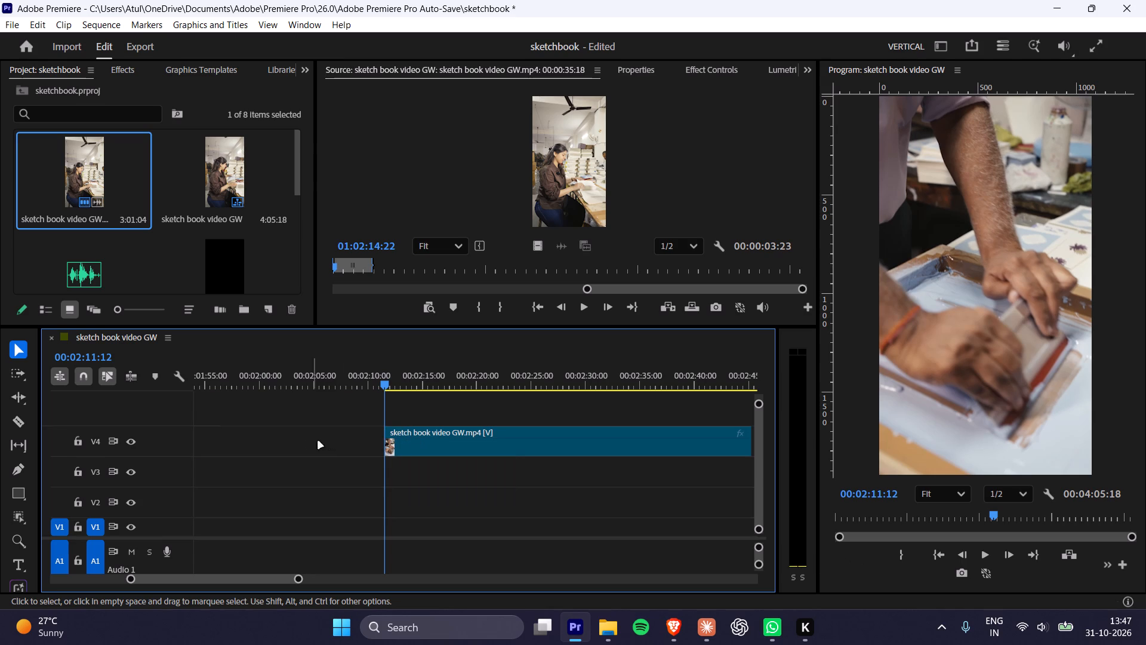
Move the remaining V4 screen-printing clip earlier, to start at about 00:00:52, shortly after the machine clips.
{"action": "left_click_drag", "start_coordinate": [436, 438], "coordinate": [0, 435]}
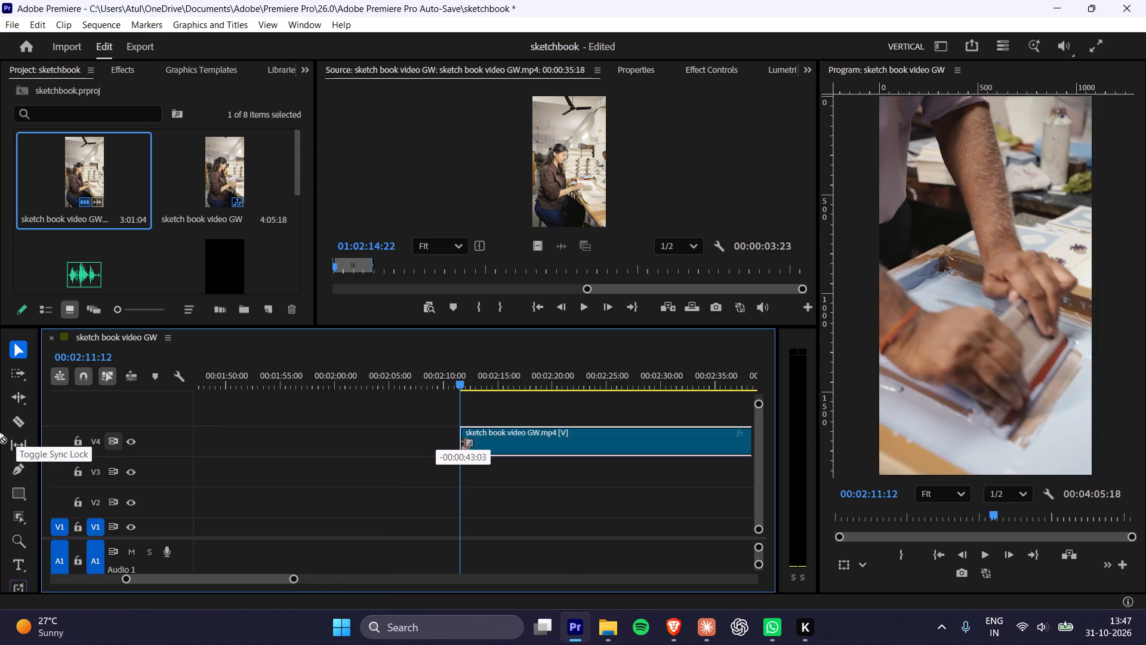
{"action": "left_click_drag", "start_coordinate": [0, 435], "coordinate": [347, 435]}
{"action": "scroll", "coordinate": [347, 435], "scroll_direction": "down", "scroll_amount": 20, "text": "alt"}
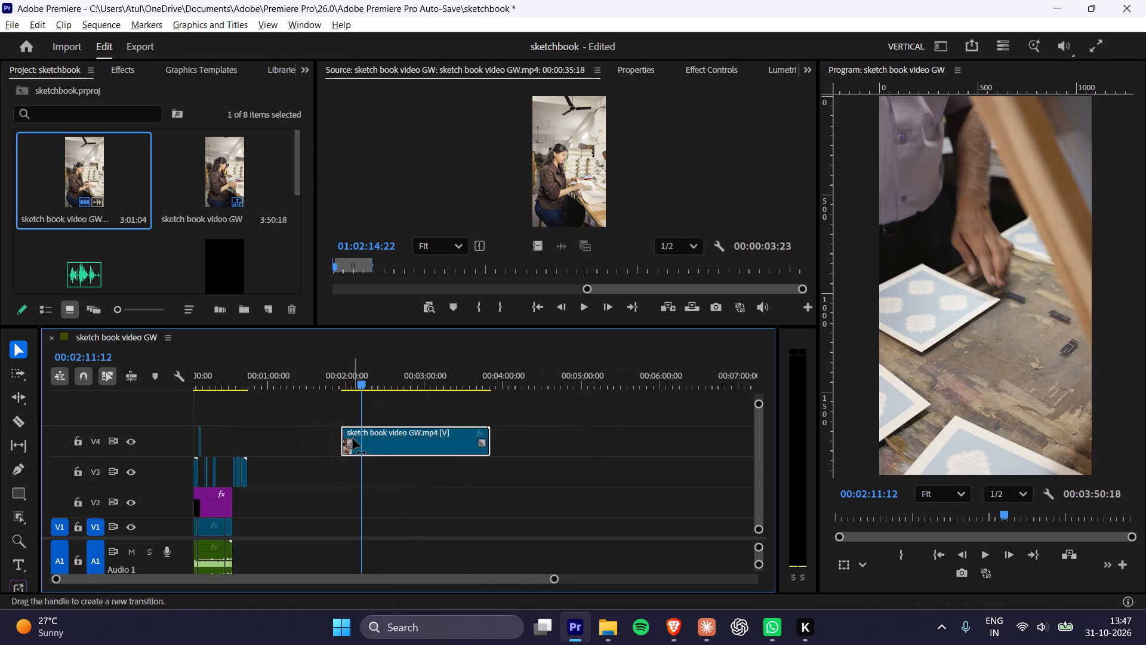
{"action": "left_click_drag", "start_coordinate": [366, 441], "coordinate": [281, 438]}
Scan the V4 screen-printing clip between about 00:00:53 and 00:01:06 for where the squeegee stroke starts.
{"action": "left_click", "coordinate": [251, 378], "text": "alt"}
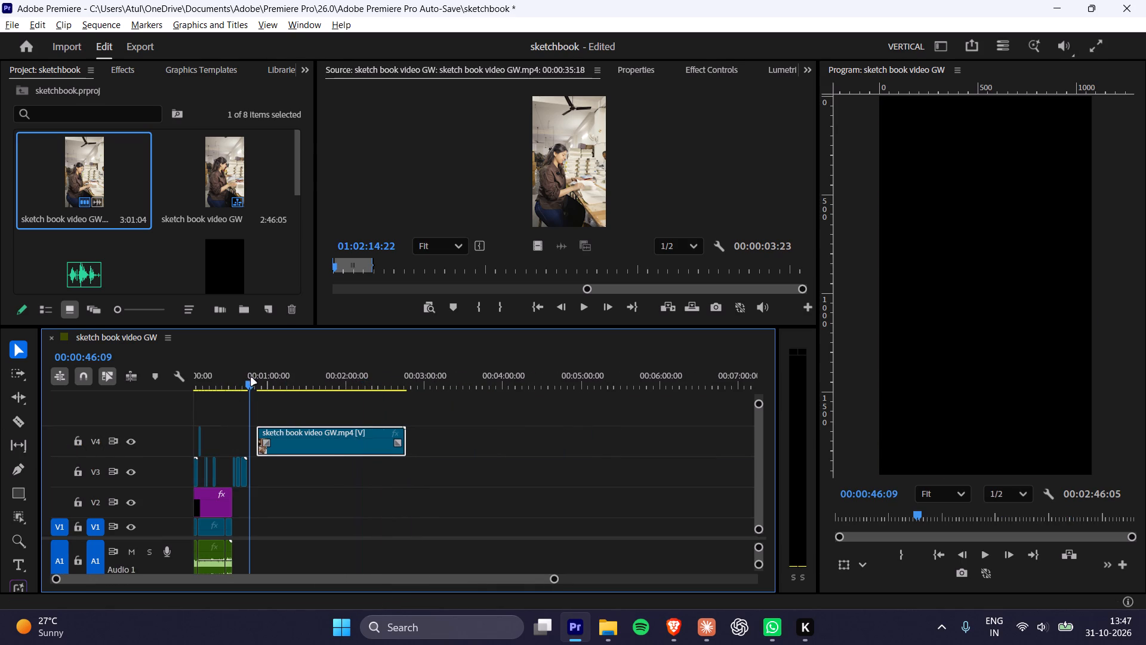
{"action": "scroll", "coordinate": [324, 446], "scroll_direction": "up", "scroll_amount": 8, "text": "alt"}
{"action": "scroll", "coordinate": [331, 441], "scroll_direction": "up", "scroll_amount": 9, "text": "shift"}
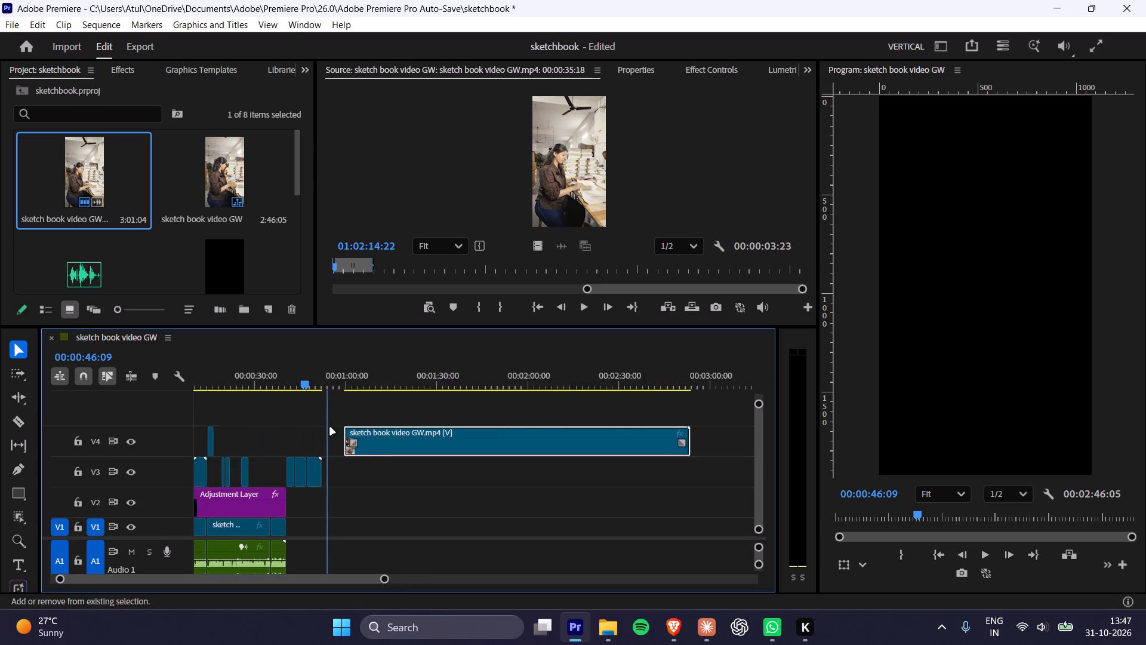
{"action": "scroll", "coordinate": [381, 435], "scroll_direction": "up", "scroll_amount": 12, "text": "alt"}
{"action": "left_click_drag", "start_coordinate": [395, 364], "coordinate": [400, 380]}
{"action": "left_click_drag", "start_coordinate": [384, 382], "coordinate": [409, 389]}
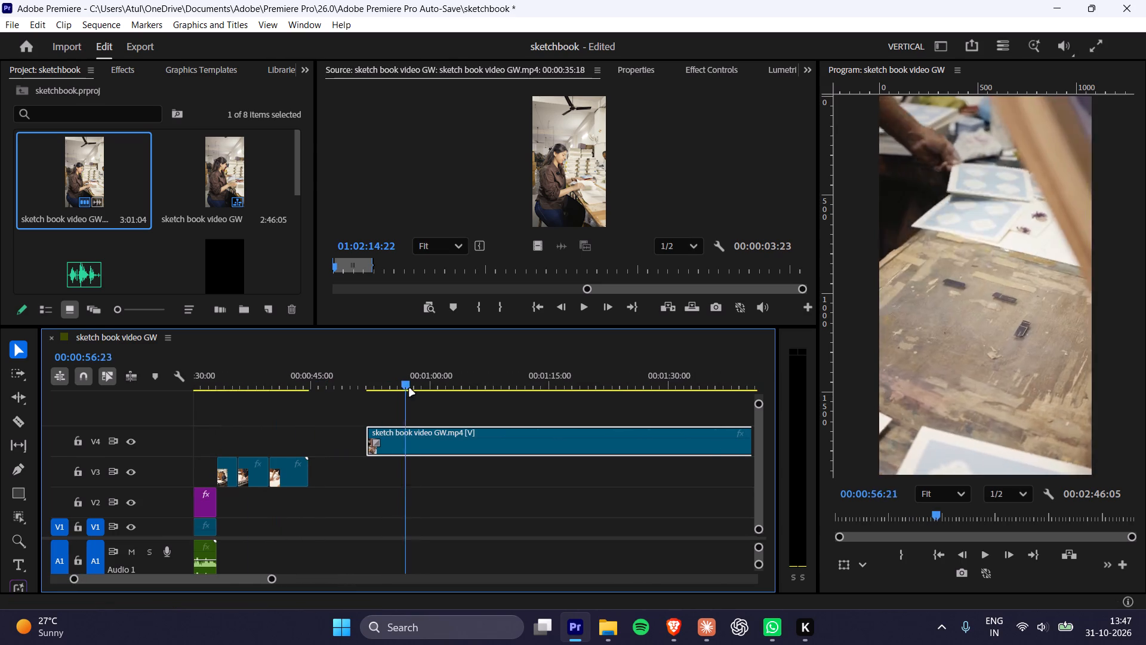
{"action": "left_click_drag", "start_coordinate": [409, 389], "coordinate": [412, 406]}
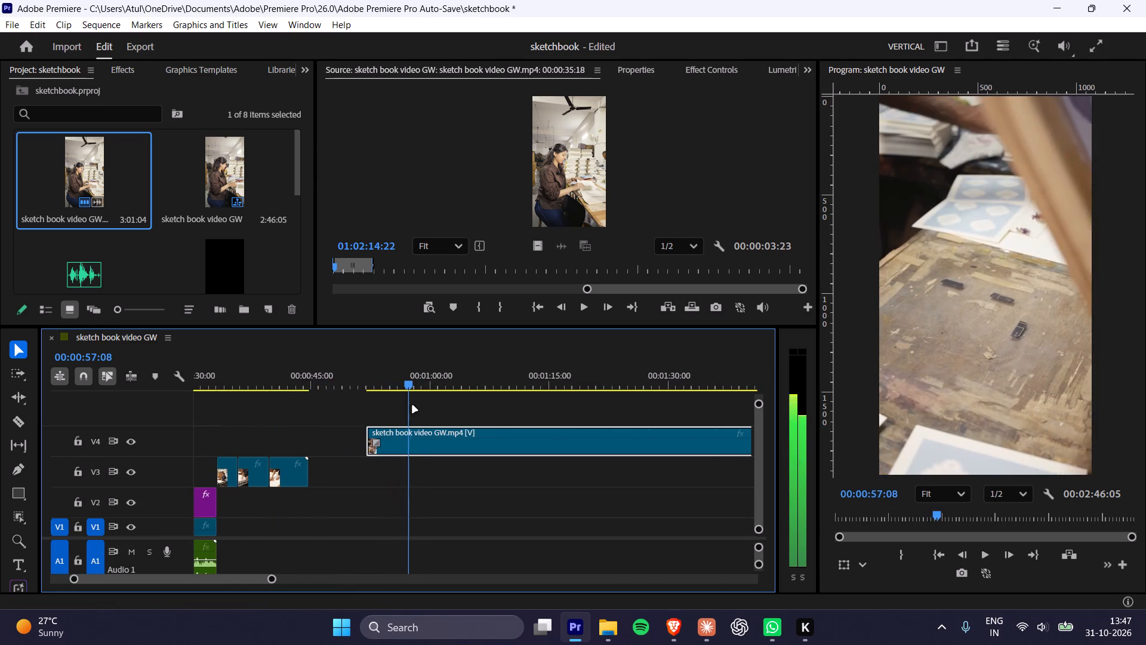
{"action": "left_click_drag", "start_coordinate": [412, 406], "coordinate": [383, 411]}
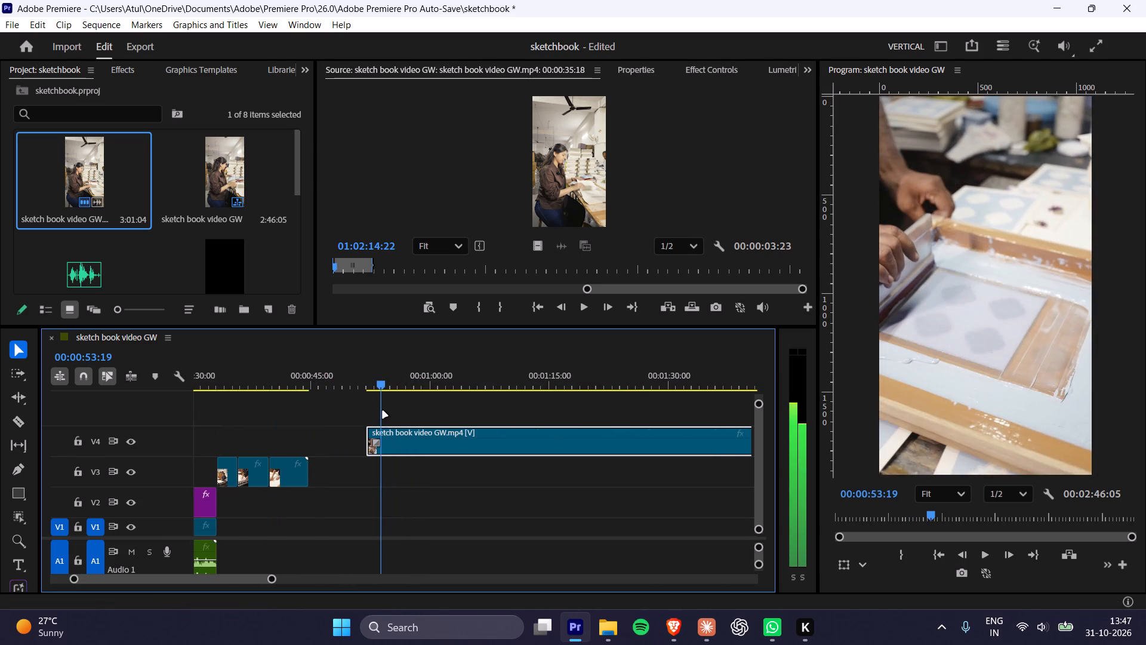
{"action": "left_click_drag", "start_coordinate": [383, 411], "coordinate": [392, 411]}
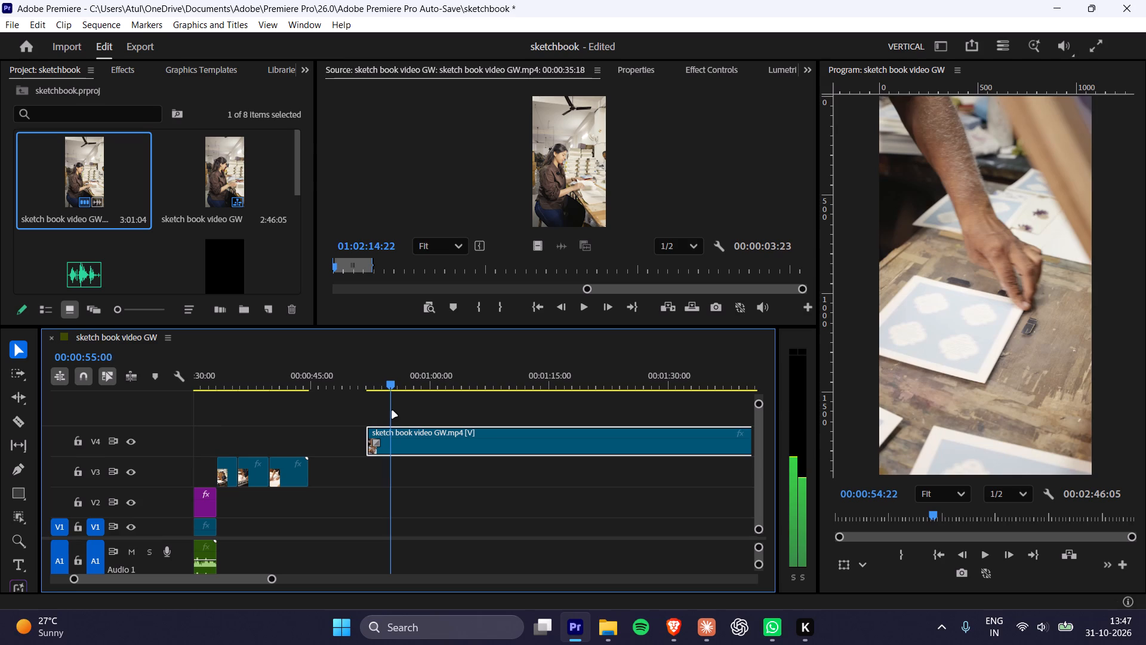
{"action": "left_click_drag", "start_coordinate": [392, 411], "coordinate": [448, 417]}
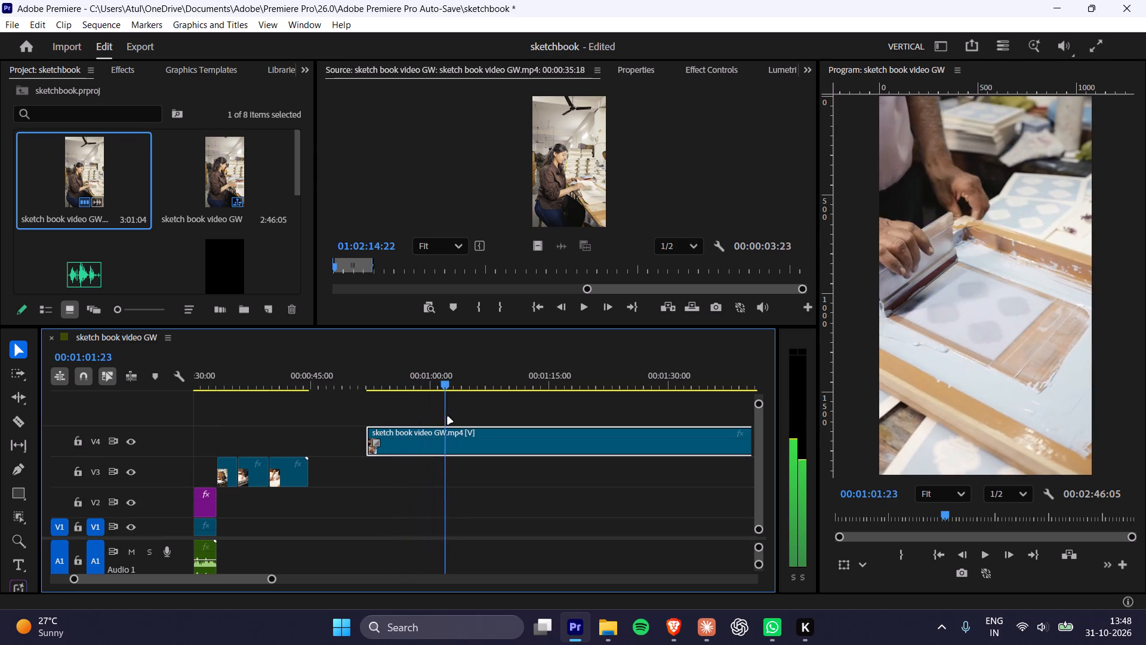
{"action": "left_click_drag", "start_coordinate": [448, 417], "coordinate": [466, 419]}
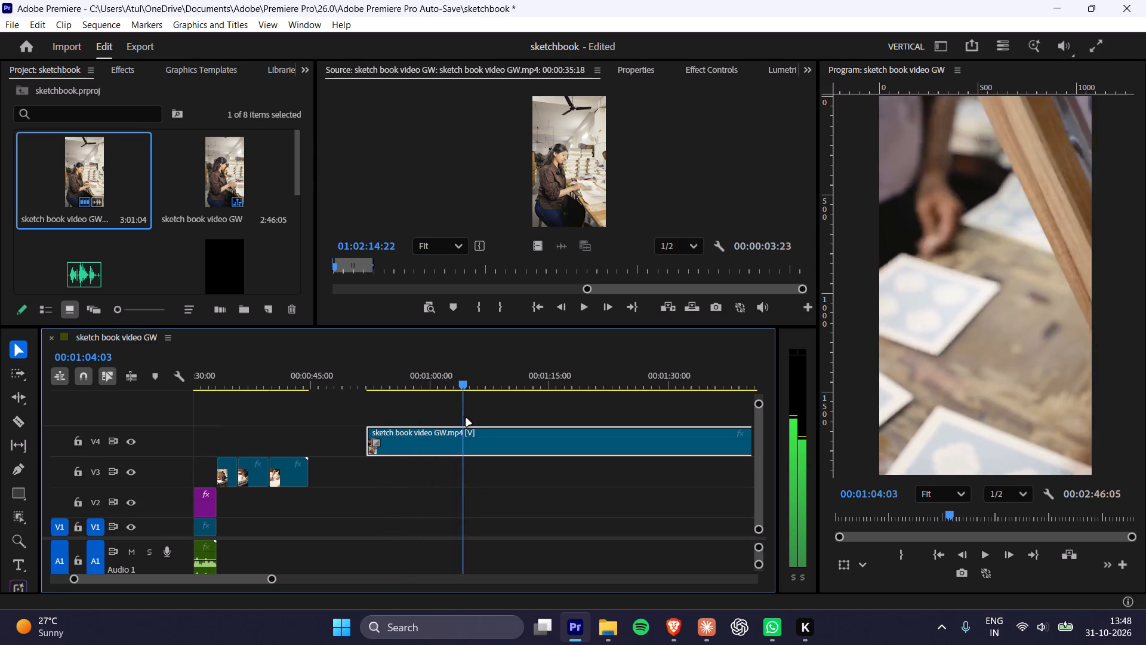
{"action": "left_click_drag", "start_coordinate": [466, 419], "coordinate": [478, 419]}
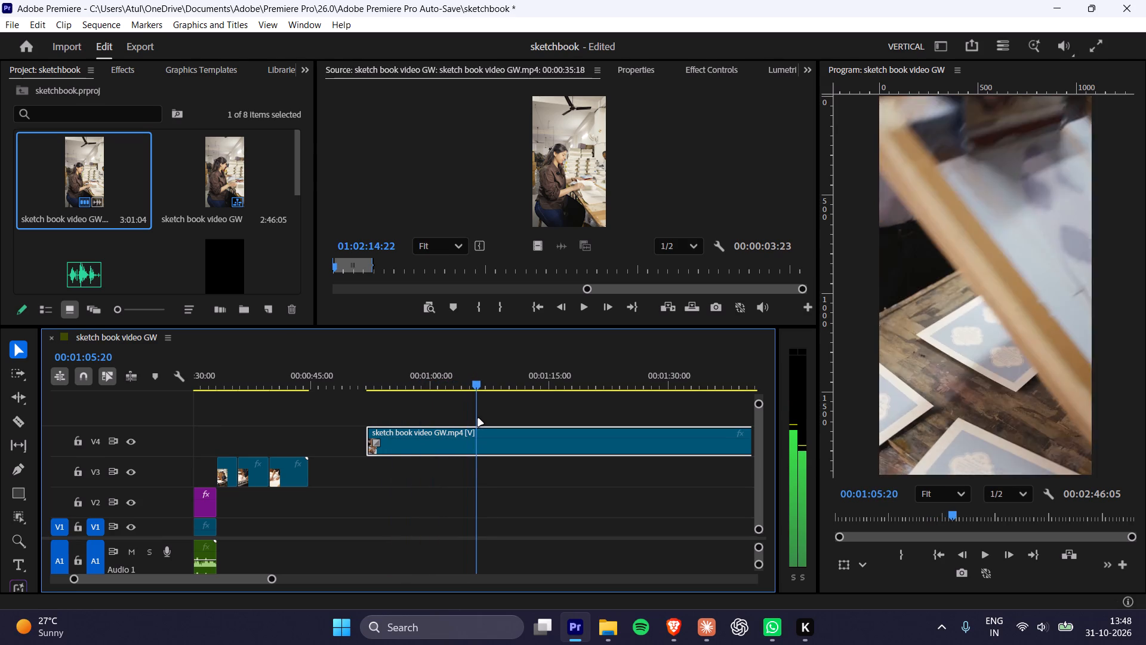
{"action": "left_click_drag", "start_coordinate": [478, 419], "coordinate": [466, 423]}
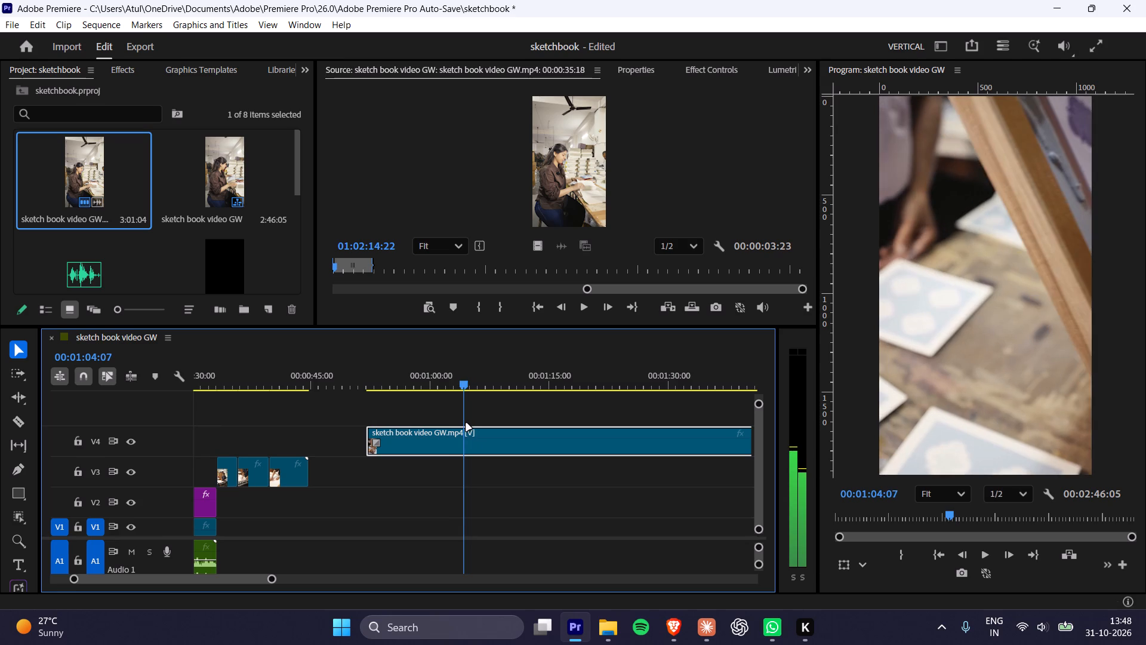
{"action": "left_click_drag", "start_coordinate": [466, 423], "coordinate": [468, 429]}
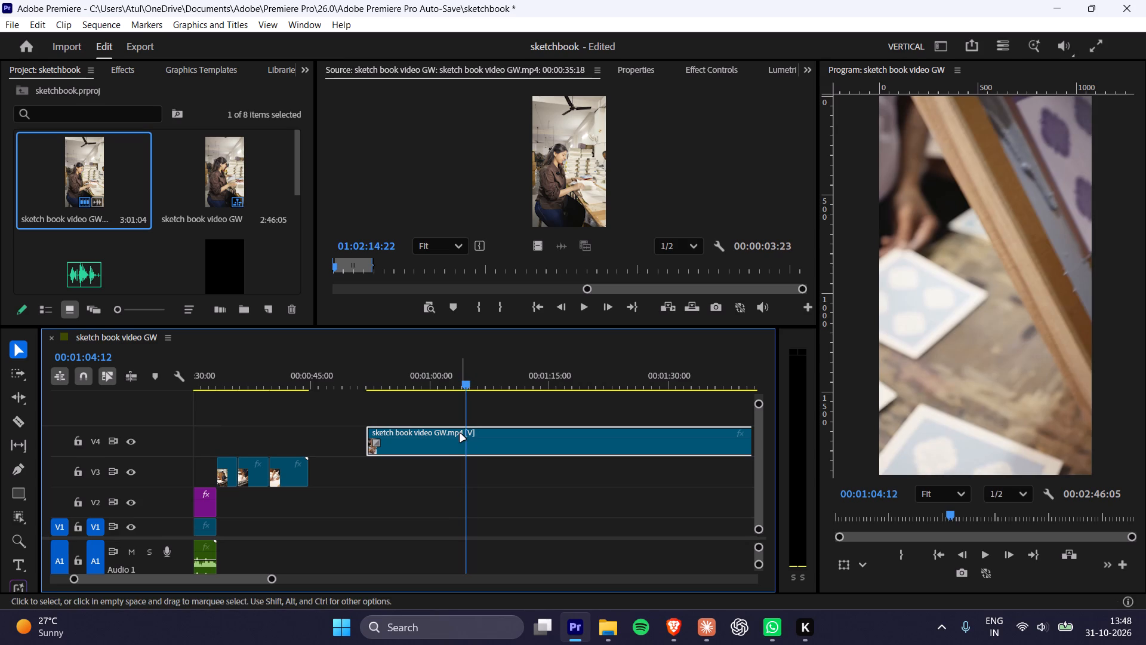
Cut the V4 screen-printing clip at 00:01:04:15, where the squeegee stroke starts, and delete the part before the cut.
{"action": "key", "text": "Right"}
{"action": "key", "text": "Right"}
{"action": "key", "text": "Right"}
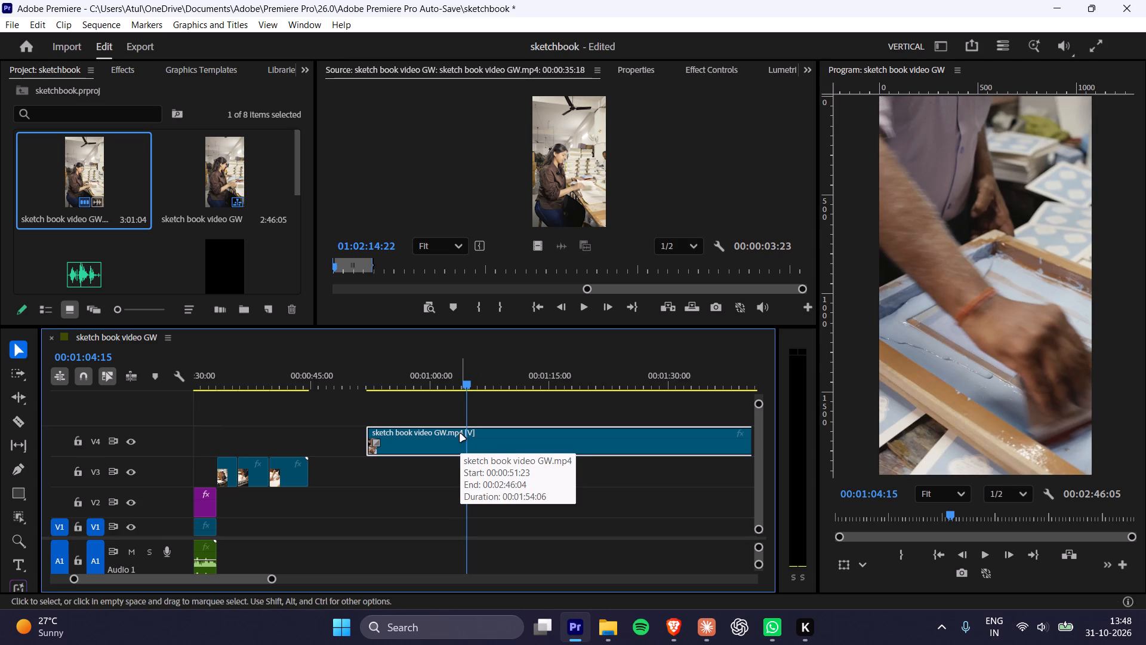
{"action": "left_click", "coordinate": [499, 449]}
{"action": "key", "text": "ctrl+k"}
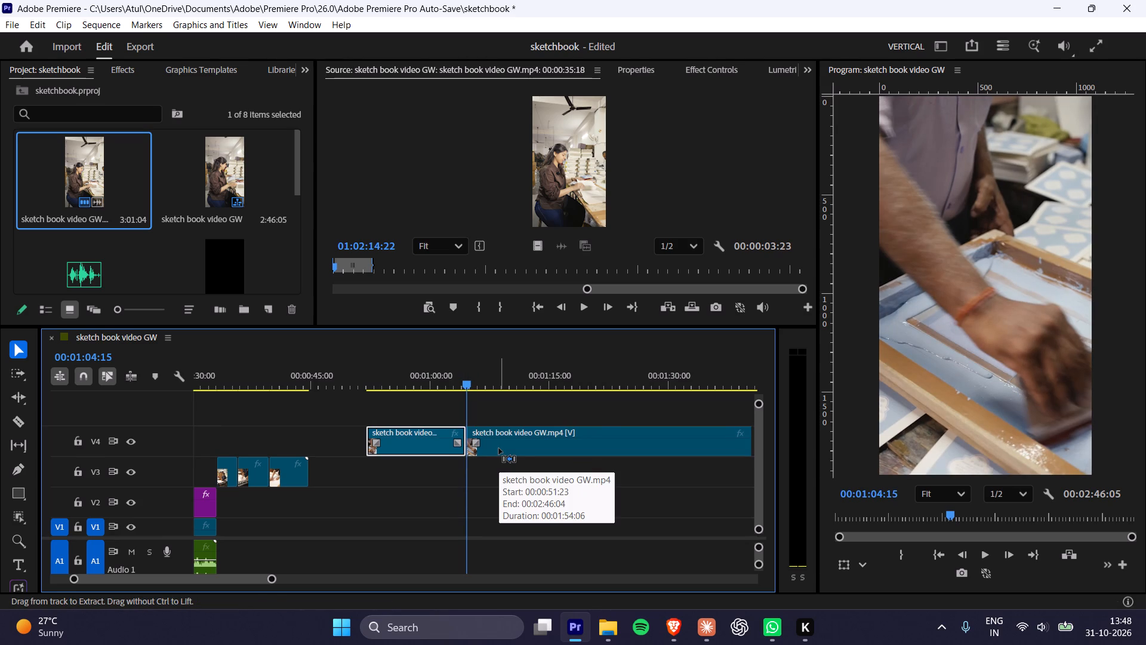
{"action": "left_click", "coordinate": [436, 432]}
{"action": "key", "text": "Delete"}
Play the squeegee stroke from the clip's new start and cut the V4 clip at 00:01:06:07.
{"action": "key", "text": "space"}
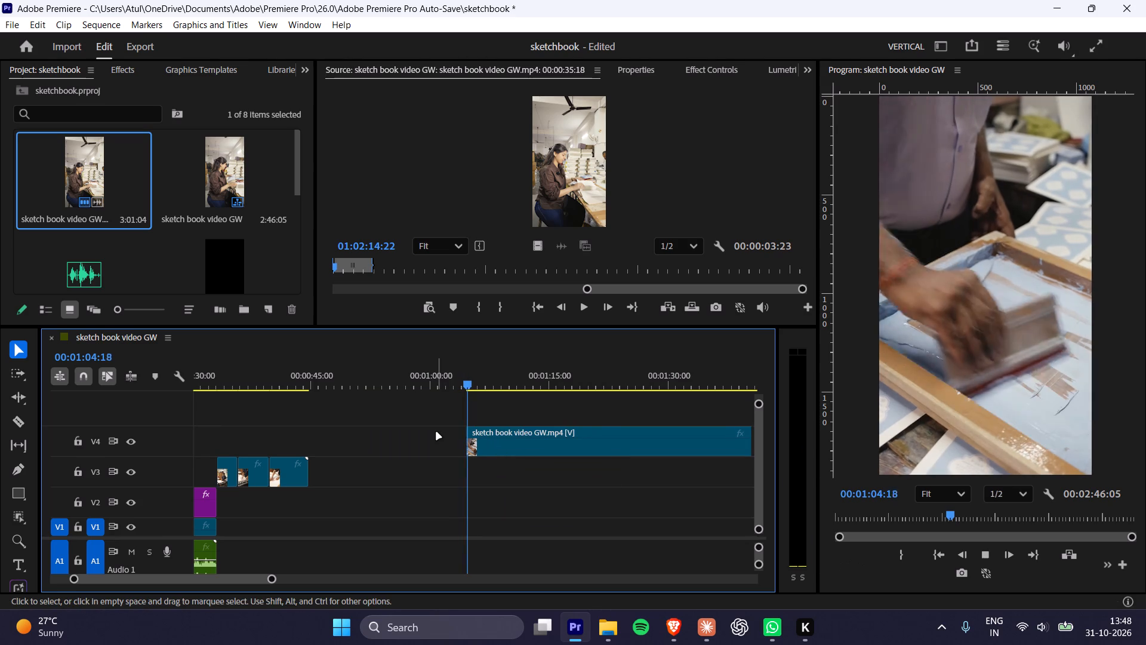
{"action": "key", "text": "space"}
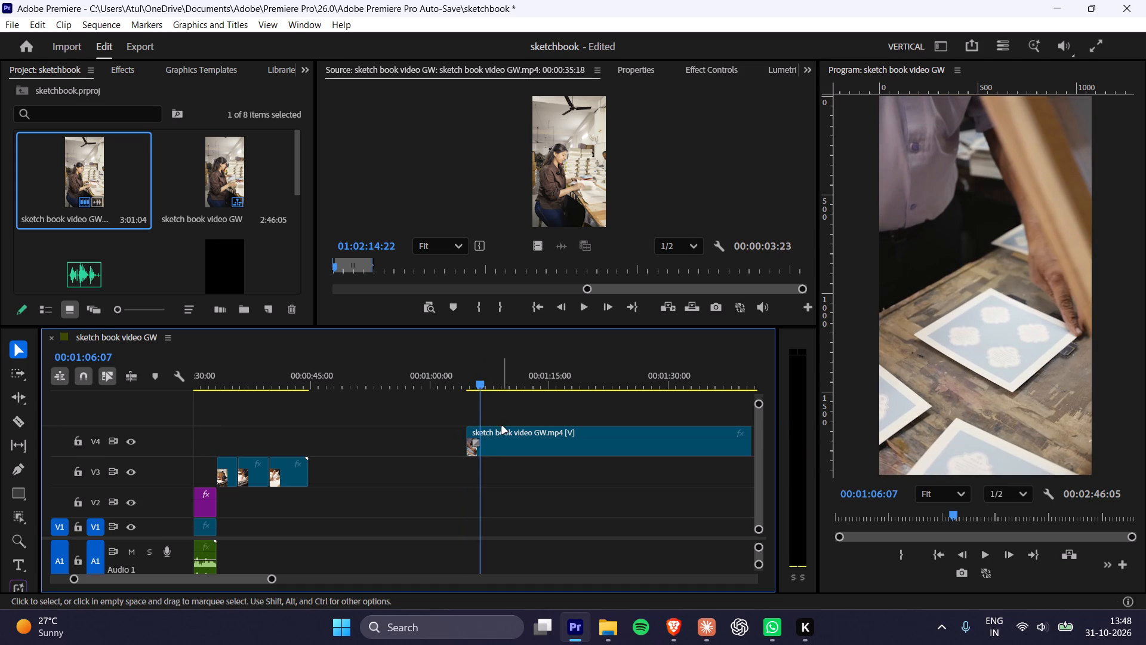
{"action": "scroll", "coordinate": [492, 440], "scroll_direction": "up", "scroll_amount": 4, "text": "alt"}
{"action": "left_click", "coordinate": [492, 440]}
{"action": "key", "text": "ctrl+k"}
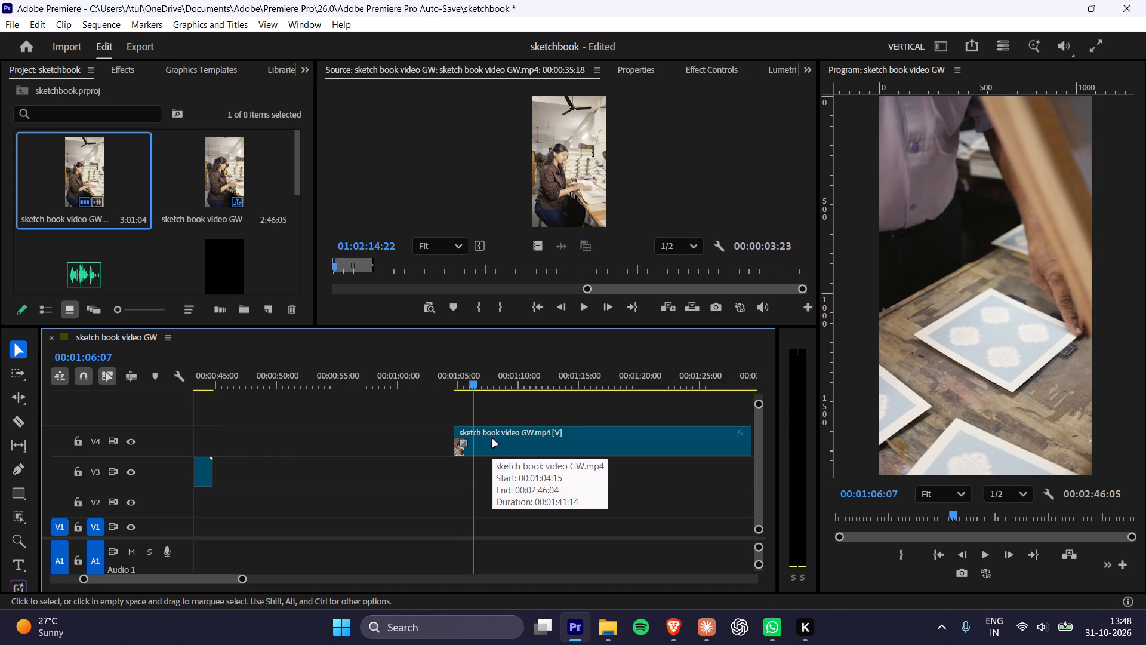
{"action": "left_click", "coordinate": [486, 443]}
{"action": "key", "text": "ctrl+k"}
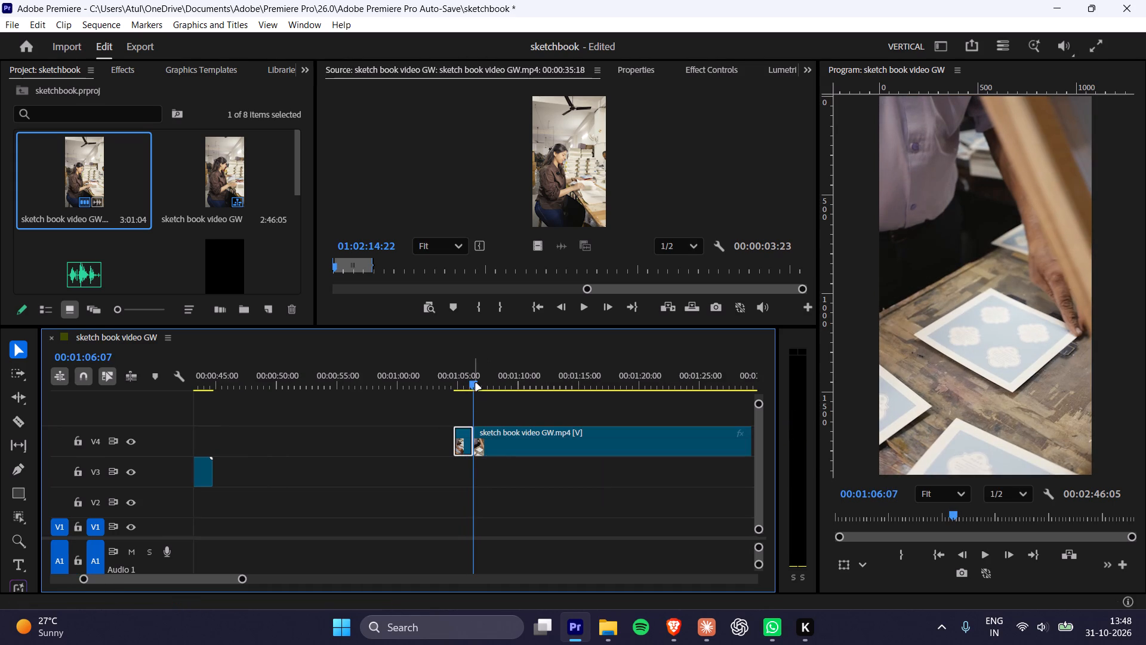
Look through the leftover V4 footage up to about 00:01:55 and delete the piece after the 00:01:06:07 cut.
{"action": "left_click_drag", "start_coordinate": [476, 383], "coordinate": [610, 406]}
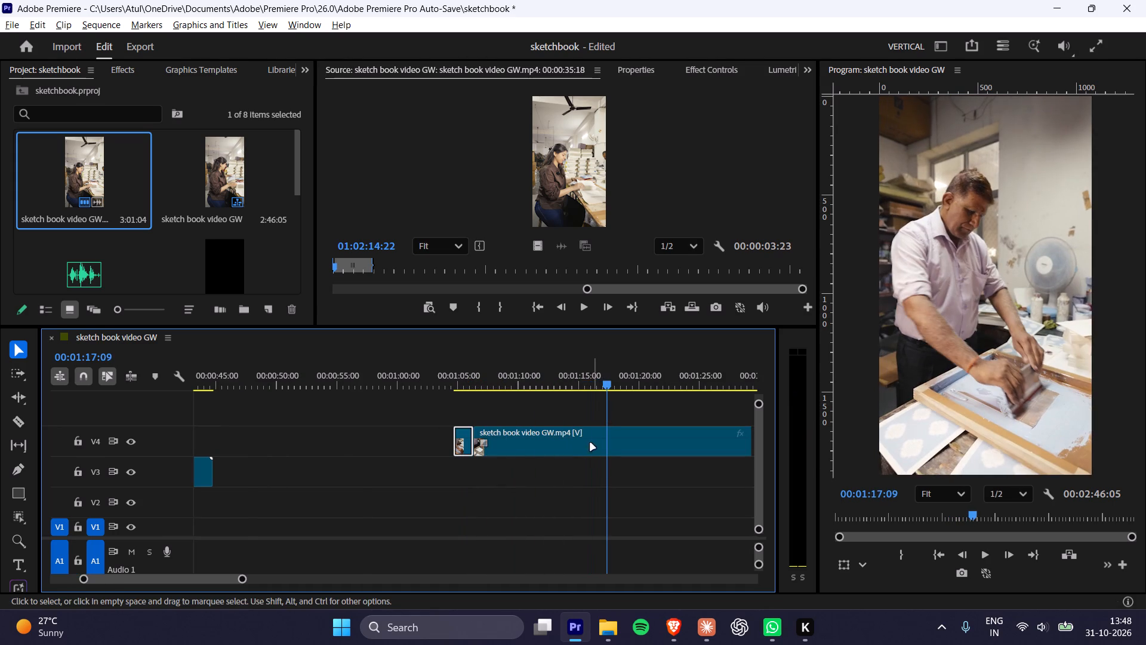
{"action": "scroll", "coordinate": [584, 457], "scroll_direction": "down", "scroll_amount": 12, "text": "alt"}
{"action": "left_click_drag", "start_coordinate": [483, 388], "coordinate": [593, 390]}
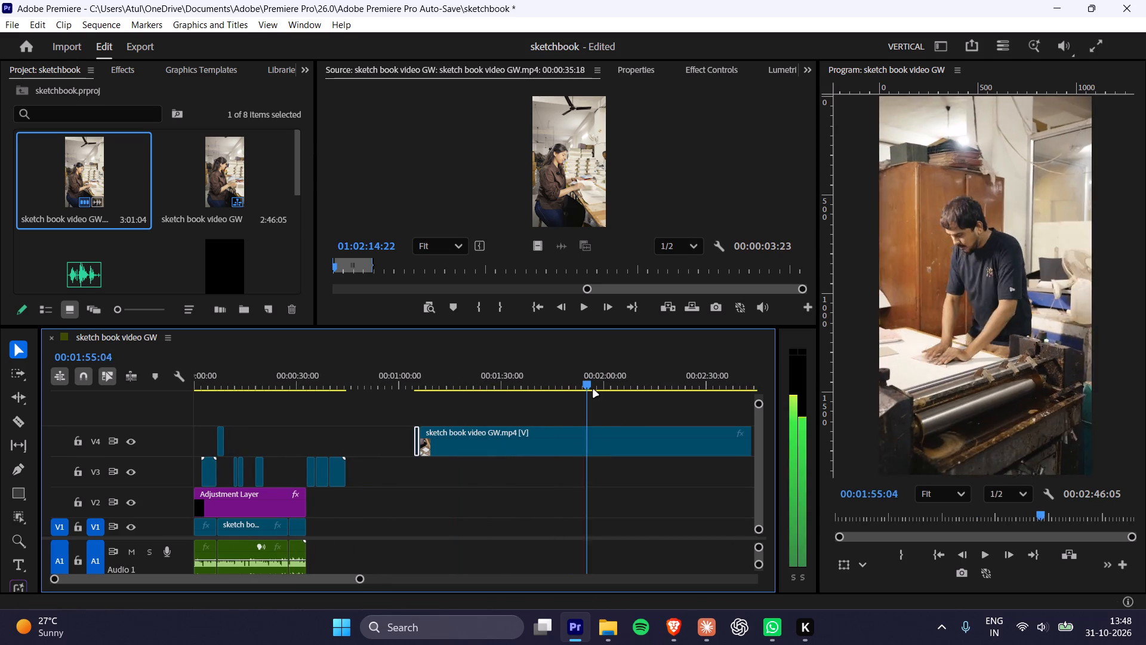
{"action": "left_click_drag", "start_coordinate": [593, 390], "coordinate": [582, 394]}
{"action": "left_click", "coordinate": [475, 448]}
{"action": "key", "text": "Delete"}
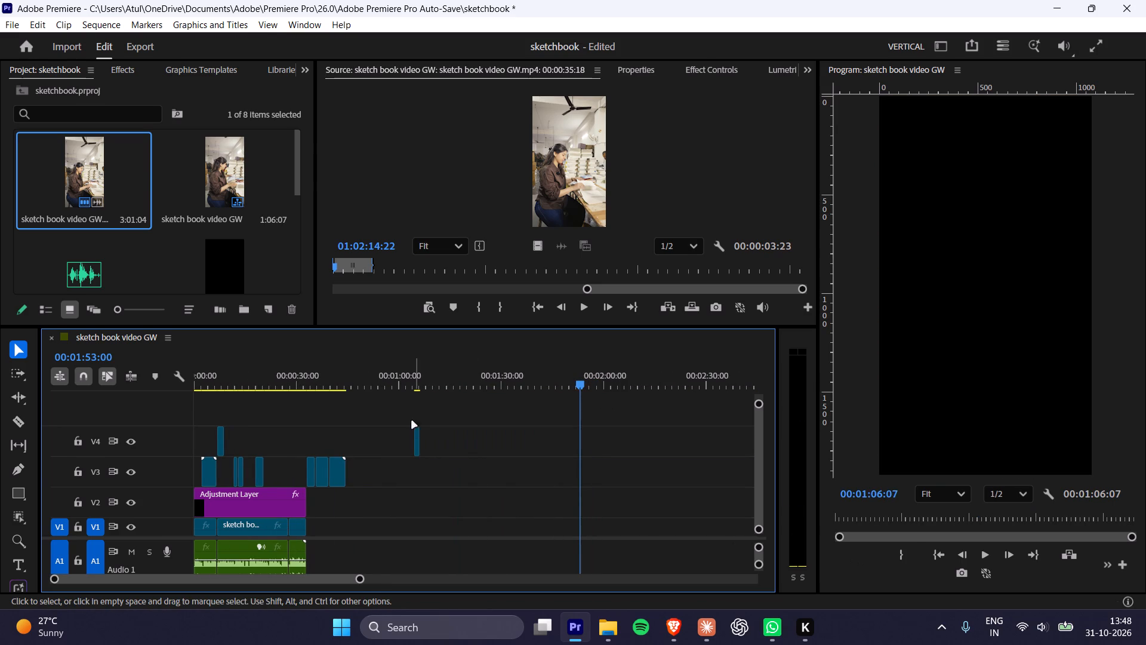
Move the short screen-printing clip from V4 down to V3, directly before the three machine clips.
{"action": "left_click_drag", "start_coordinate": [399, 417], "coordinate": [446, 438]}
{"action": "scroll", "coordinate": [396, 432], "scroll_direction": "up", "scroll_amount": 11, "text": "alt"}
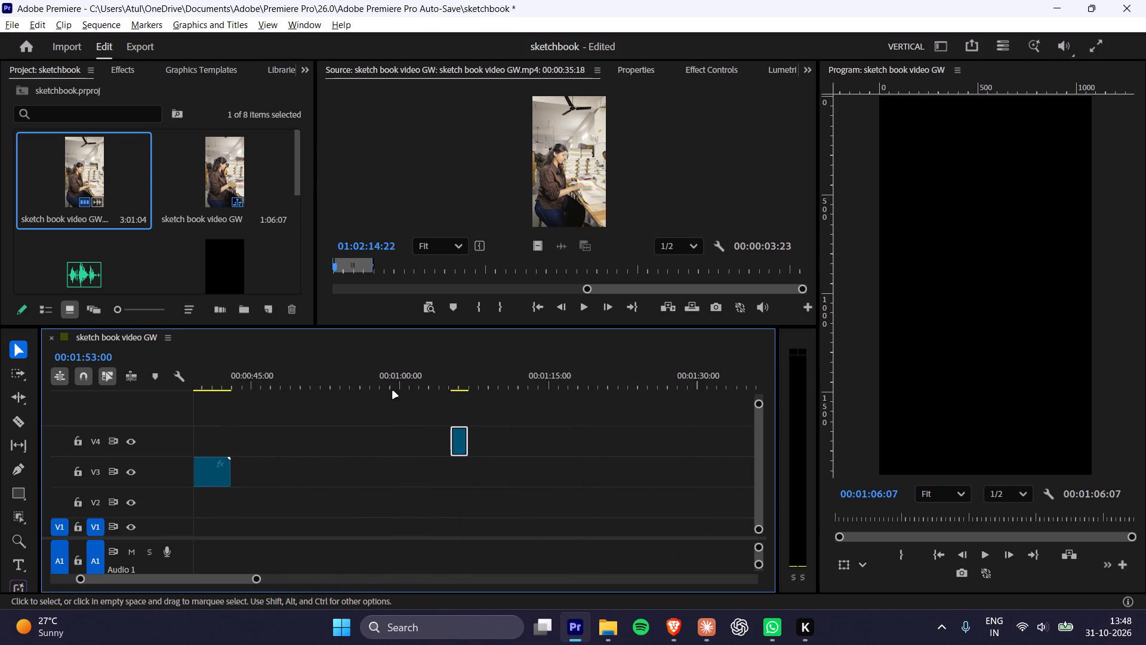
{"action": "left_click_drag", "start_coordinate": [392, 387], "coordinate": [178, 385]}
{"action": "left_click_drag", "start_coordinate": [268, 384], "coordinate": [322, 395]}
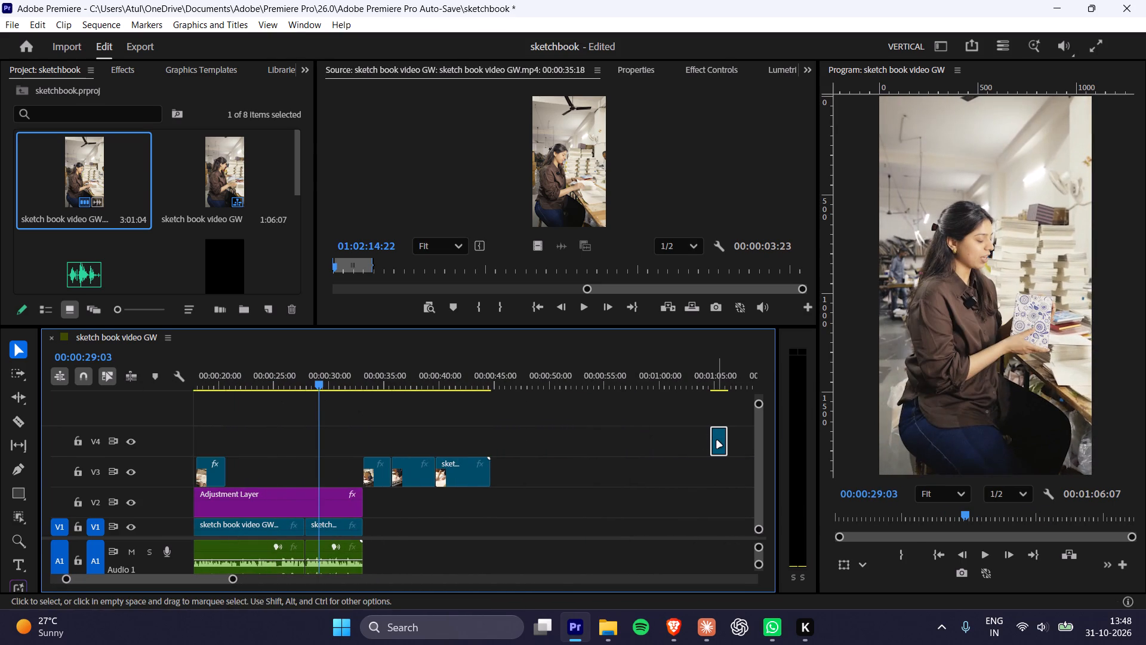
{"action": "left_click_drag", "start_coordinate": [718, 441], "coordinate": [347, 471]}
Listen to the speech from about 00:00:20:21 and move the screen-printing and three machine clips on V3 earlier, to start at about 00:00:23.
{"action": "left_click", "coordinate": [230, 382]}
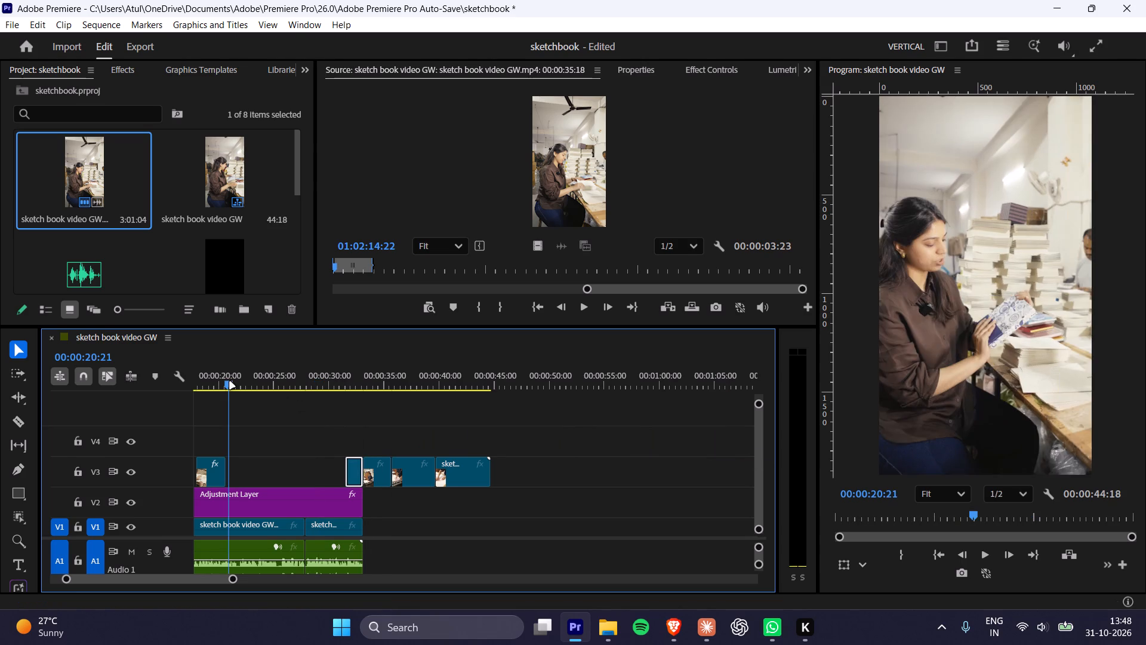
{"action": "key", "text": "space"}
{"action": "scroll", "coordinate": [284, 449], "scroll_direction": "up", "scroll_amount": 9, "text": "alt"}
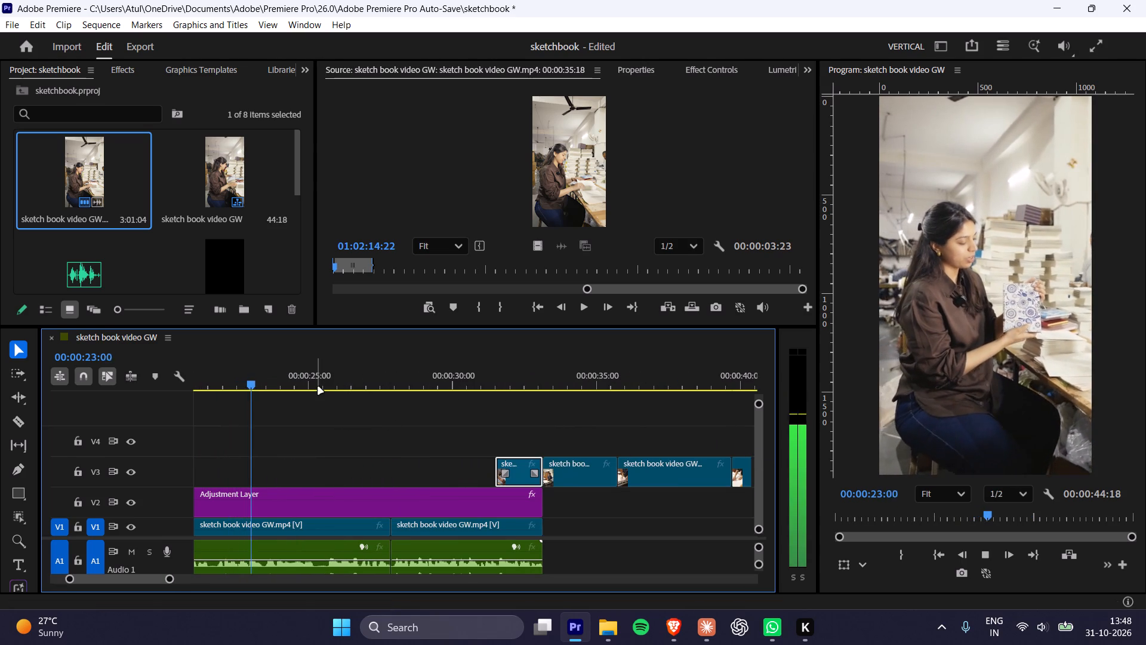
{"action": "key", "text": "space"}
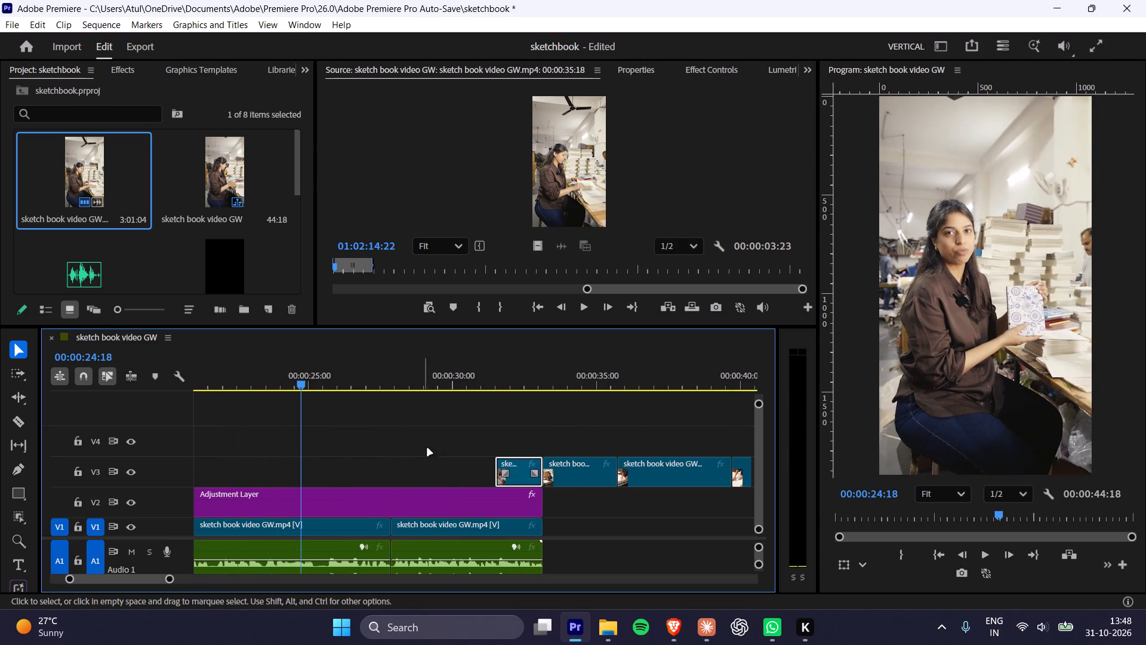
{"action": "left_click_drag", "start_coordinate": [467, 432], "coordinate": [737, 472]}
{"action": "left_click_drag", "start_coordinate": [658, 477], "coordinate": [543, 475]}
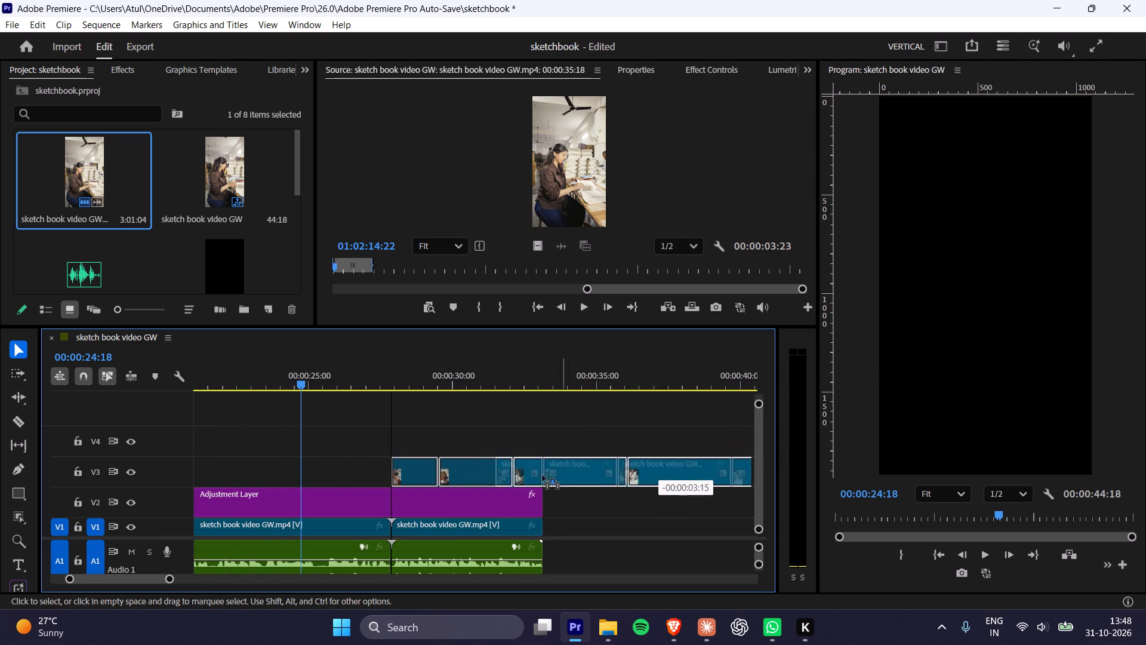
{"action": "left_click_drag", "start_coordinate": [543, 475], "coordinate": [415, 475]}
Replay the speech up to the four-clip V3 group and shift the group about 10 frames earlier.
{"action": "left_click", "coordinate": [211, 376]}
{"action": "key", "text": "space"}
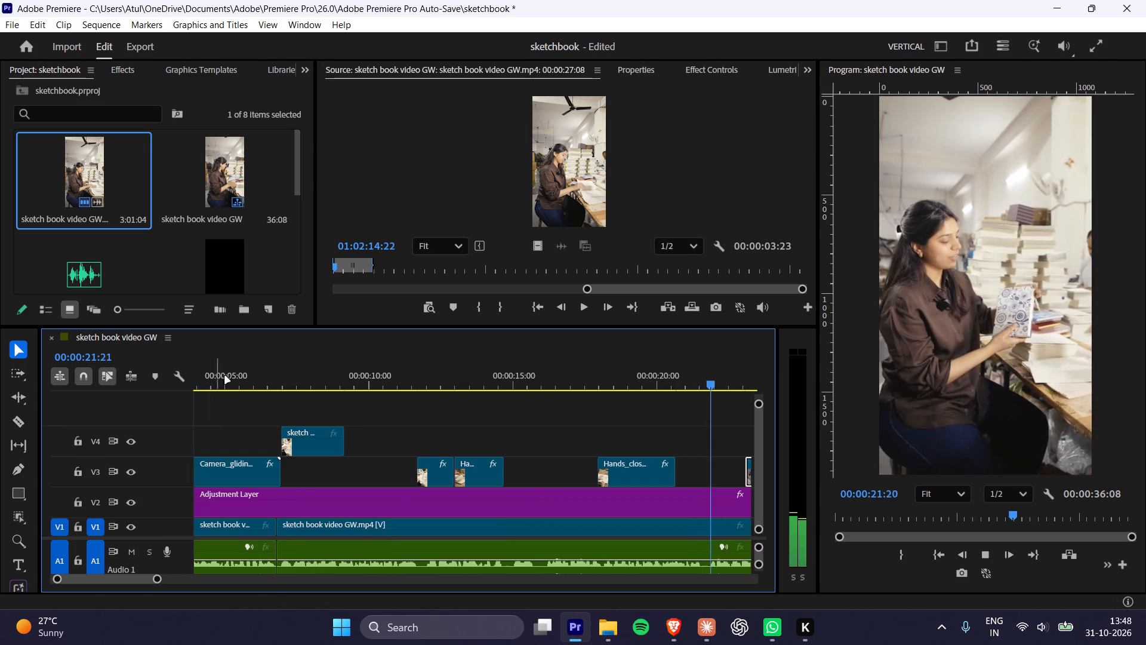
{"action": "key", "text": "space"}
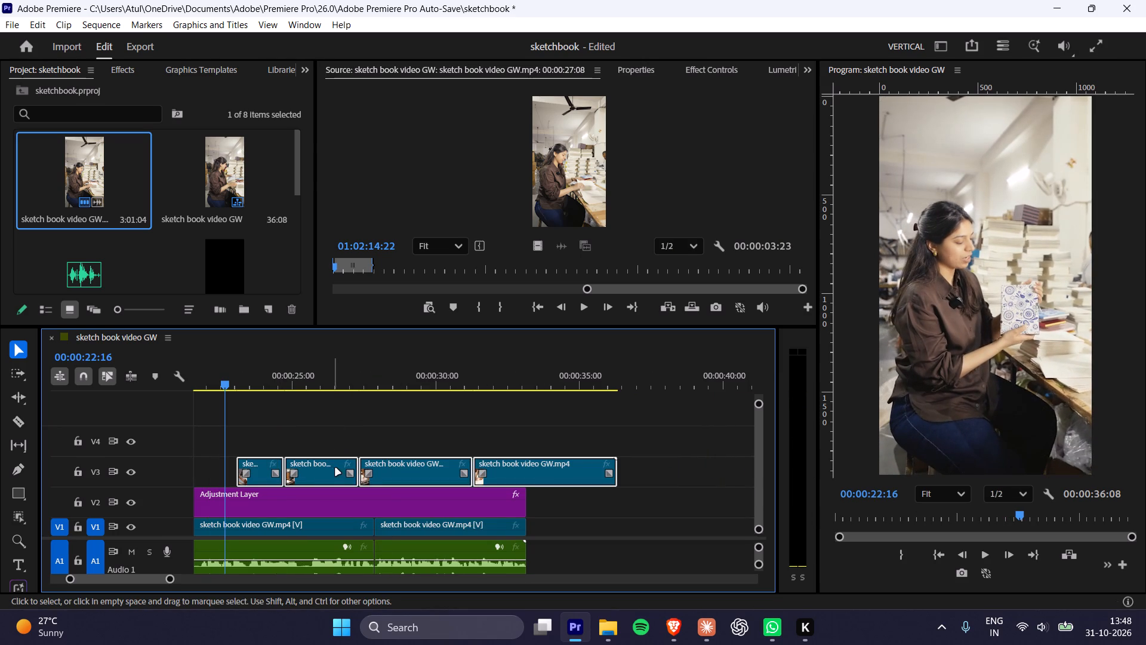
{"action": "left_click_drag", "start_coordinate": [337, 468], "coordinate": [322, 473]}
Find the speech cue at 00:00:22:10, move the four-clip V3 group to start there, and play the transition.
{"action": "left_click", "coordinate": [212, 382]}
{"action": "key", "text": "space"}
{"action": "key", "text": "space"}
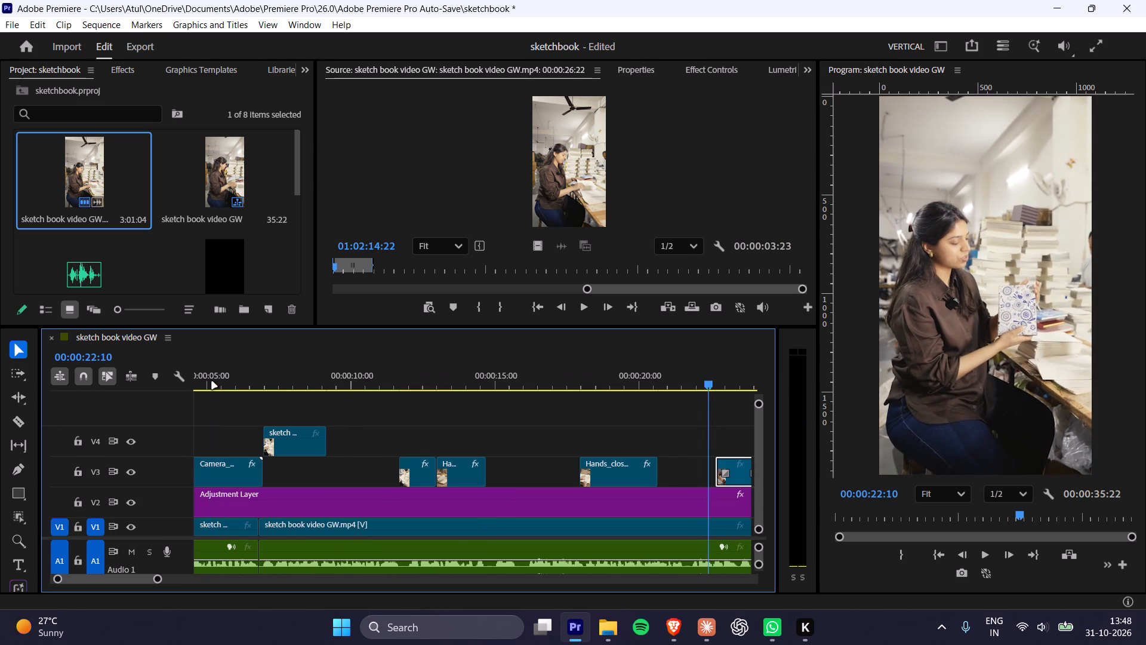
{"action": "scroll", "coordinate": [659, 411], "scroll_direction": "up", "scroll_amount": 5, "text": "alt"}
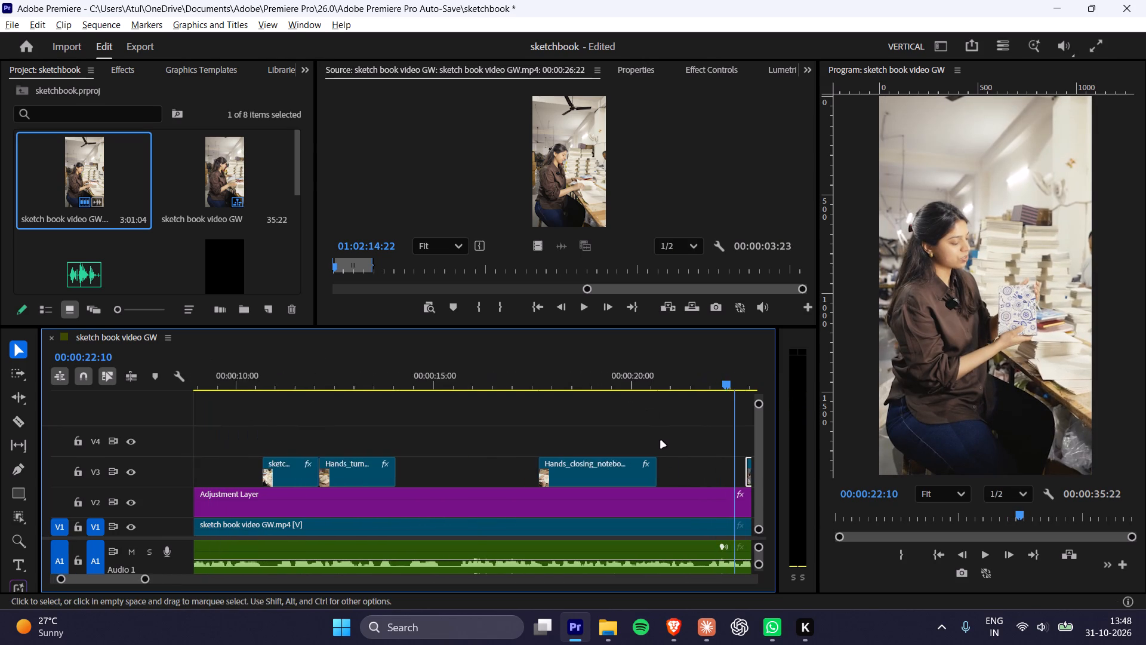
{"action": "scroll", "coordinate": [661, 441], "scroll_direction": "up", "scroll_amount": 2, "text": "alt"}
{"action": "scroll", "coordinate": [661, 441], "scroll_direction": "down", "scroll_amount": 11, "text": "shift"}
{"action": "left_click_drag", "start_coordinate": [585, 471], "coordinate": [565, 474]}
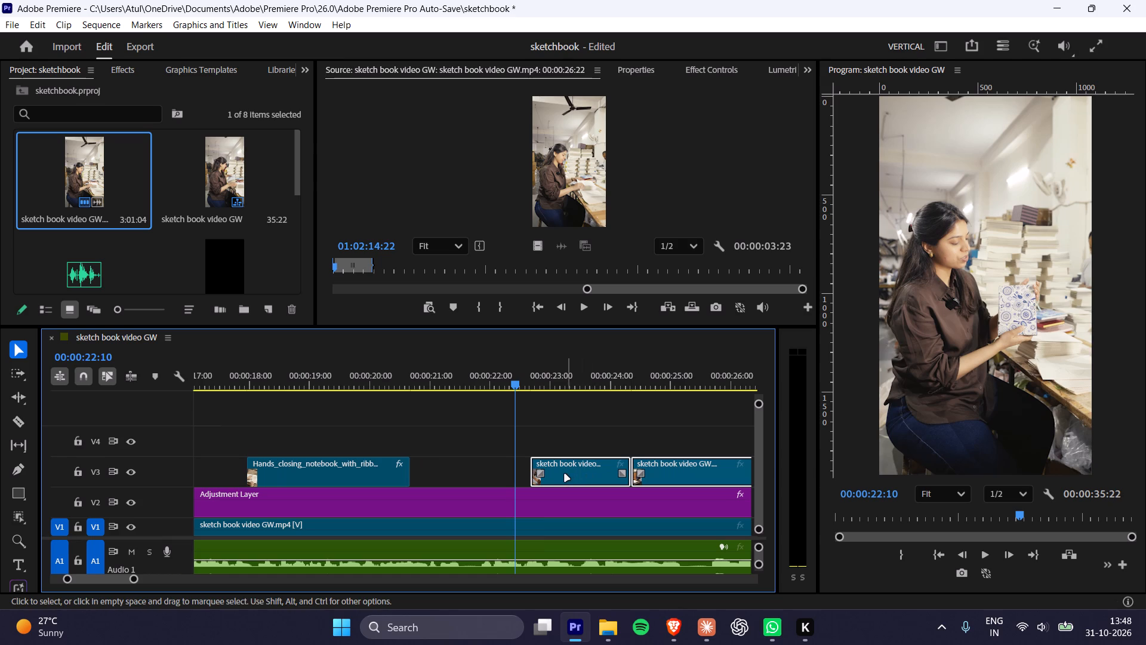
{"action": "left_click_drag", "start_coordinate": [565, 474], "coordinate": [528, 466]}
{"action": "left_click_drag", "start_coordinate": [571, 468], "coordinate": [549, 466]}
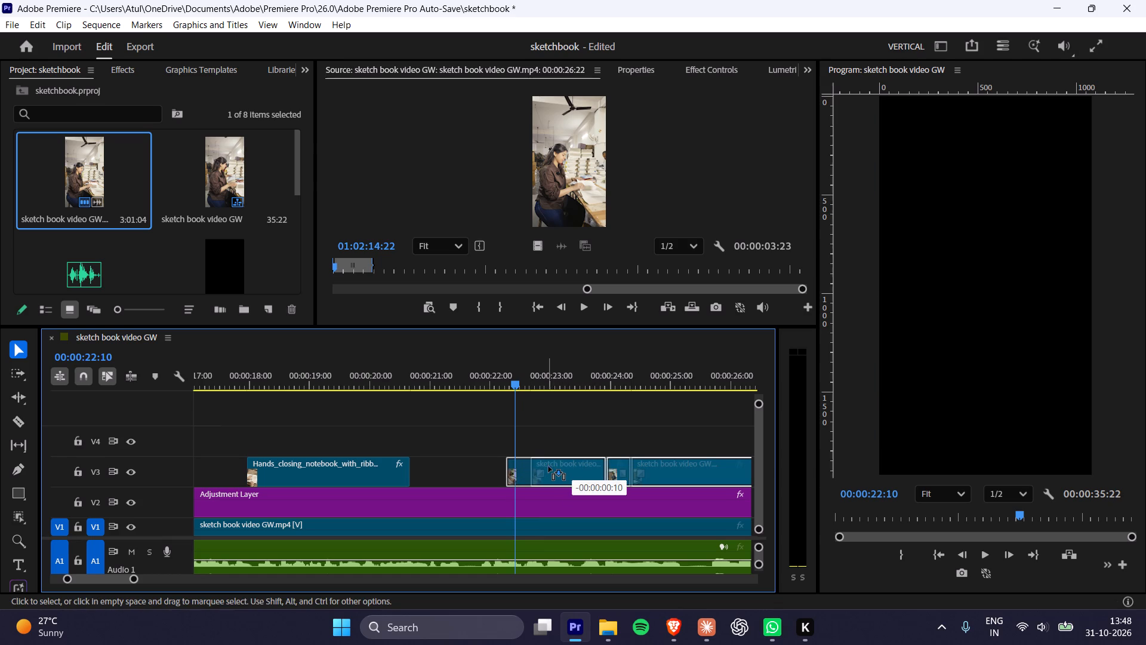
{"action": "left_click_drag", "start_coordinate": [549, 466], "coordinate": [550, 466]}
{"action": "left_click", "coordinate": [487, 358]}
{"action": "key", "text": "space"}
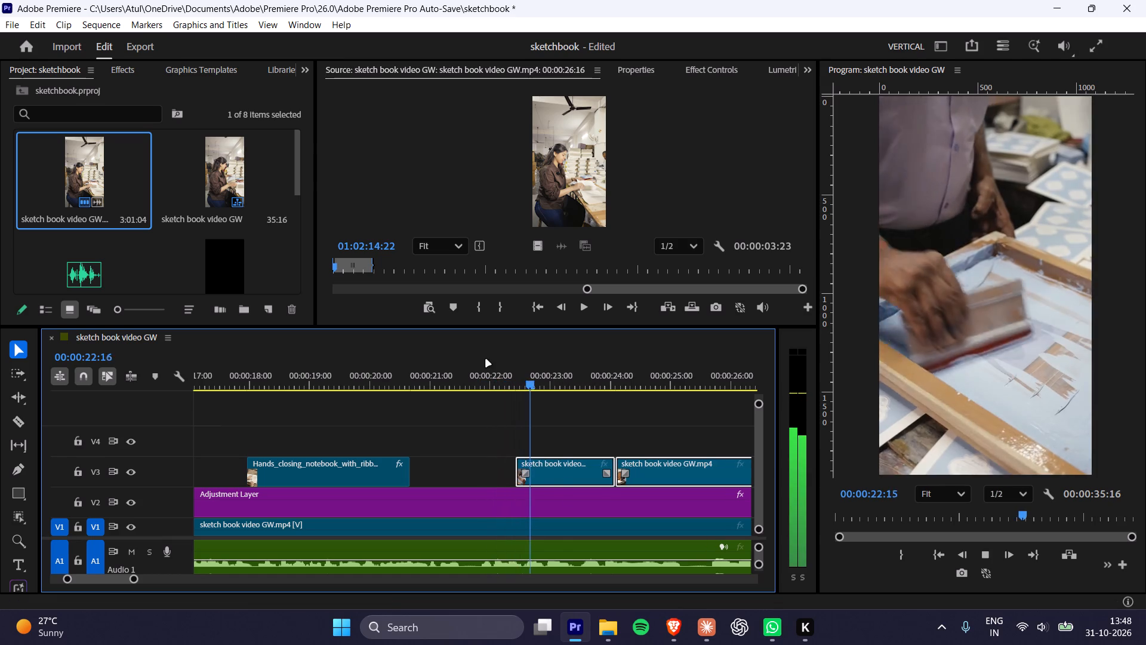
{"action": "key", "text": "space"}
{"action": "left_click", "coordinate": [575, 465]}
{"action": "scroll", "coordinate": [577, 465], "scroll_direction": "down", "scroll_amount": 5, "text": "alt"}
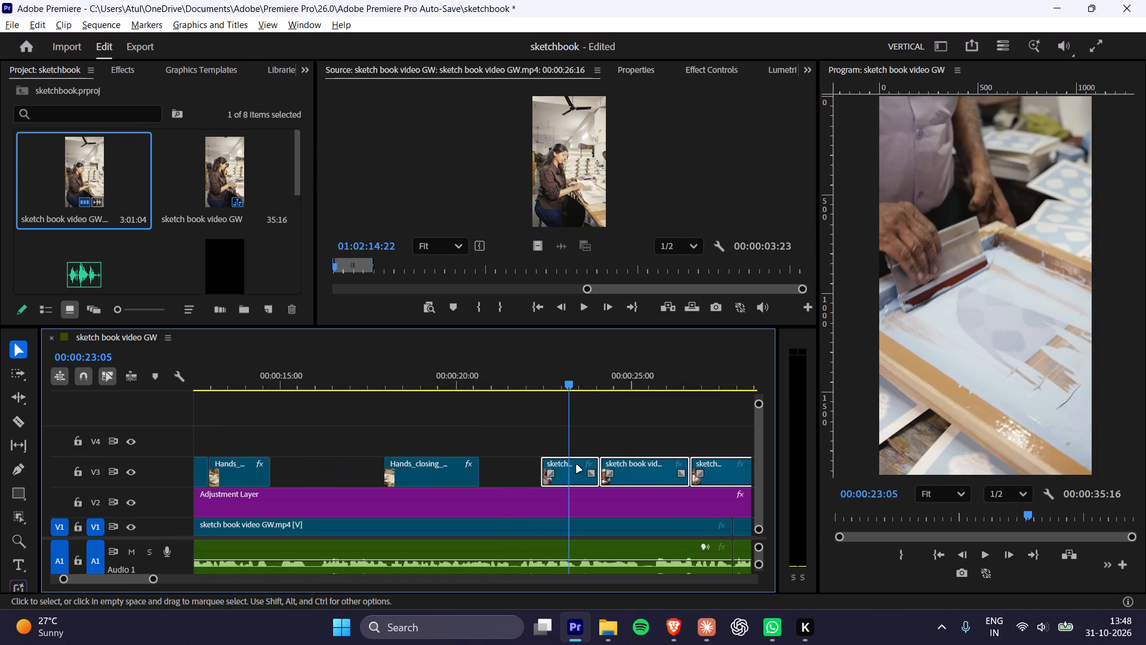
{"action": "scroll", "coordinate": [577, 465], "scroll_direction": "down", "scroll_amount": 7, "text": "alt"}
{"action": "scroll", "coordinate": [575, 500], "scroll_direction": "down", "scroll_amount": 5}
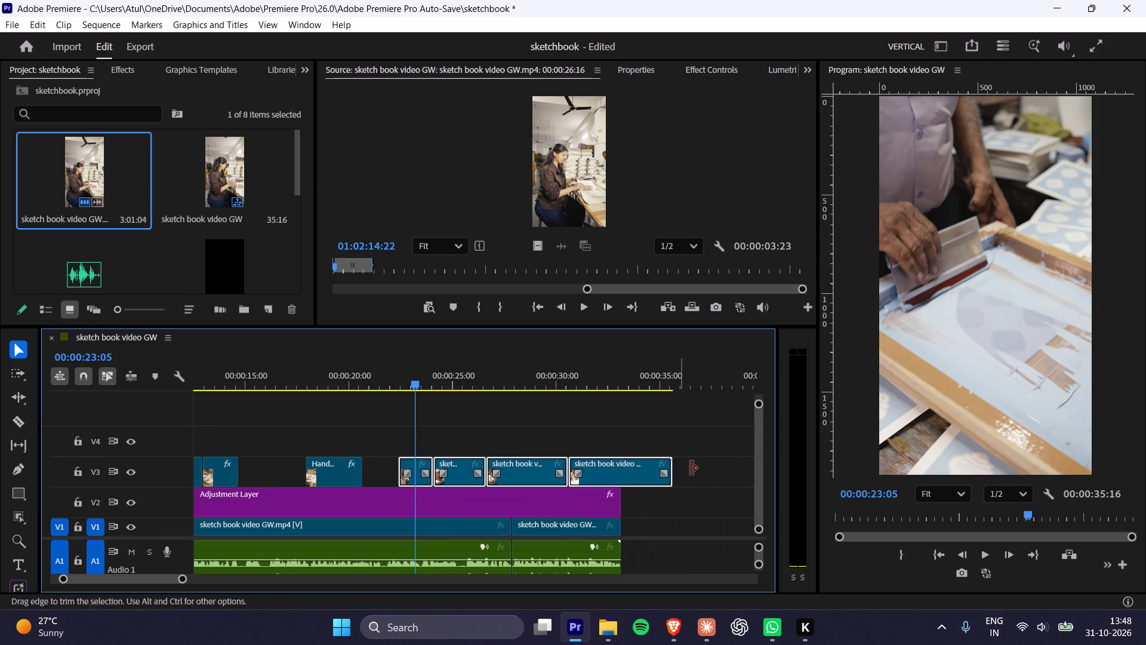
Enlarge the timeline's audio area to show Audio 1 and Audio 2, and play the screen-printing clip on V3.
{"action": "left_click_drag", "start_coordinate": [762, 454], "coordinate": [761, 470]}
{"action": "left_click_drag", "start_coordinate": [165, 537], "coordinate": [168, 525]}
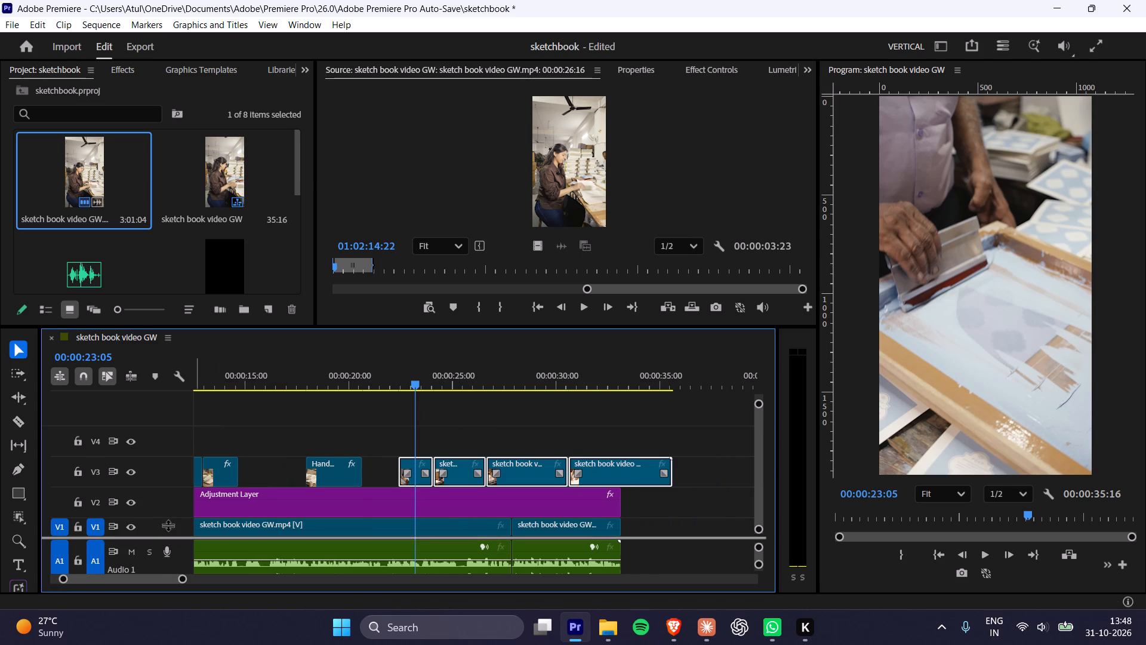
{"action": "left_click_drag", "start_coordinate": [168, 525], "coordinate": [178, 471]}
{"action": "left_click", "coordinate": [411, 398]}
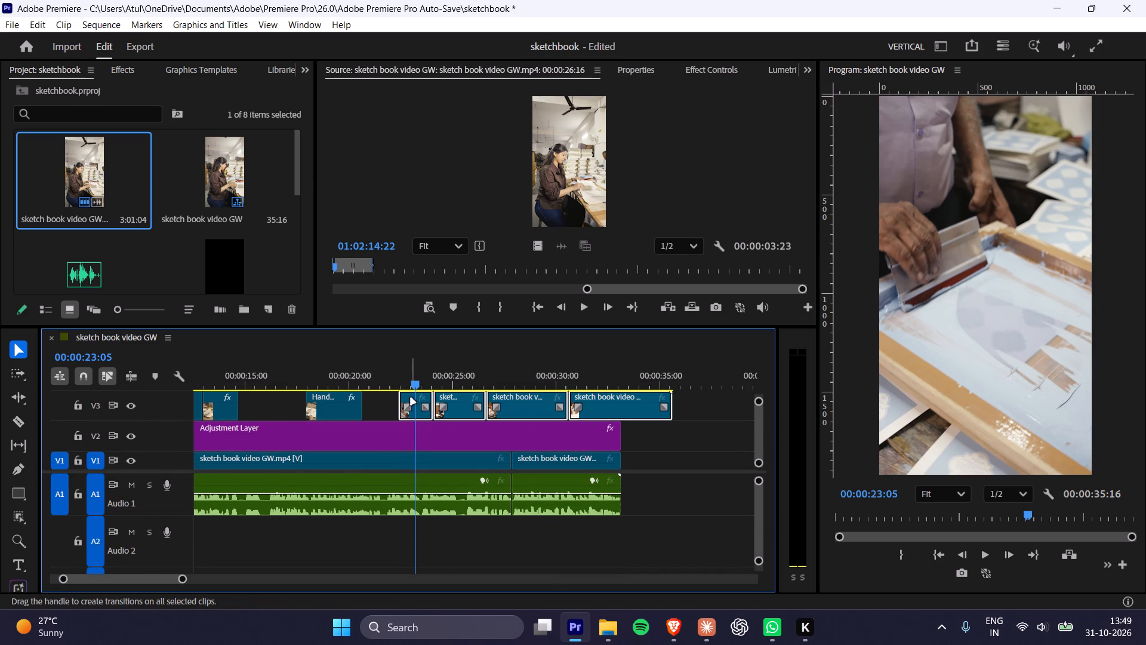
{"action": "key", "text": "space"}
{"action": "key", "text": "space"}
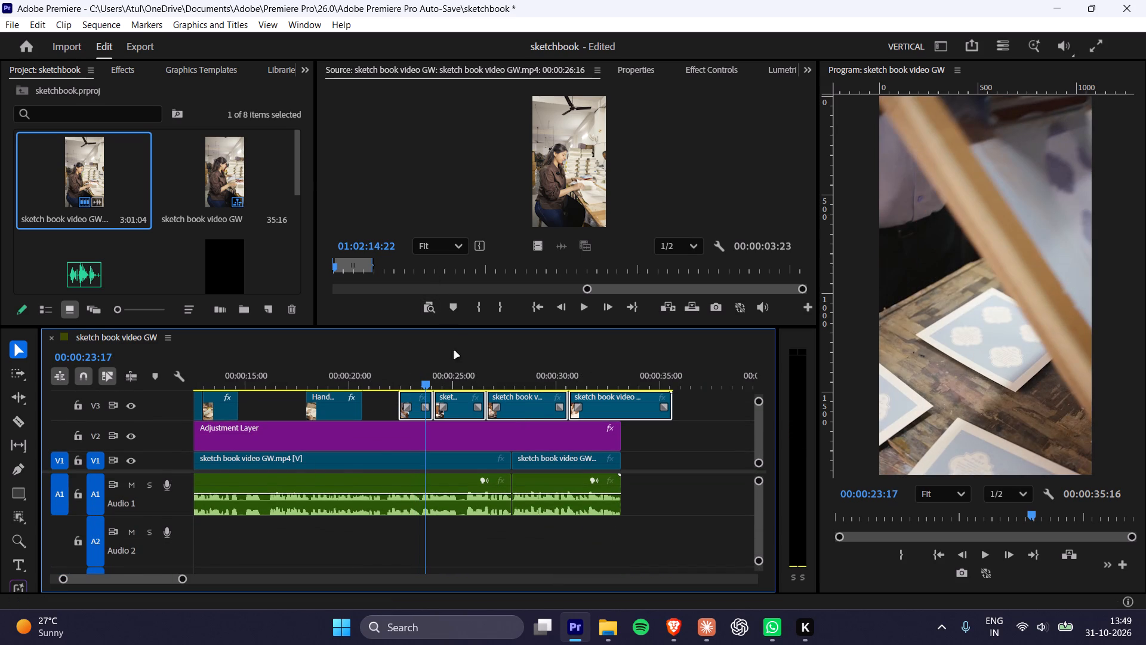
Lower the volume of the screen-printing clip on V3 to -∞ dB.
{"action": "left_click", "coordinate": [424, 405]}
{"action": "left_click", "coordinate": [412, 394]}
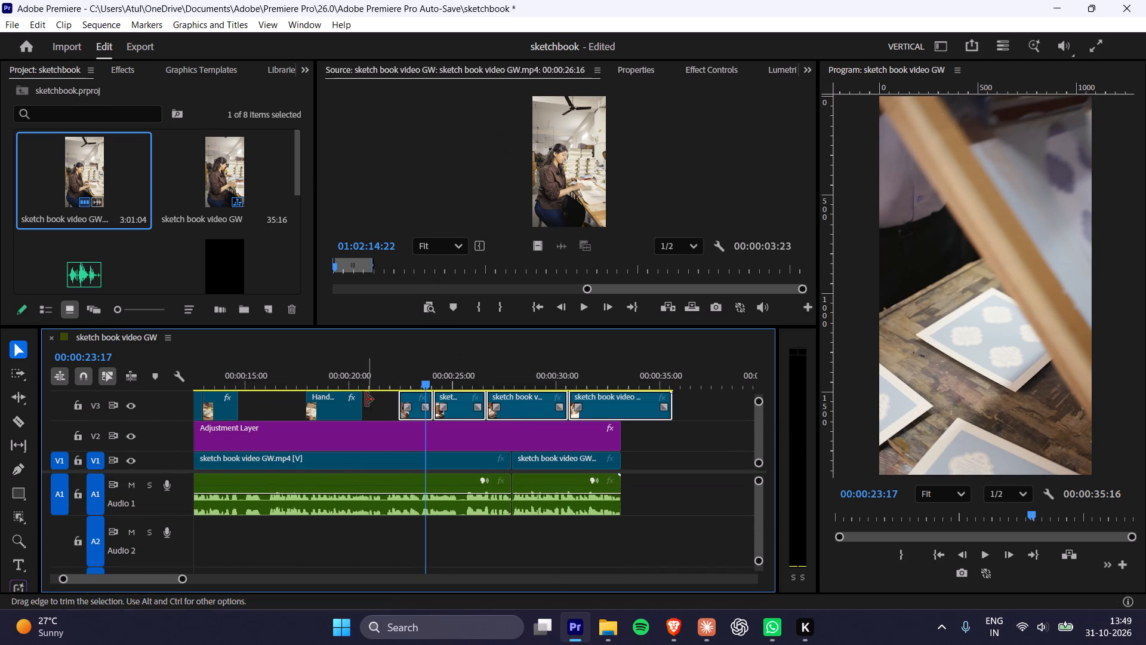
{"action": "left_click", "coordinate": [366, 400]}
{"action": "left_click", "coordinate": [410, 408]}
{"action": "left_click", "coordinate": [406, 398]}
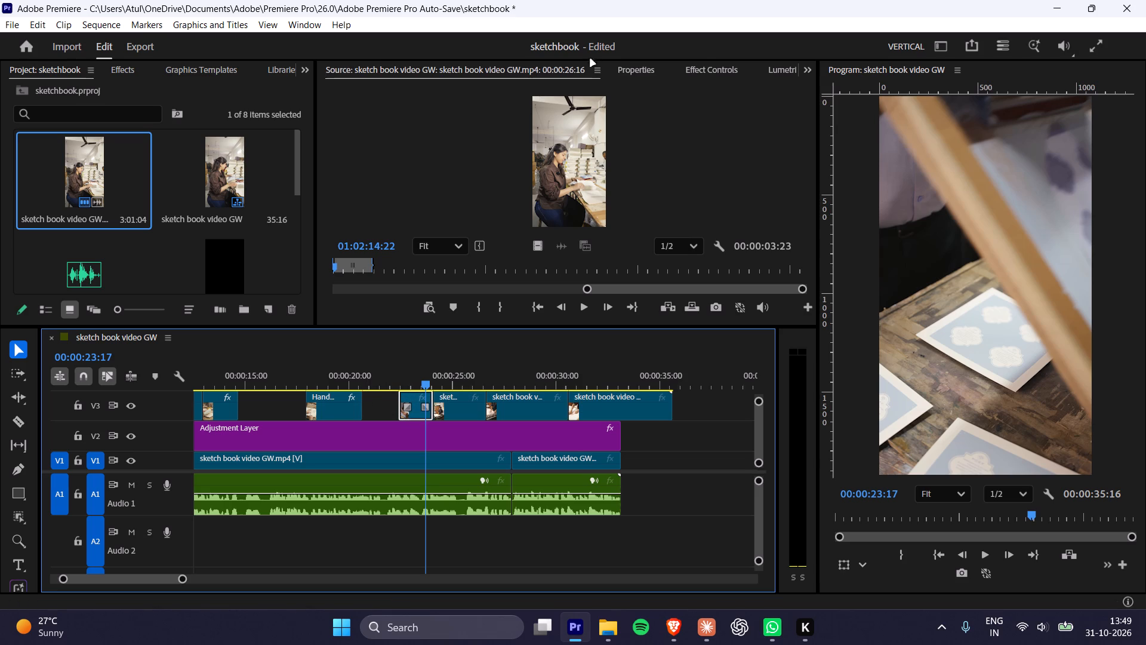
{"action": "left_click", "coordinate": [631, 66]}
{"action": "scroll", "coordinate": [532, 234], "scroll_direction": "down", "scroll_amount": 19}
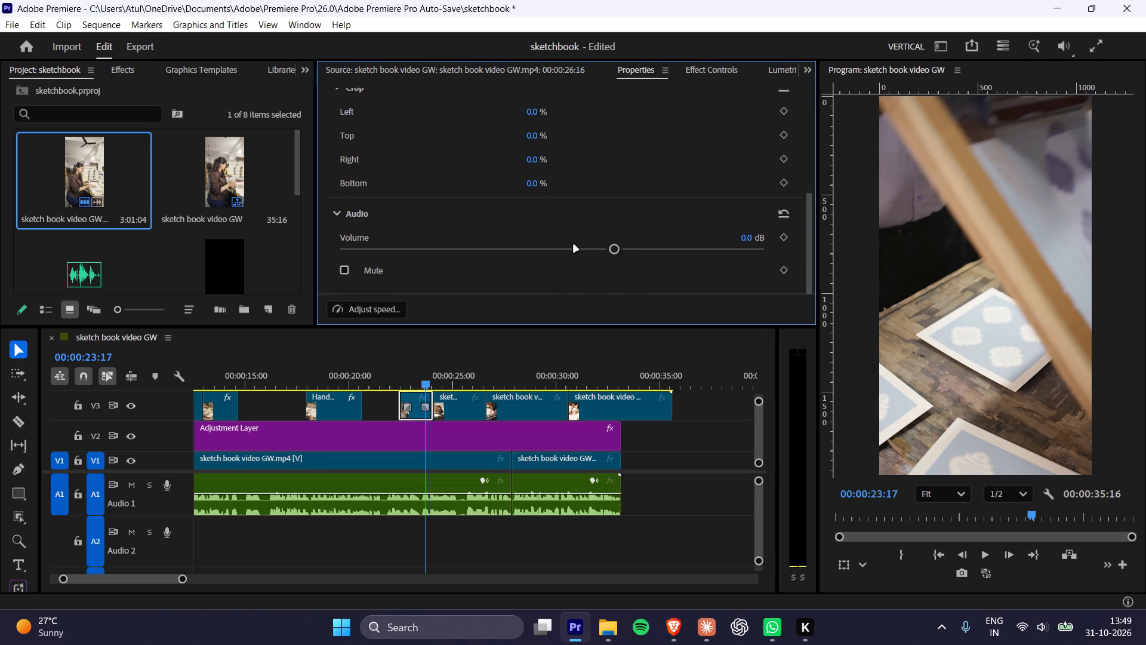
{"action": "left_click_drag", "start_coordinate": [572, 244], "coordinate": [236, 256]}
{"action": "left_click_drag", "start_coordinate": [389, 253], "coordinate": [113, 273]}
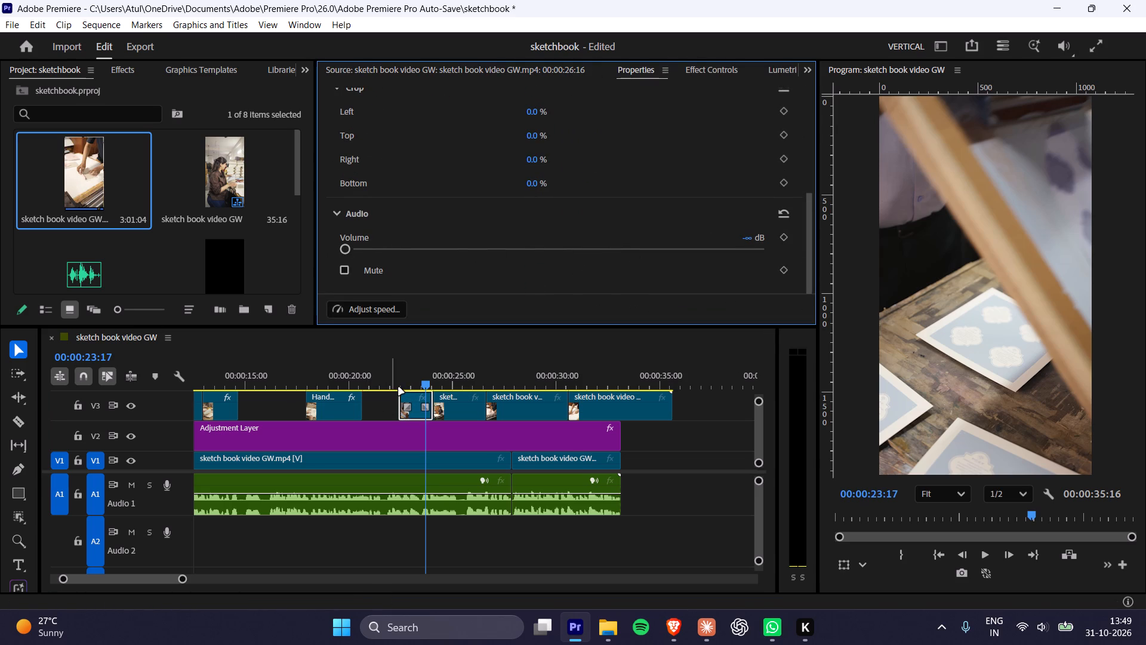
Play the start of the four-clip V3 group and set the speed of its screen-printing and three machine clips to 120%.
{"action": "left_click", "coordinate": [385, 374]}
{"action": "key", "text": "space"}
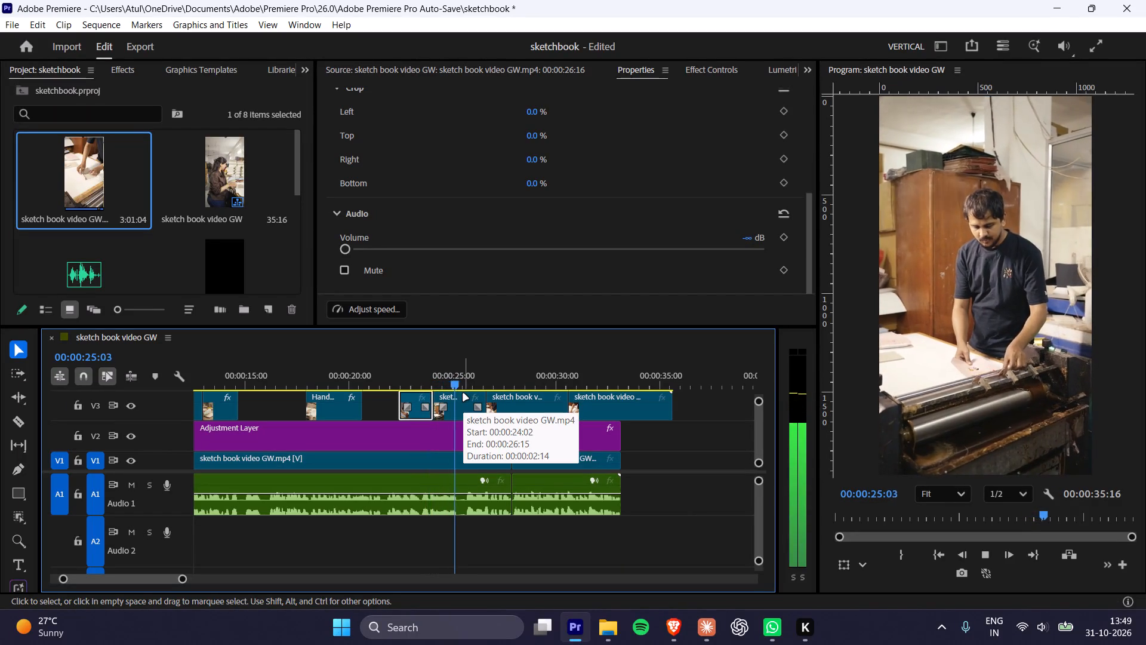
{"action": "key", "text": "space"}
{"action": "left_click", "coordinate": [442, 401]}
{"action": "left_click", "coordinate": [439, 379]}
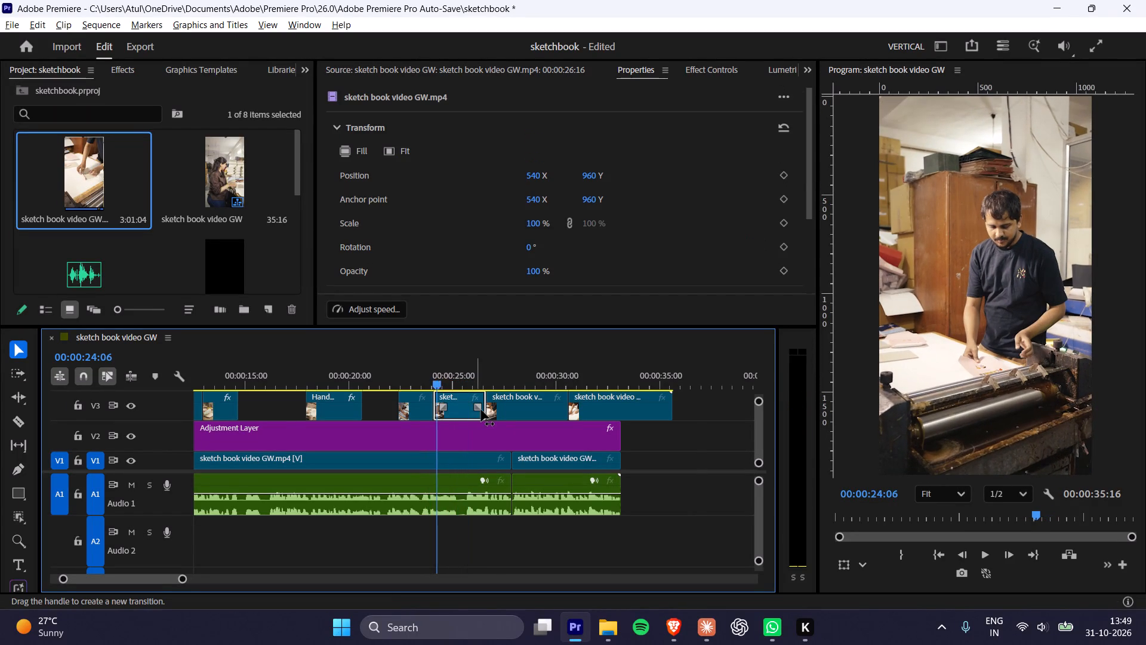
{"action": "scroll", "coordinate": [482, 410], "scroll_direction": "up", "scroll_amount": 9, "text": "alt"}
{"action": "left_click", "coordinate": [307, 403]}
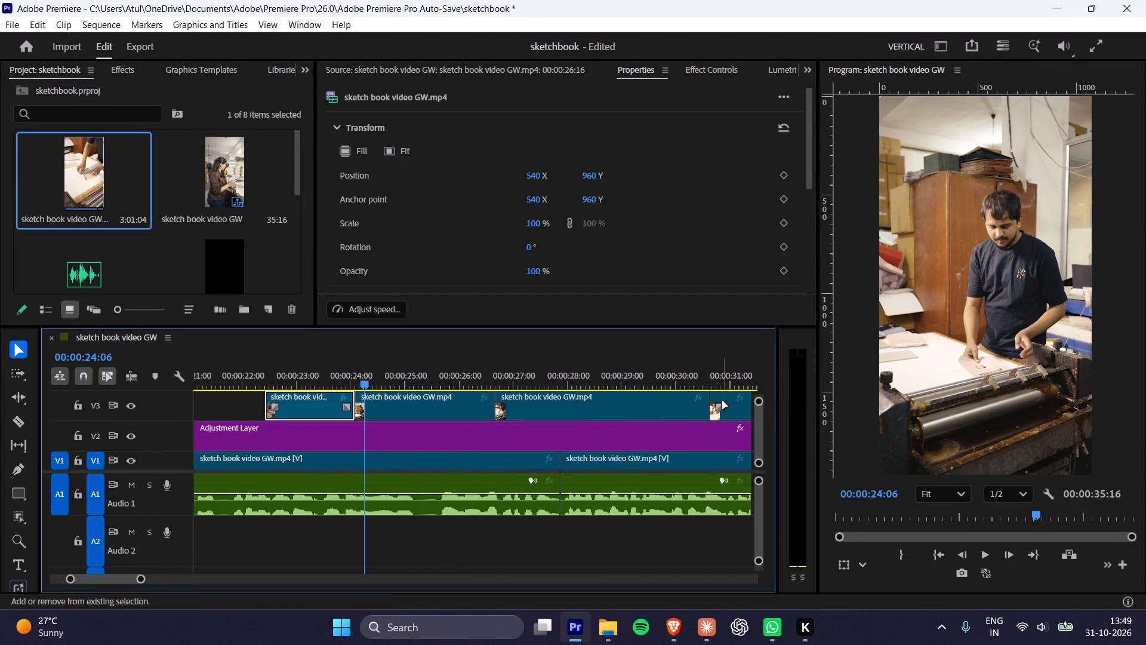
{"action": "left_click", "coordinate": [722, 401], "text": "shift"}
{"action": "left_click", "coordinate": [617, 402], "text": "shift"}
{"action": "left_click", "coordinate": [381, 402], "text": "shift"}
{"action": "left_click", "coordinate": [377, 309]}
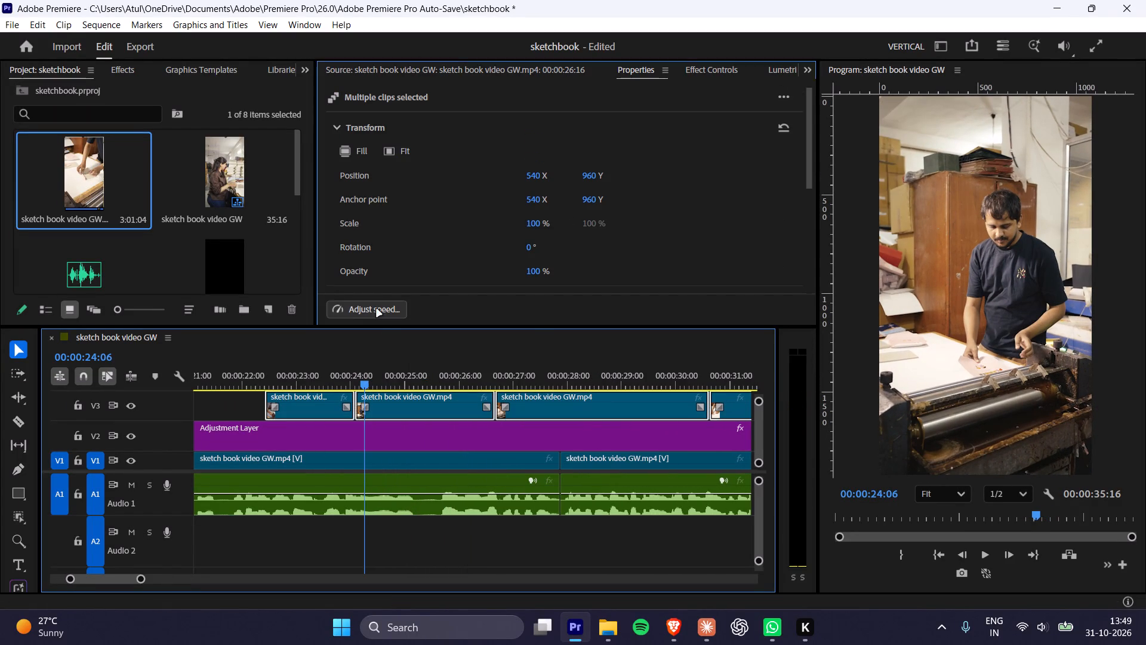
{"action": "type", "text": "120"}
{"action": "key", "text": "Return"}
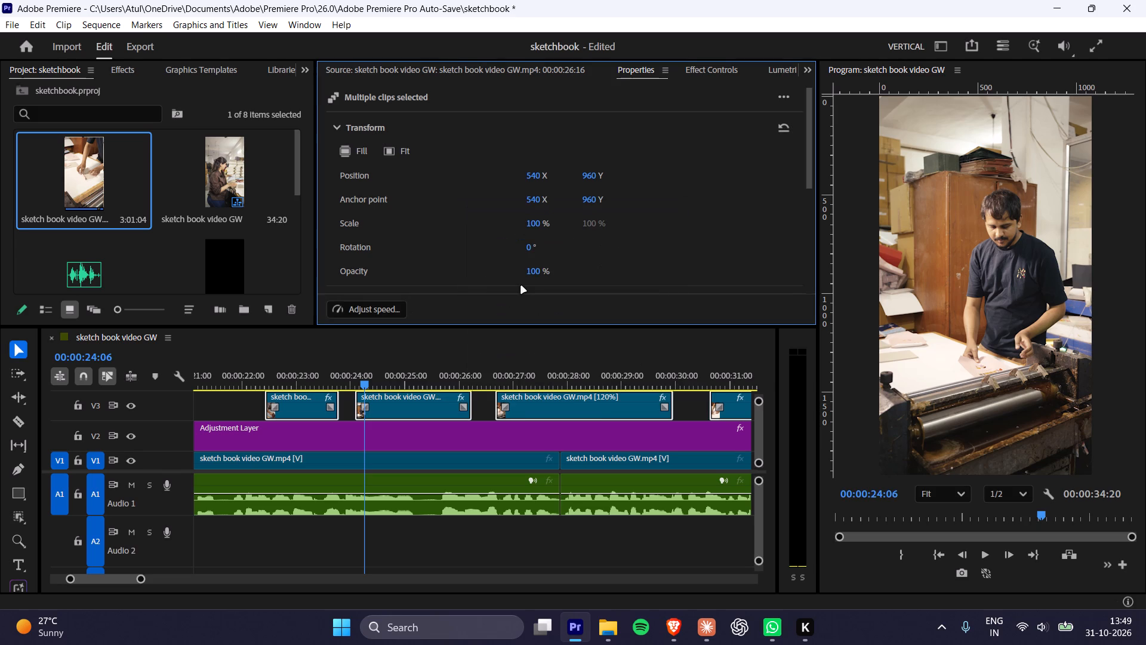
Close the gaps in the V3 group by moving the three machine clips earlier, end to end after the screen-printing clip.
{"action": "left_click", "coordinate": [314, 368]}
{"action": "left_click", "coordinate": [389, 398]}
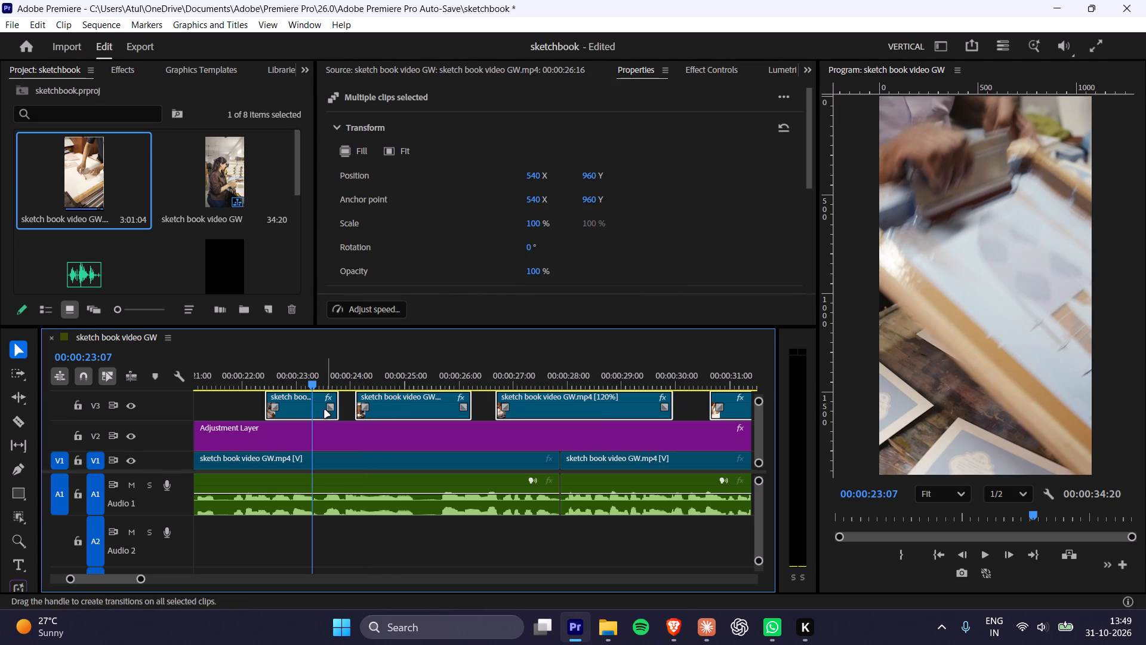
{"action": "left_click", "coordinate": [325, 410]}
{"action": "left_click", "coordinate": [263, 410]}
{"action": "left_click", "coordinate": [235, 404]}
{"action": "left_click", "coordinate": [390, 408]}
{"action": "left_click_drag", "start_coordinate": [392, 407], "coordinate": [380, 408]}
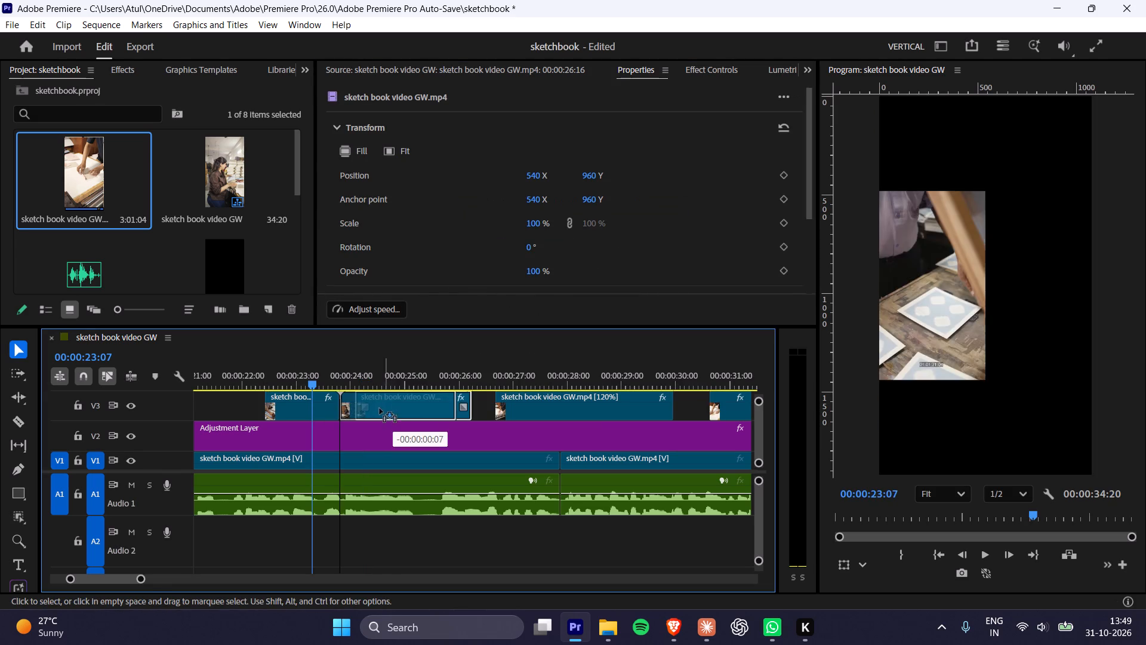
{"action": "left_click_drag", "start_coordinate": [380, 408], "coordinate": [374, 410]}
{"action": "right_click", "coordinate": [467, 398]}
{"action": "left_click", "coordinate": [482, 407]}
{"action": "left_click", "coordinate": [553, 403]}
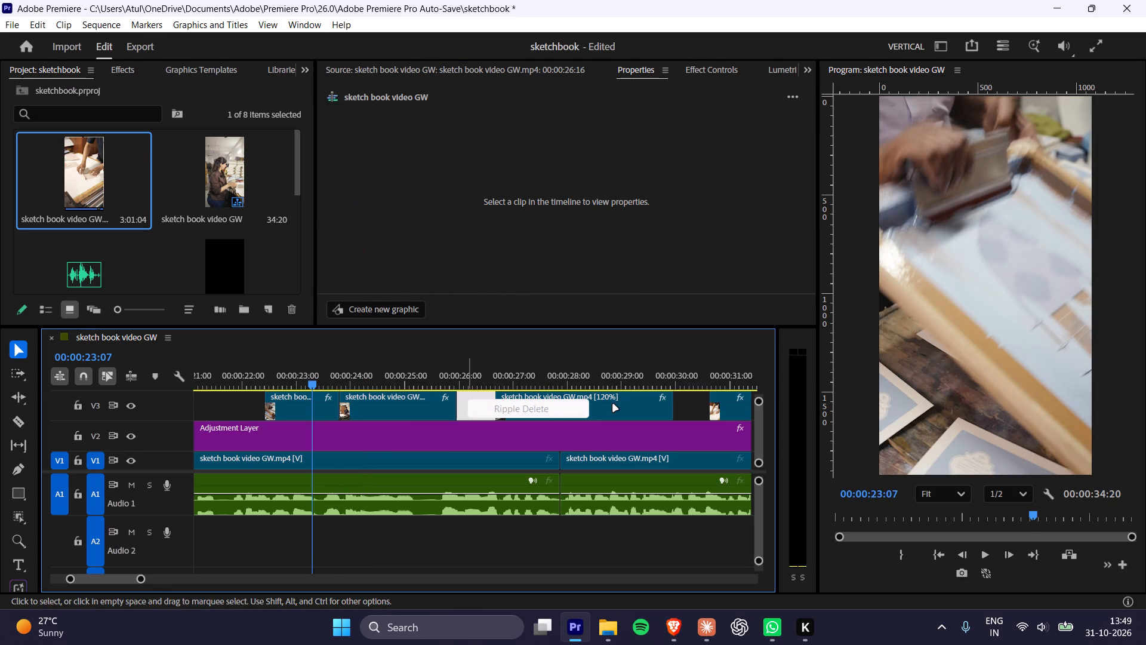
{"action": "left_click_drag", "start_coordinate": [616, 404], "coordinate": [621, 403]}
{"action": "left_click_drag", "start_coordinate": [627, 406], "coordinate": [583, 406]}
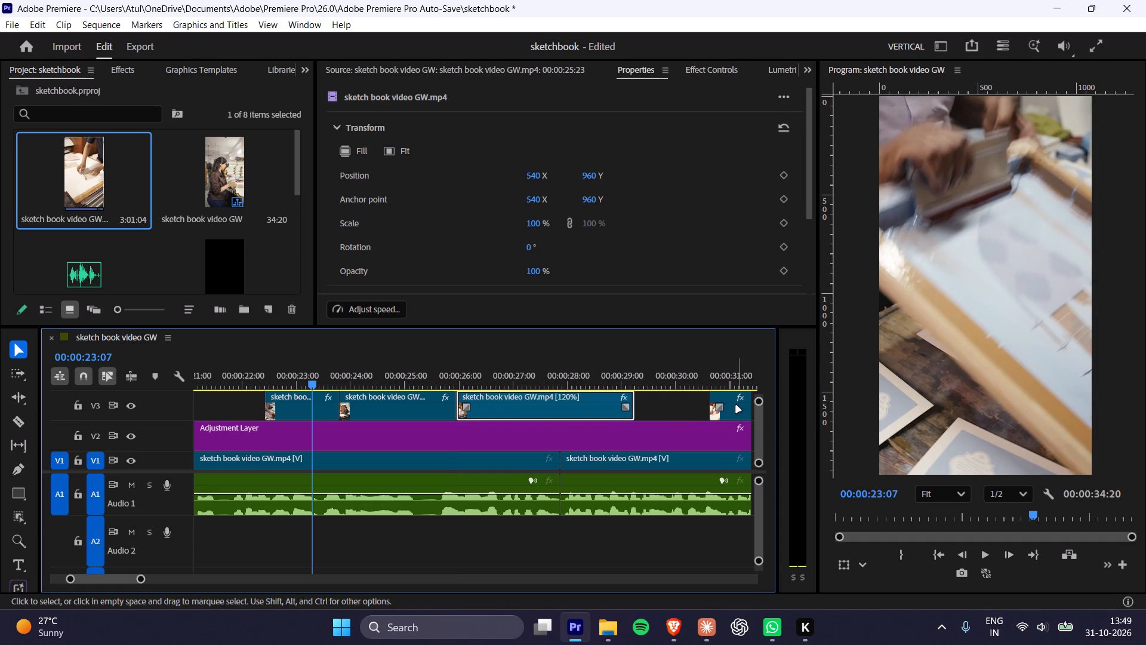
{"action": "left_click_drag", "start_coordinate": [734, 408], "coordinate": [654, 417]}
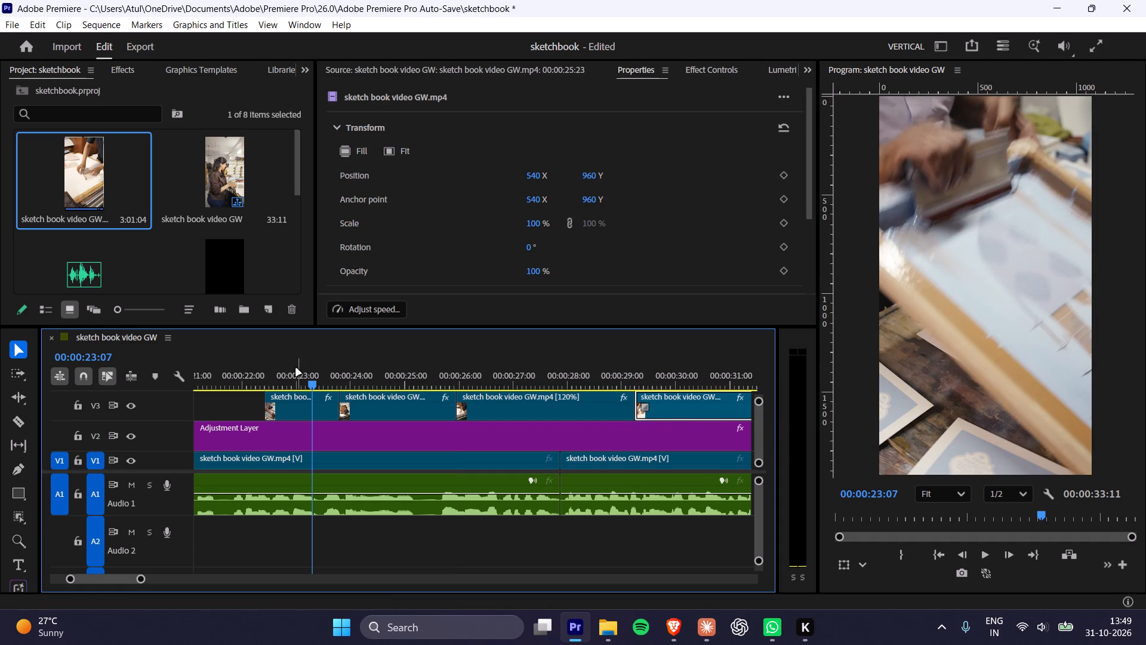
Play the sped-up V3 clips from about 00:00:23:07 to 00:00:28:08 to check their pacing against the speech.
{"action": "key", "text": "space"}
{"action": "key", "text": "space"}
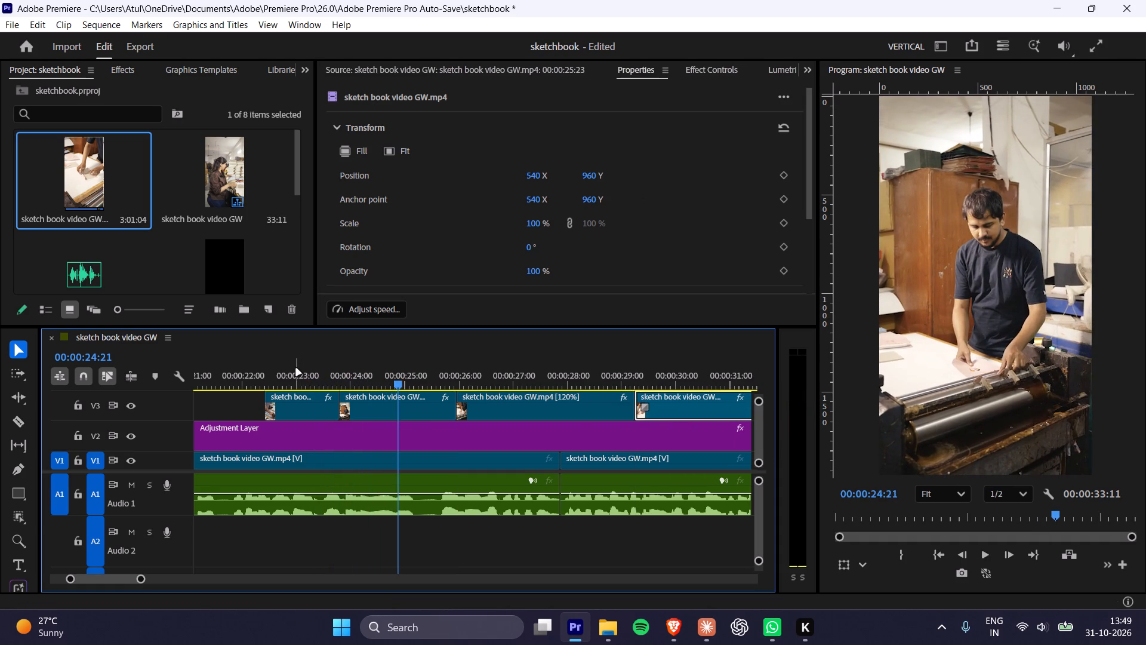
{"action": "key", "text": "space"}
{"action": "key", "text": "space"}
{"action": "key", "text": "space"}
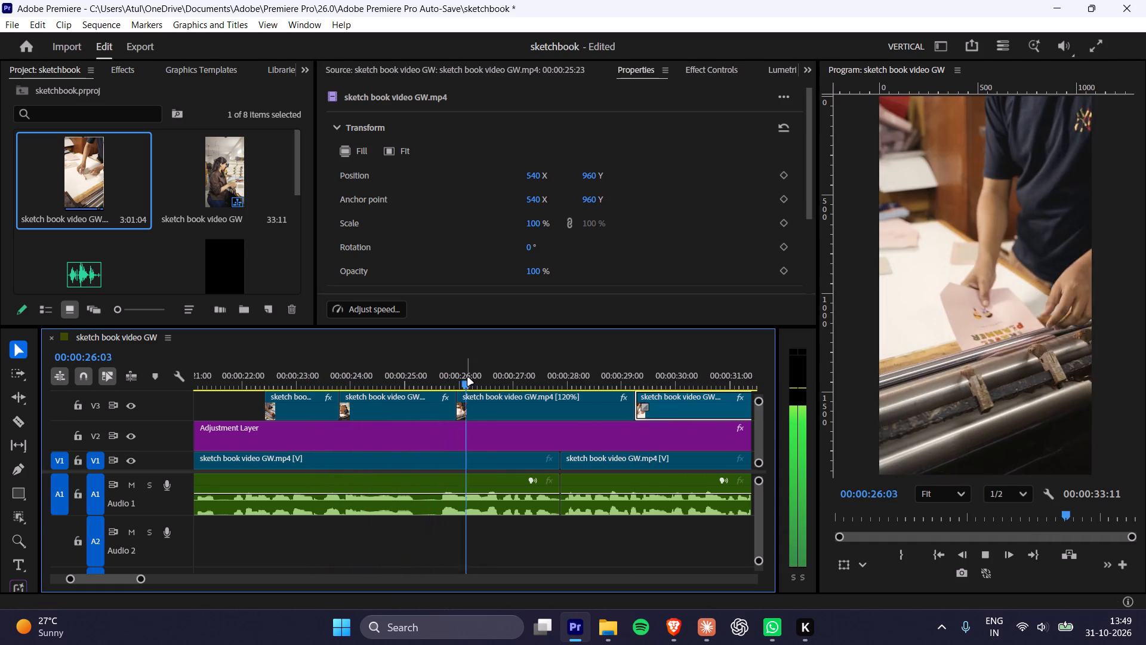
{"action": "key", "text": "space"}
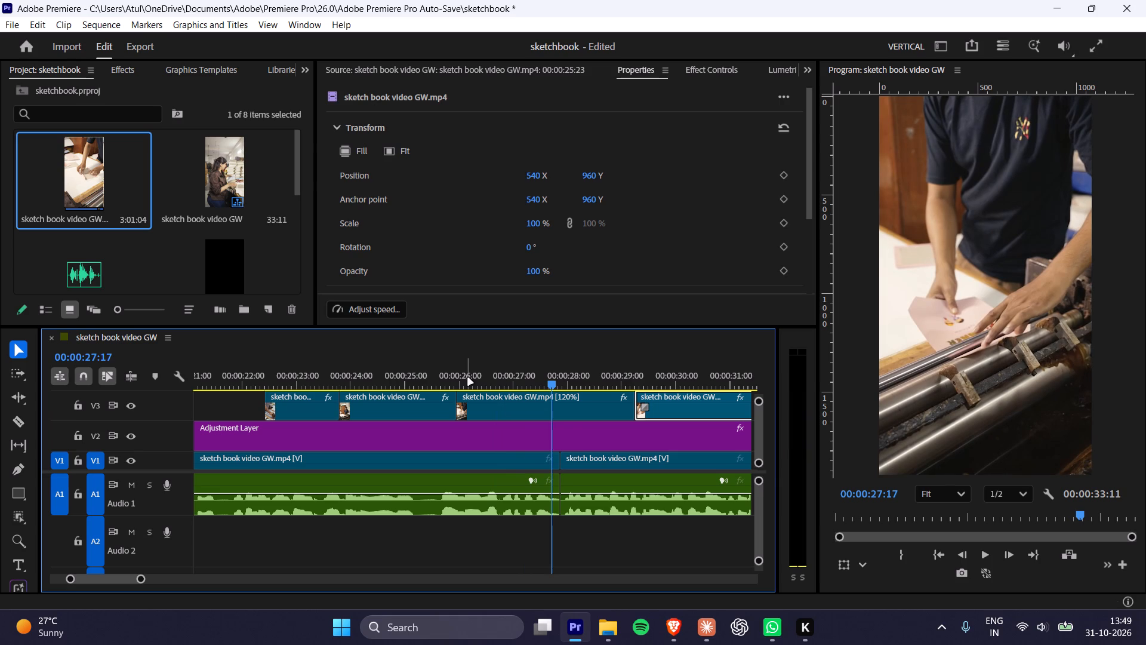
{"action": "key", "text": "space"}
{"action": "key", "text": "space"}
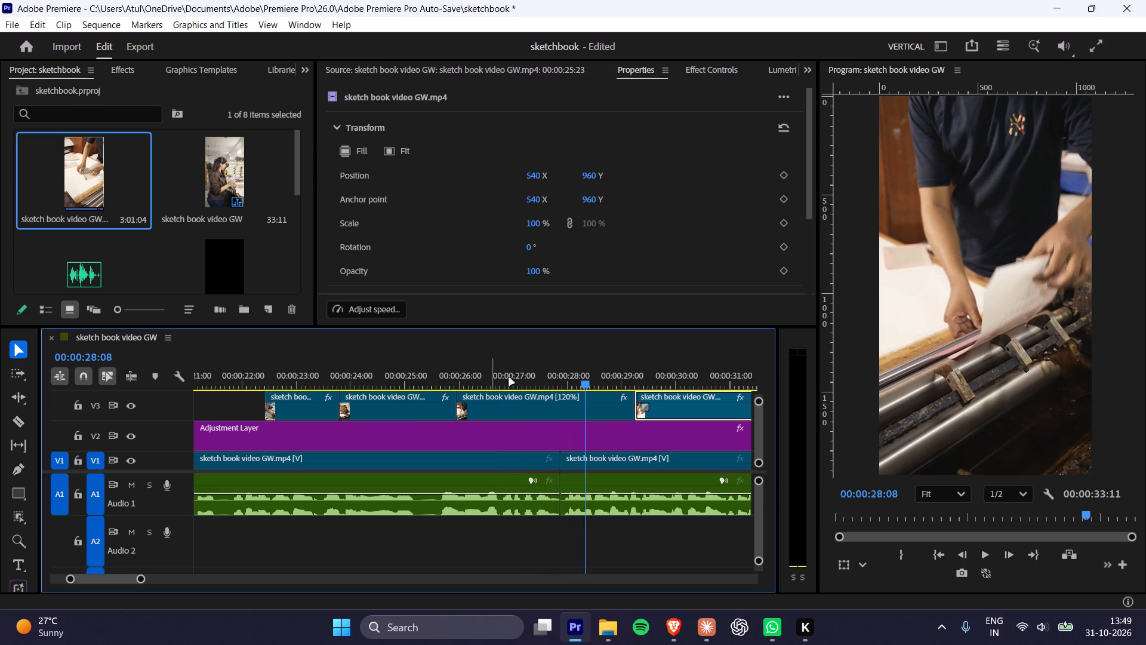
Set the speed of the first machine clip on V3 to 150%.
{"action": "left_click_drag", "start_coordinate": [403, 389], "coordinate": [369, 371]}
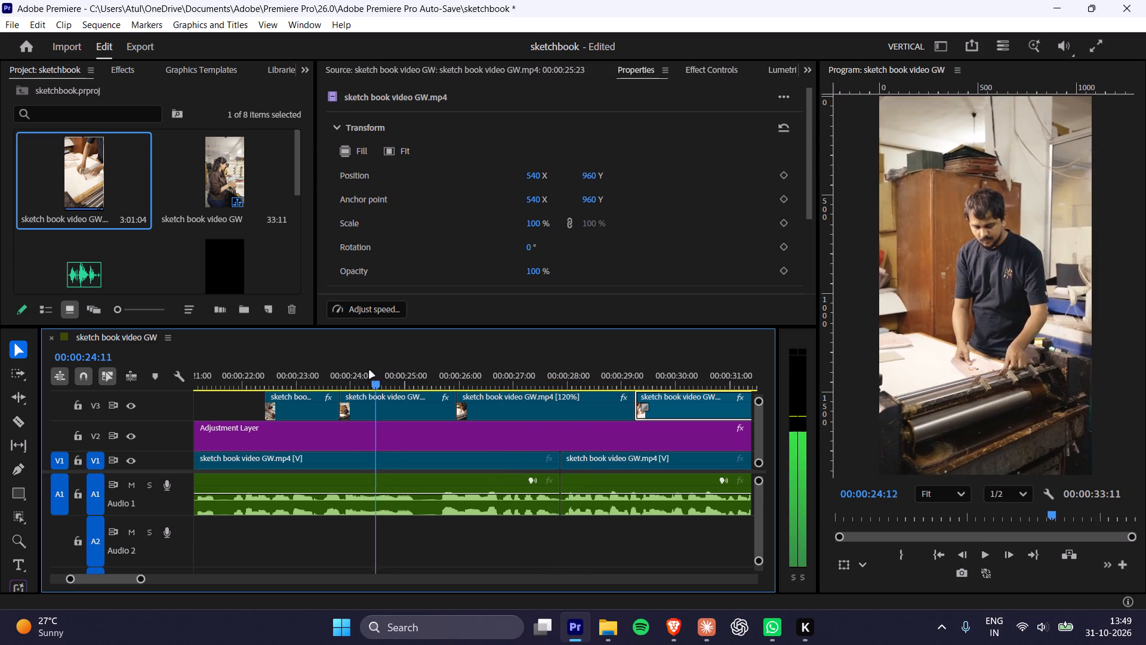
{"action": "left_click_drag", "start_coordinate": [369, 371], "coordinate": [350, 370]}
{"action": "left_click", "coordinate": [378, 393]}
{"action": "left_click", "coordinate": [370, 314]}
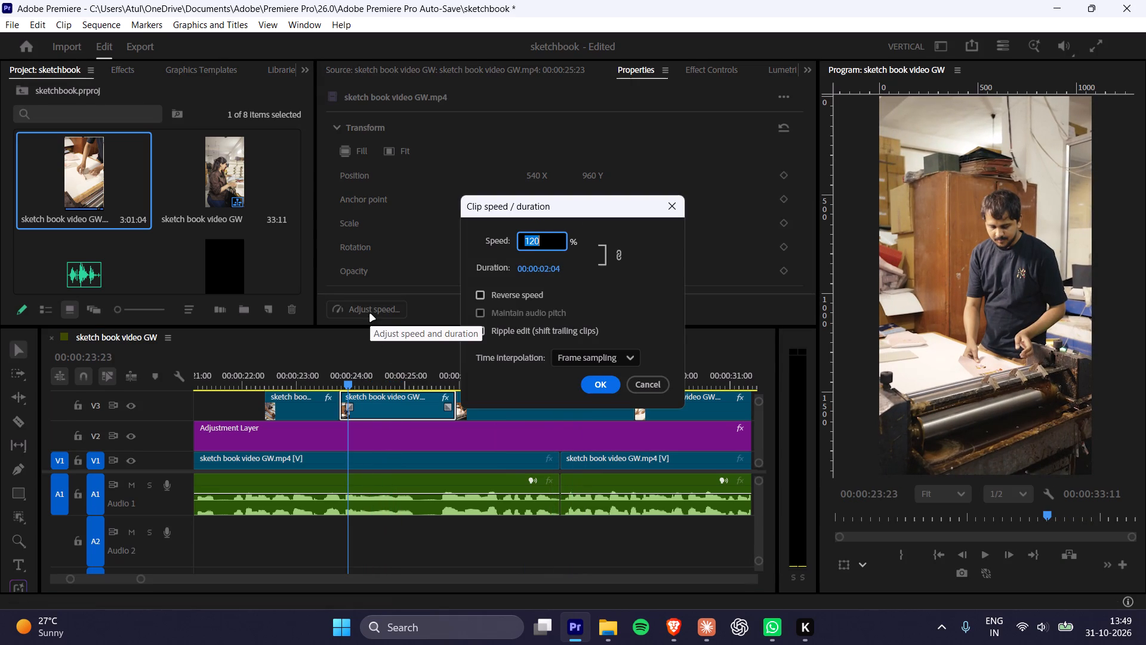
{"action": "type", "text": "150"}
{"action": "key", "text": "Return"}
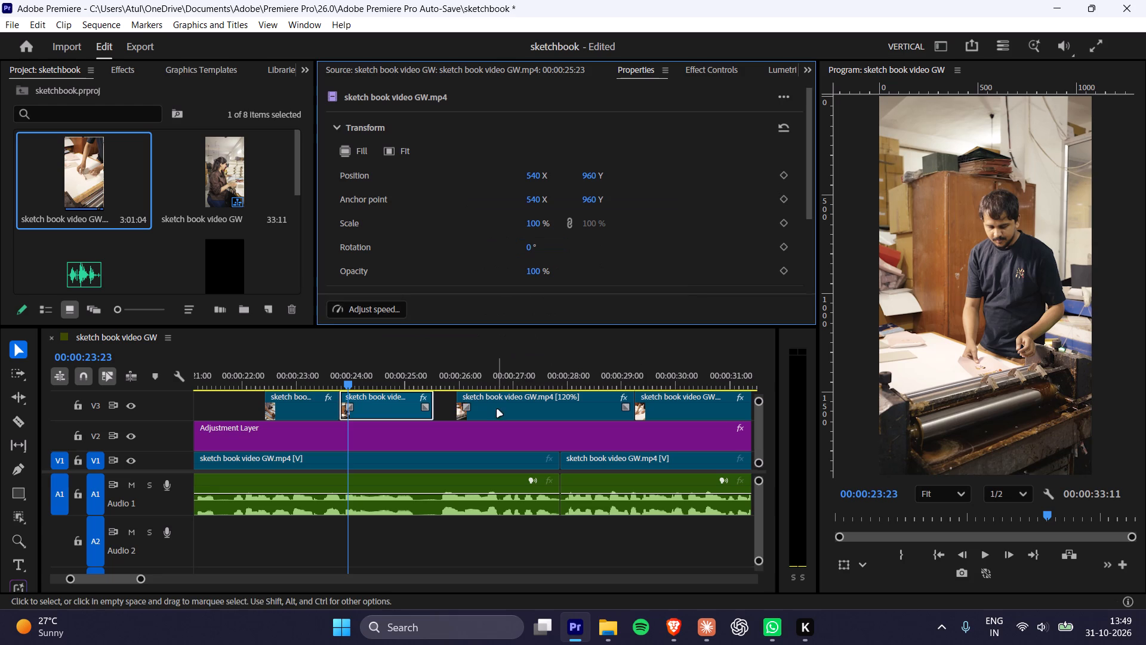
Set the speed of the second machine clip on V3 to 180%.
{"action": "left_click", "coordinate": [504, 407]}
{"action": "left_click", "coordinate": [351, 305]}
{"action": "key", "text": "1"}
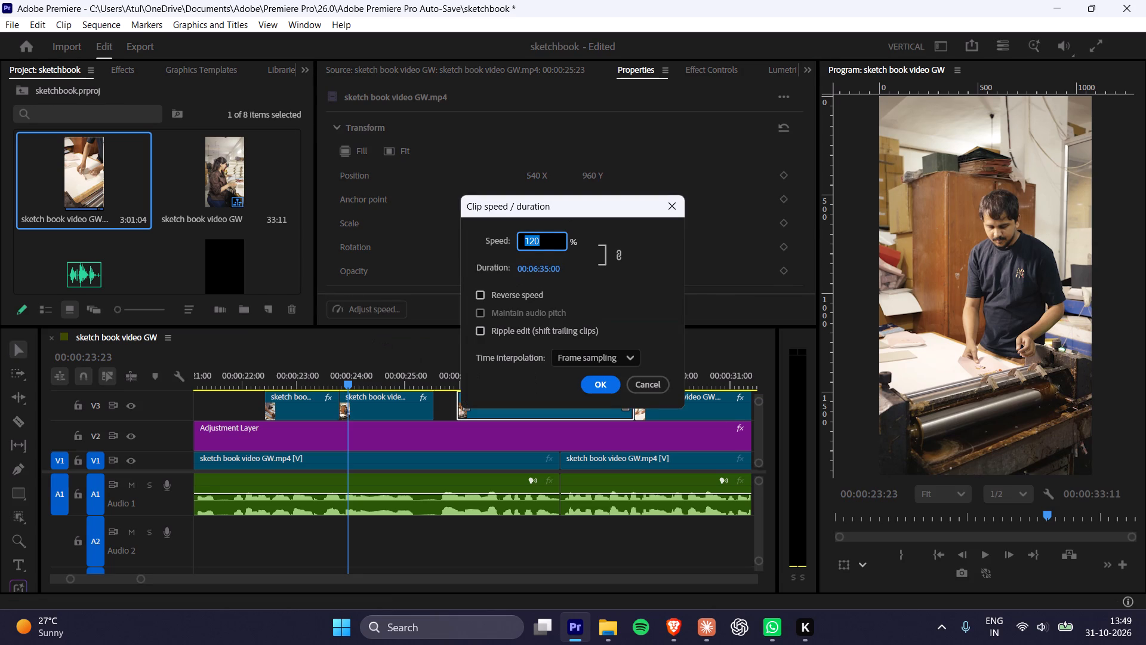
{"action": "type", "text": "80"}
{"action": "key", "text": "Return"}
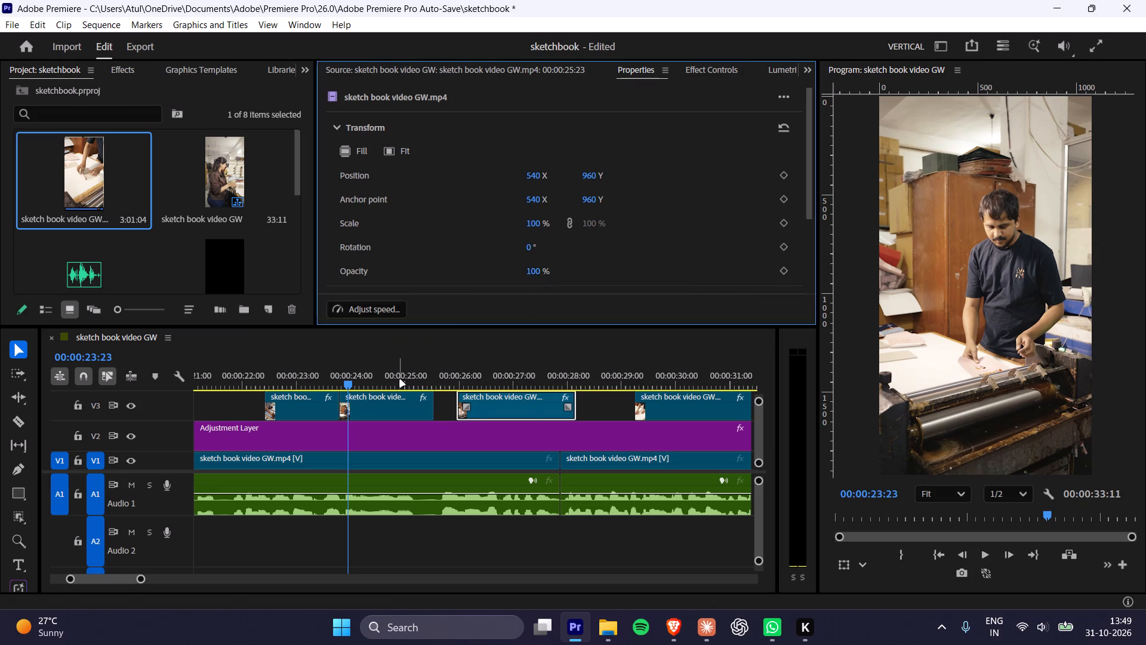
Move the second machine clip on V3 directly after the first, starting at 00:00:25:13, and play through both clips.
{"action": "right_click", "coordinate": [438, 400]}
{"action": "left_click", "coordinate": [408, 399]}
{"action": "left_click_drag", "start_coordinate": [496, 395], "coordinate": [474, 399]}
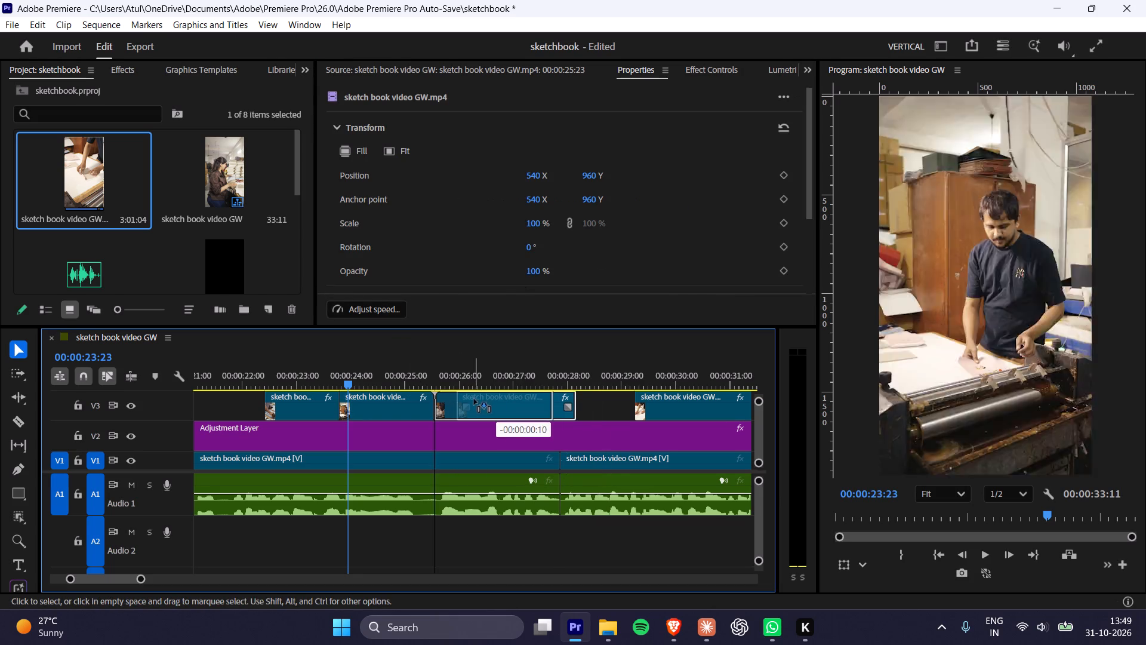
{"action": "left_click_drag", "start_coordinate": [474, 399], "coordinate": [471, 400]}
{"action": "left_click", "coordinate": [293, 368]}
{"action": "key", "text": "space"}
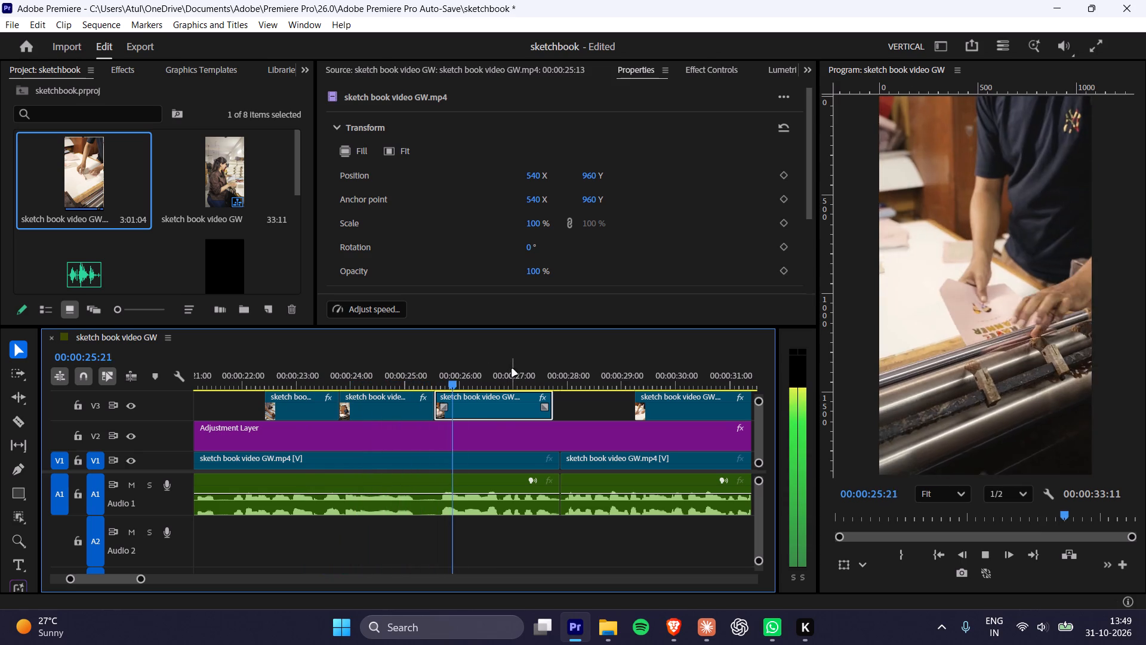
{"action": "key", "text": "space"}
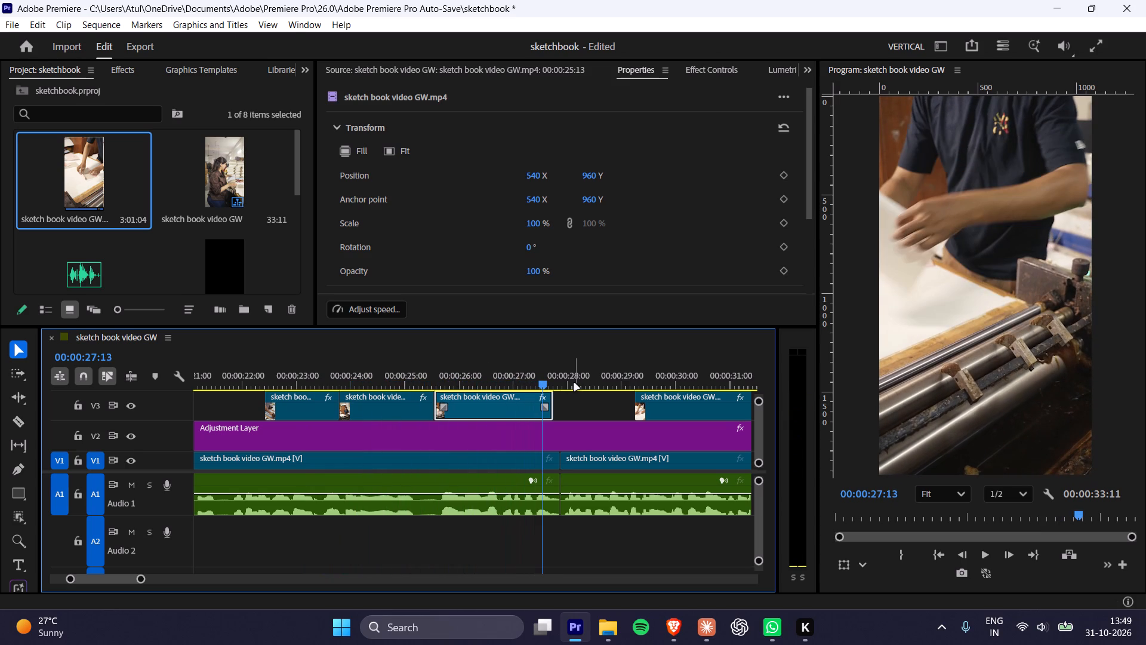
Scrub to about 00:00:29:05 and replay the speech with the V3 clips from about 00:00:22:10 to 00:00:26:02.
{"action": "scroll", "coordinate": [574, 383], "scroll_direction": "down", "scroll_amount": 7, "text": "alt"}
{"action": "left_click_drag", "start_coordinate": [569, 384], "coordinate": [596, 385]}
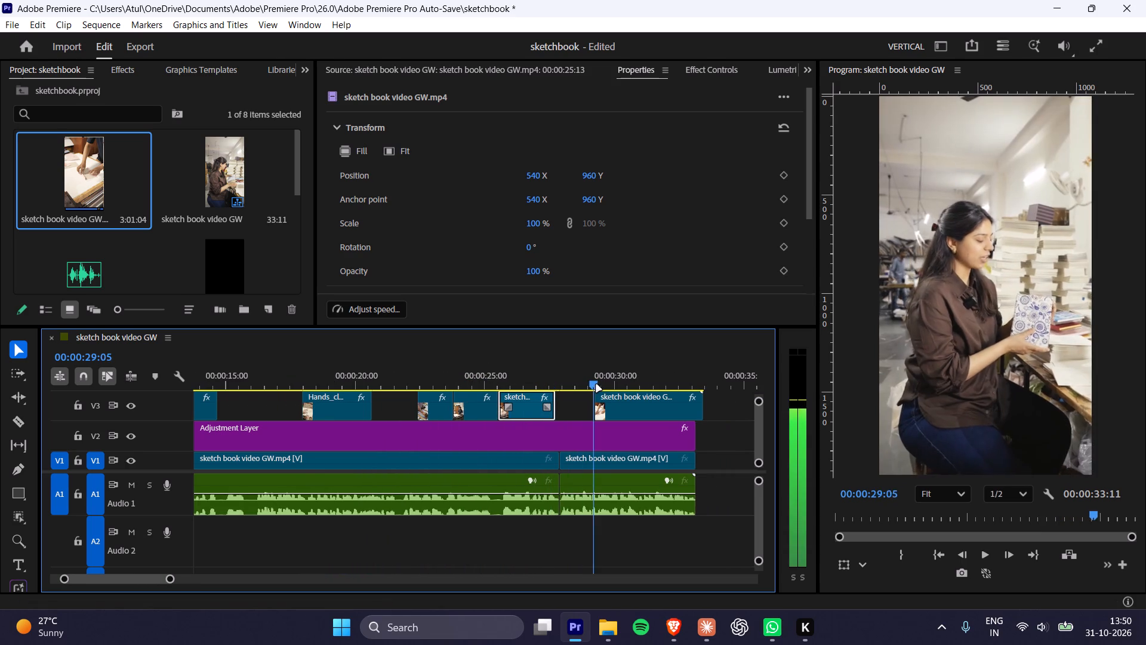
{"action": "left_click_drag", "start_coordinate": [596, 385], "coordinate": [417, 376]}
{"action": "key", "text": "space"}
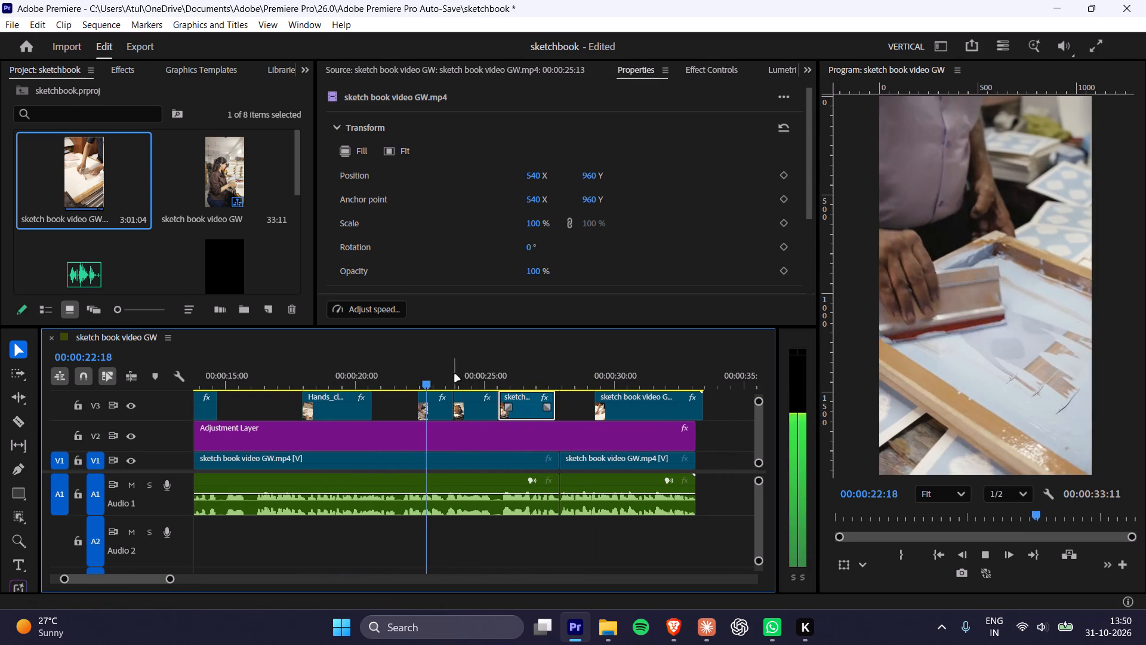
{"action": "key", "text": "space"}
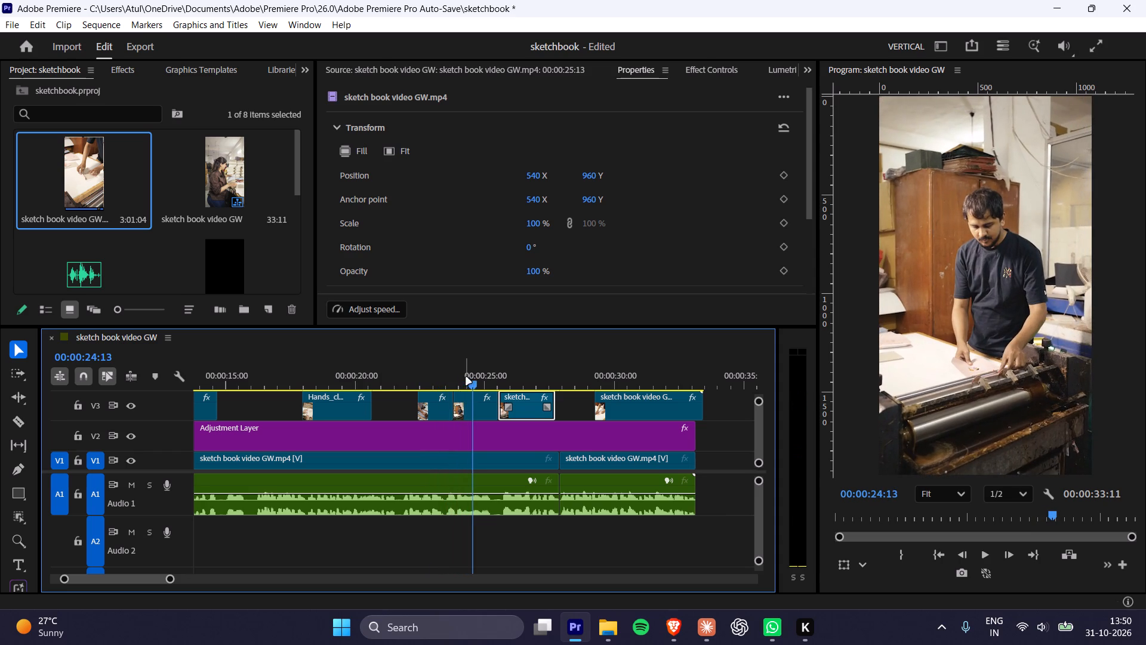
{"action": "key", "text": "space"}
{"action": "key", "text": "space"}
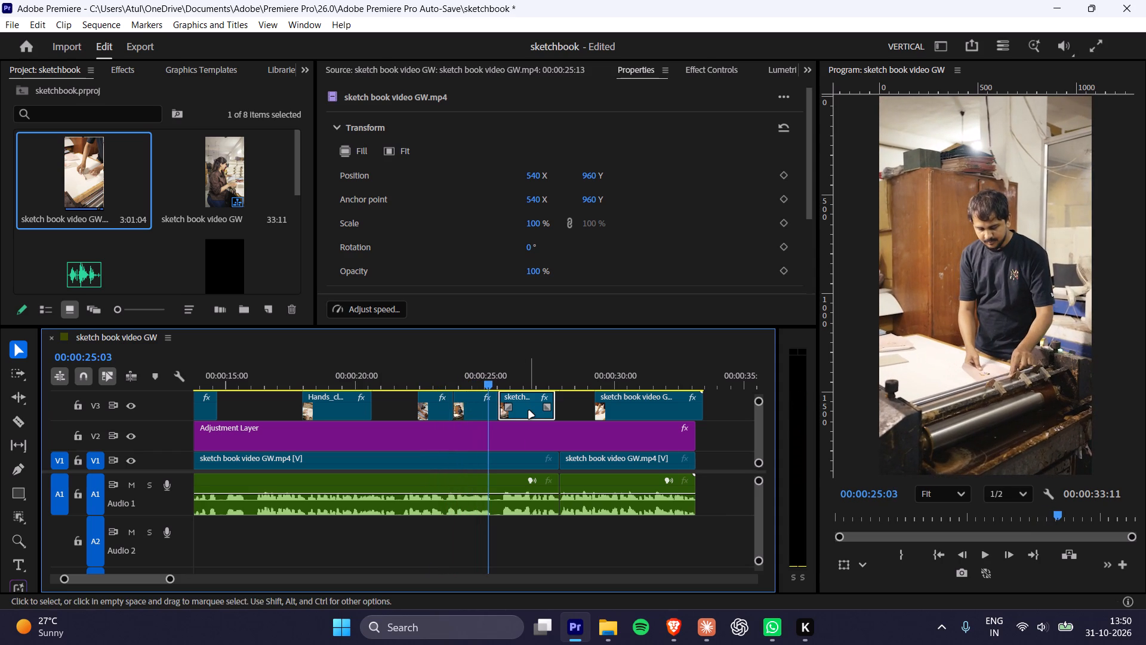
{"action": "key", "text": "space"}
{"action": "key", "text": "space"}
{"action": "key", "text": "space"}
{"action": "key", "text": "space"}
Move the last machine clip on V3 earlier, directly after the second machine clip, and play from the join.
{"action": "left_click_drag", "start_coordinate": [614, 405], "coordinate": [589, 405]}
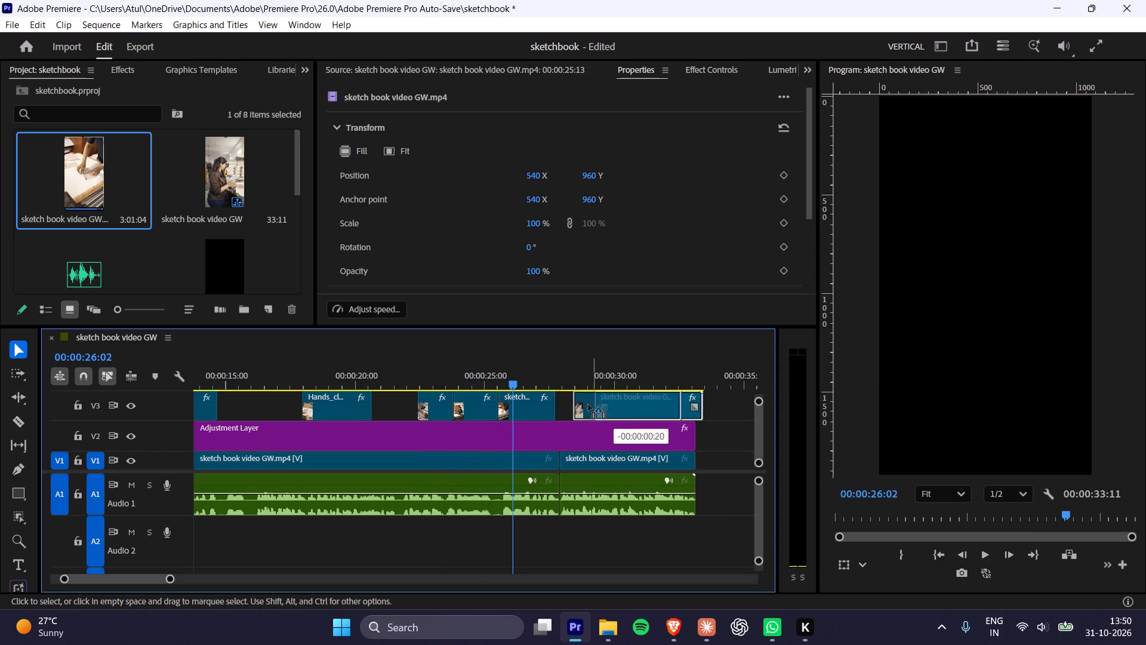
{"action": "left_click_drag", "start_coordinate": [589, 405], "coordinate": [571, 404]}
{"action": "left_click", "coordinate": [563, 381]}
{"action": "key", "text": "space"}
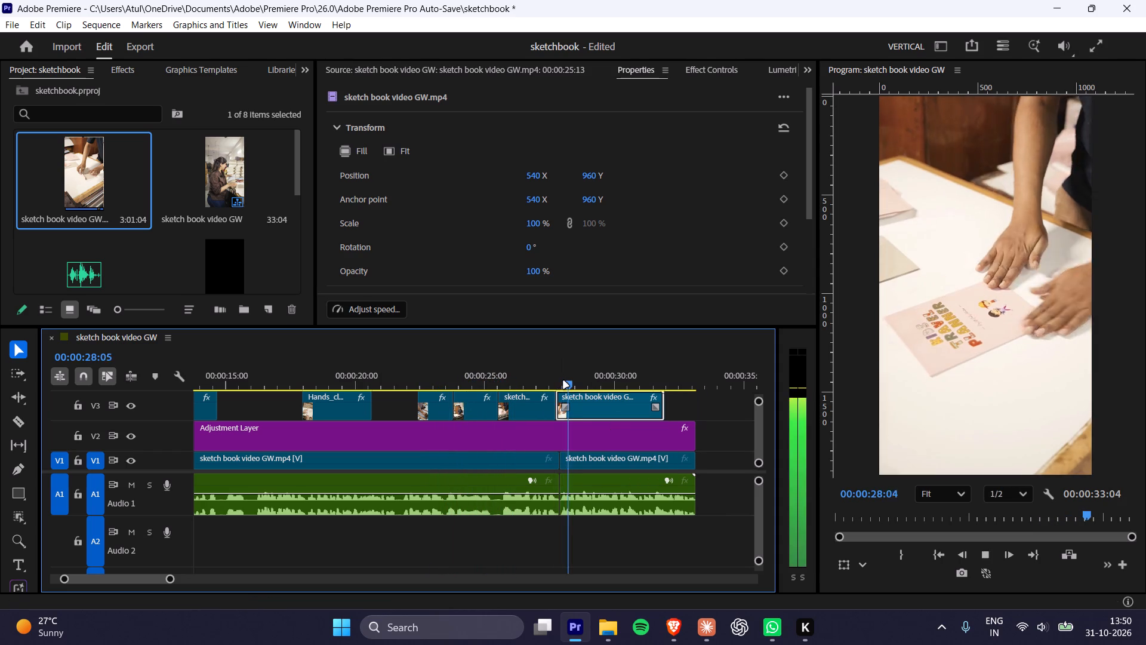
Play through the last machine clip on V3 and set its speed to 180%.
{"action": "key", "text": "space"}
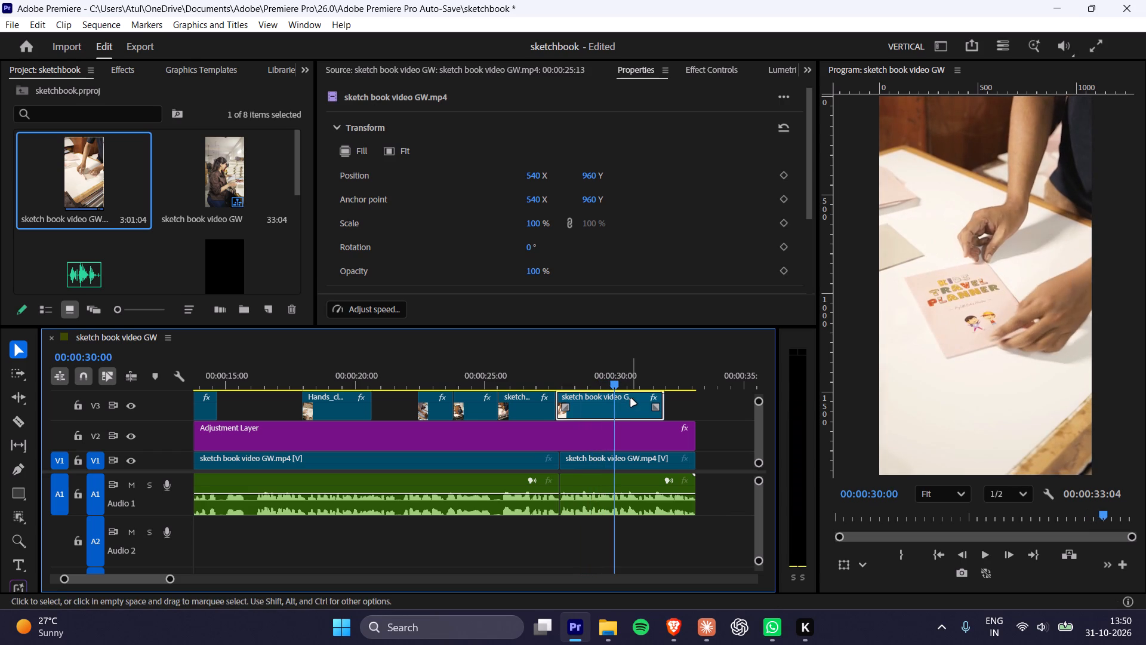
{"action": "key", "text": "space"}
{"action": "key", "text": "space"}
{"action": "left_click", "coordinate": [630, 406]}
{"action": "left_click", "coordinate": [385, 315]}
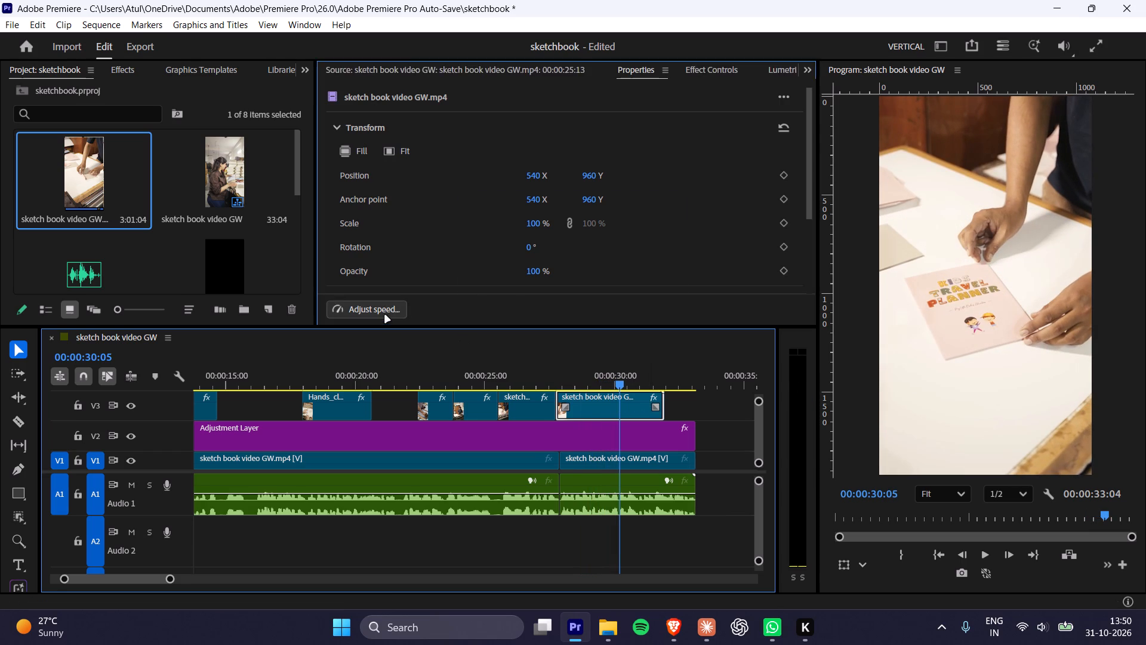
{"action": "key", "text": "1"}
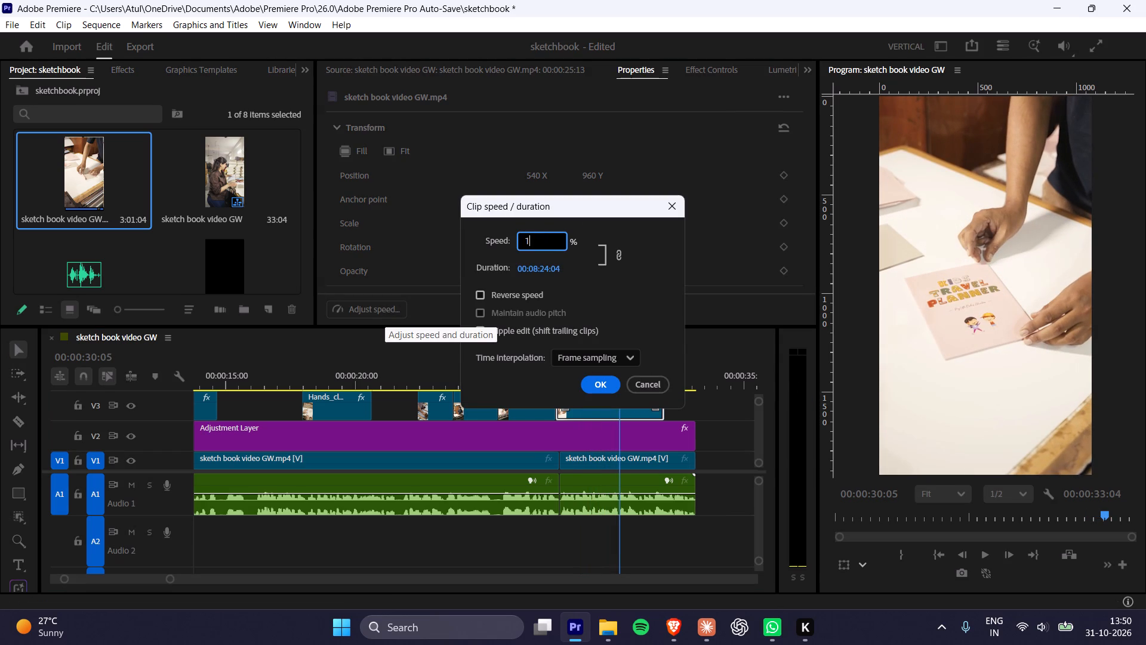
{"action": "type", "text": "80"}
{"action": "key", "text": "Return"}
Replay the shortened last V3 clip from 00:00:27:18, and review the preceding B-roll and the return to the speaker against the speech.
{"action": "left_click", "coordinate": [557, 371]}
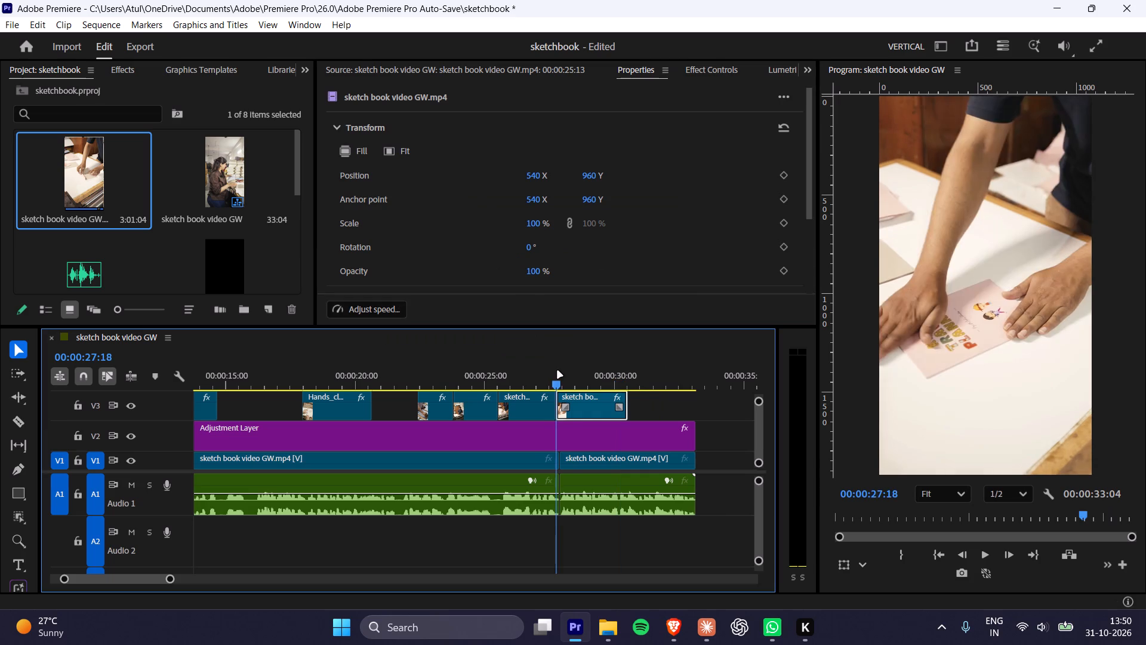
{"action": "key", "text": "space"}
{"action": "key", "text": "space"}
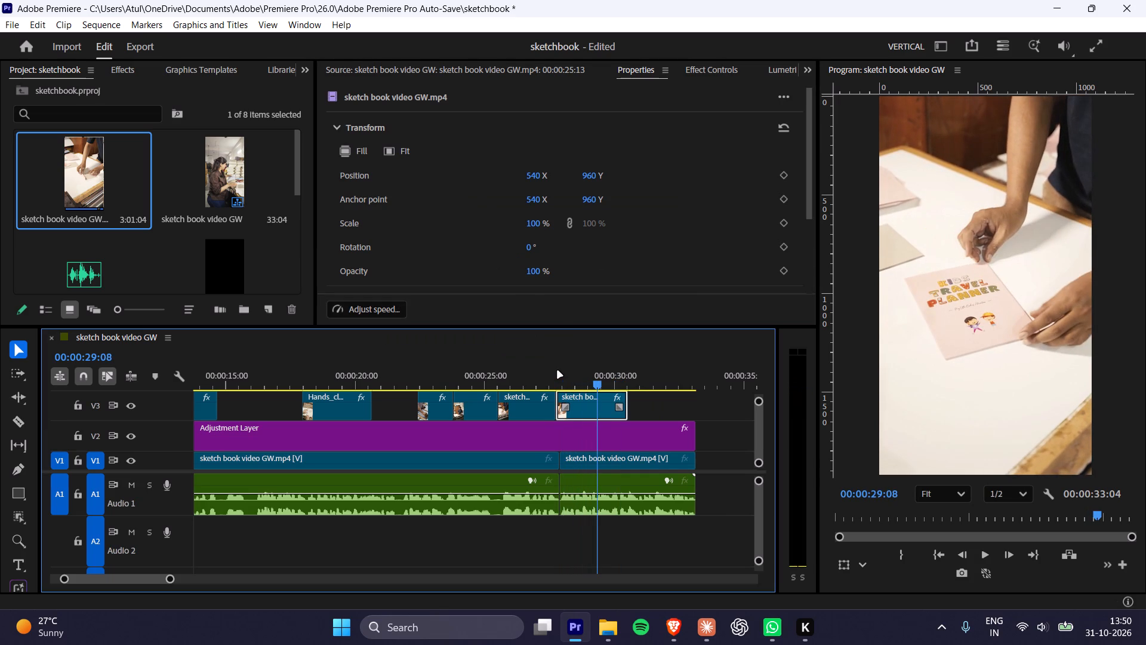
{"action": "key", "text": "space"}
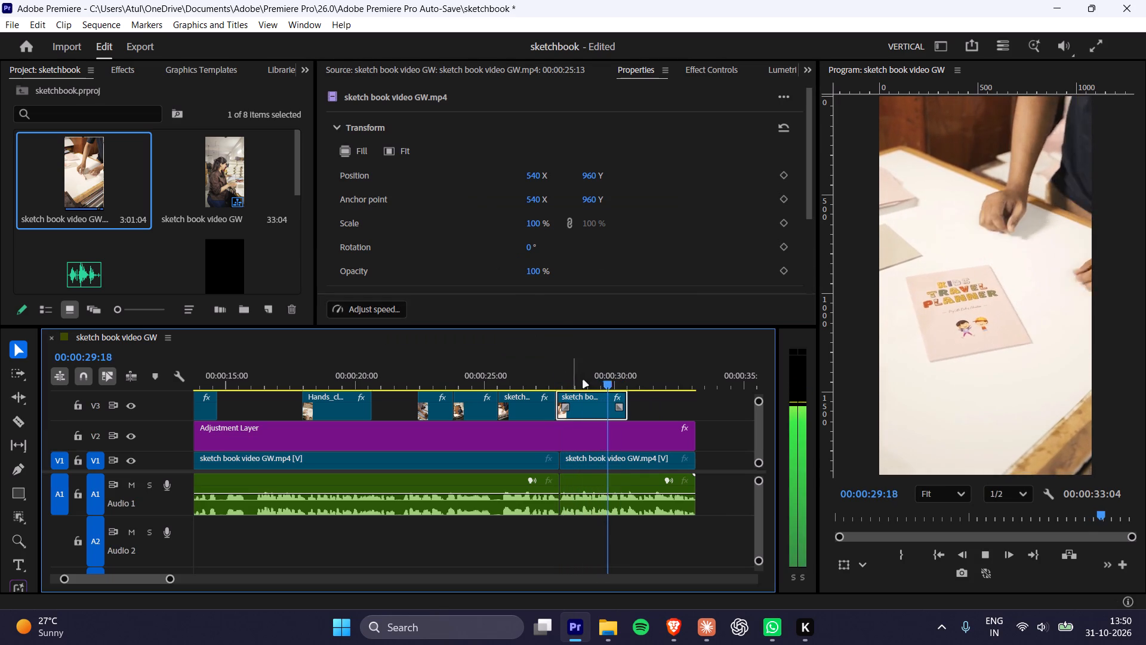
{"action": "key", "text": "space"}
{"action": "left_click", "coordinate": [590, 382]}
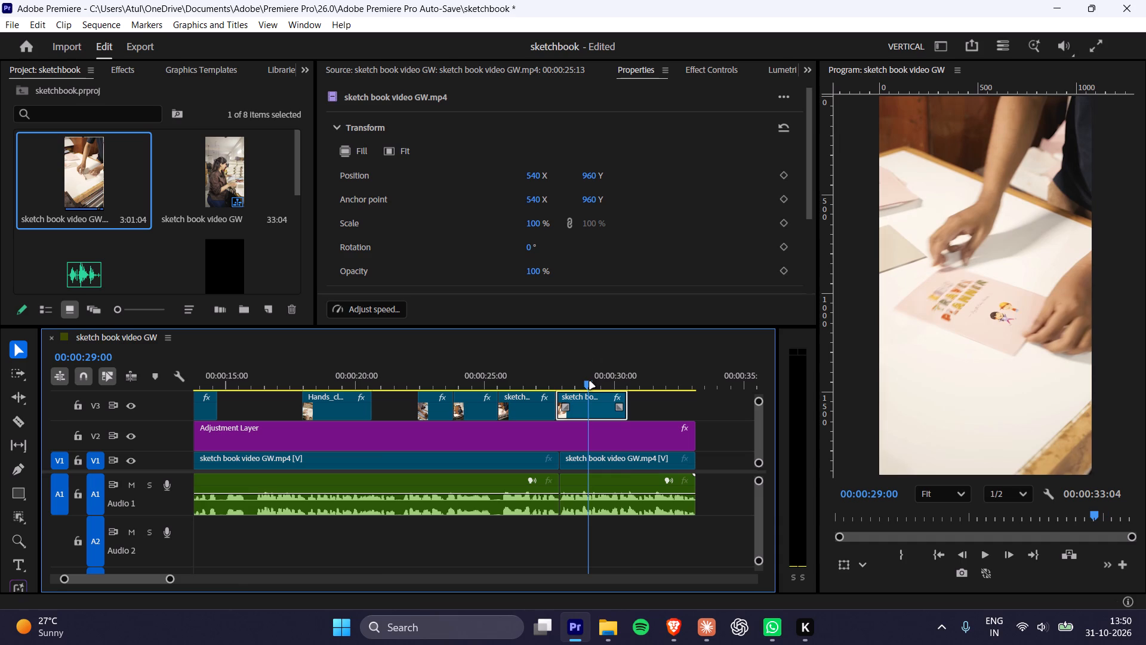
{"action": "left_click", "coordinate": [382, 373]}
{"action": "key", "text": "space"}
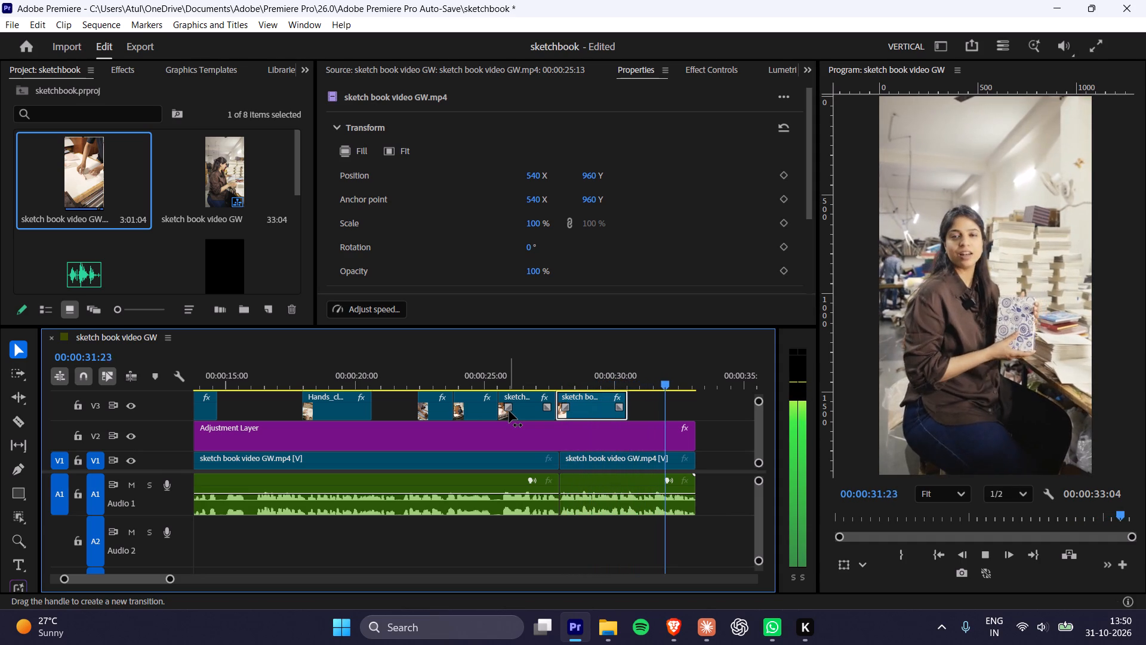
{"action": "key", "text": "space"}
{"action": "left_click", "coordinate": [626, 374]}
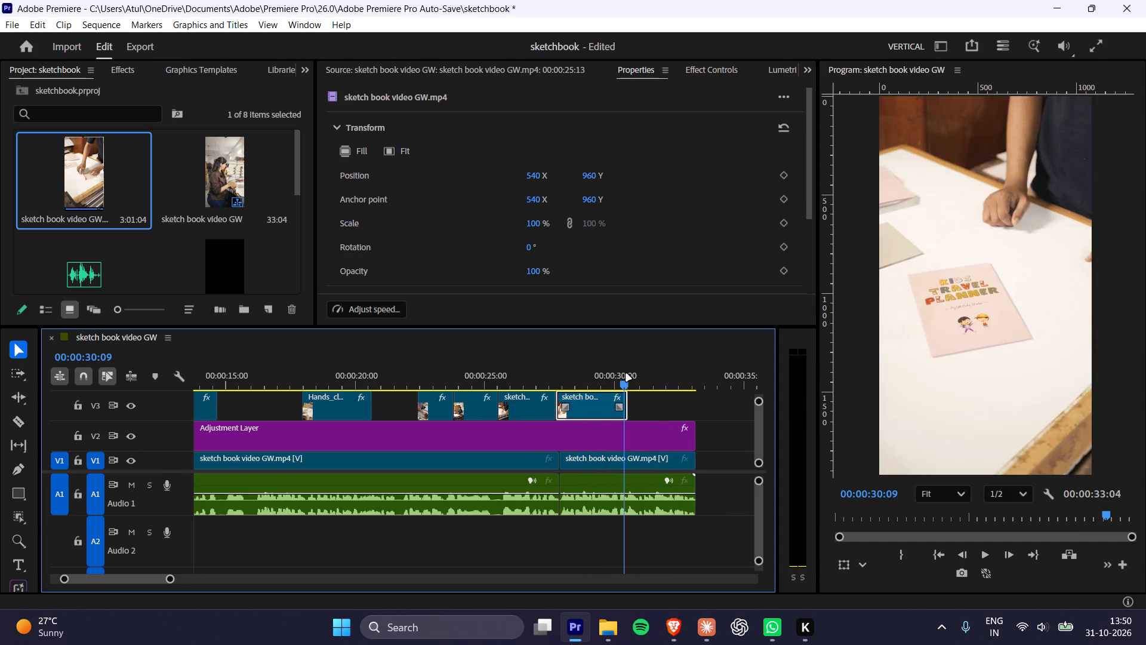
{"action": "key", "text": "space"}
{"action": "key", "text": "space"}
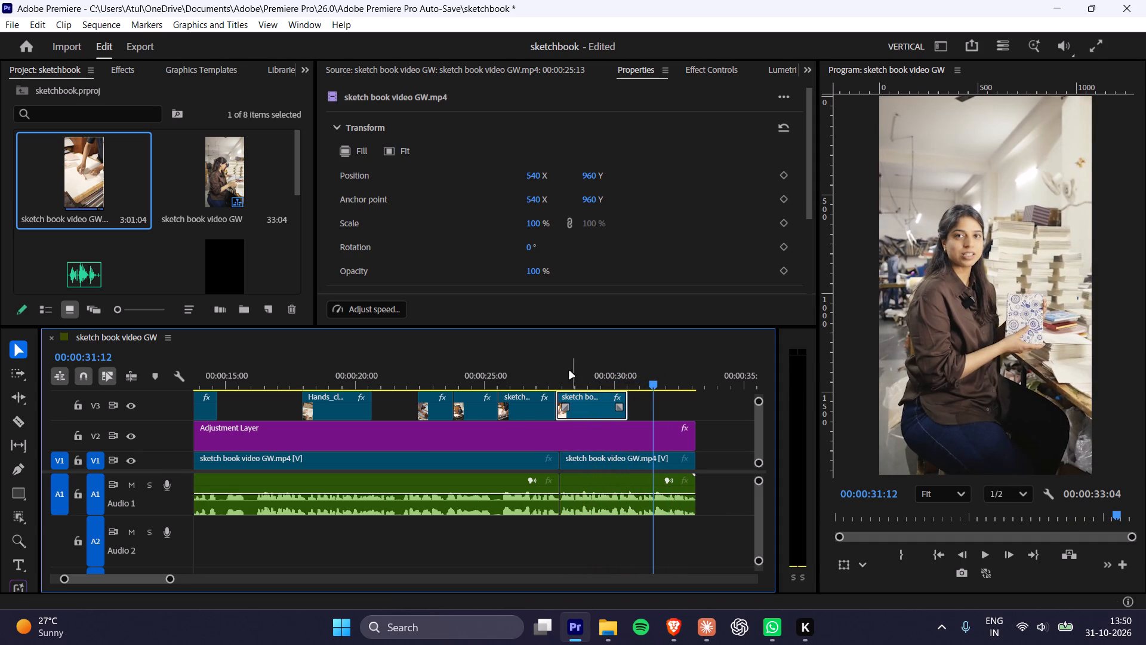
{"action": "left_click", "coordinate": [421, 371]}
{"action": "key", "text": "space"}
{"action": "key", "text": "space"}
Open the V2 adjustment layer's RGB curves in Lumetri Color at 00:00:20:20, and switch to the Color workspace.
{"action": "scroll", "coordinate": [517, 437], "scroll_direction": "down", "scroll_amount": 9, "text": "alt"}
{"action": "left_click", "coordinate": [457, 435]}
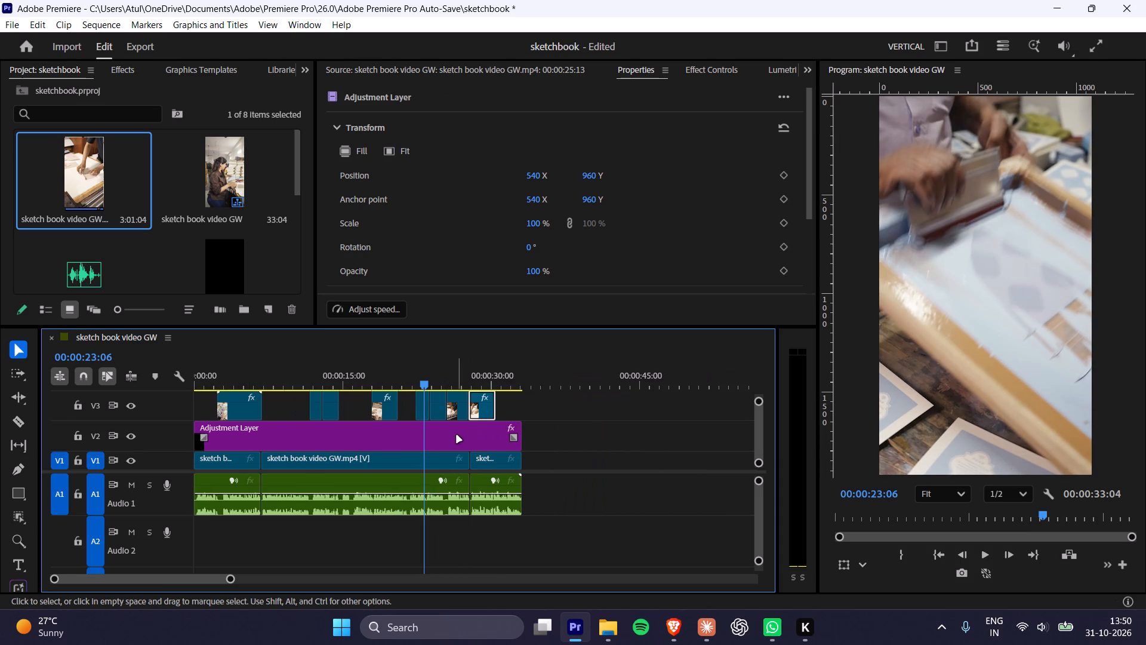
{"action": "left_click", "coordinate": [403, 385]}
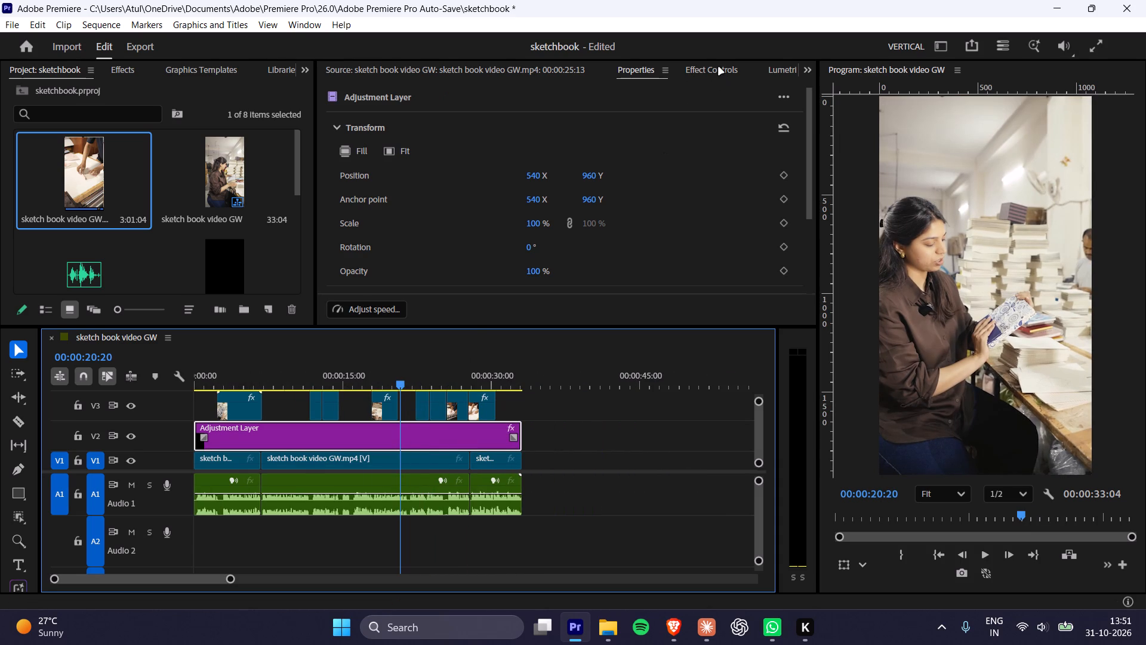
{"action": "left_click", "coordinate": [774, 70]}
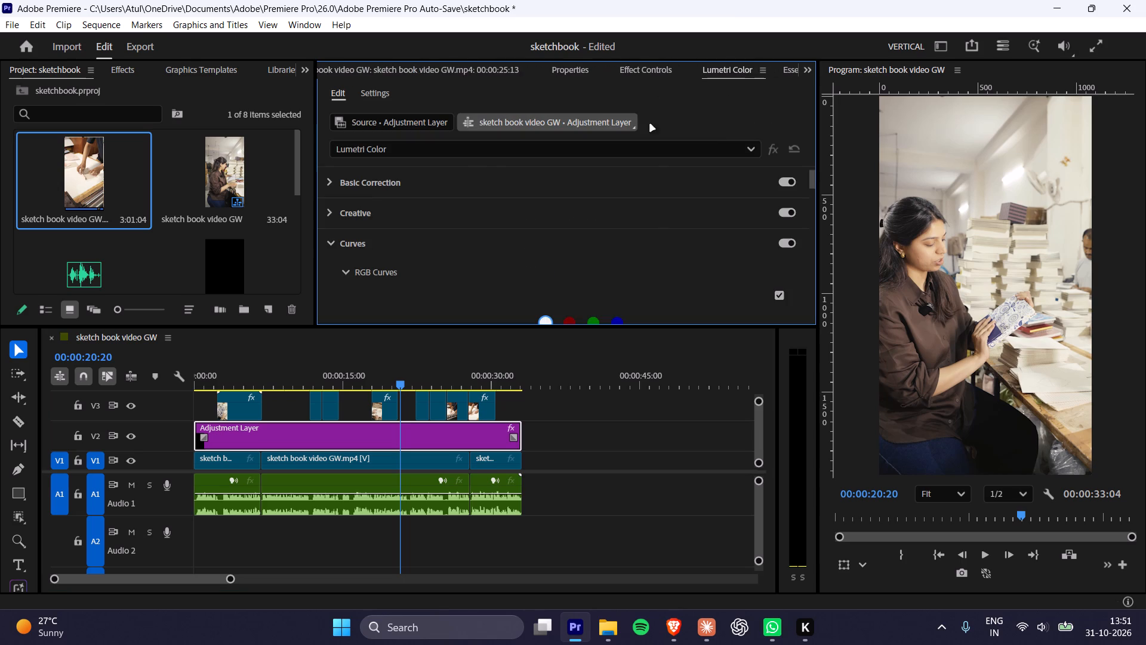
{"action": "left_click", "coordinate": [332, 241]}
{"action": "scroll", "coordinate": [459, 243], "scroll_direction": "down", "scroll_amount": 3}
{"action": "left_click", "coordinate": [334, 198]}
{"action": "scroll", "coordinate": [467, 217], "scroll_direction": "down", "scroll_amount": 5}
{"action": "scroll", "coordinate": [541, 238], "scroll_direction": "down", "scroll_amount": 4}
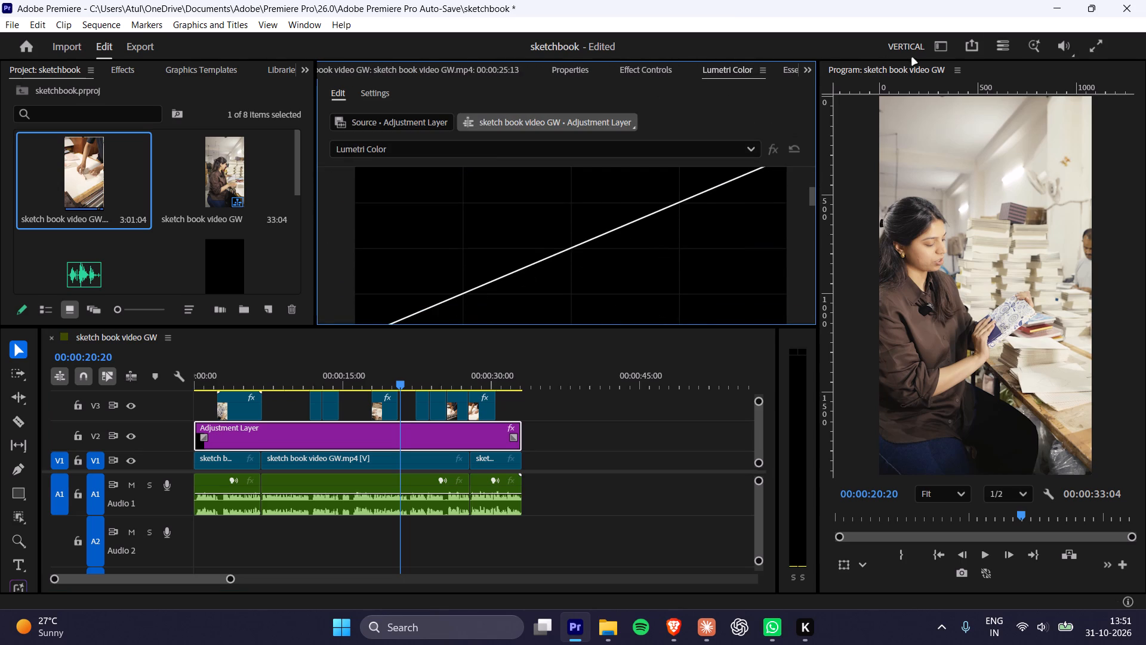
{"action": "left_click", "coordinate": [940, 49]}
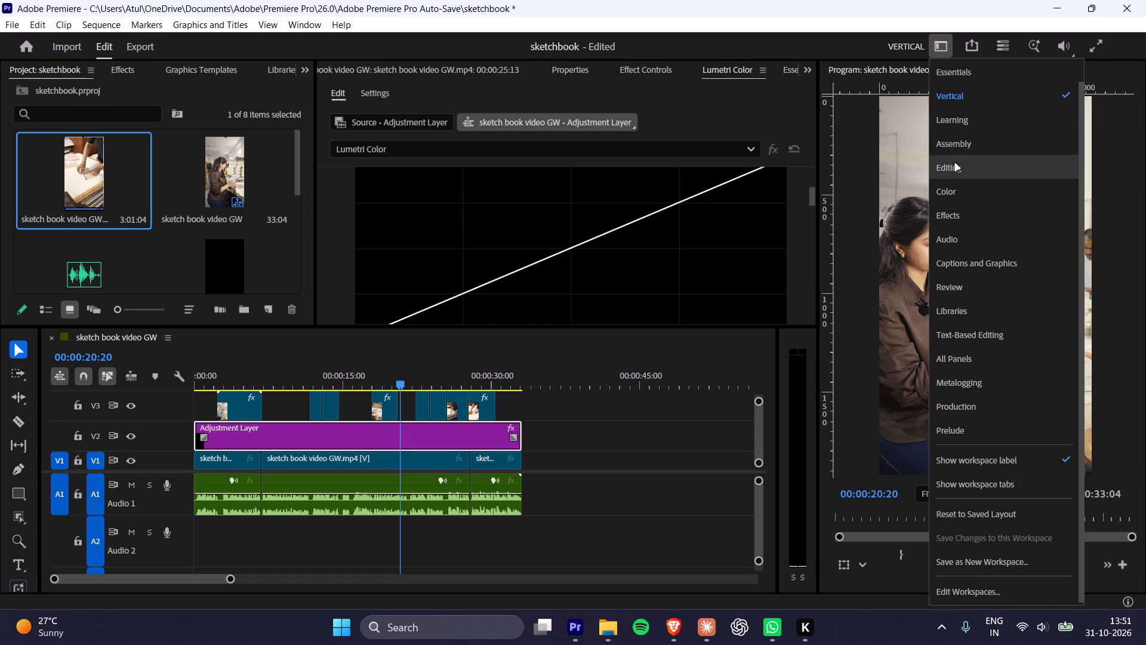
{"action": "left_click", "coordinate": [953, 190]}
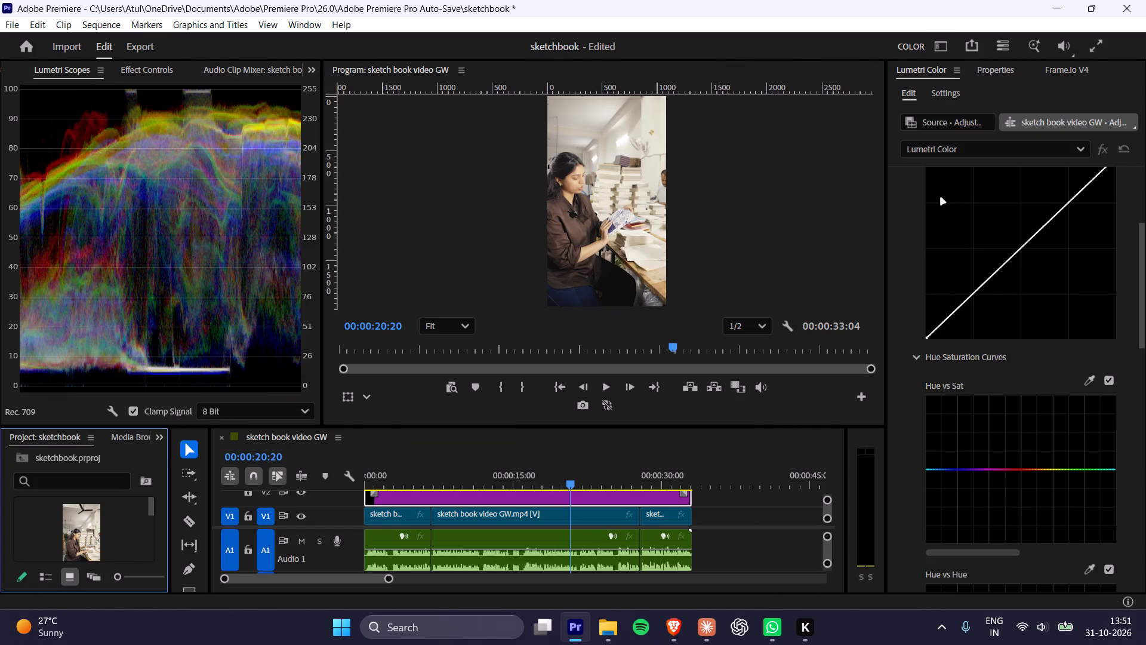
Add a point in the upper part of the adjustment layer's white RGB curve and pull it slightly below the diagonal.
{"action": "left_click_drag", "start_coordinate": [1141, 245], "coordinate": [1141, 233]}
{"action": "left_click_drag", "start_coordinate": [1073, 243], "coordinate": [1076, 244]}
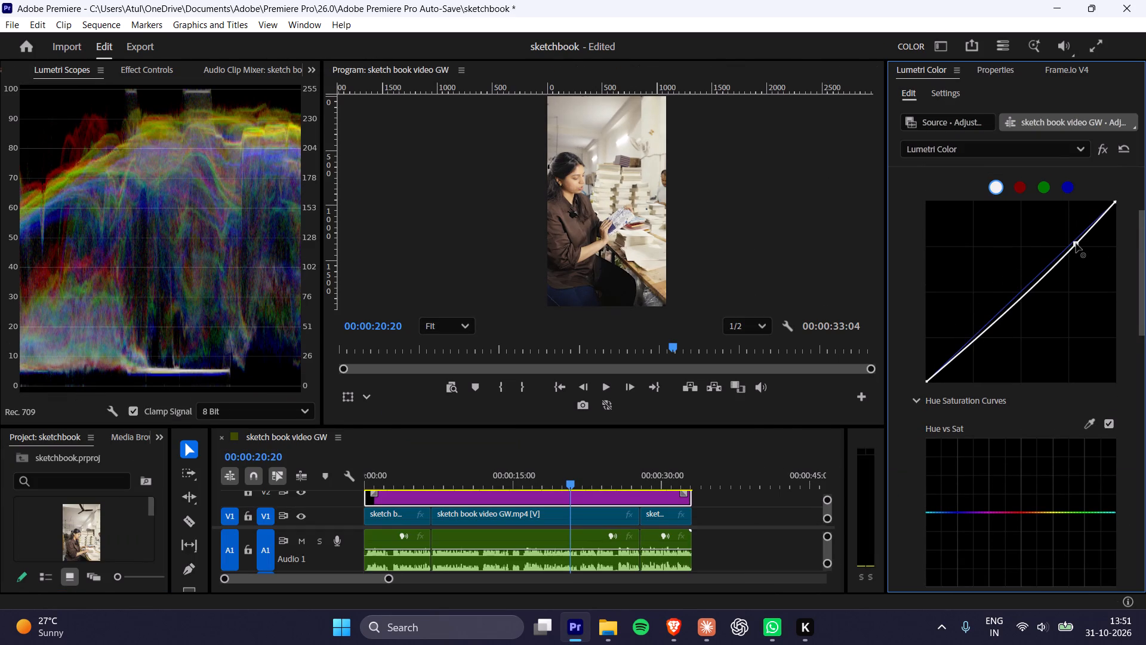
{"action": "left_click_drag", "start_coordinate": [1076, 244], "coordinate": [1079, 244]}
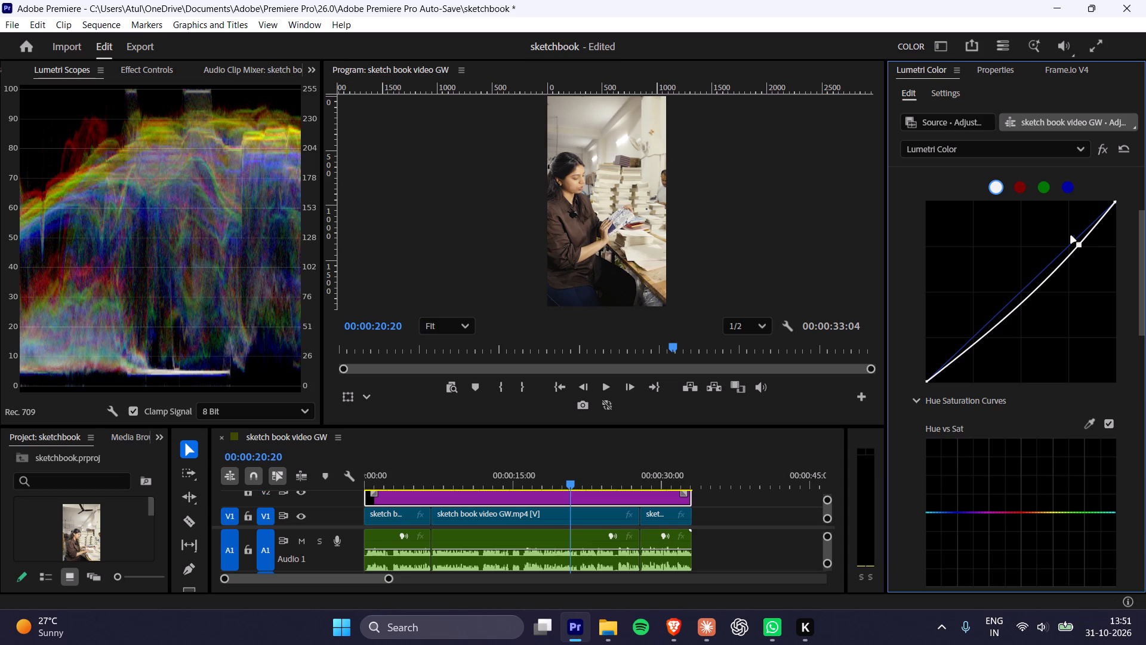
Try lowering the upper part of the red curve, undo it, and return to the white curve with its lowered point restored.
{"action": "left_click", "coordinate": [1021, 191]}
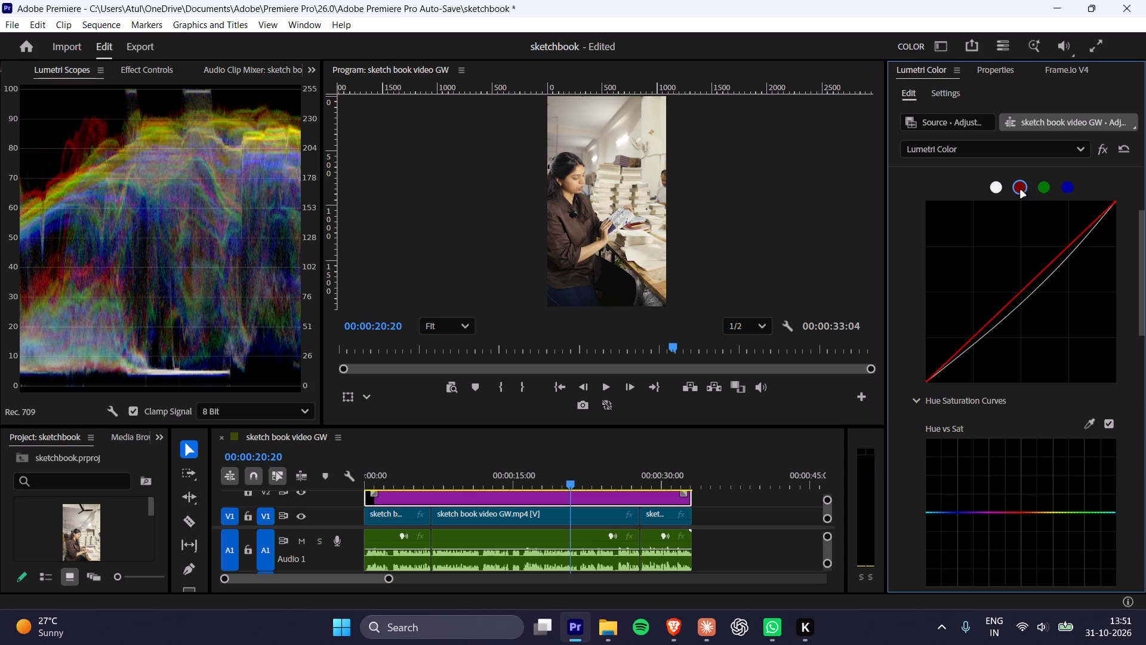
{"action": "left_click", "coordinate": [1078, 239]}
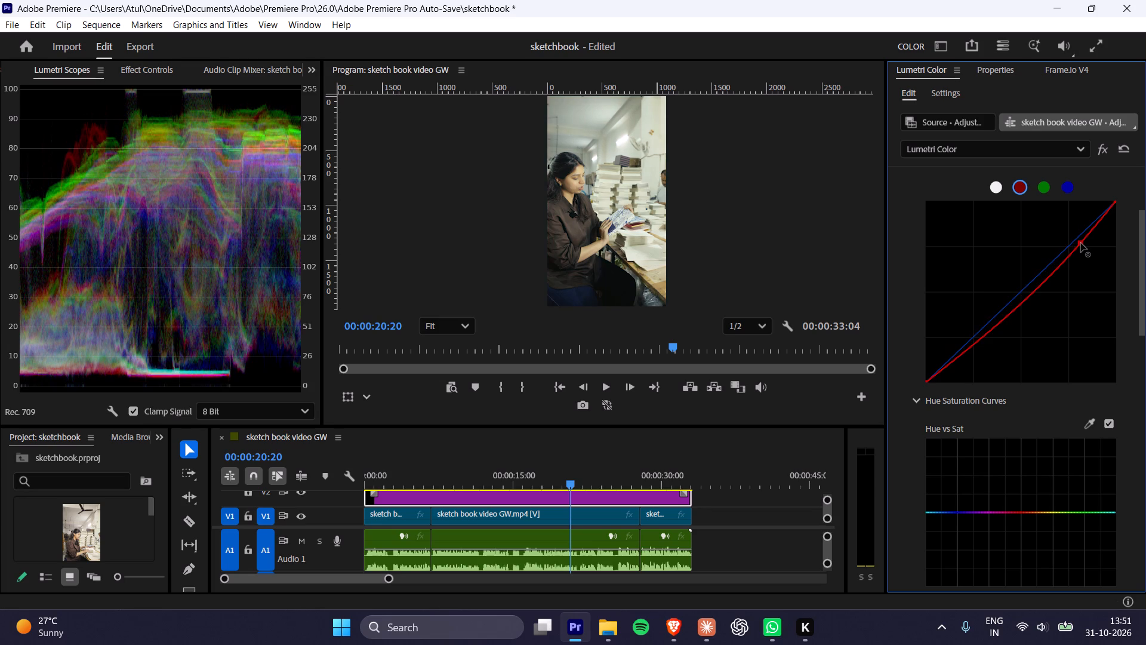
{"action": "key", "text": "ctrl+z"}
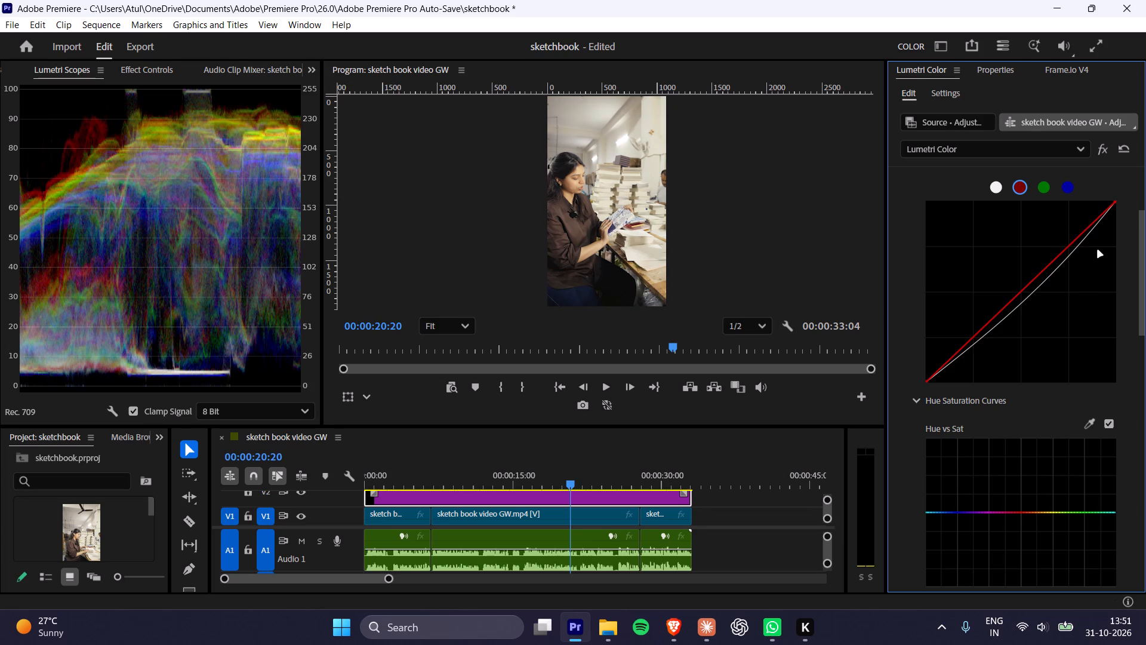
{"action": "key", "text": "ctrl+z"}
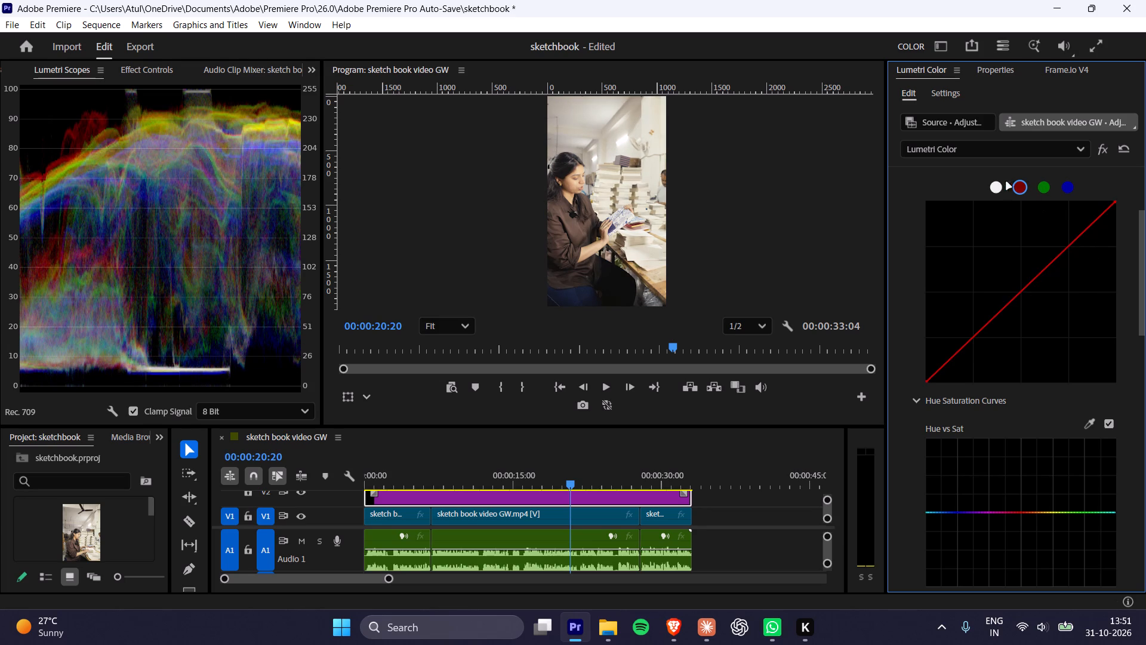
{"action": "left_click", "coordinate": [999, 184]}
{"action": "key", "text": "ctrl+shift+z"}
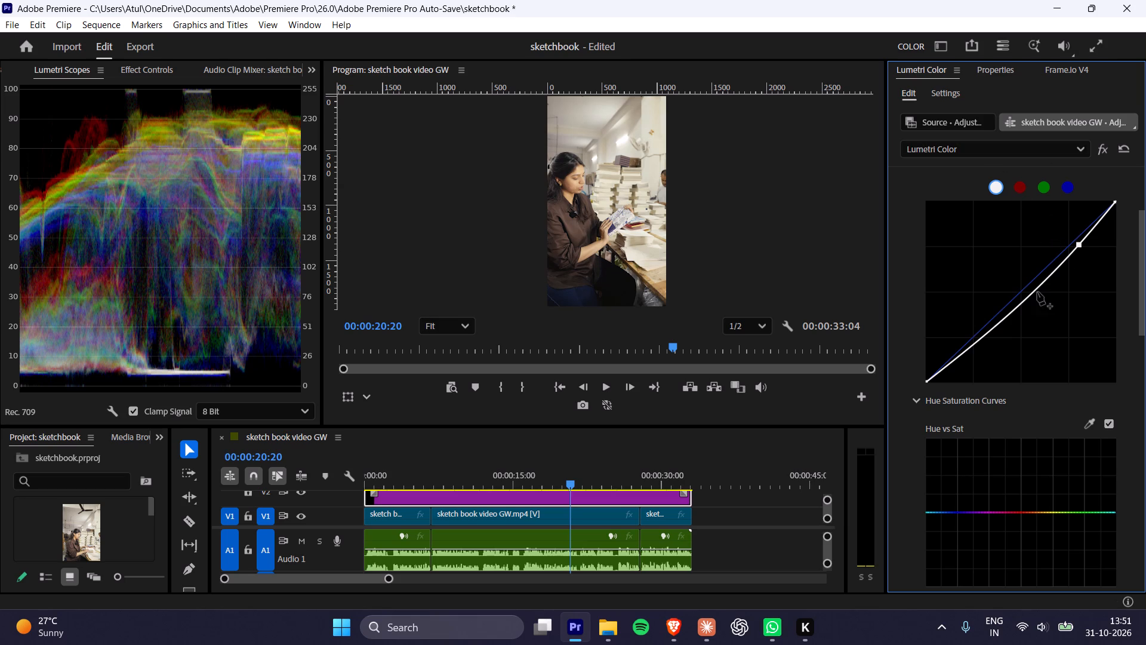
Adjust the black point at the lower end of the adjustment layer's white RGB curve.
{"action": "left_click_drag", "start_coordinate": [925, 383], "coordinate": [925, 382]}
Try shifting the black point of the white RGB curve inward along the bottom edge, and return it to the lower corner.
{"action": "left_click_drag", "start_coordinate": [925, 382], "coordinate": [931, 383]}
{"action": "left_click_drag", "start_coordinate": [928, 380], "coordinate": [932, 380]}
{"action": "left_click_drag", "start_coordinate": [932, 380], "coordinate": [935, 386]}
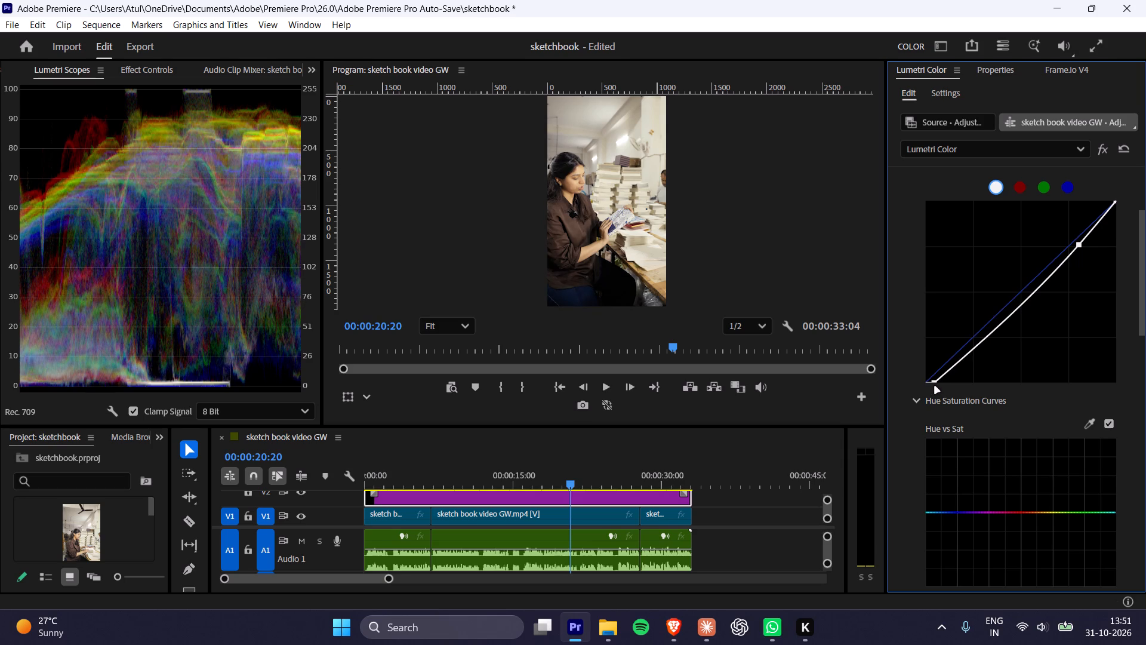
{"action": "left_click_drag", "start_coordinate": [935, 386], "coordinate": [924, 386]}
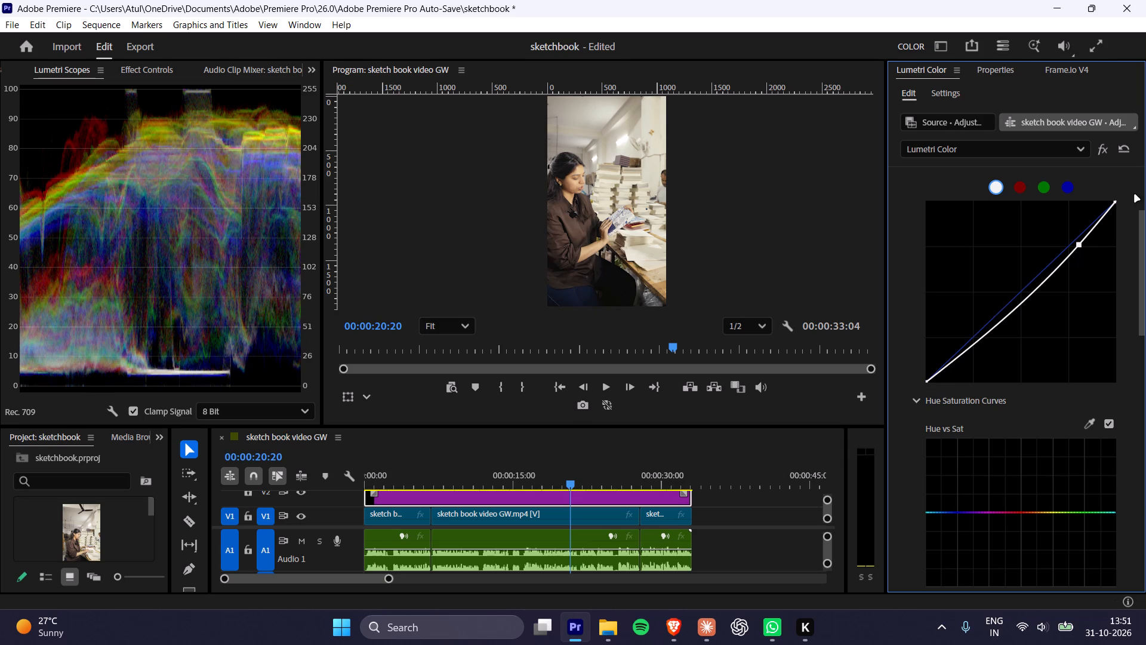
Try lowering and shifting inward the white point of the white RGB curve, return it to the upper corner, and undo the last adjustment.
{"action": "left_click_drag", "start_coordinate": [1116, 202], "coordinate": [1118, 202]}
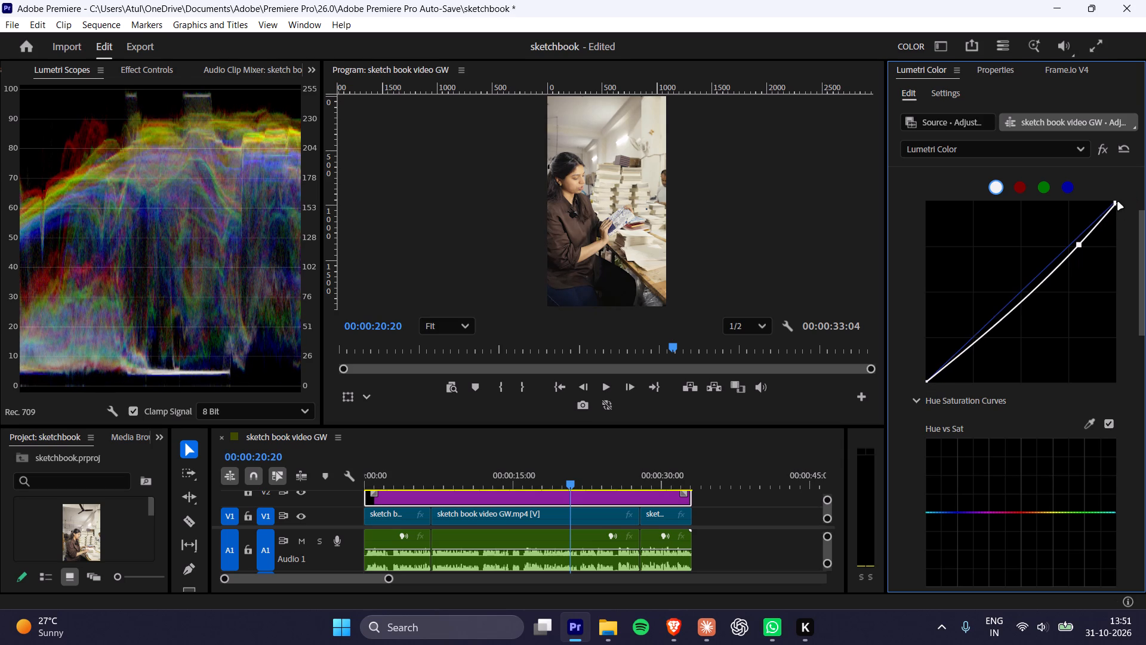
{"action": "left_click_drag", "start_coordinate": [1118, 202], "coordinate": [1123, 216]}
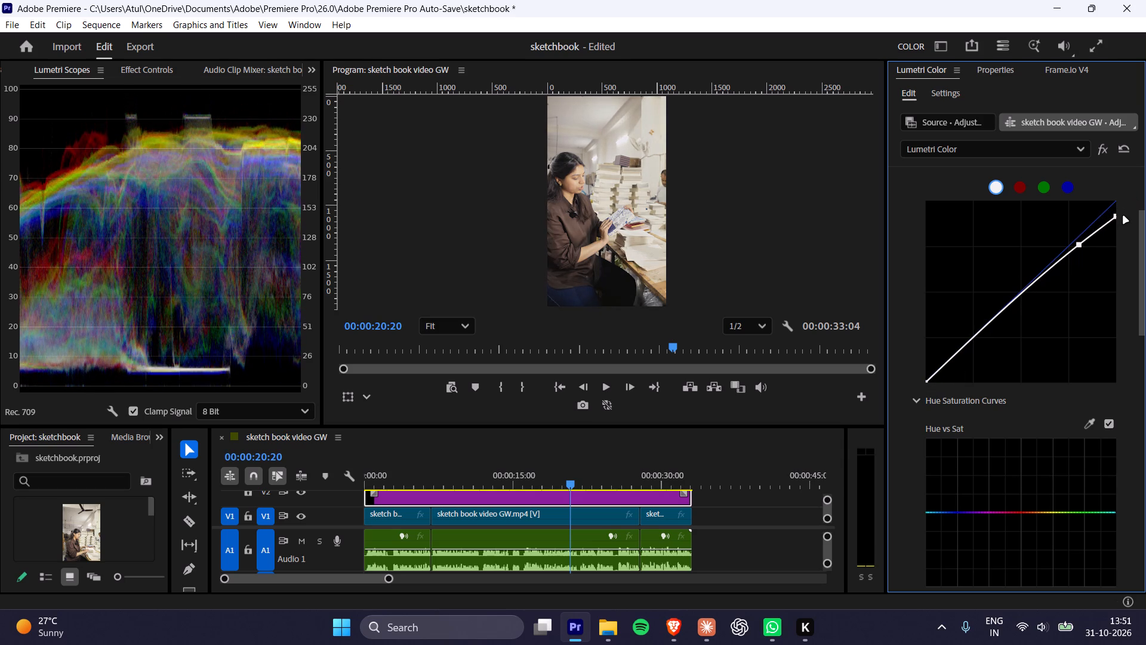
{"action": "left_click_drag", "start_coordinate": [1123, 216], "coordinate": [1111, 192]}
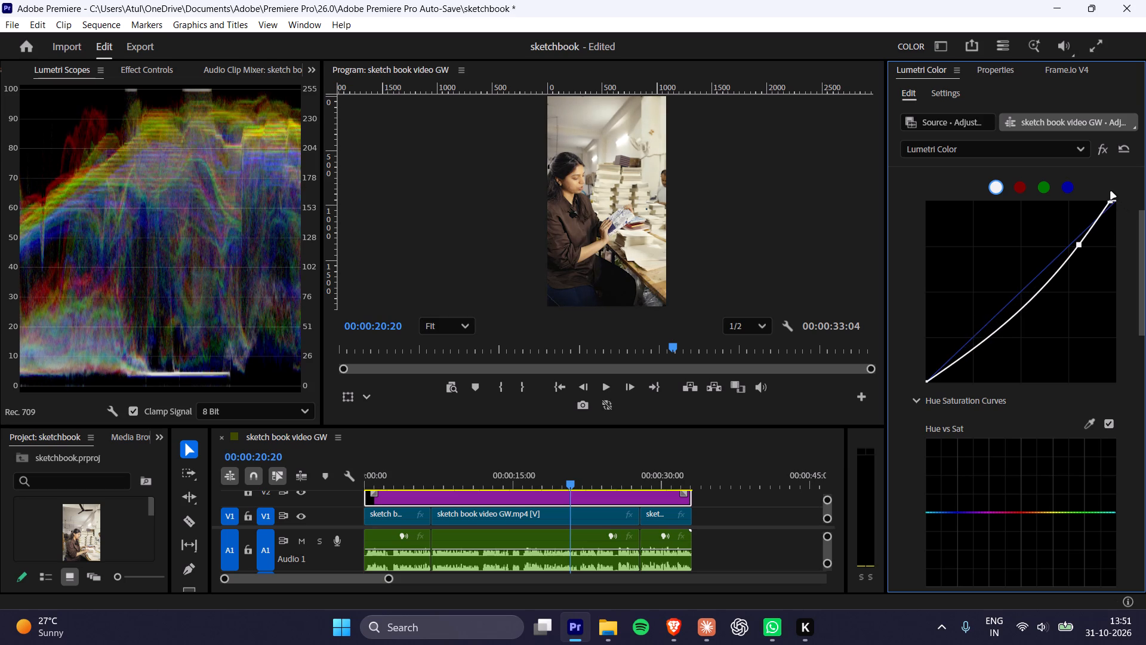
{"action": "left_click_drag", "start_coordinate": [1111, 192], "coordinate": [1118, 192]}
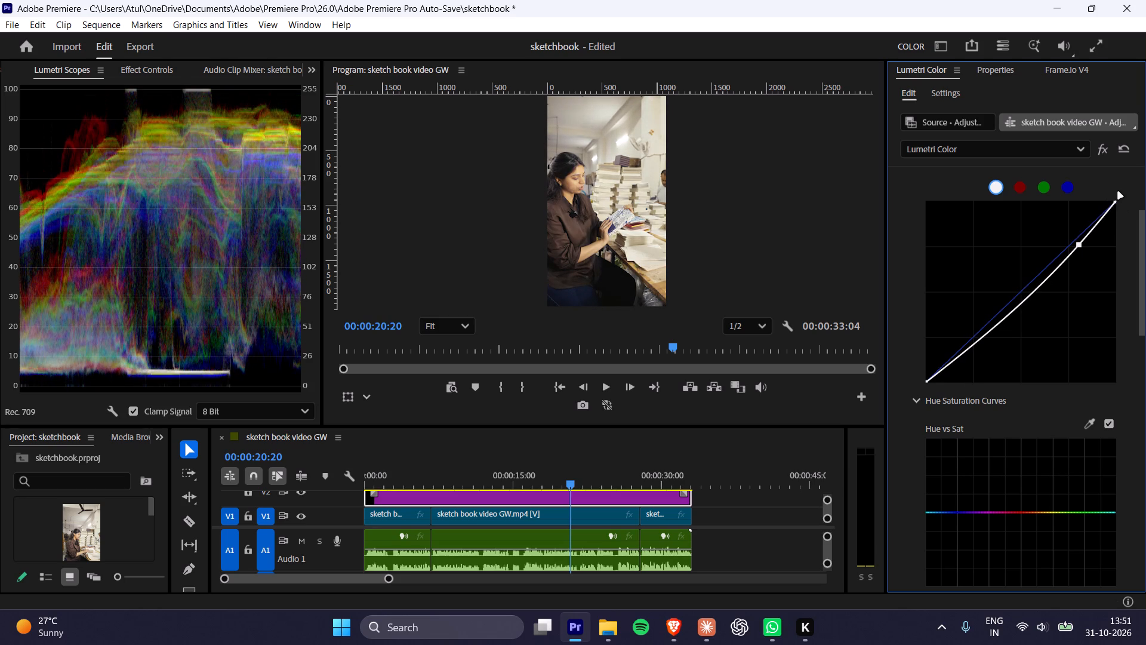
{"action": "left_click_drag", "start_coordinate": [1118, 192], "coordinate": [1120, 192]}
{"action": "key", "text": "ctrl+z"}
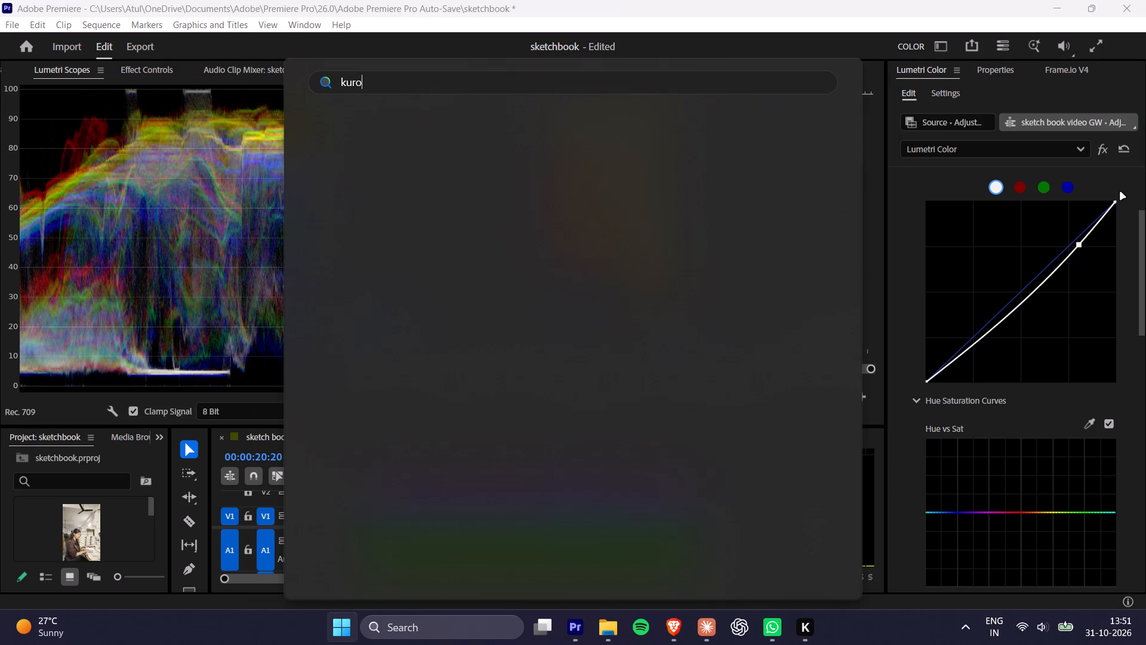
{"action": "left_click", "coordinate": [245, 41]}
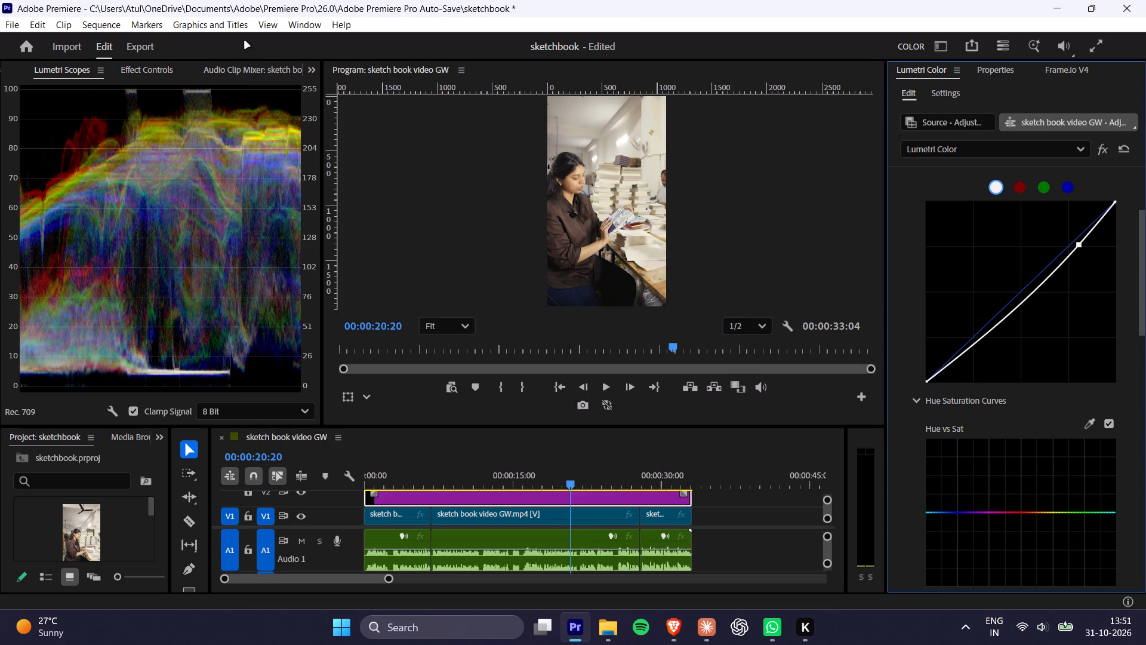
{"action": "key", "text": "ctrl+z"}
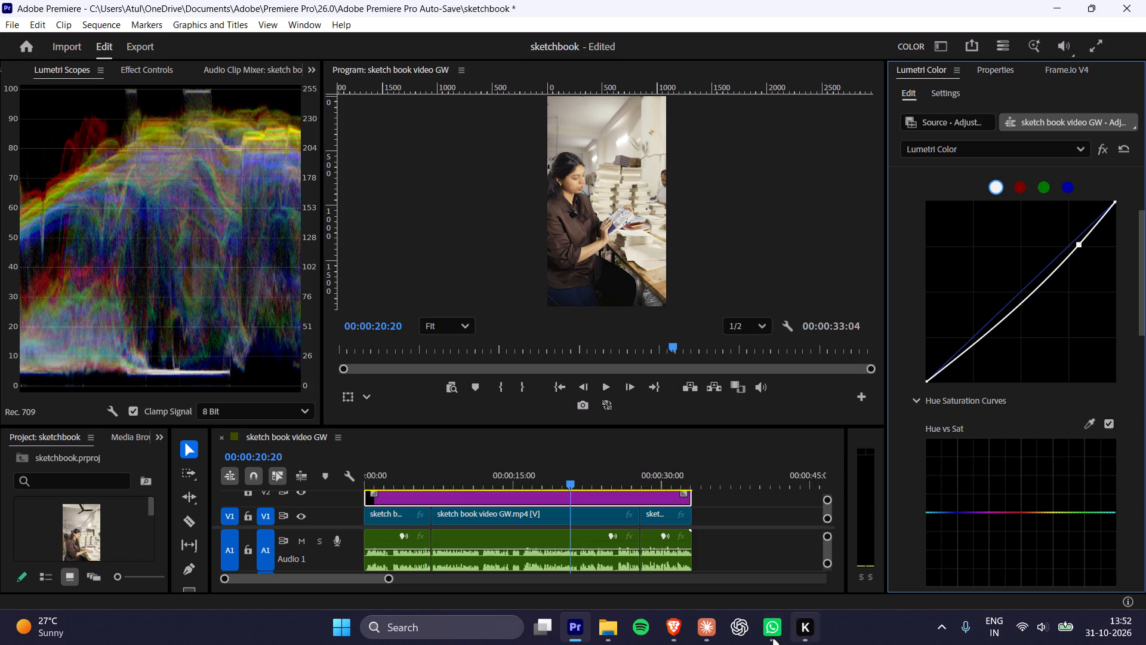
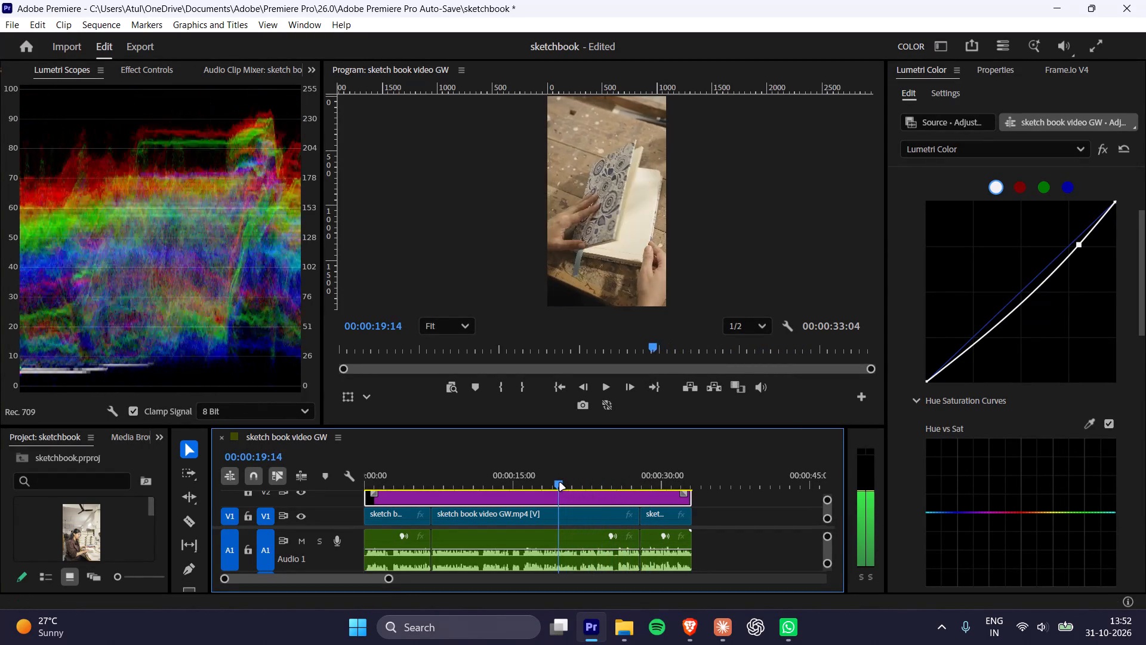
Return the playhead to the sequence start at 00:00:00:00 to check the graded opening shot against the scopes.
{"action": "right_click", "coordinate": [174, 216]}
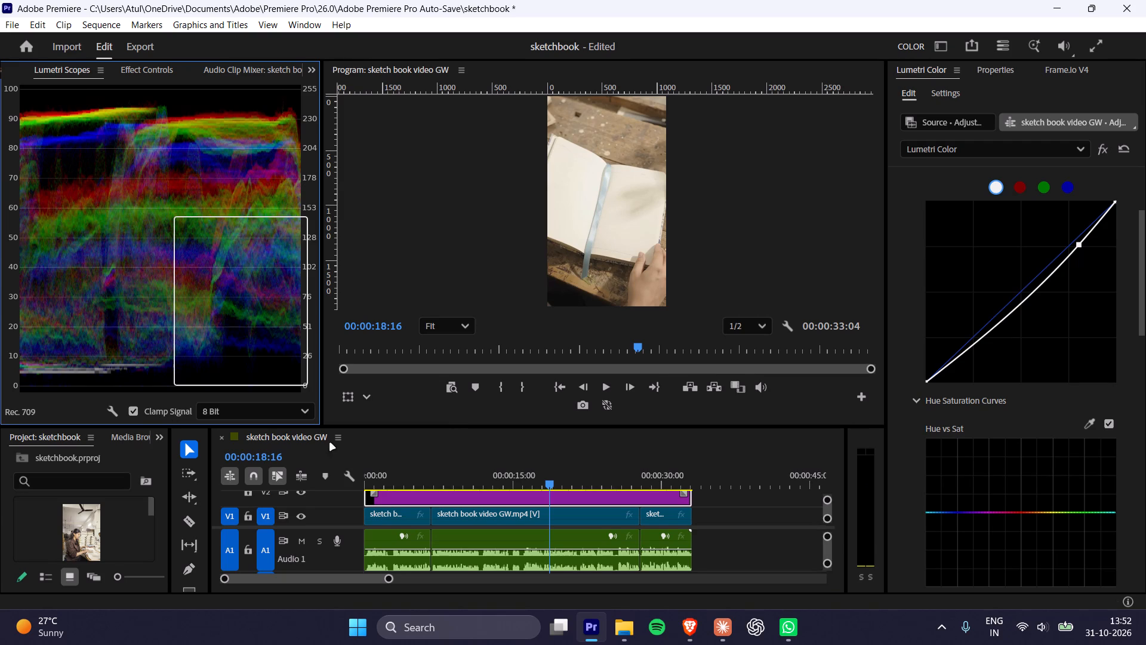
{"action": "left_click", "coordinate": [438, 483]}
{"action": "left_click_drag", "start_coordinate": [435, 484], "coordinate": [319, 499]}
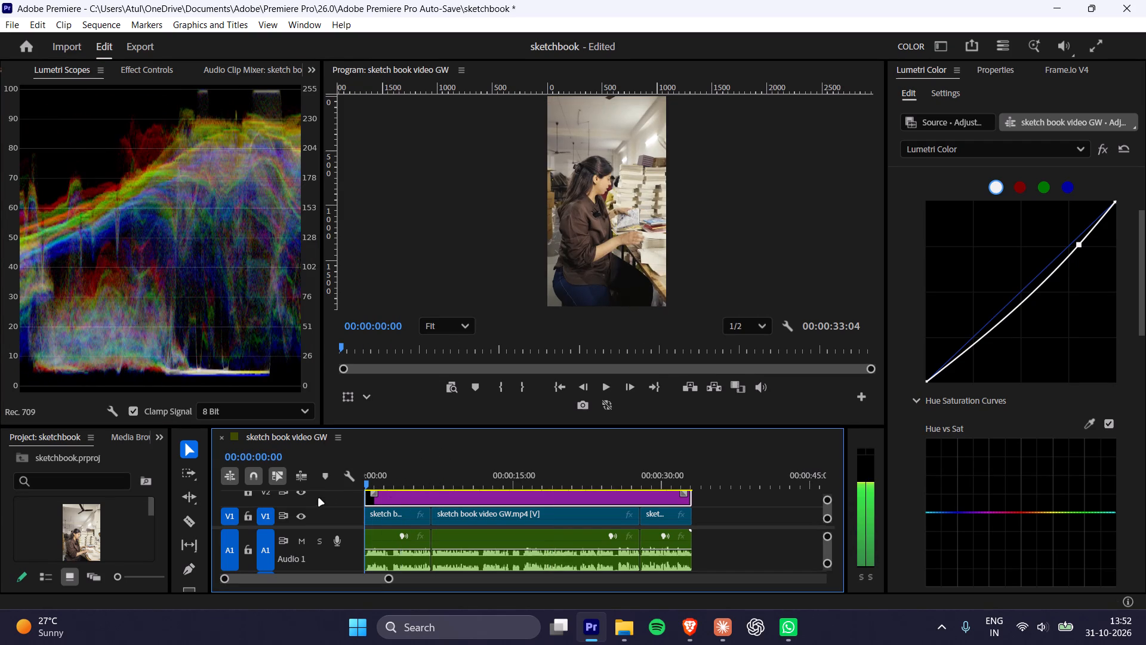
Play the opening seconds of the sequence from the start to check the adjustment layer's grade.
{"action": "left_click_drag", "start_coordinate": [319, 499], "coordinate": [313, 500]}
{"action": "key", "text": "space"}
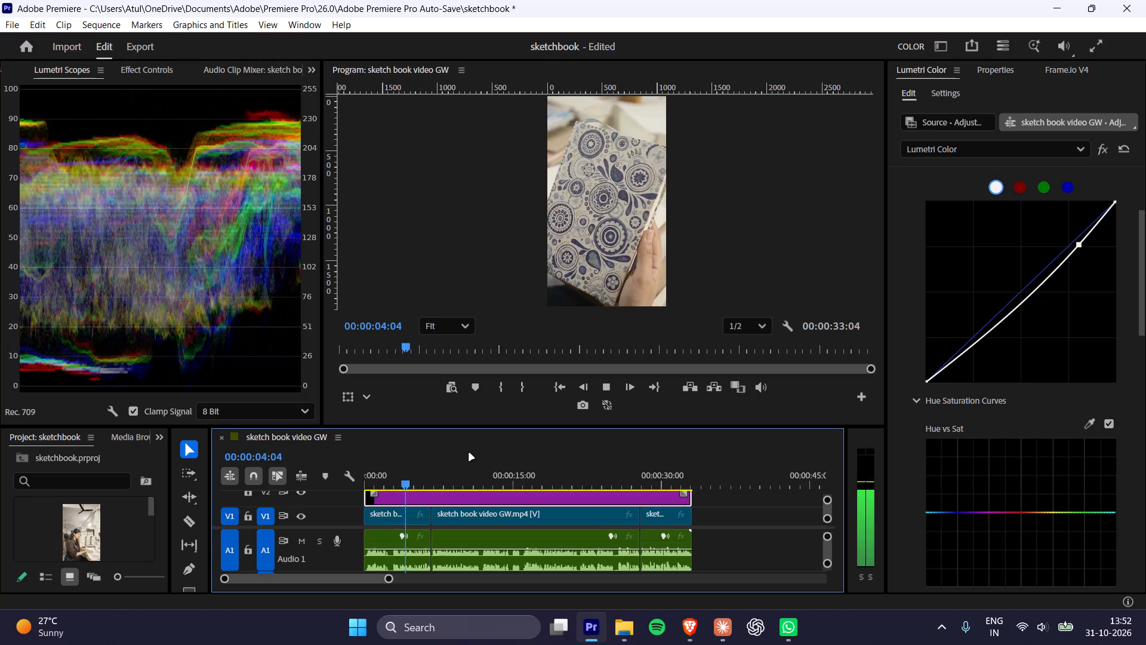
{"action": "key", "text": "space"}
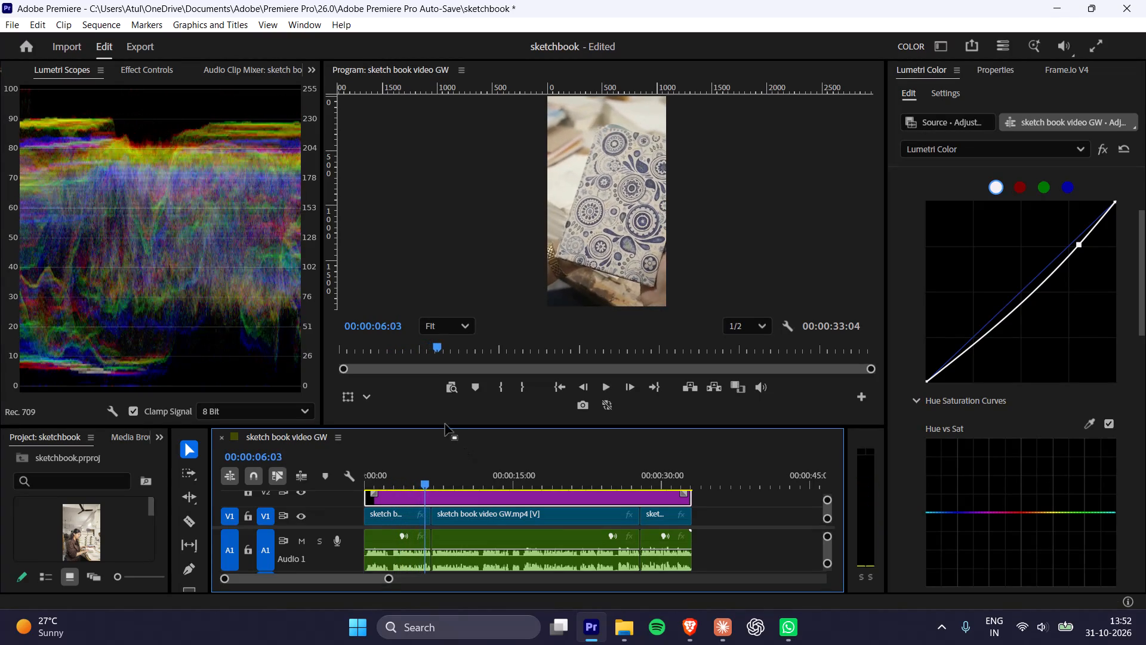
Switch to the Vertical workspace.
{"action": "left_click", "coordinate": [939, 47]}
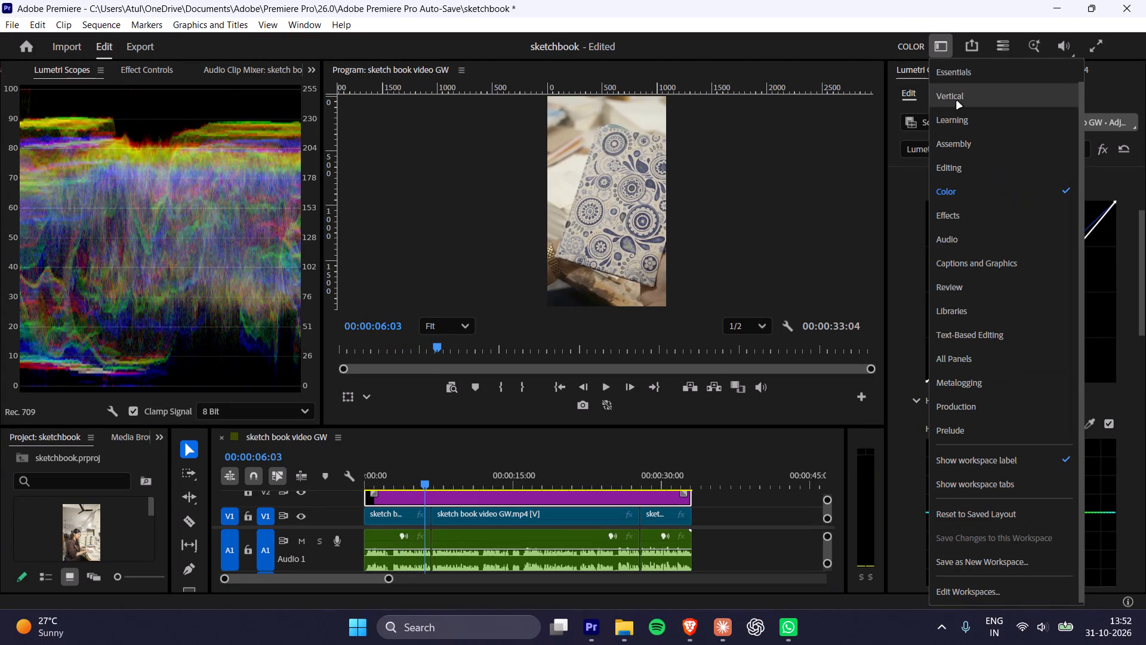
{"action": "left_click", "coordinate": [957, 102]}
Scrub through the middle of the sequence, then replay it from the start to review the graded footage and B-roll.
{"action": "key", "text": "space"}
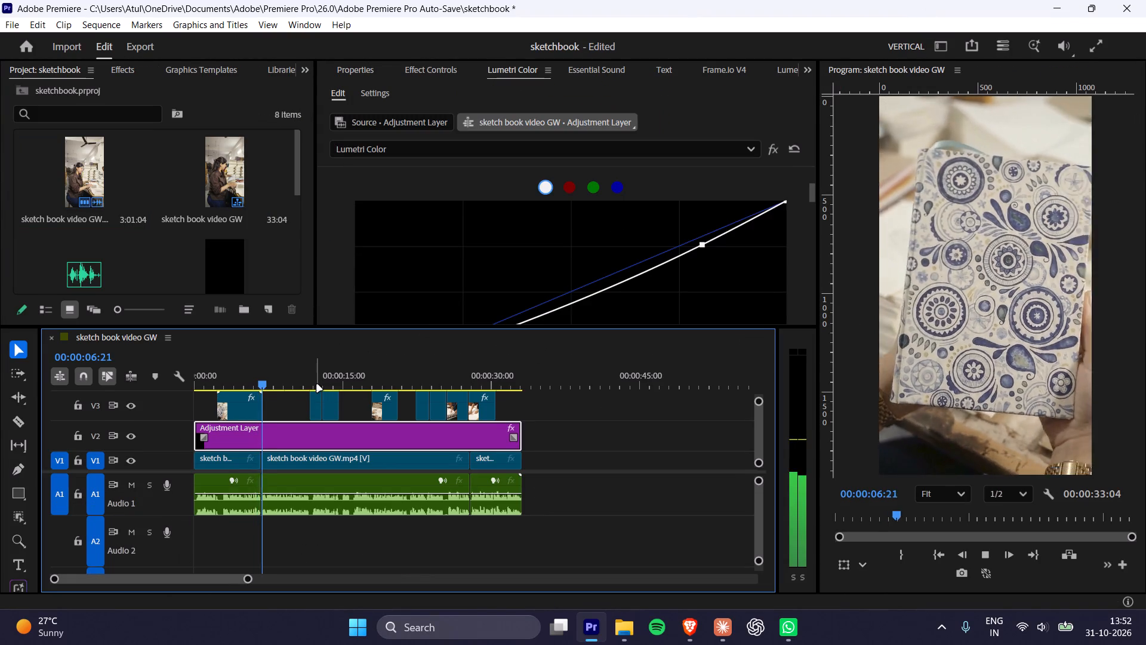
{"action": "left_click_drag", "start_coordinate": [324, 379], "coordinate": [371, 368]}
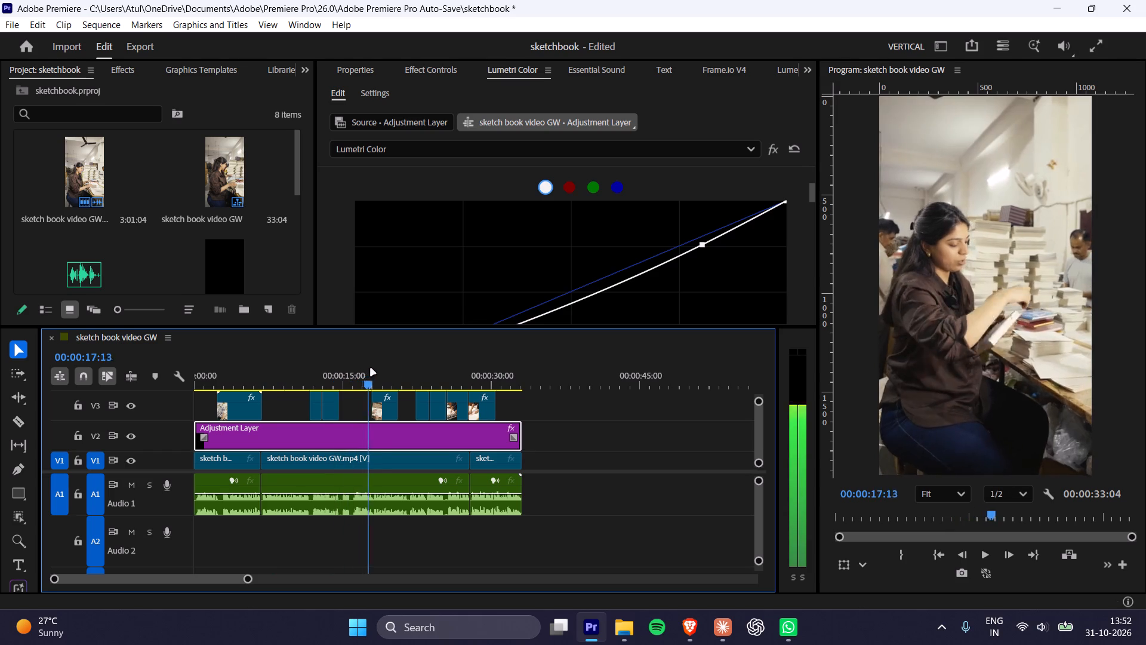
{"action": "left_click_drag", "start_coordinate": [371, 368], "coordinate": [405, 370]}
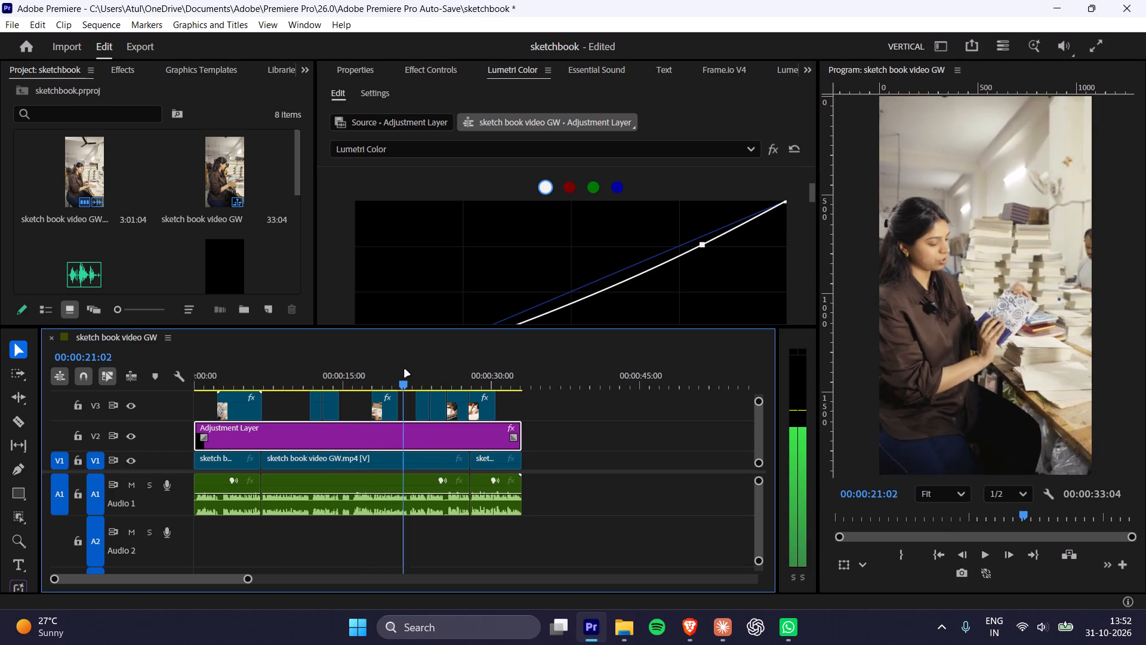
{"action": "left_click_drag", "start_coordinate": [405, 370], "coordinate": [406, 365]}
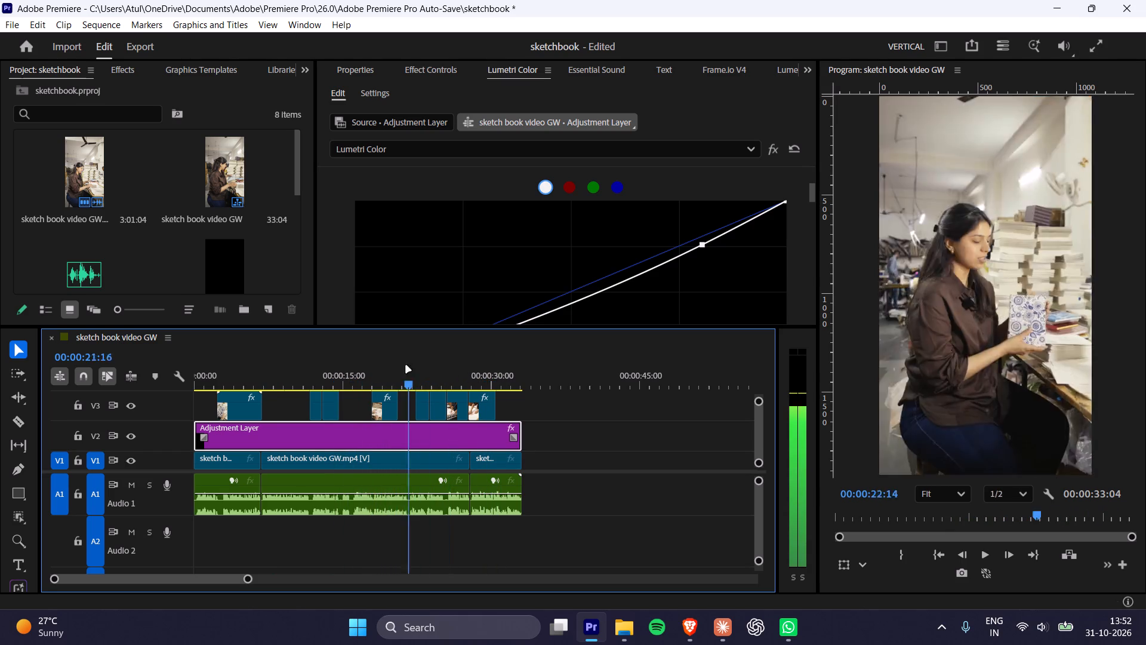
{"action": "left_click_drag", "start_coordinate": [406, 365], "coordinate": [10, 355]}
{"action": "key", "text": "space"}
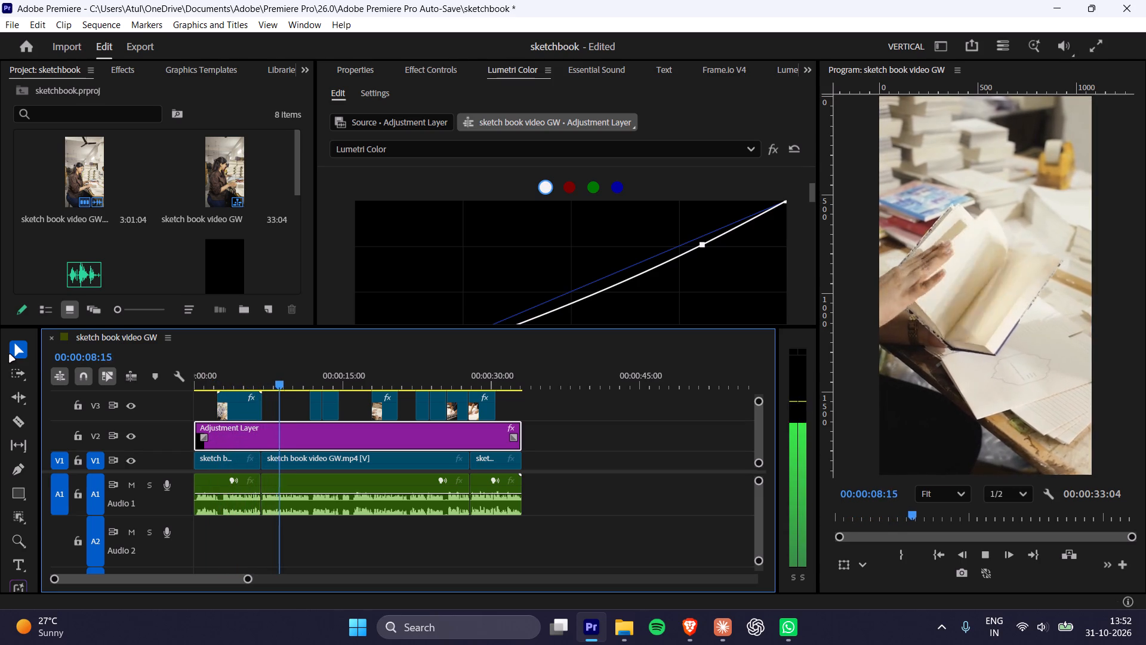
{"action": "key", "text": "space"}
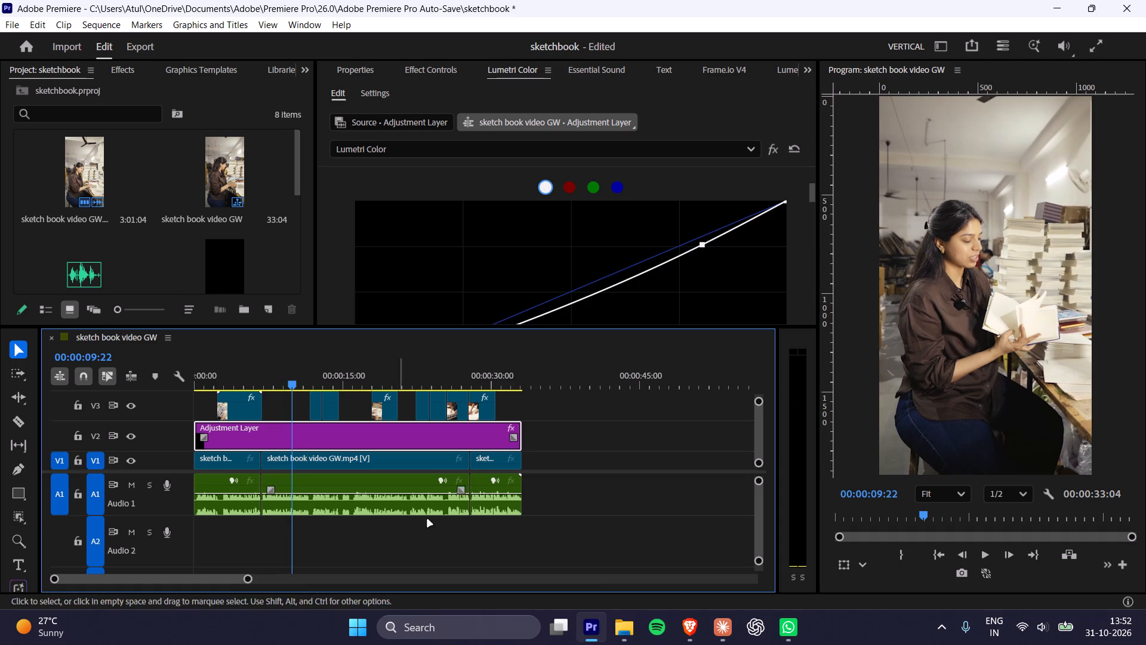
Switch to Epidemic Sound in the browser and search its music for "podcast".
{"action": "left_click", "coordinate": [632, 639]}
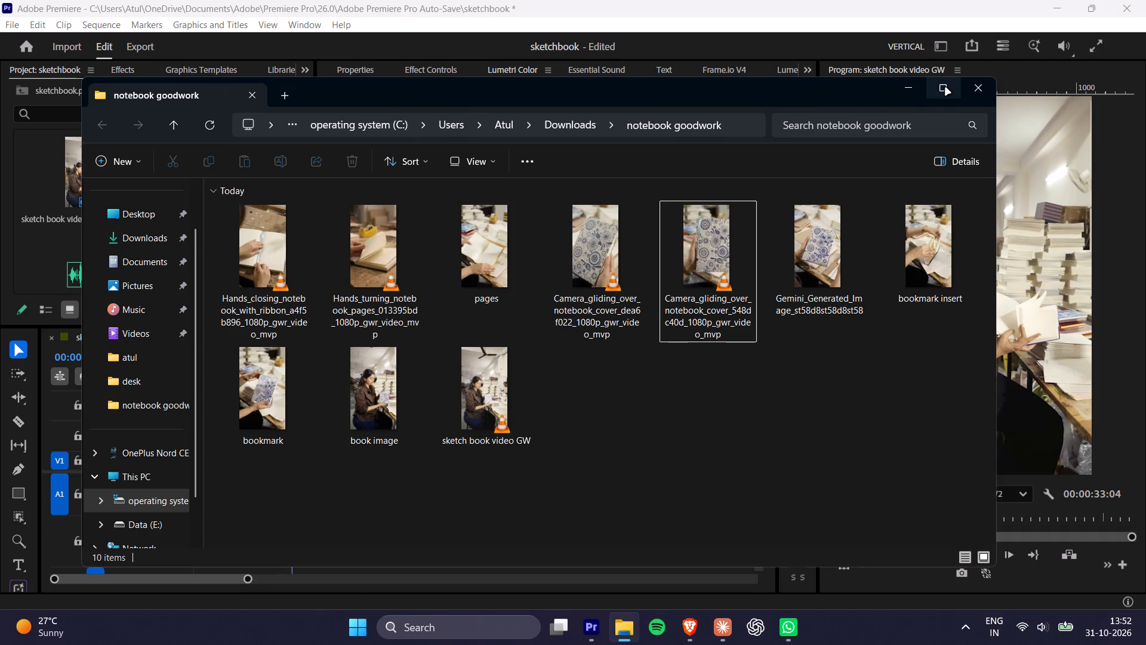
{"action": "left_click", "coordinate": [945, 88]}
{"action": "left_click", "coordinate": [688, 638]}
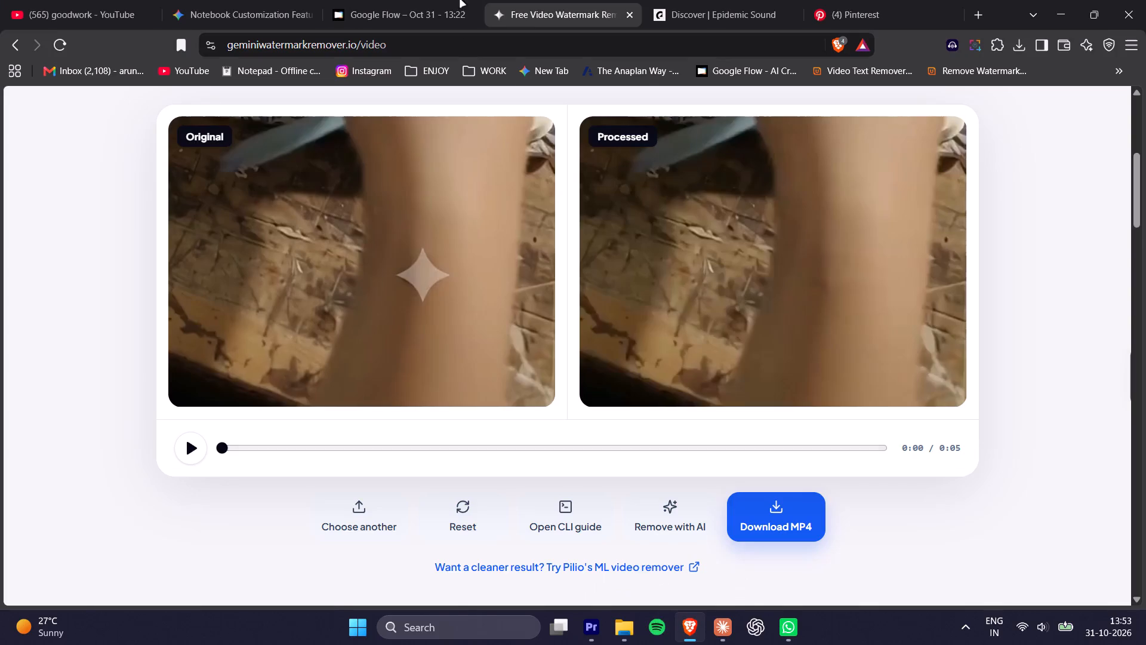
{"action": "left_click", "coordinate": [429, 0]}
{"action": "left_click", "coordinate": [726, 3]}
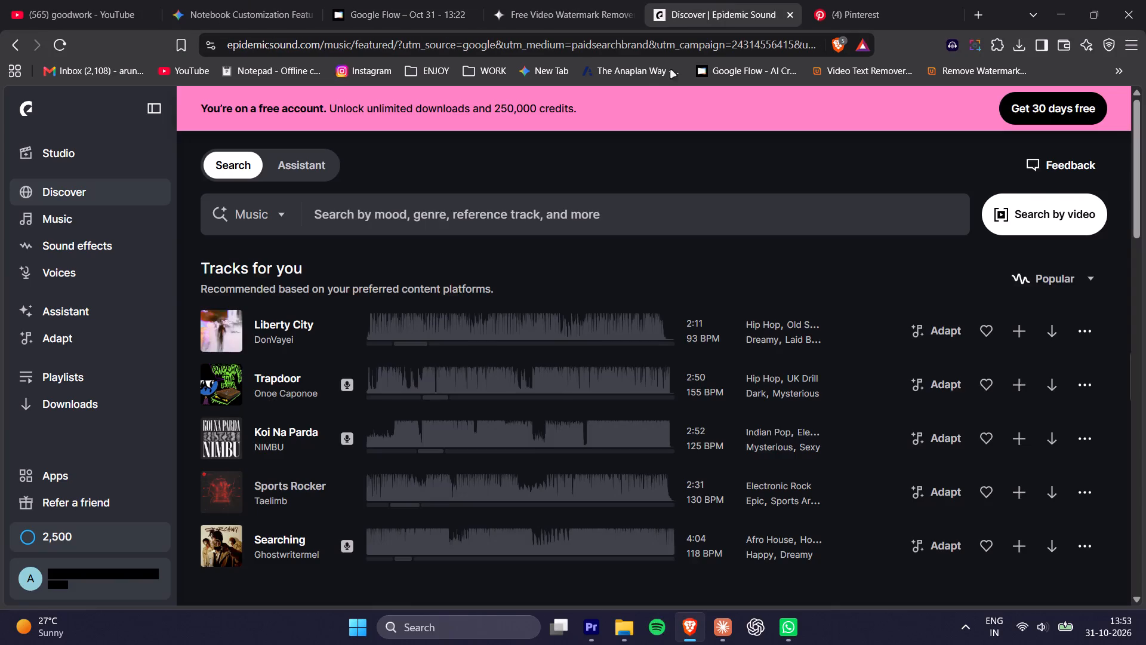
{"action": "left_click", "coordinate": [384, 218]}
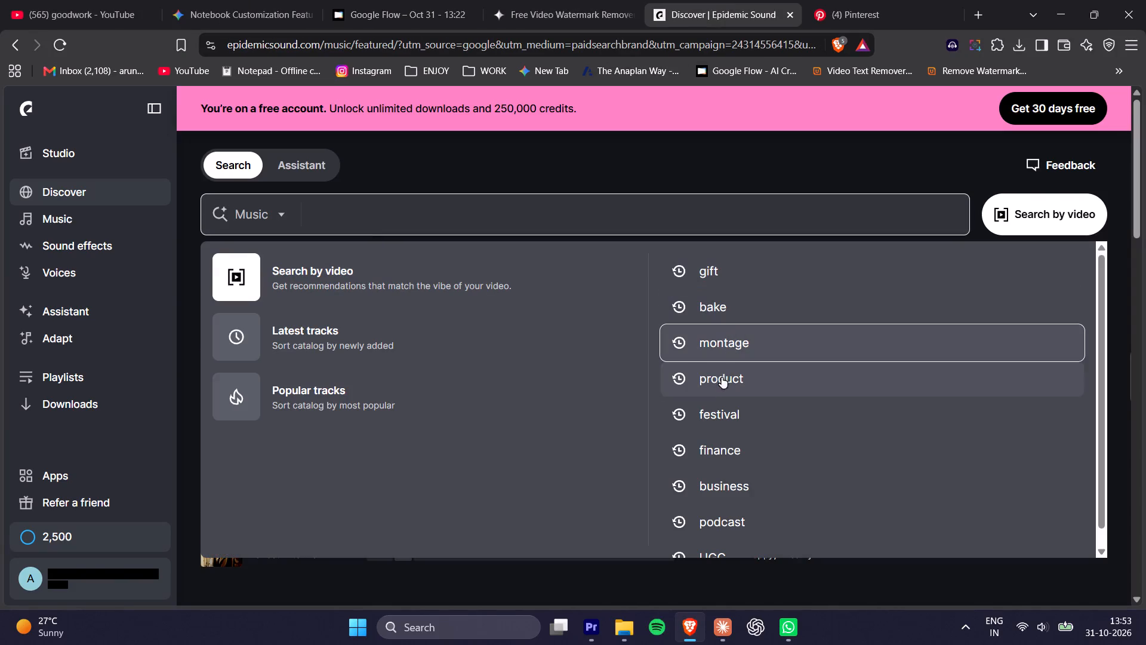
{"action": "left_click", "coordinate": [726, 518]}
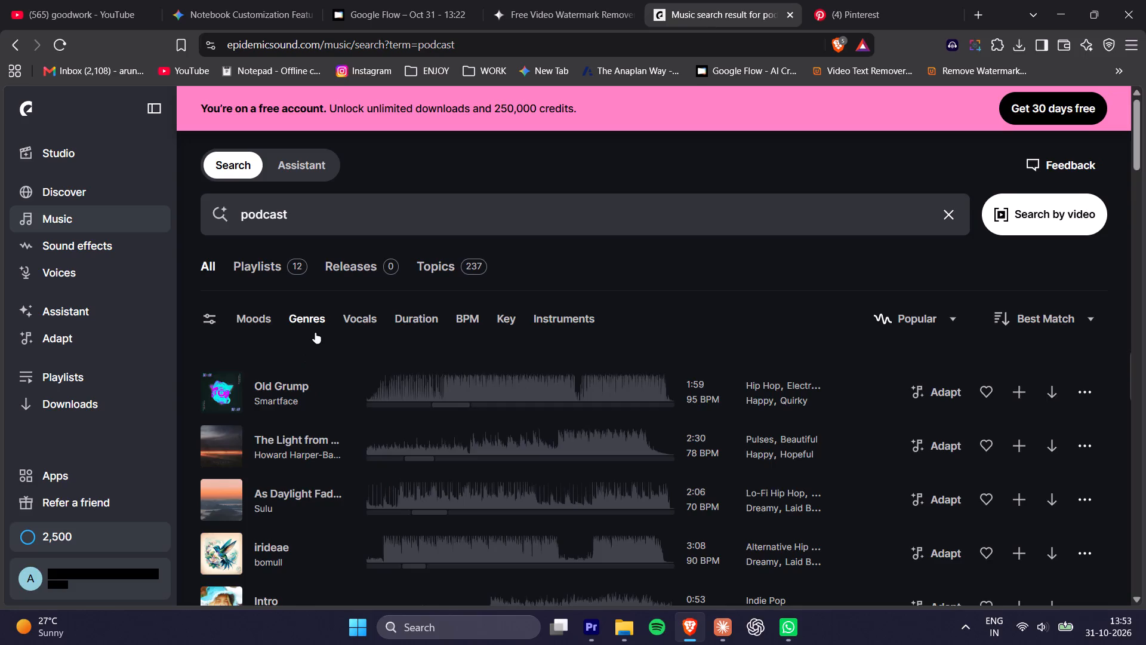
Preview the first podcast tracks, from Old Grump to Dark Secrets, and replay Old Grump from about 0:20, to judge them as background music.
{"action": "left_click", "coordinate": [226, 447]}
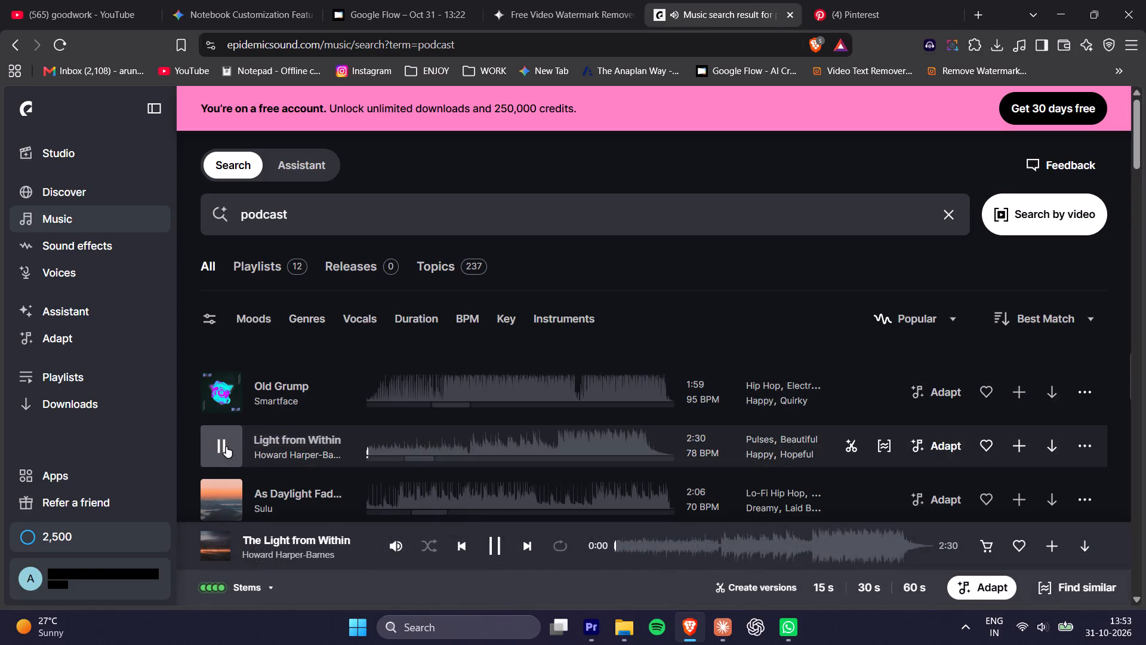
{"action": "left_click", "coordinate": [223, 497]}
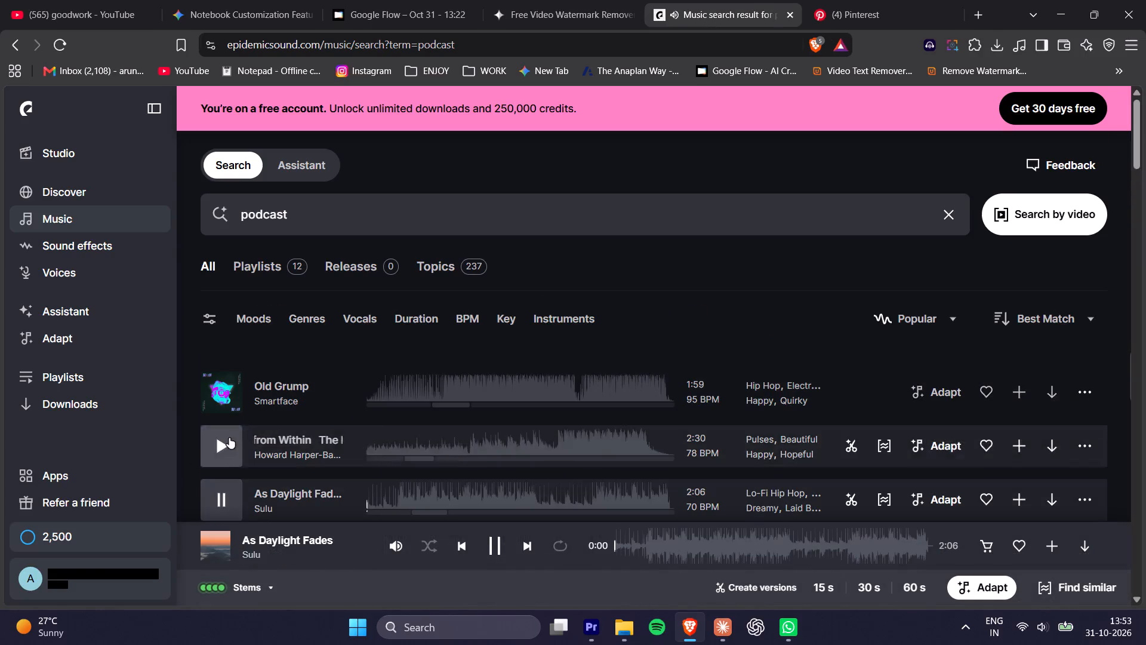
{"action": "scroll", "coordinate": [229, 438], "scroll_direction": "down", "scroll_amount": 2}
{"action": "left_click", "coordinate": [223, 400]}
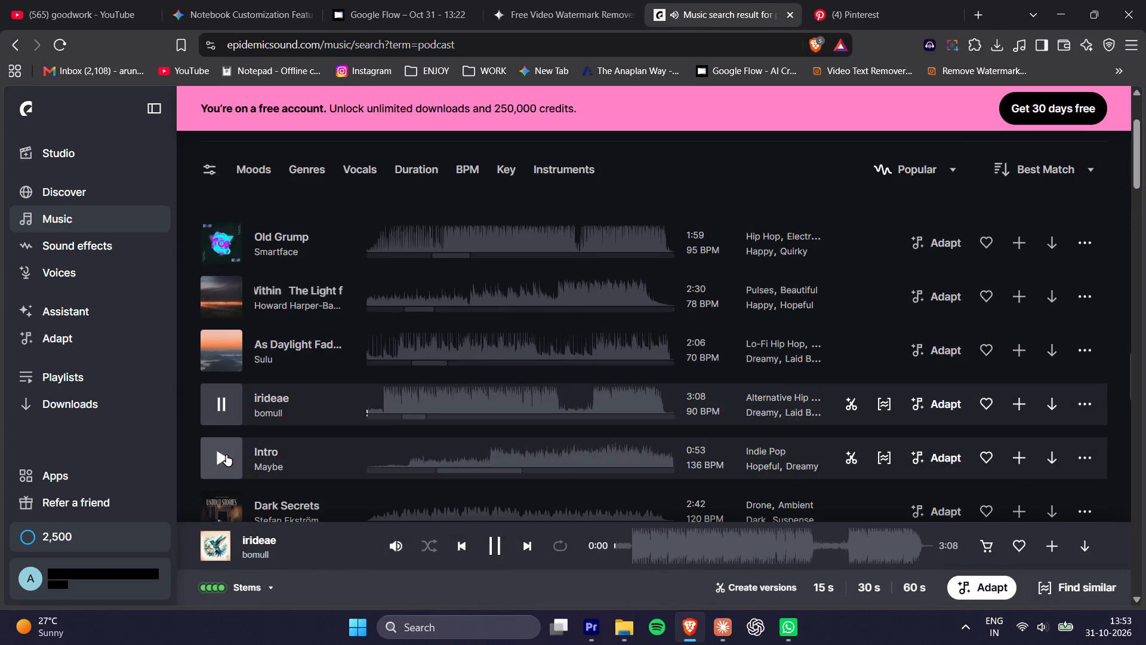
{"action": "left_click", "coordinate": [387, 401]}
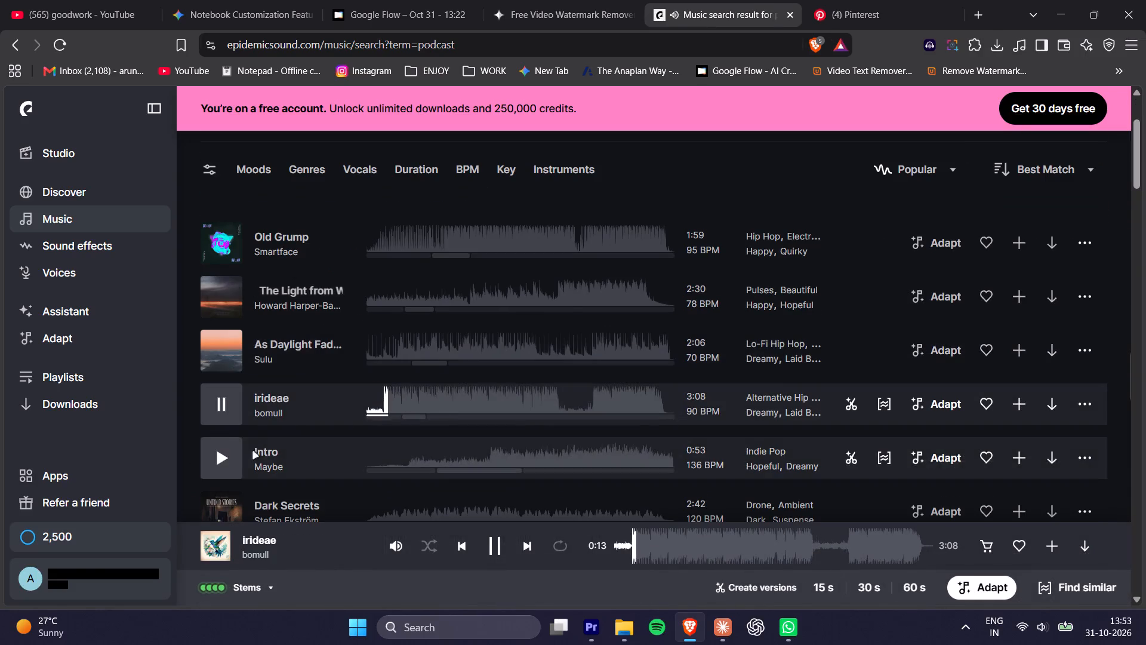
{"action": "left_click", "coordinate": [221, 457]}
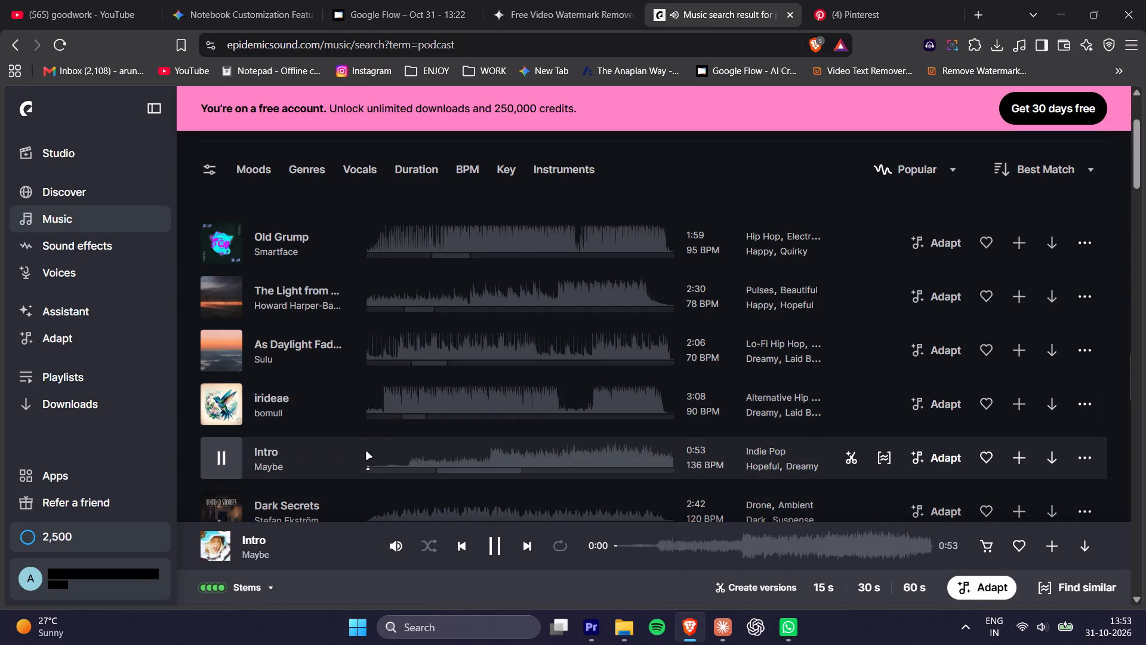
{"action": "left_click", "coordinate": [396, 459]}
{"action": "left_click", "coordinate": [226, 301]}
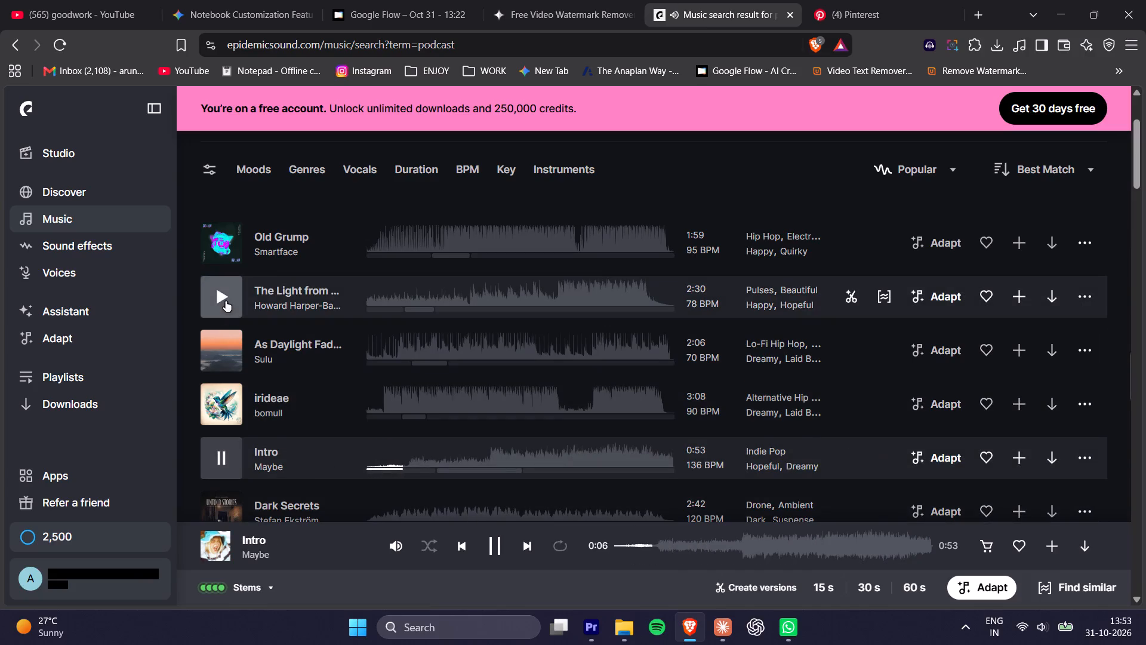
{"action": "left_click", "coordinate": [219, 244]}
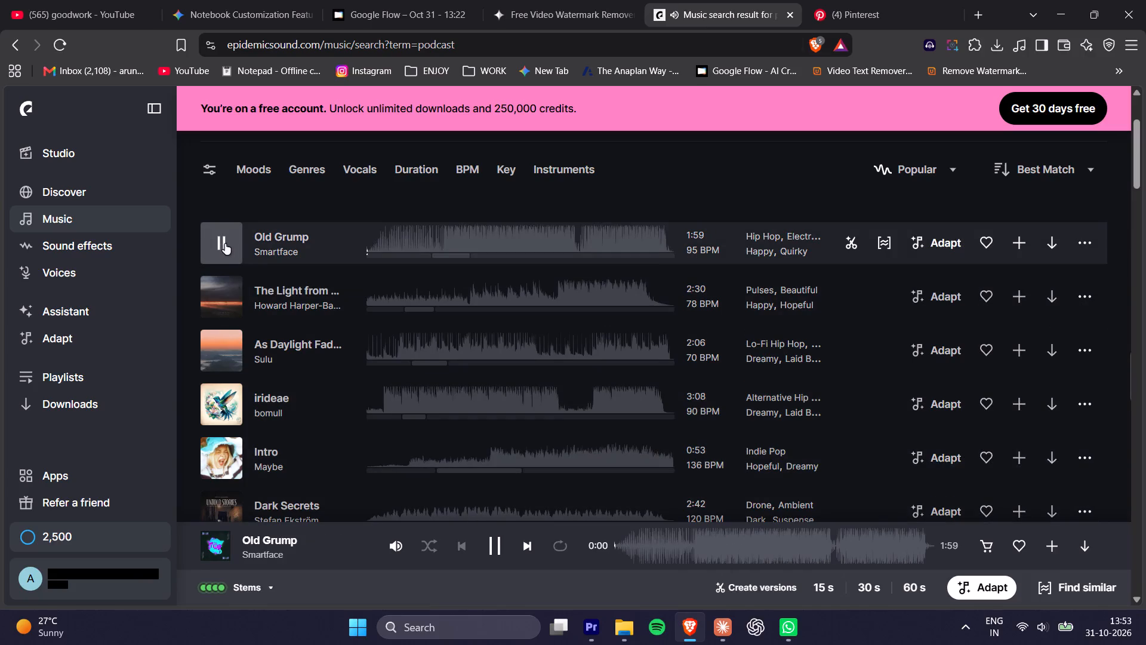
{"action": "left_click", "coordinate": [386, 247]}
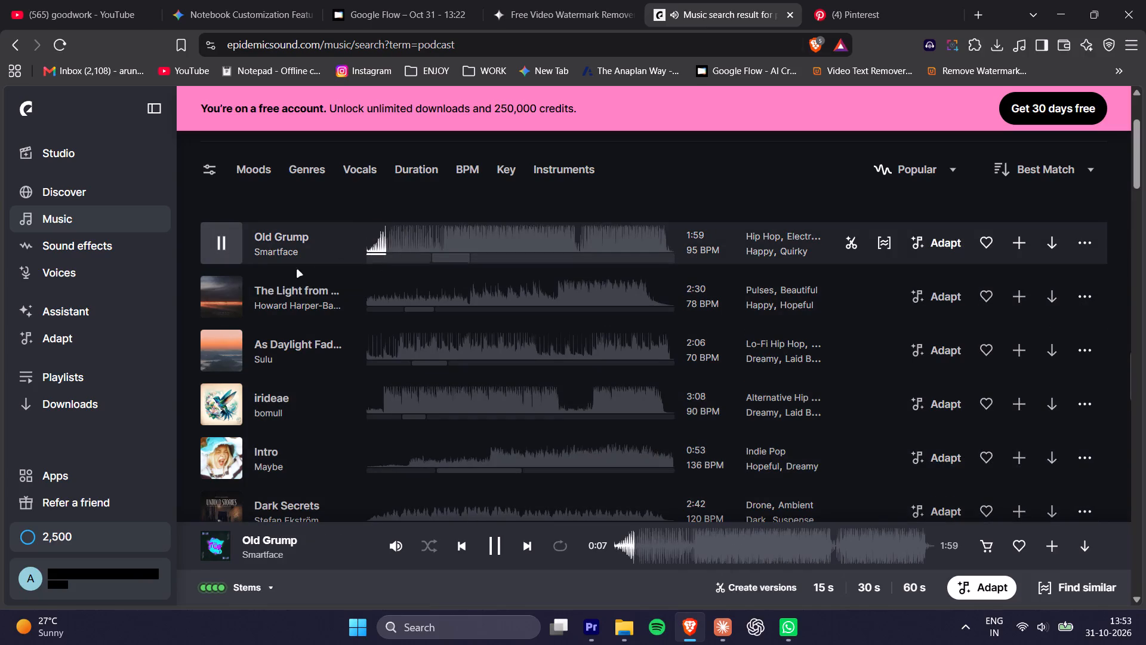
{"action": "scroll", "coordinate": [264, 296], "scroll_direction": "down", "scroll_amount": 2}
{"action": "left_click", "coordinate": [224, 355]}
{"action": "scroll", "coordinate": [262, 346], "scroll_direction": "up", "scroll_amount": 3}
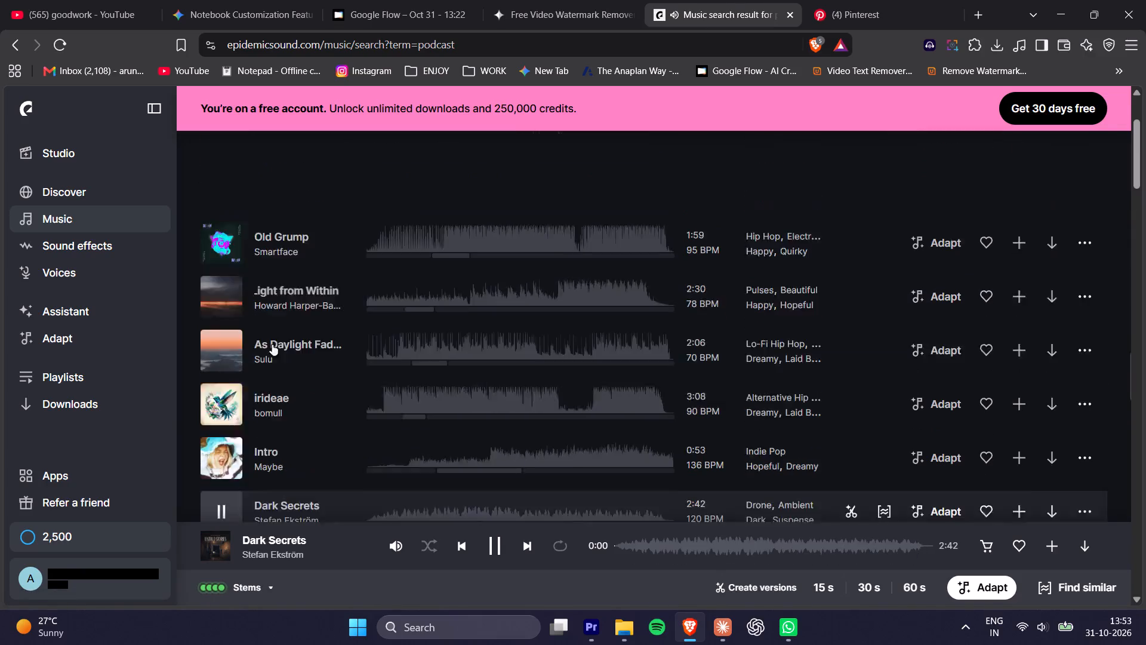
{"action": "left_click", "coordinate": [221, 318]}
{"action": "left_click", "coordinate": [419, 310]}
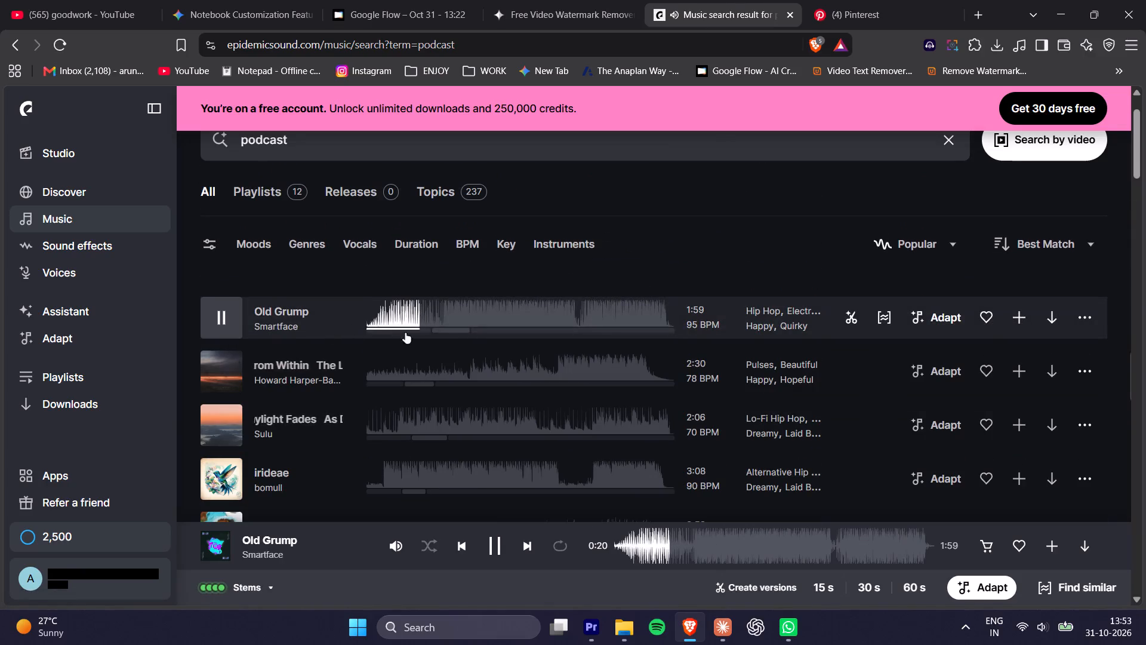
Preview further podcast tracks, including Seaview, Disturbing Evidence, Spacesuit Suite, In My Head, Where Is My Coffee and Interceptions.
{"action": "scroll", "coordinate": [249, 306], "scroll_direction": "down", "scroll_amount": 3}
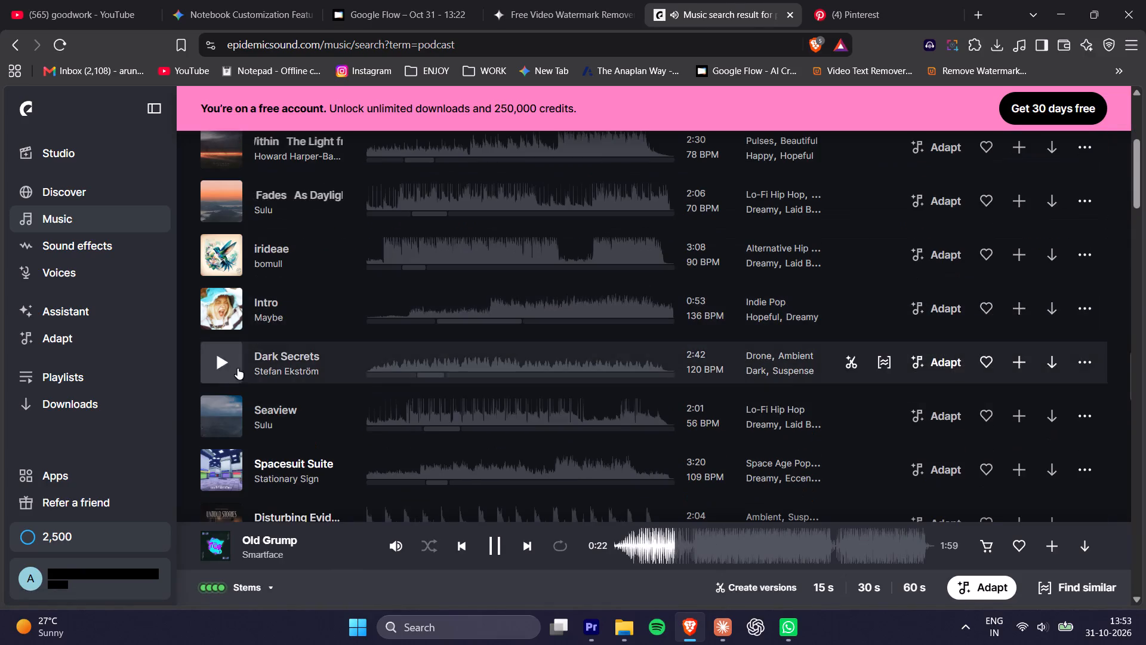
{"action": "left_click", "coordinate": [225, 414]}
{"action": "scroll", "coordinate": [302, 418], "scroll_direction": "down", "scroll_amount": 2}
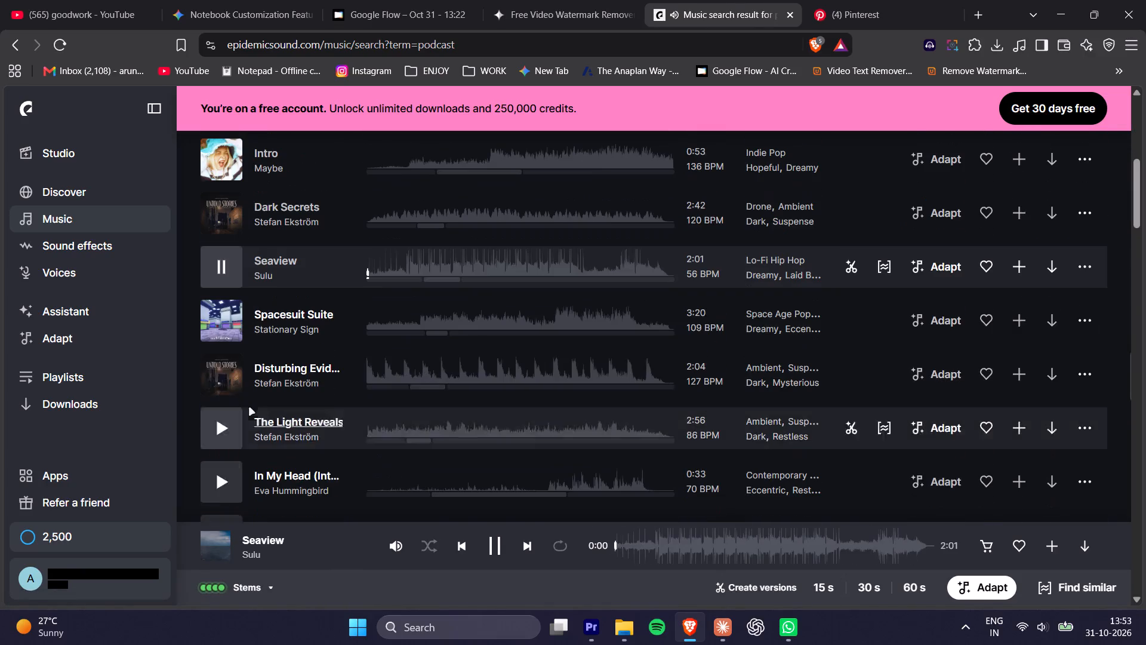
{"action": "left_click", "coordinate": [218, 372]}
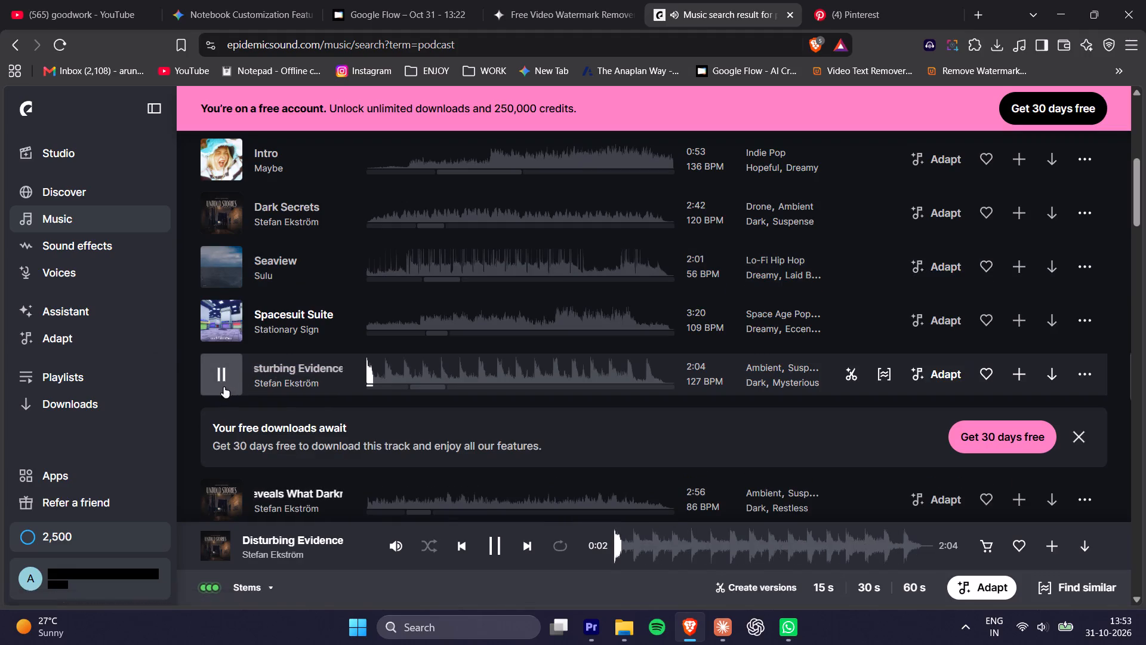
{"action": "left_click", "coordinate": [218, 318]}
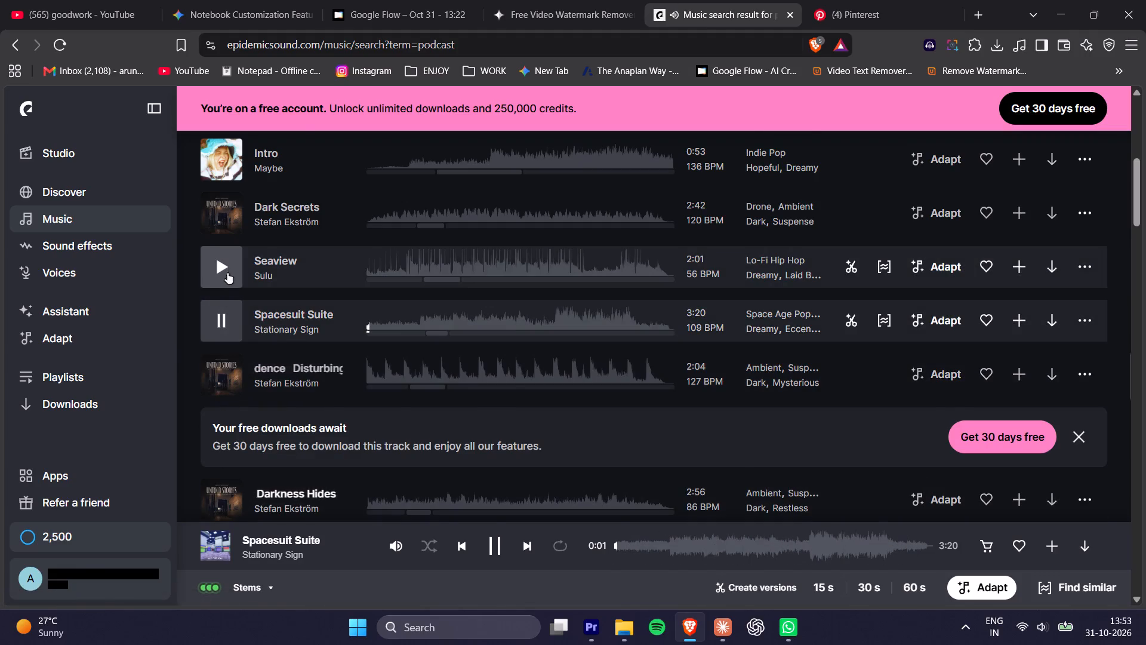
{"action": "scroll", "coordinate": [235, 306], "scroll_direction": "down", "scroll_amount": 3}
{"action": "left_click", "coordinate": [215, 386]}
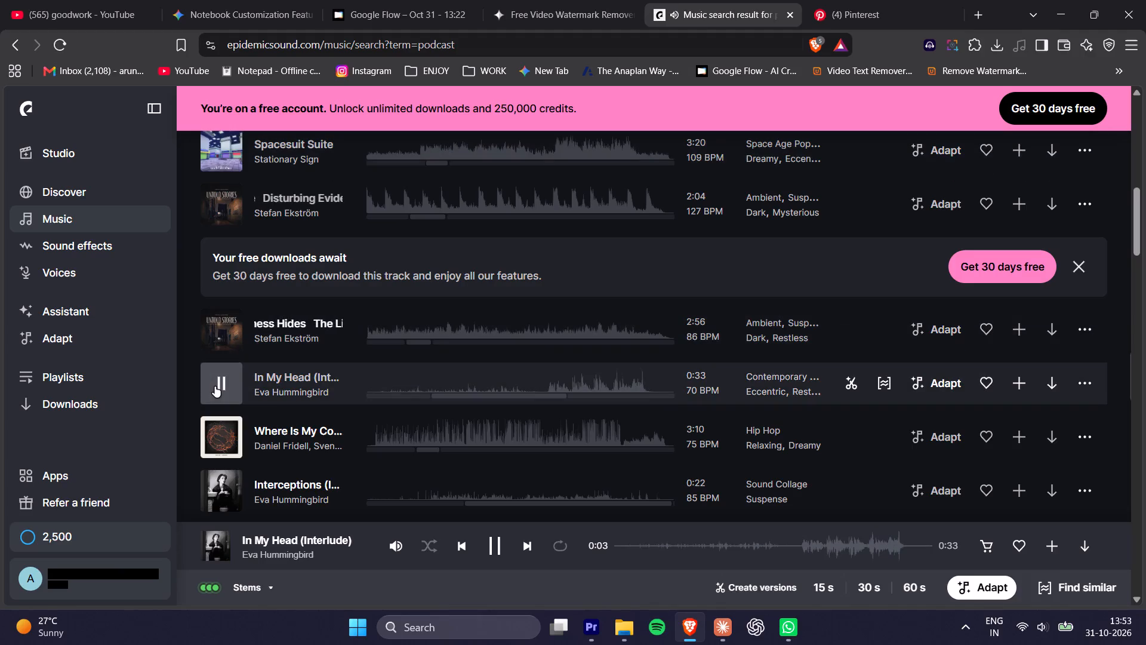
{"action": "left_click", "coordinate": [223, 426]}
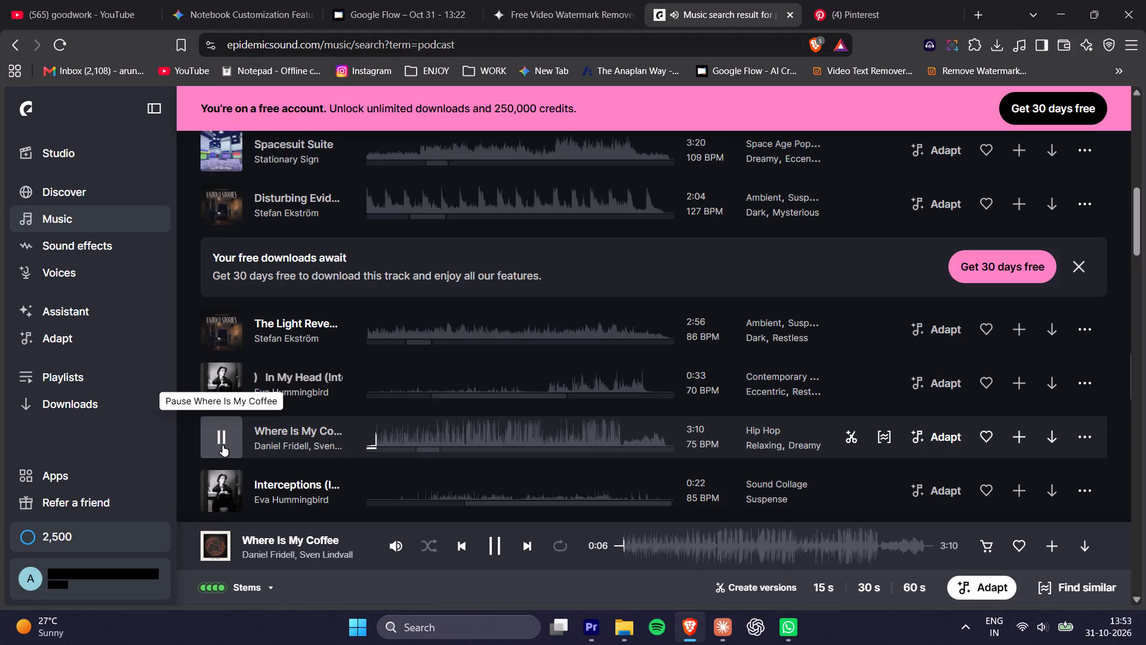
{"action": "left_click", "coordinate": [224, 491]}
{"action": "scroll", "coordinate": [229, 489], "scroll_direction": "down", "scroll_amount": 3}
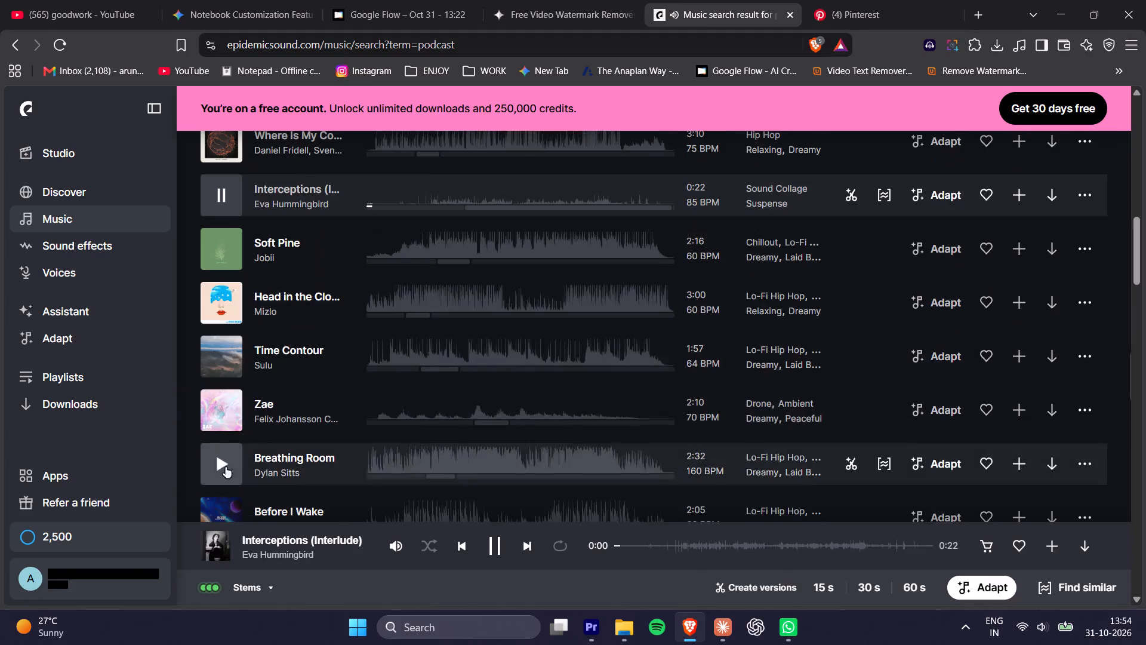
Preview the podcast tracks Soft Pine, Head in the Clouds and Time Contour to judge them as background music.
{"action": "left_click", "coordinate": [226, 239]}
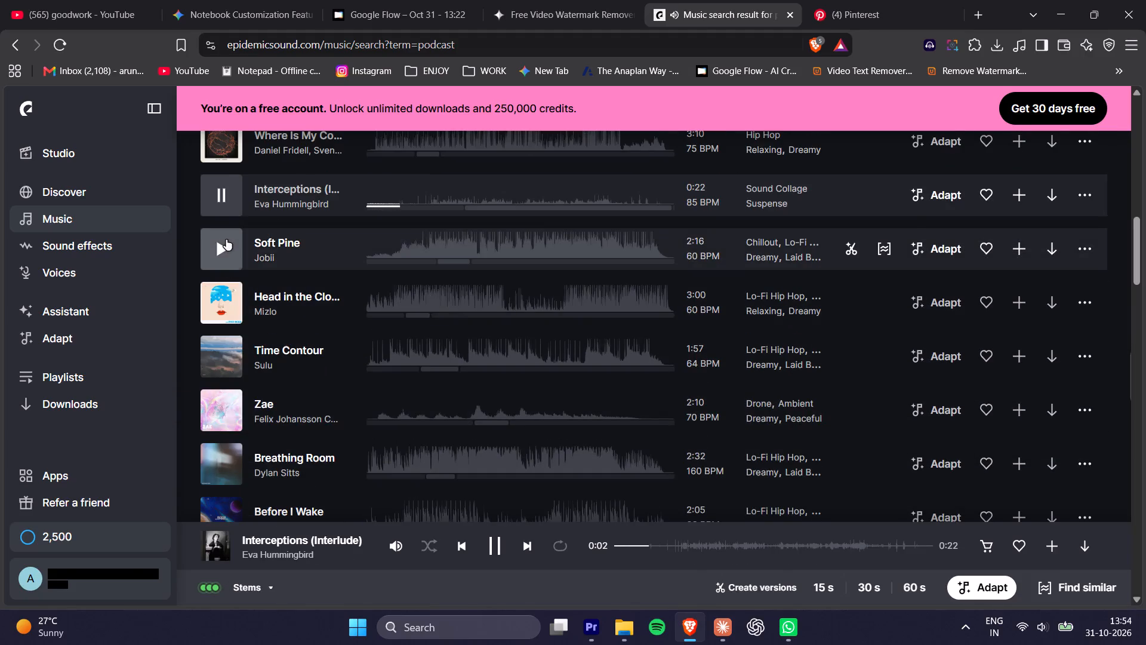
{"action": "left_click", "coordinate": [220, 297]}
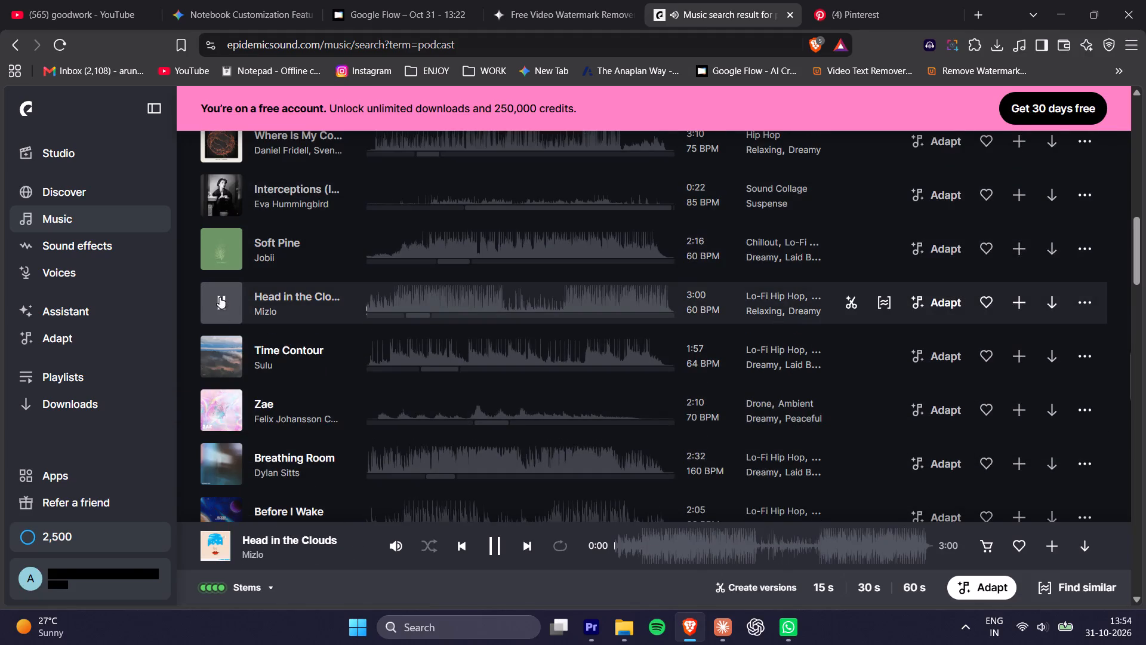
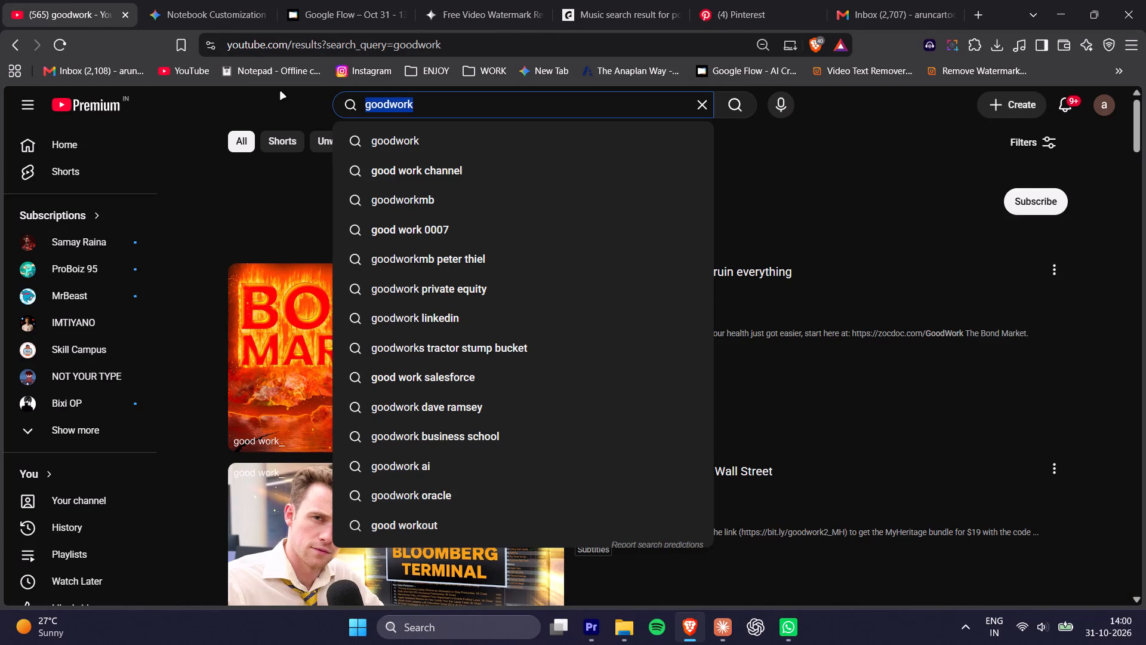
{"action": "type", "text": "pa"}
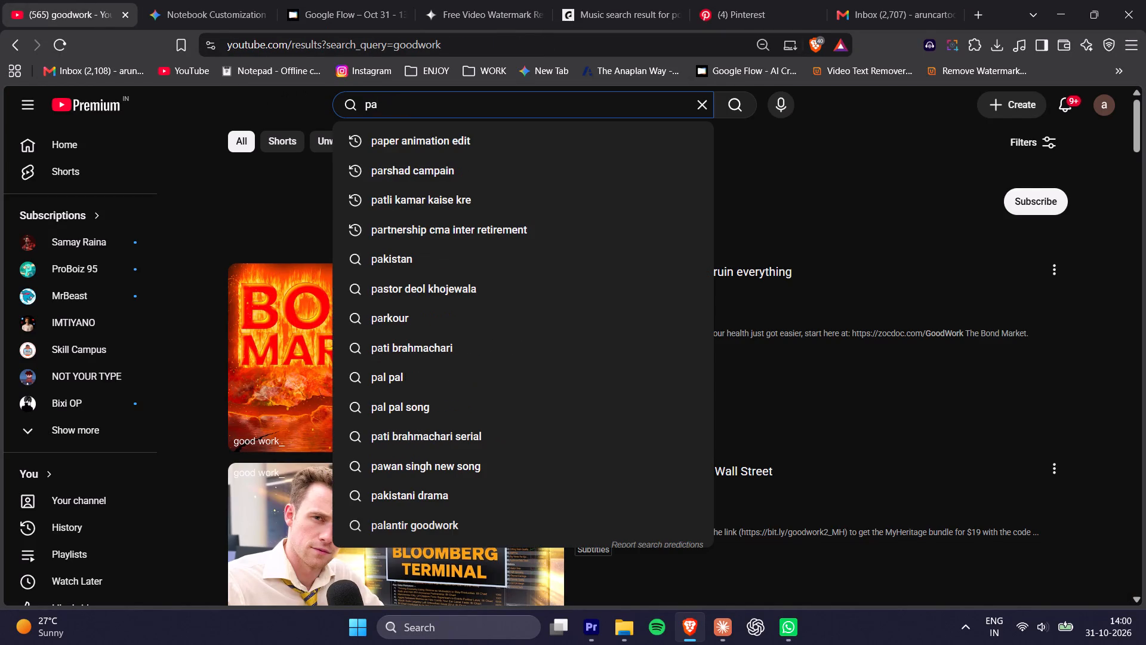
{"action": "key", "text": "BackSpace"}
{"action": "key", "text": "BackSpace"}
{"action": "key", "text": "BackSpace"}
{"action": "key", "text": "BackSpace"}
{"action": "key", "text": "BackSpace"}
{"action": "type", "text": "book stoer"}
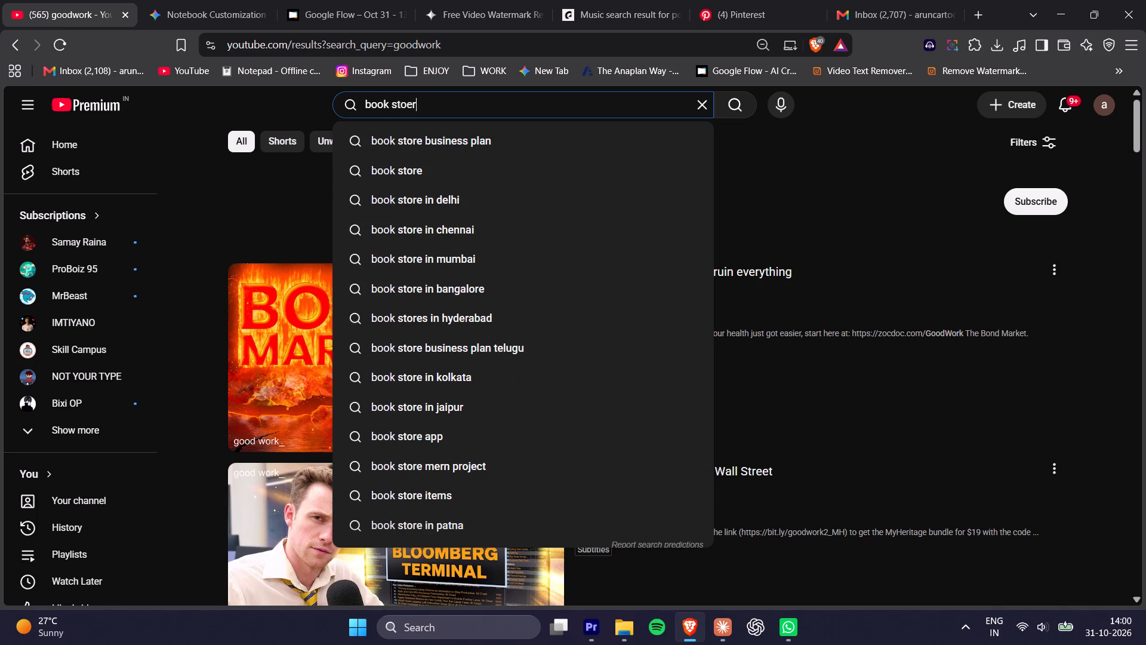
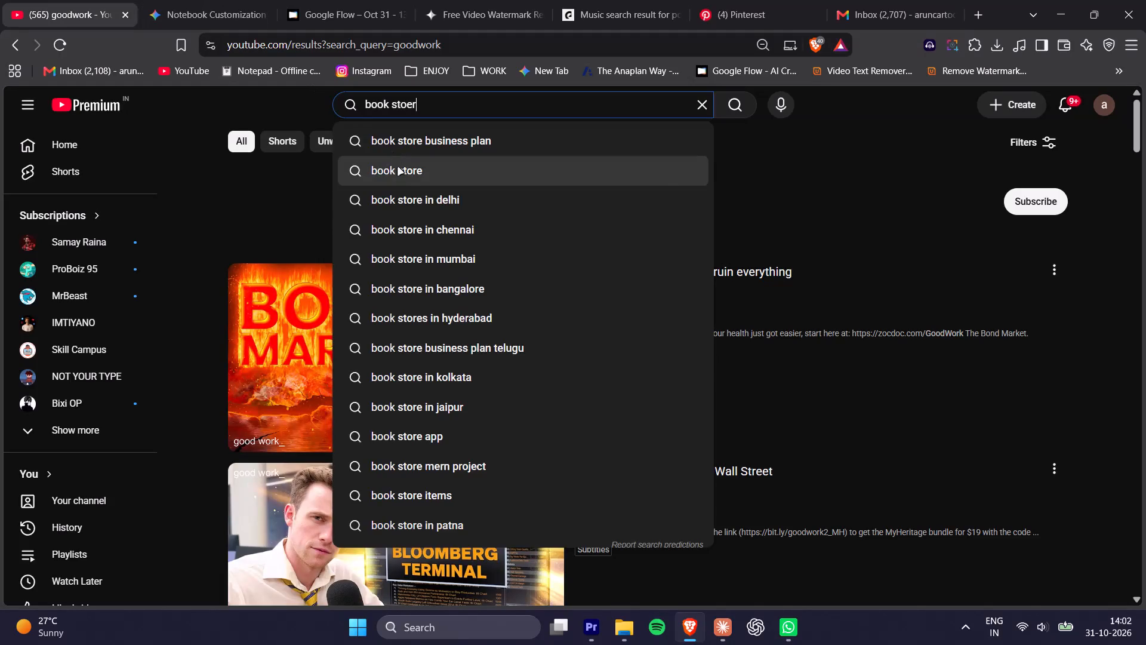
Search YouTube for "book store" and look over the top results.
{"action": "left_click", "coordinate": [401, 177]}
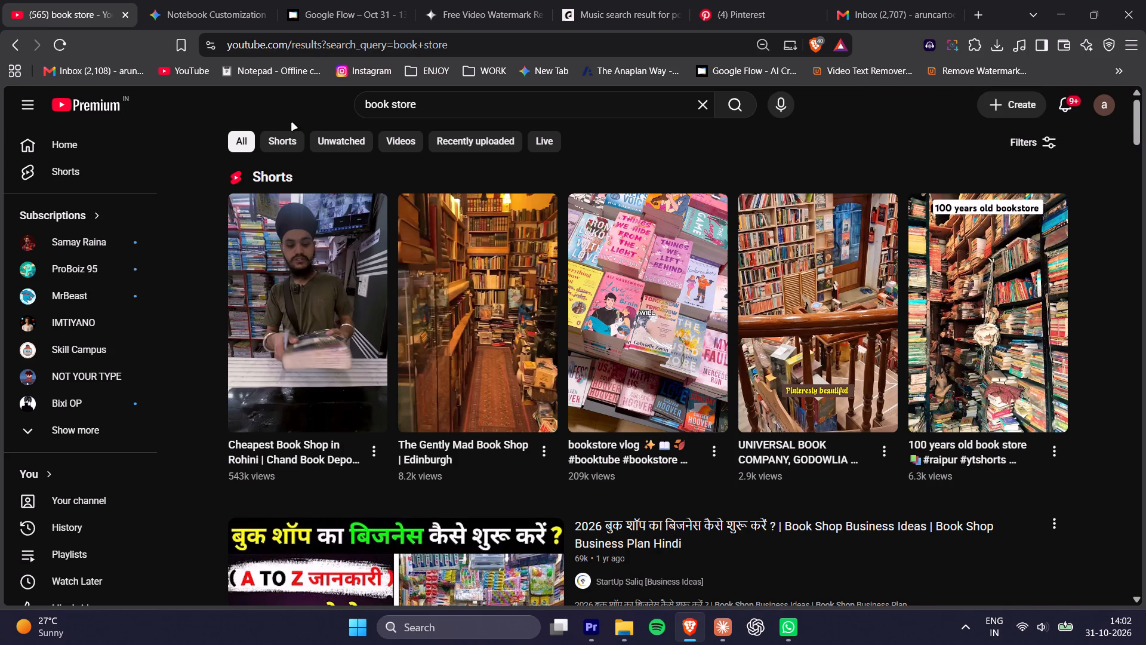
{"action": "scroll", "coordinate": [463, 277], "scroll_direction": "down", "scroll_amount": 3}
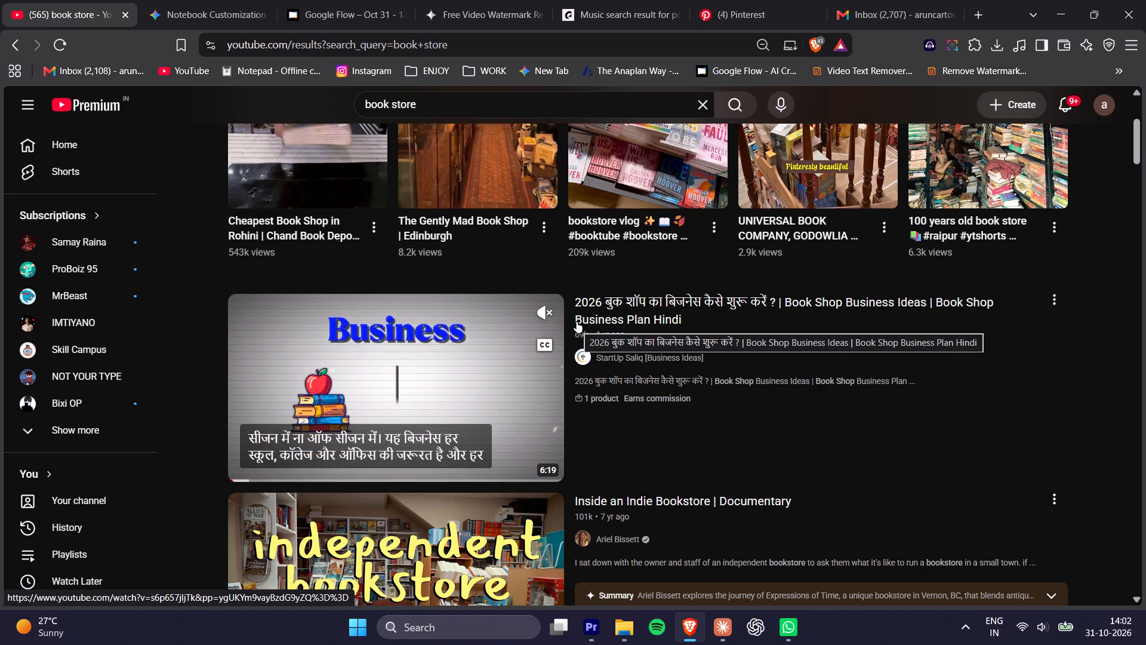
{"action": "scroll", "coordinate": [665, 379], "scroll_direction": "up", "scroll_amount": 3}
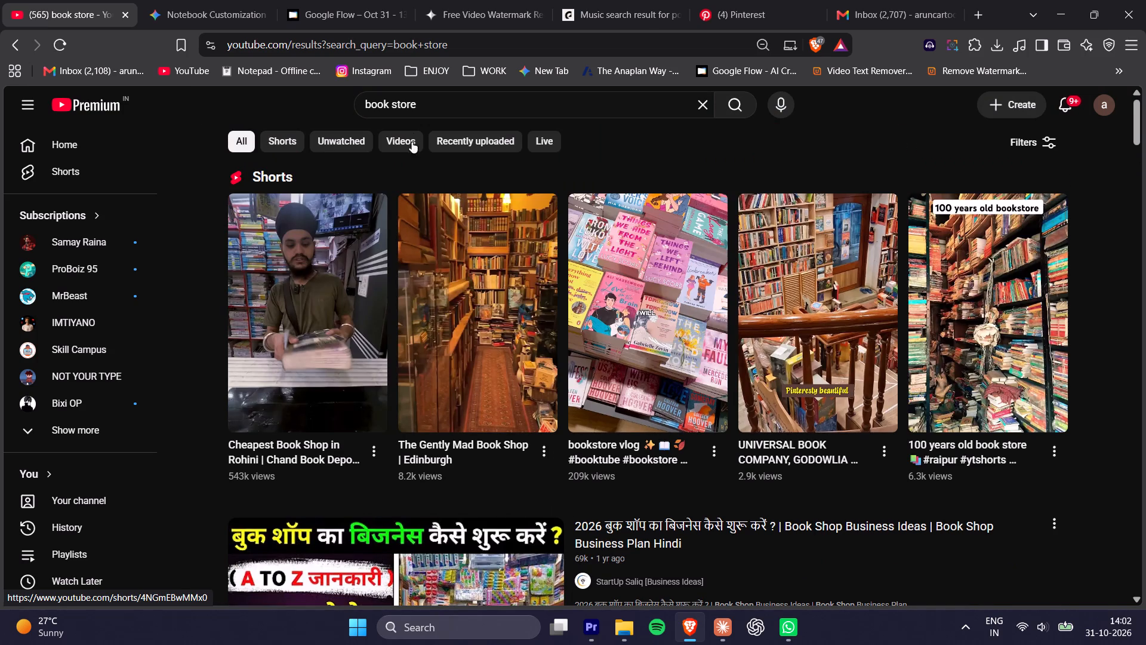
Replace the search query and search YouTube for "calm background music for reel".
{"action": "left_click_drag", "start_coordinate": [450, 105], "coordinate": [291, 124]}
{"action": "type", "text": "calm"}
{"action": "key", "text": "space"}
{"action": "type", "text": "song for"}
{"action": "key", "text": "space"}
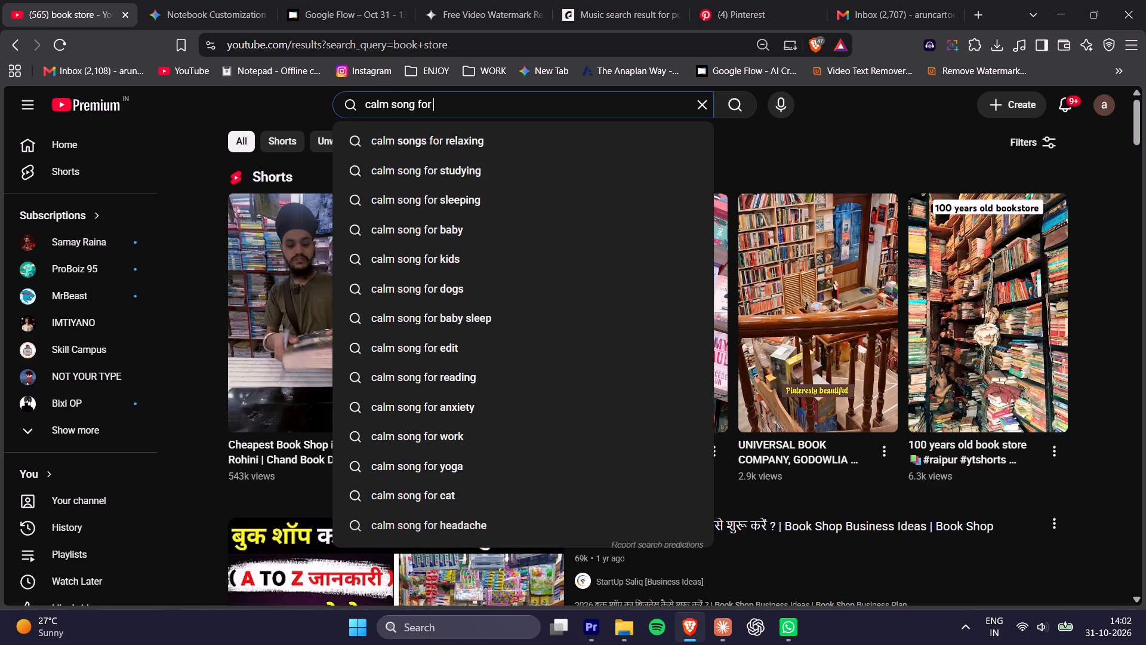
{"action": "key", "text": "BackSpace"}
{"action": "key", "text": "BackSpace"}
{"action": "key", "text": "BackSpace"}
{"action": "key", "text": "BackSpace"}
{"action": "key", "text": "BackSpace"}
{"action": "key", "text": "BackSpace"}
{"action": "key", "text": "BackSpace"}
{"action": "key", "text": "BackSpace"}
{"action": "key", "text": "BackSpace"}
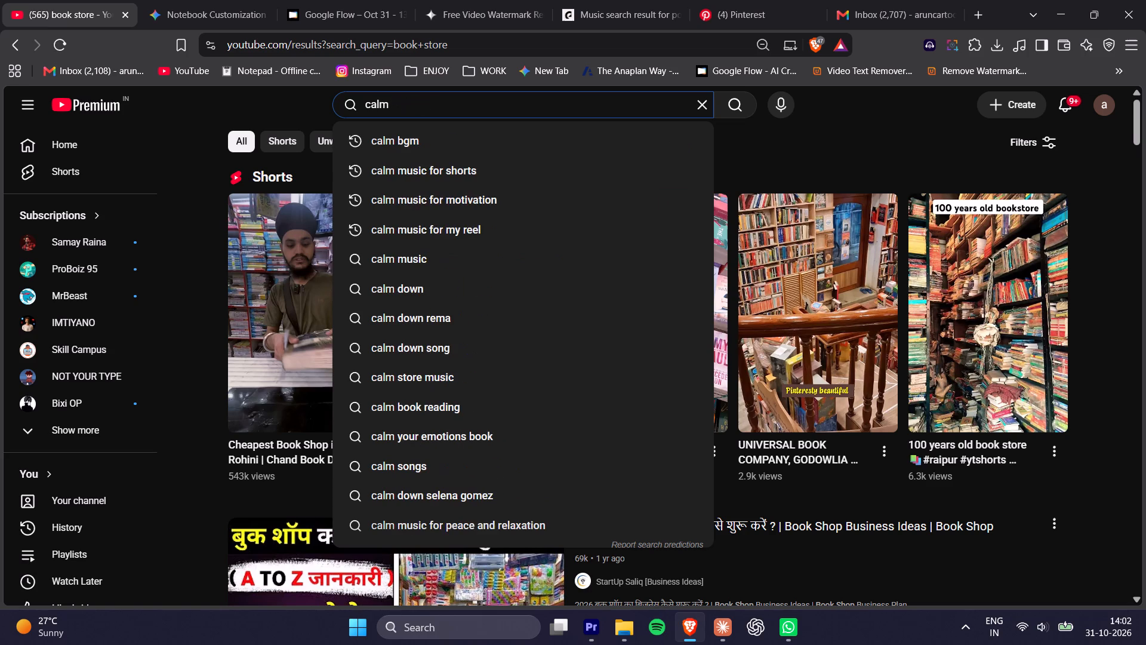
{"action": "type", "text": "background music for reel"}
{"action": "key", "text": "Return"}
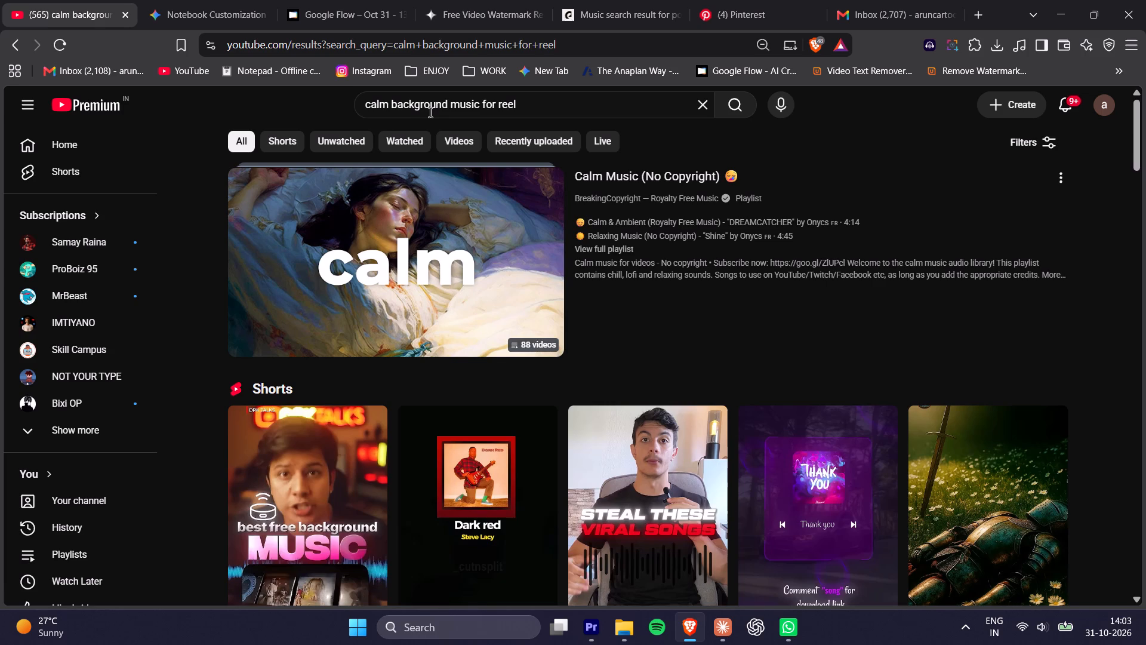
Change "calm" to "positive" in the query, search for "positive background music for reel" and look over the top results.
{"action": "double_click", "coordinate": [375, 102]}
{"action": "type", "text": "ps"}
{"action": "key", "text": "BackSpace"}
{"action": "type", "text": "ositive"}
{"action": "key", "text": "space"}
{"action": "key", "text": "Return"}
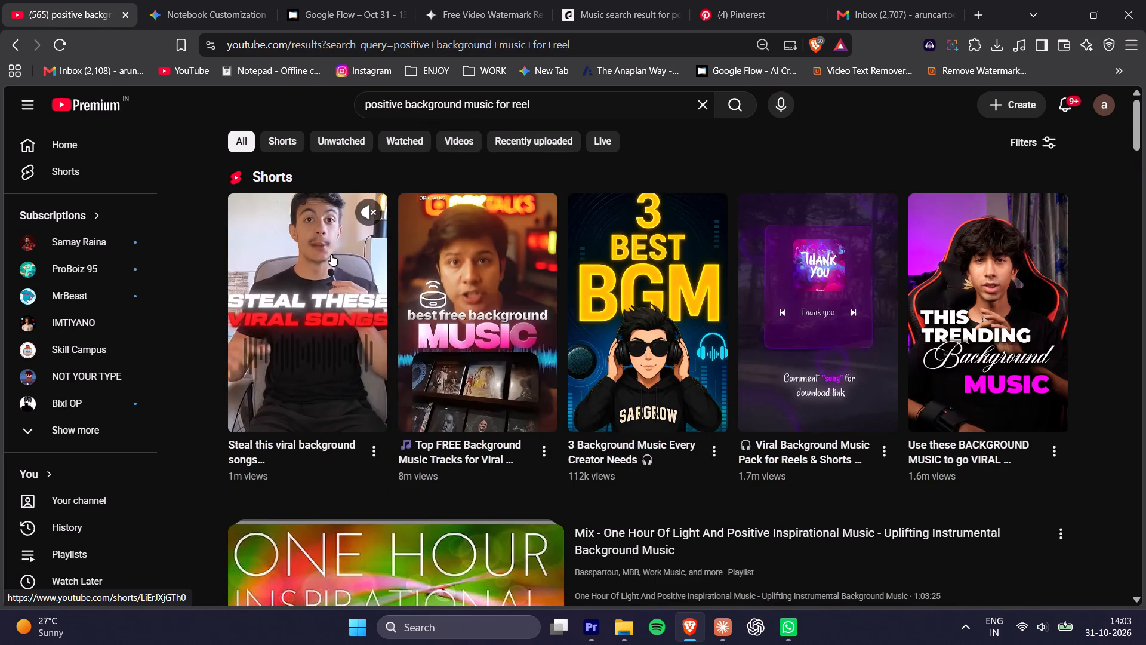
{"action": "scroll", "coordinate": [347, 287], "scroll_direction": "down", "scroll_amount": 3}
{"action": "scroll", "coordinate": [335, 274], "scroll_direction": "up", "scroll_amount": 2}
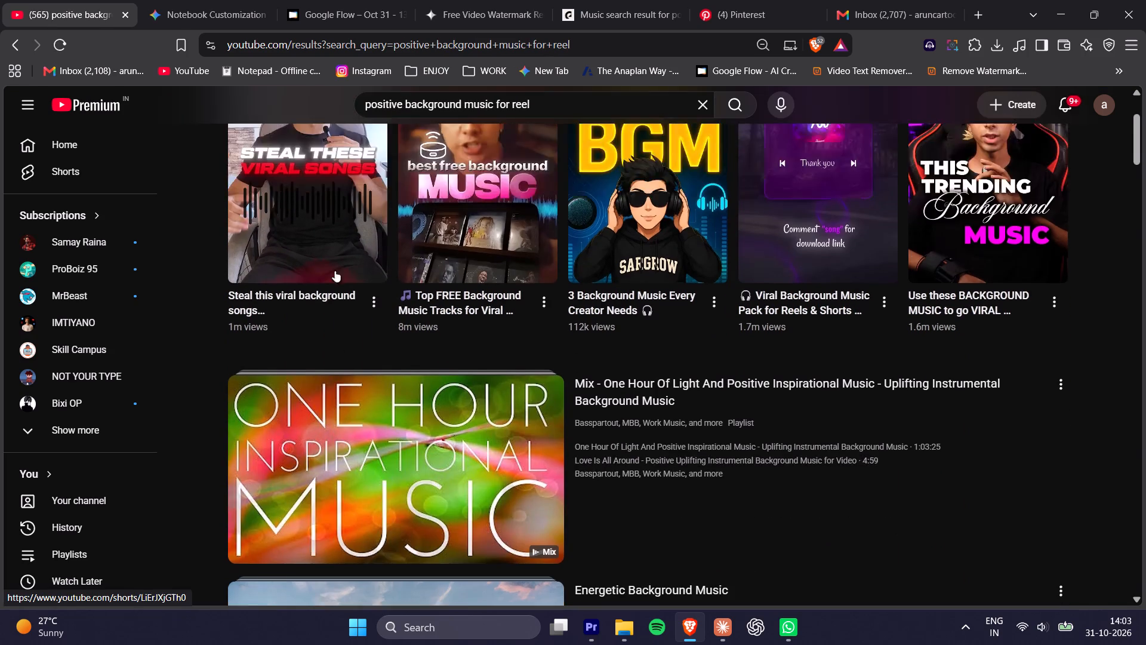
Preview the "Steal this viral background songs..." Short briefly and return to the search results.
{"action": "left_click", "coordinate": [286, 238]}
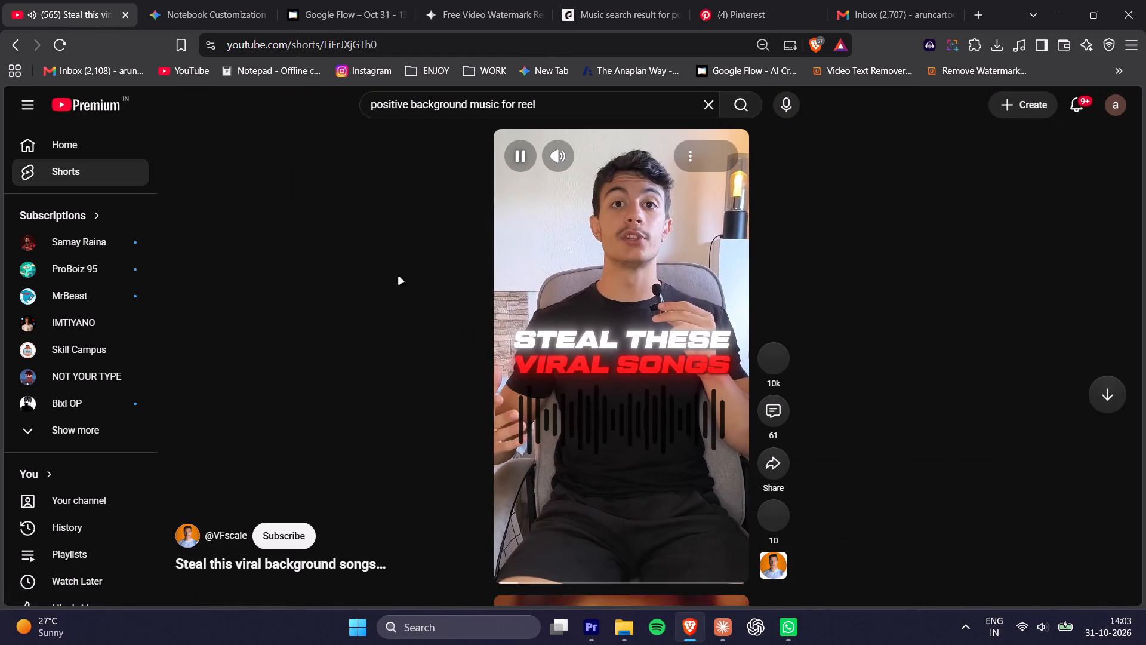
{"action": "left_click_drag", "start_coordinate": [417, 320], "coordinate": [424, 318]}
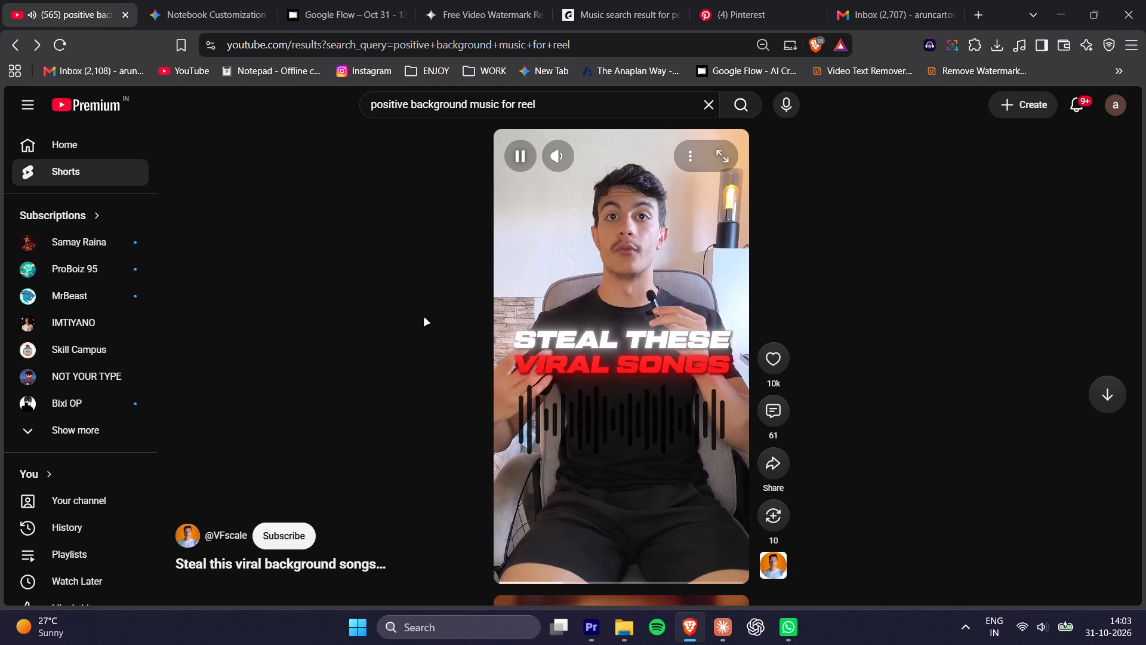
{"action": "left_click", "coordinate": [517, 294]}
{"action": "left_click", "coordinate": [524, 300]}
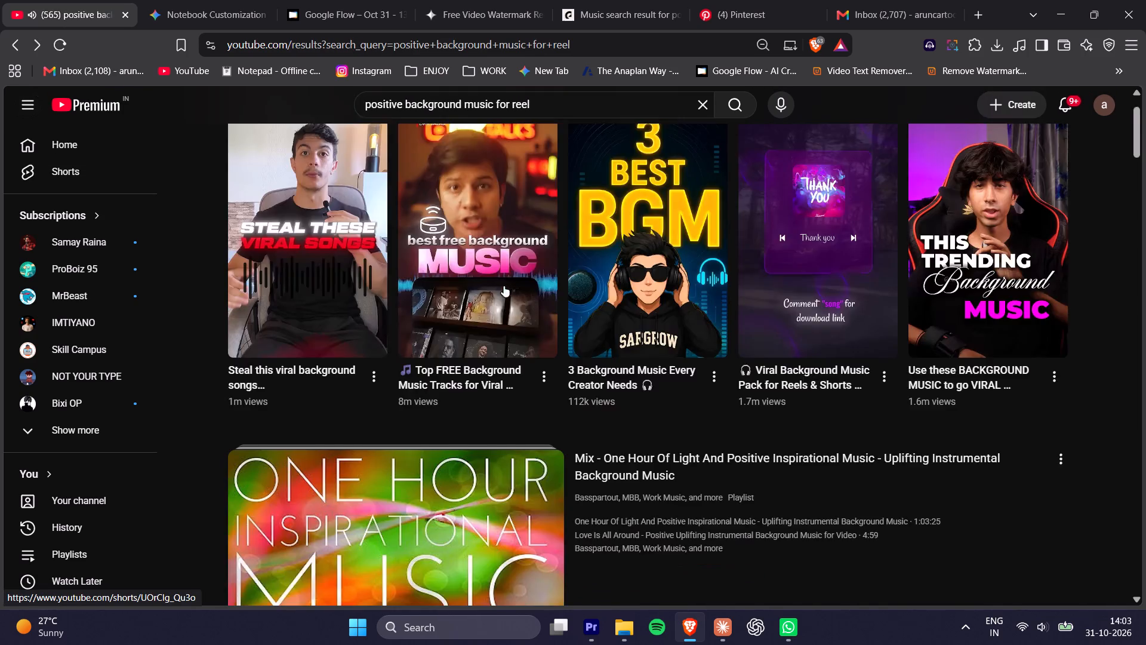
Open the "Energetic Background Music" playlist by MorningLightMusic from the search results.
{"action": "scroll", "coordinate": [503, 302], "scroll_direction": "down", "scroll_amount": 4}
{"action": "scroll", "coordinate": [371, 389], "scroll_direction": "down", "scroll_amount": 3}
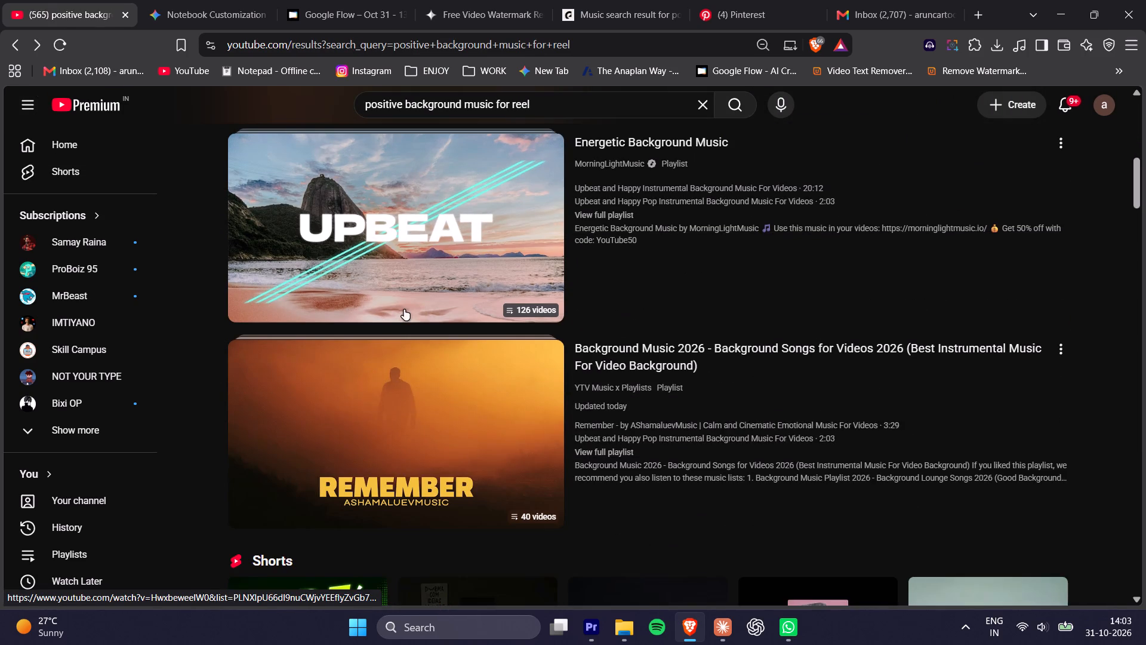
{"action": "scroll", "coordinate": [404, 309], "scroll_direction": "up", "scroll_amount": 1}
{"action": "left_click", "coordinate": [389, 277]}
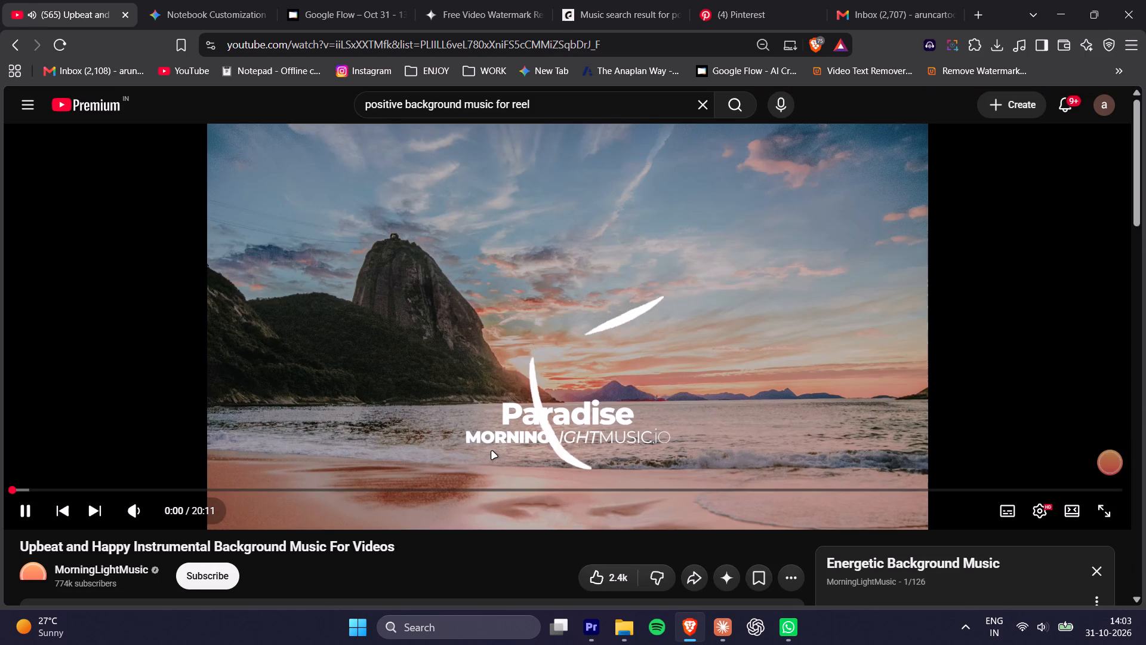
Sample the "Upbeat and Happy Instrumental Background Music For Videos" video at several points in its first four minutes, pausing at 2:27.
{"action": "left_click", "coordinate": [32, 490]}
{"action": "left_click", "coordinate": [70, 489]}
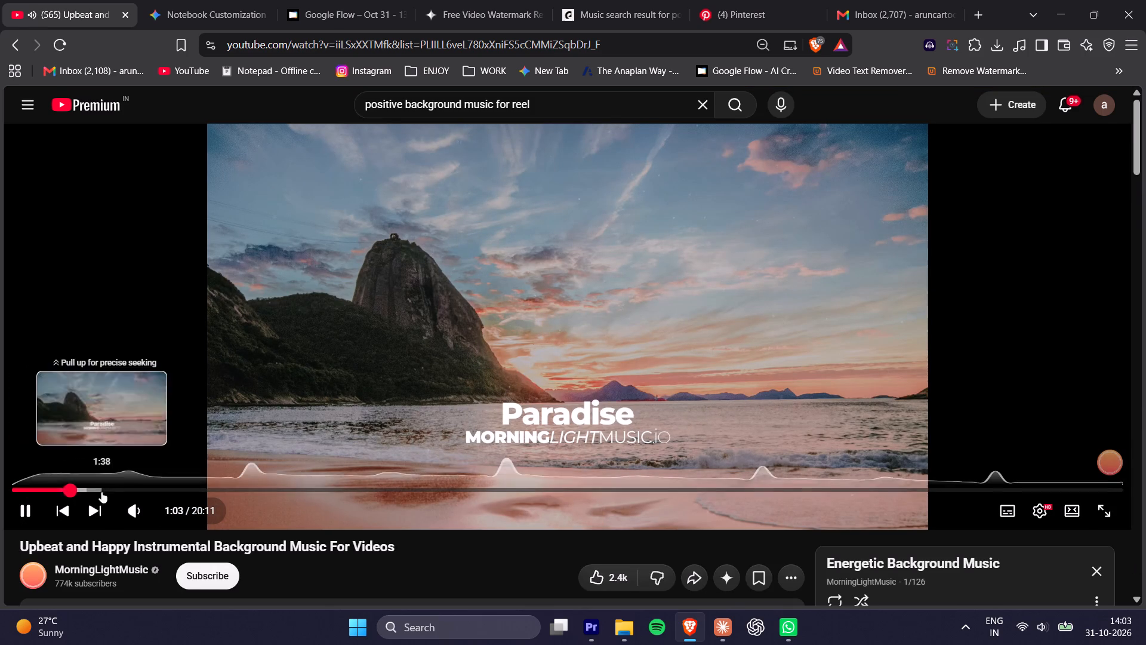
{"action": "left_click", "coordinate": [107, 487]}
{"action": "left_click", "coordinate": [135, 488]}
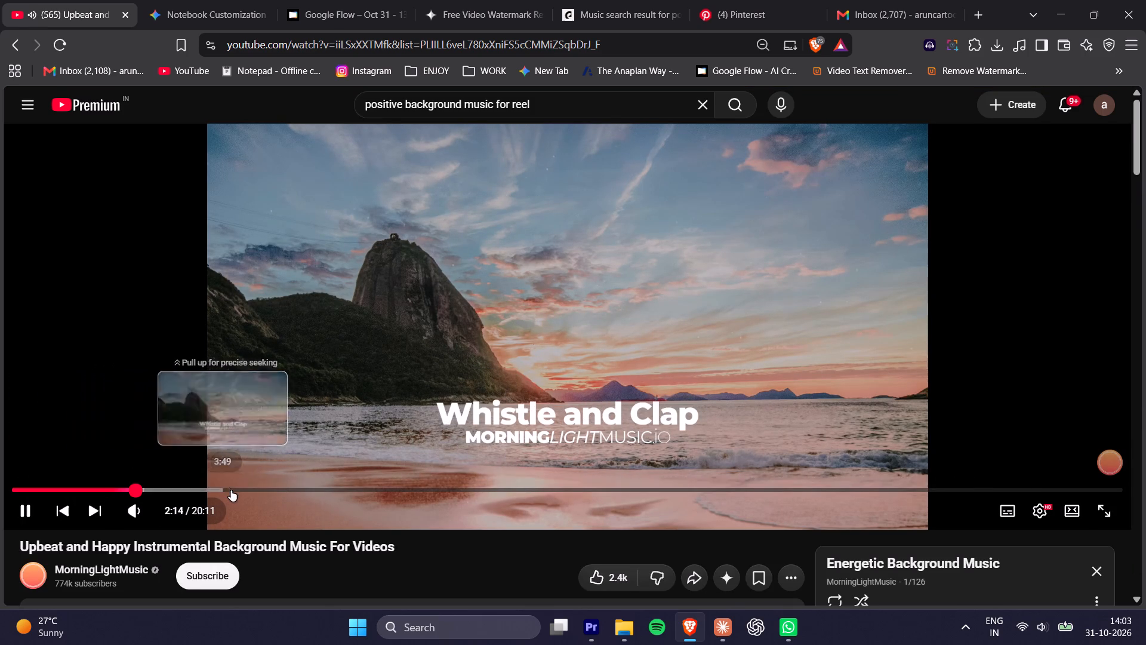
{"action": "left_click", "coordinate": [231, 490]}
{"action": "left_click", "coordinate": [101, 489]}
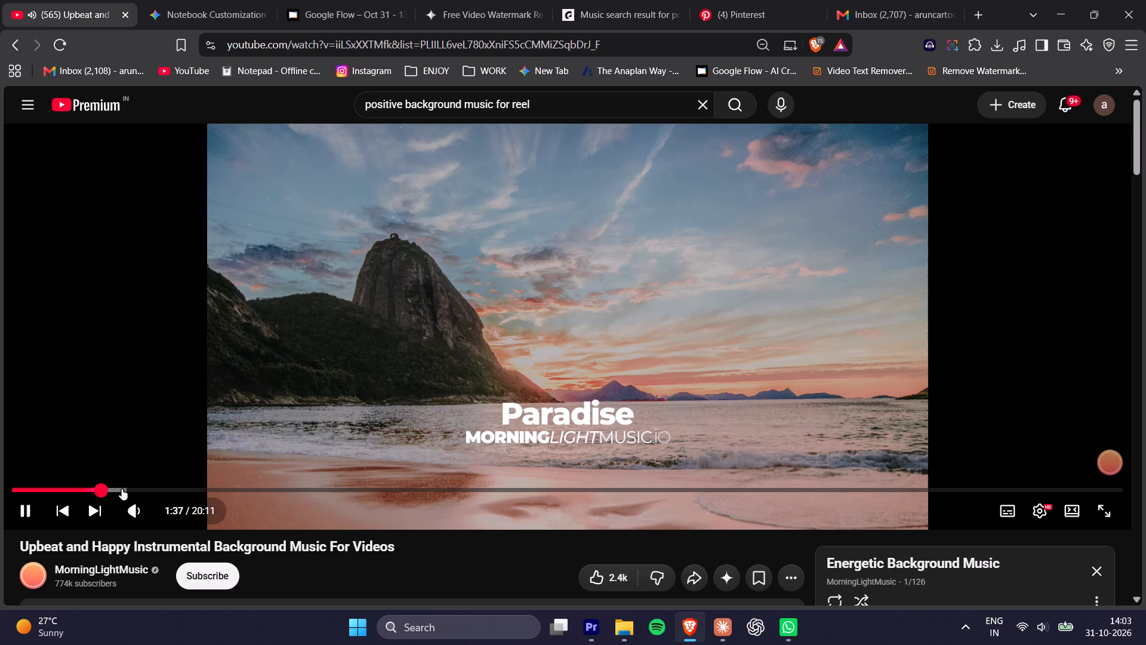
{"action": "left_click", "coordinate": [122, 489]}
{"action": "left_click", "coordinate": [130, 489]}
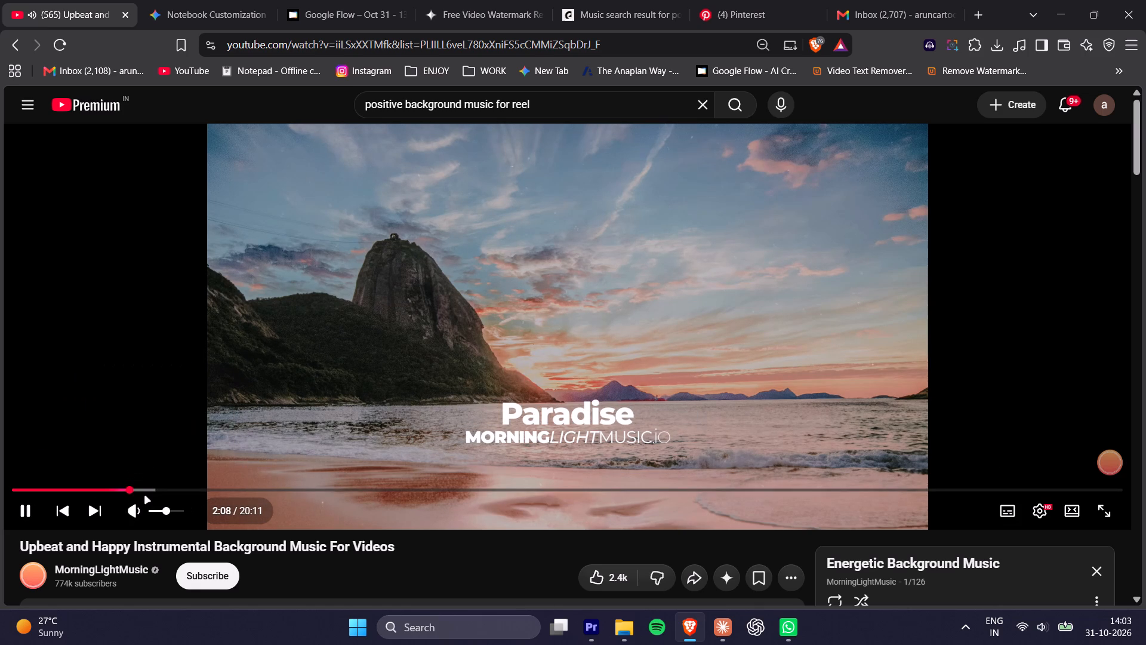
{"action": "left_click", "coordinate": [143, 489]}
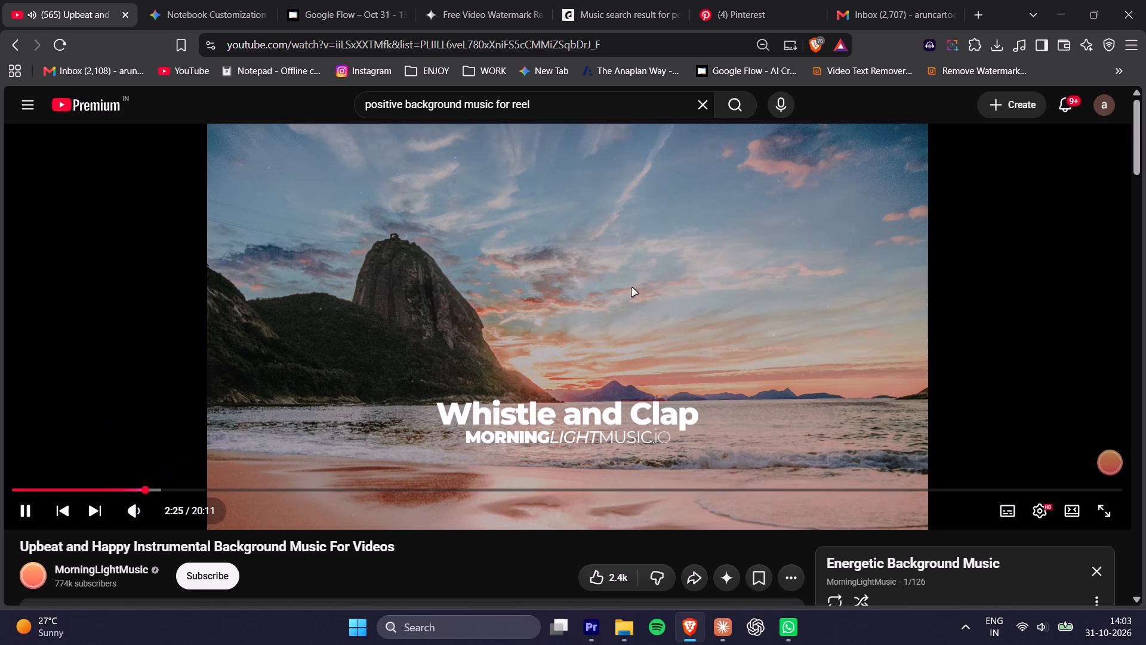
{"action": "left_click", "coordinate": [405, 318]}
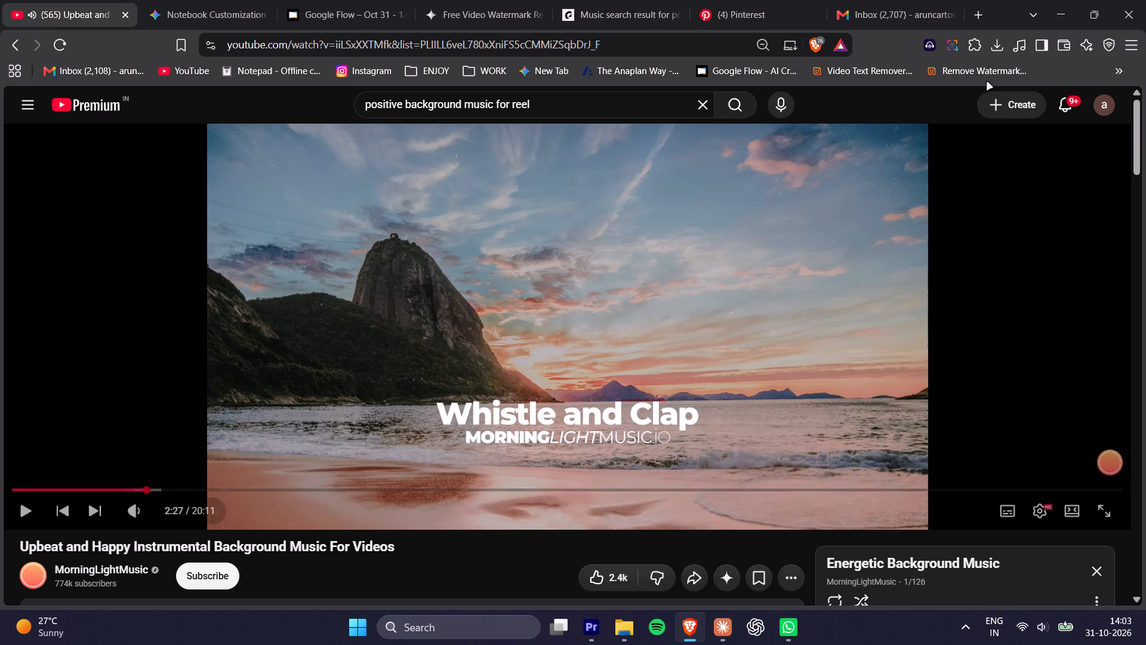
Download the video's audio as a 320 kbps MP3 with the Video to MP3 extension.
{"action": "left_click", "coordinate": [929, 44]}
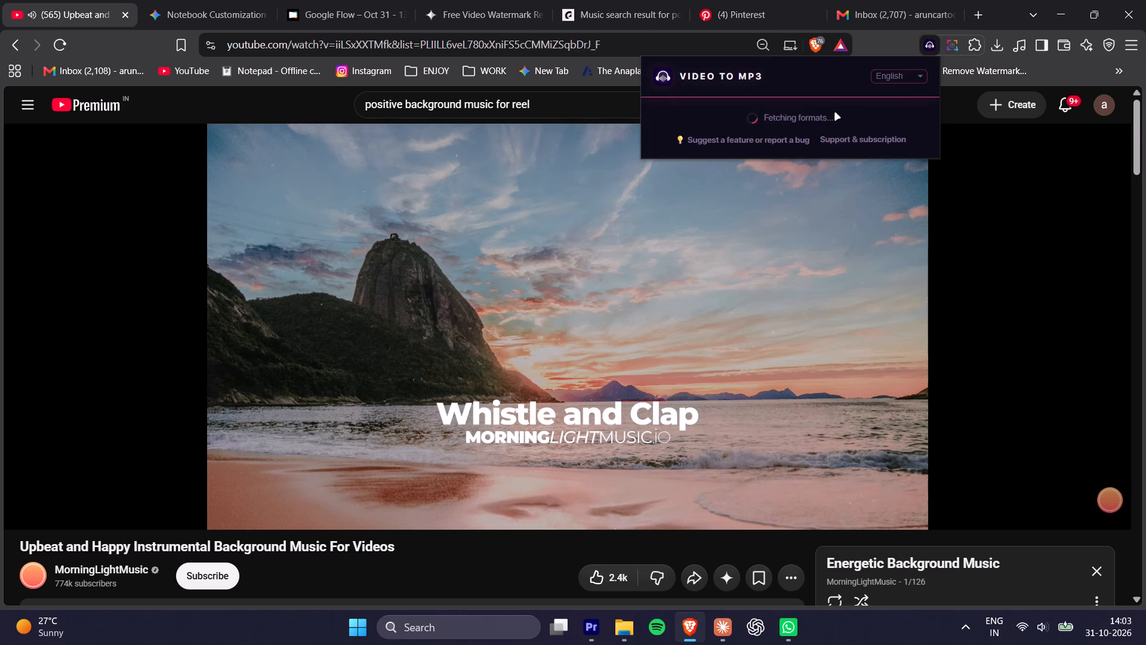
{"action": "left_click", "coordinate": [774, 435]}
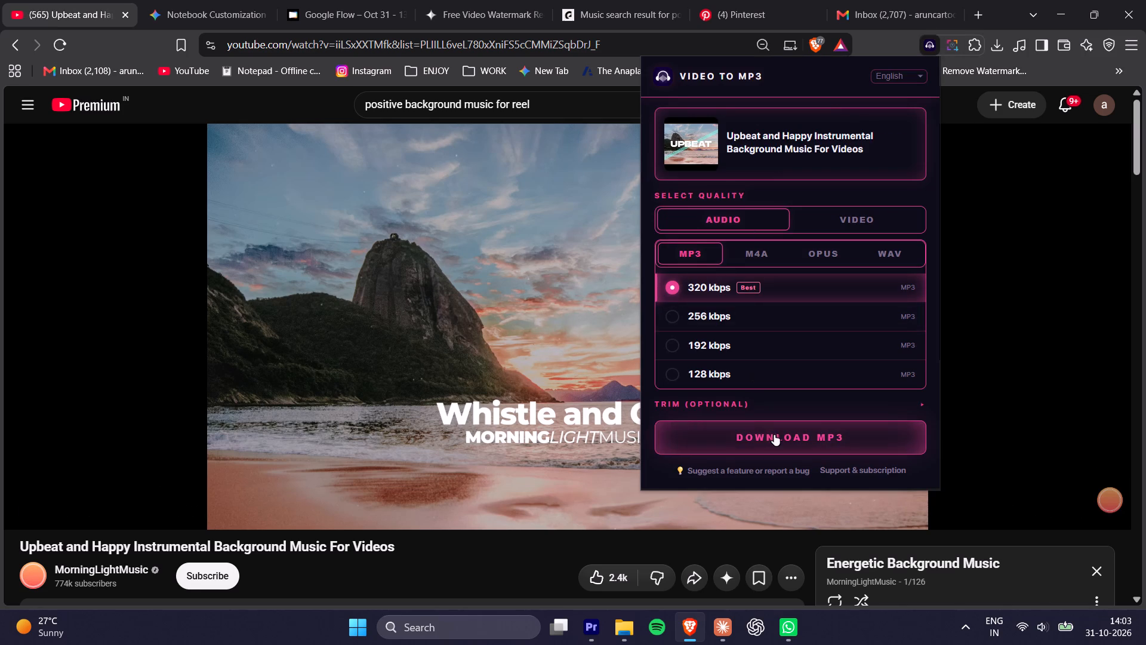
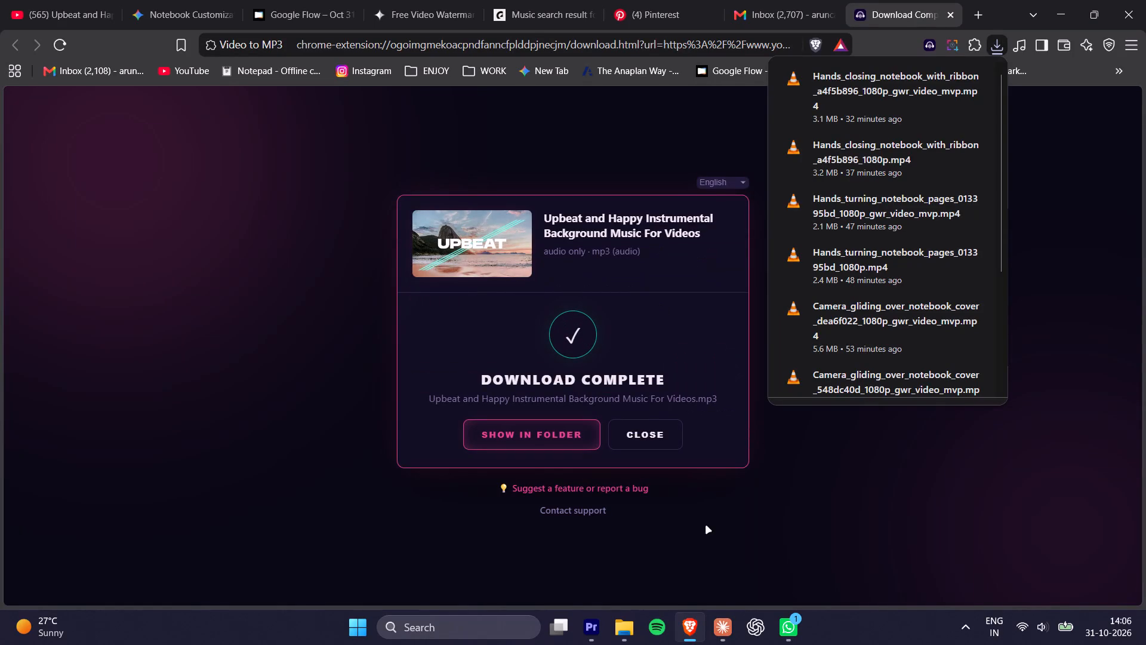
Switch to Premiere Pro and import "Upbeat and Happy Instrumental Background Music For Videos.mp3" from the Downloads "notebook goodwork" folder.
{"action": "left_click", "coordinate": [589, 624]}
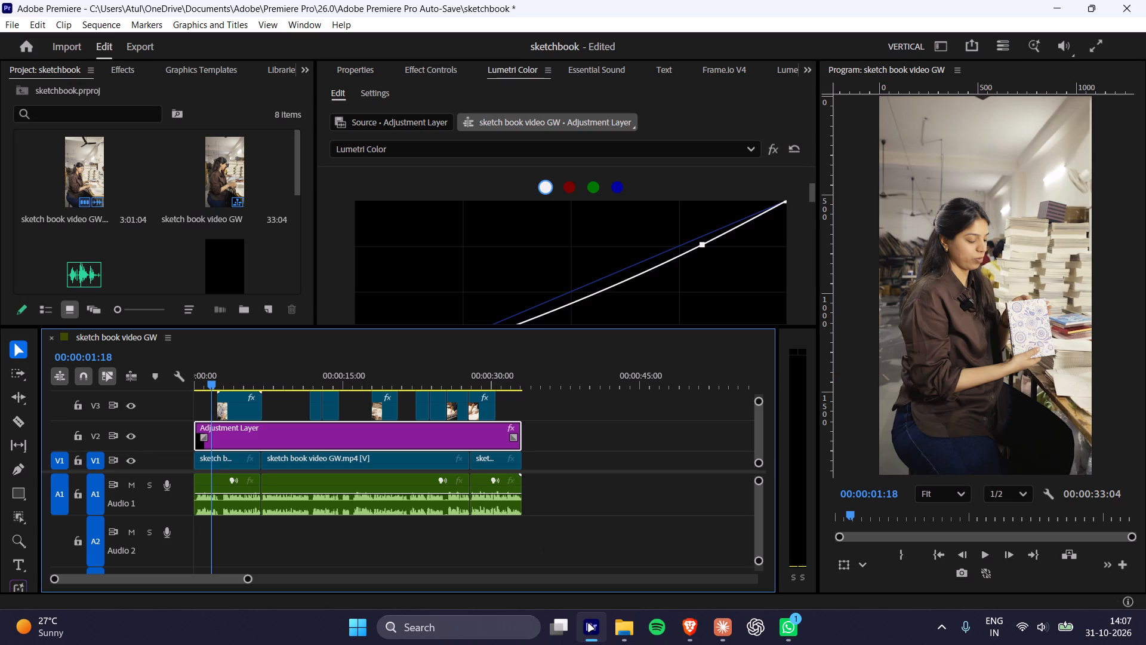
{"action": "scroll", "coordinate": [136, 174], "scroll_direction": "up", "scroll_amount": 2}
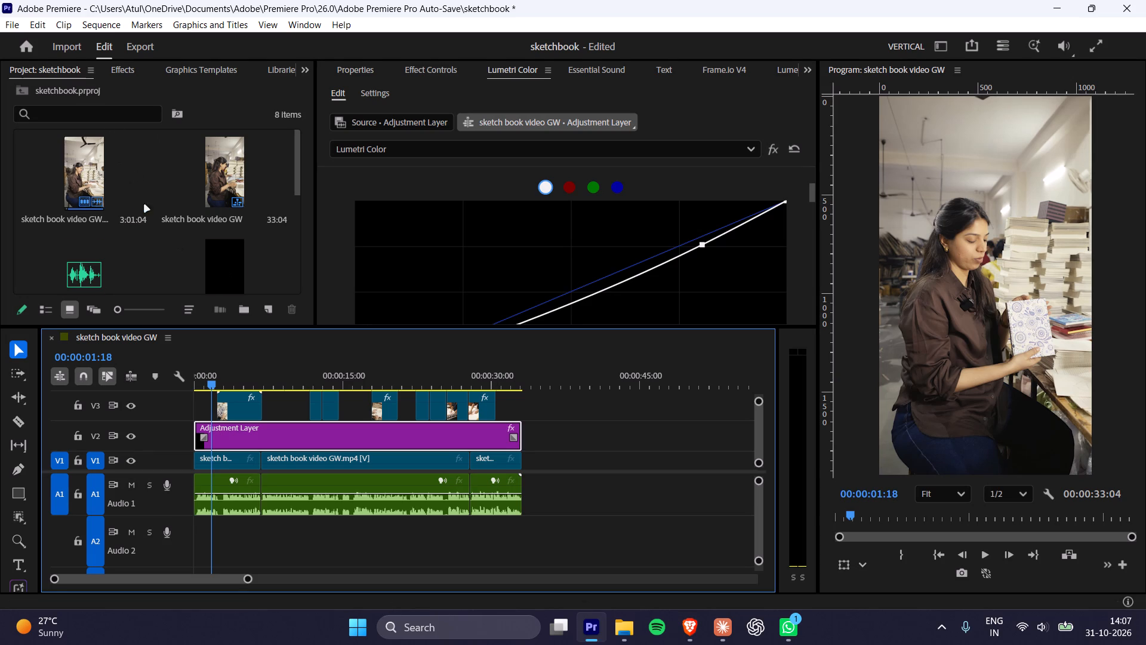
{"action": "scroll", "coordinate": [145, 209], "scroll_direction": "down", "scroll_amount": 3}
{"action": "scroll", "coordinate": [89, 234], "scroll_direction": "up", "scroll_amount": 2}
{"action": "scroll", "coordinate": [89, 227], "scroll_direction": "down", "scroll_amount": 13}
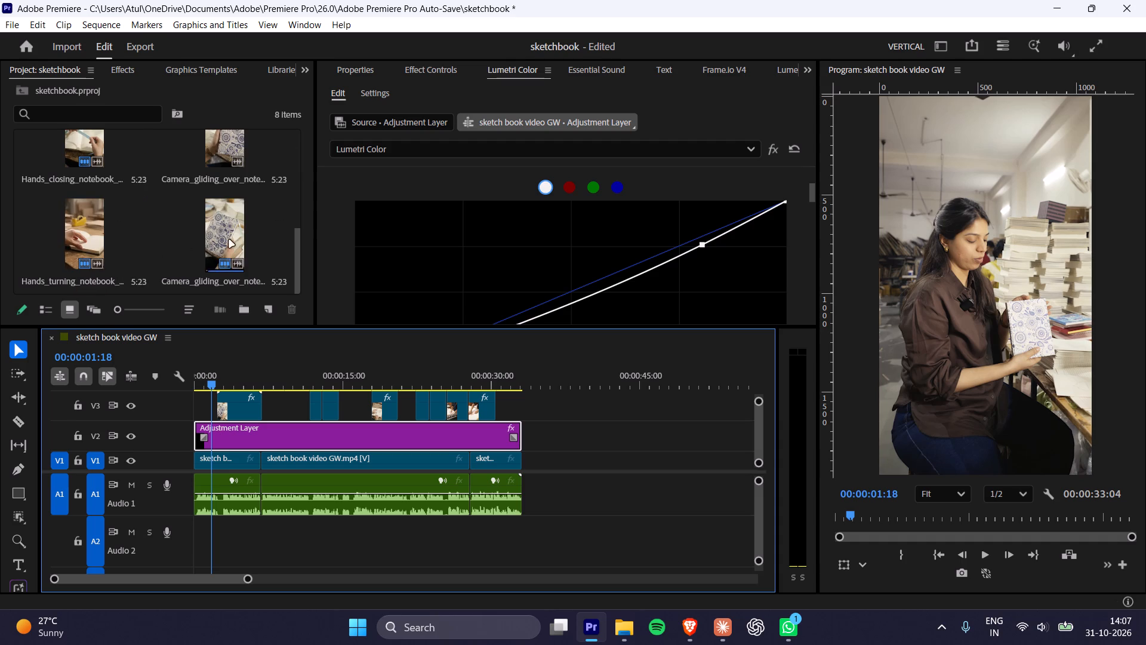
{"action": "double_click", "coordinate": [152, 290]}
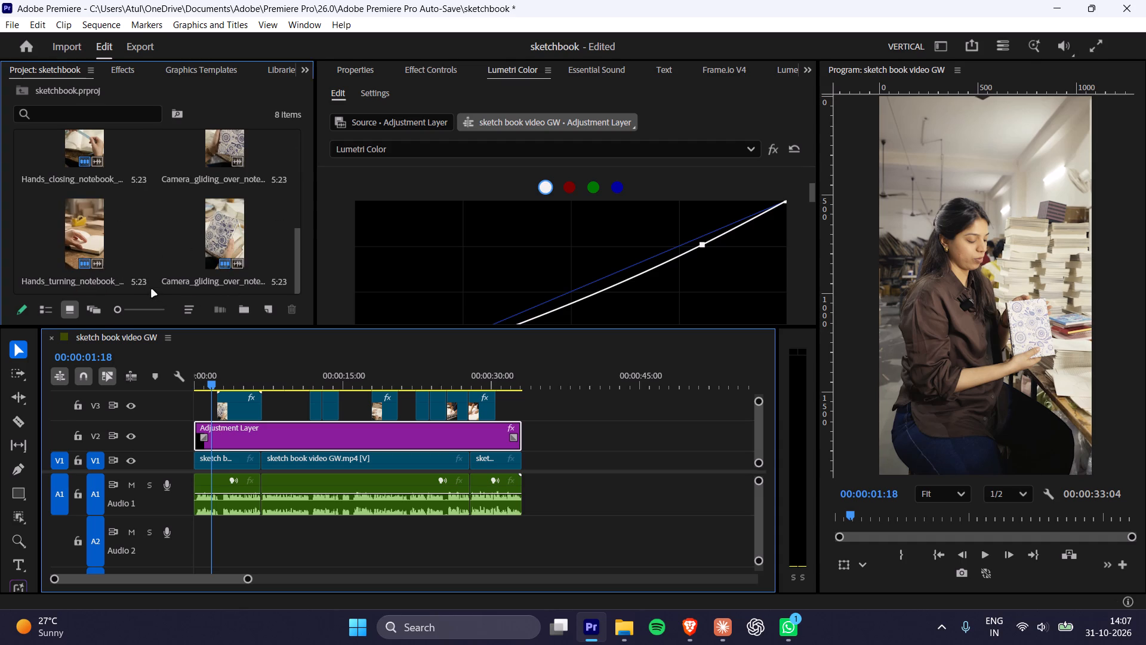
{"action": "scroll", "coordinate": [187, 230], "scroll_direction": "down", "scroll_amount": 1}
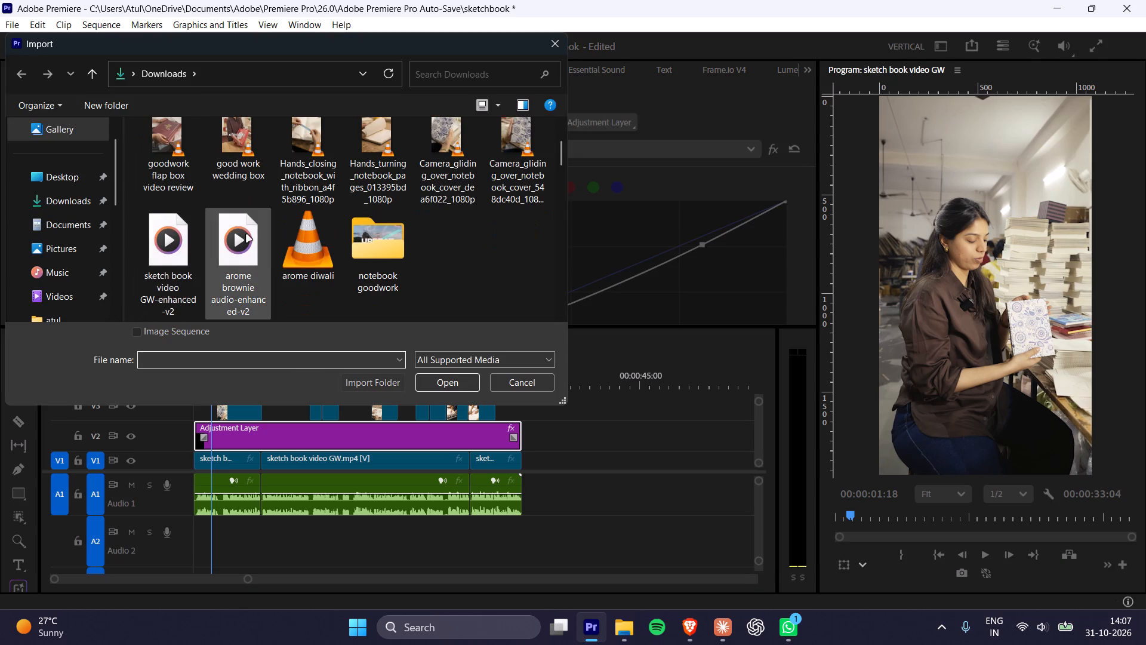
{"action": "scroll", "coordinate": [264, 247], "scroll_direction": "up", "scroll_amount": 4}
{"action": "double_click", "coordinate": [384, 281]}
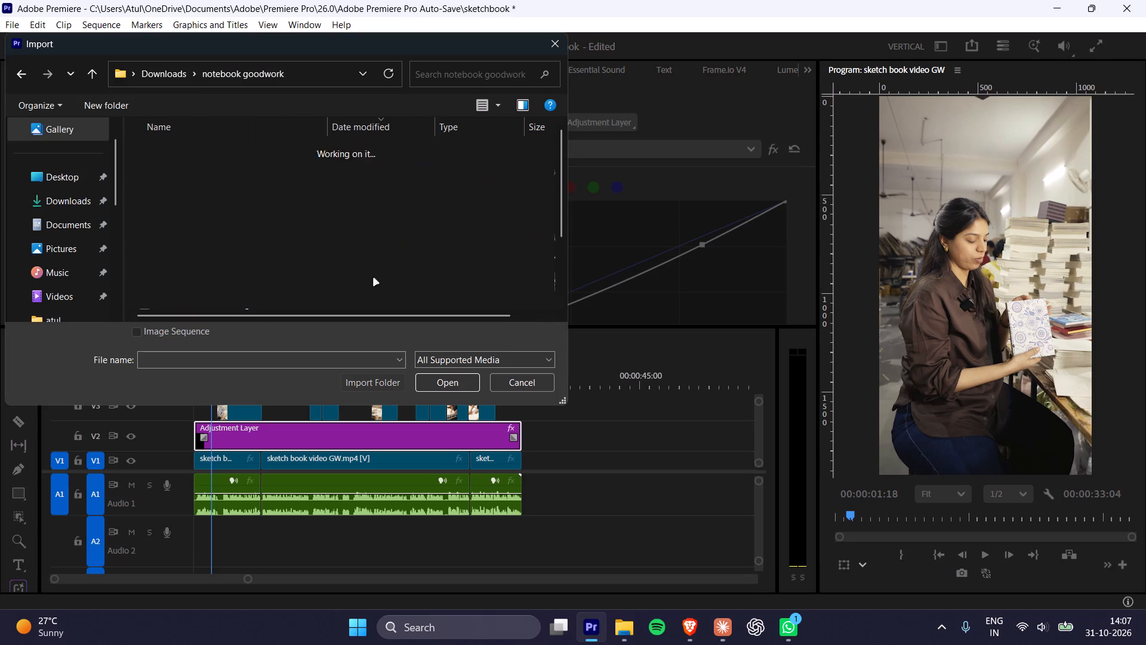
{"action": "double_click", "coordinate": [170, 173]}
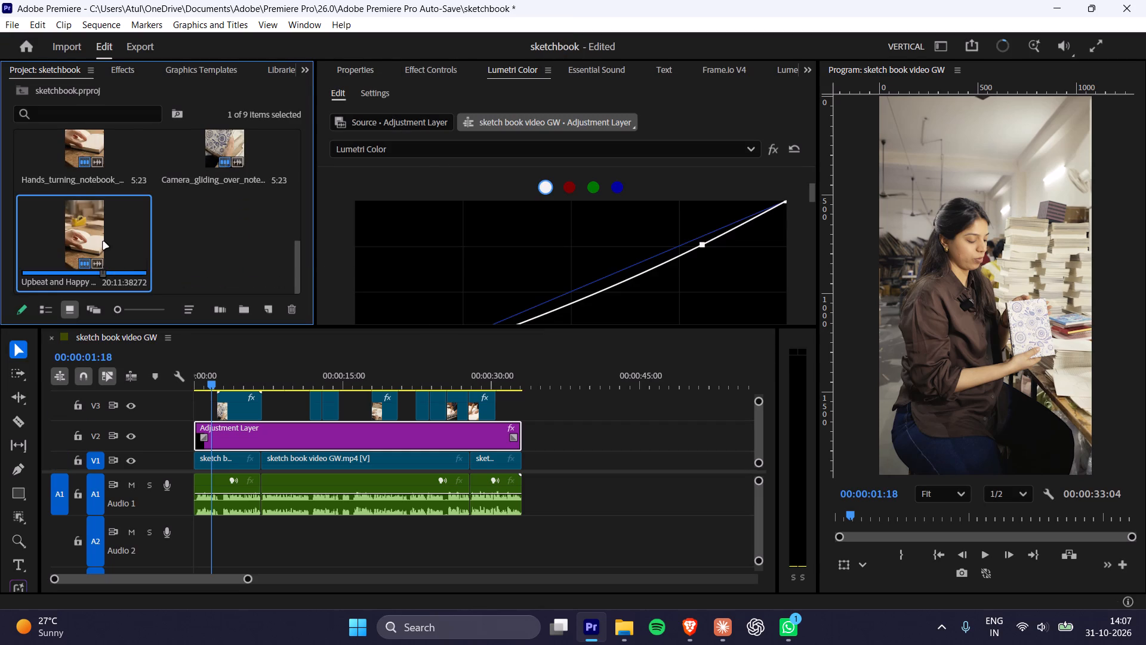
Place the imported music clip on the Audio 2 track at the start of the sequence.
{"action": "scroll", "coordinate": [210, 257], "scroll_direction": "up", "scroll_amount": 2}
{"action": "scroll", "coordinate": [210, 257], "scroll_direction": "down", "scroll_amount": 4}
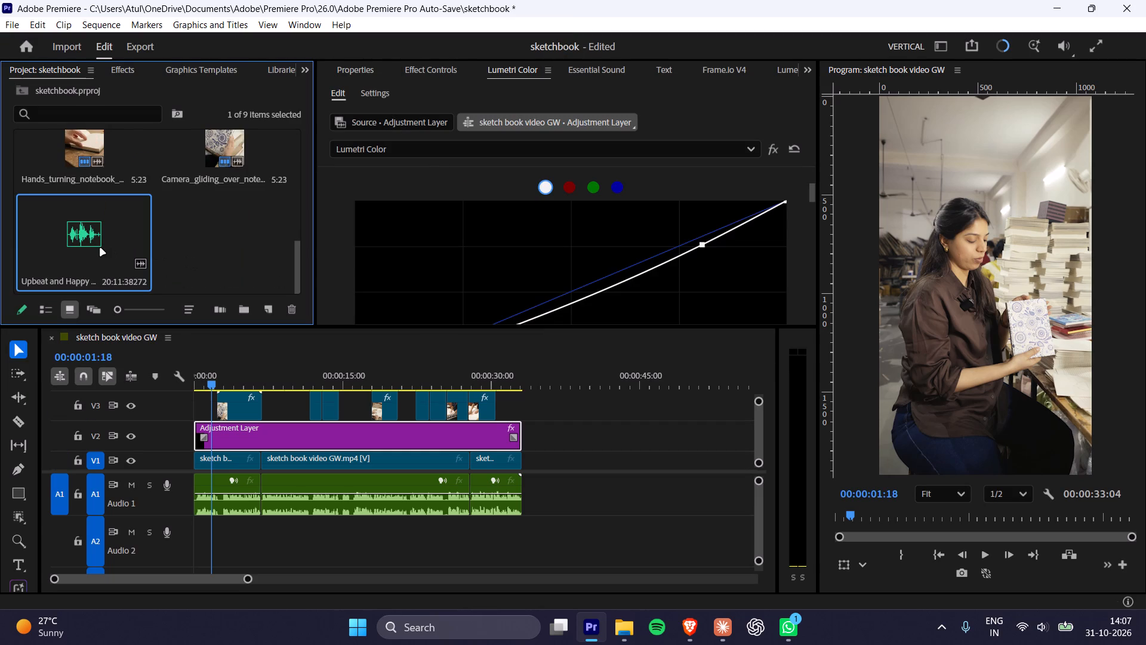
{"action": "left_click_drag", "start_coordinate": [100, 248], "coordinate": [123, 527]}
{"action": "left_click_drag", "start_coordinate": [123, 527], "coordinate": [201, 547]}
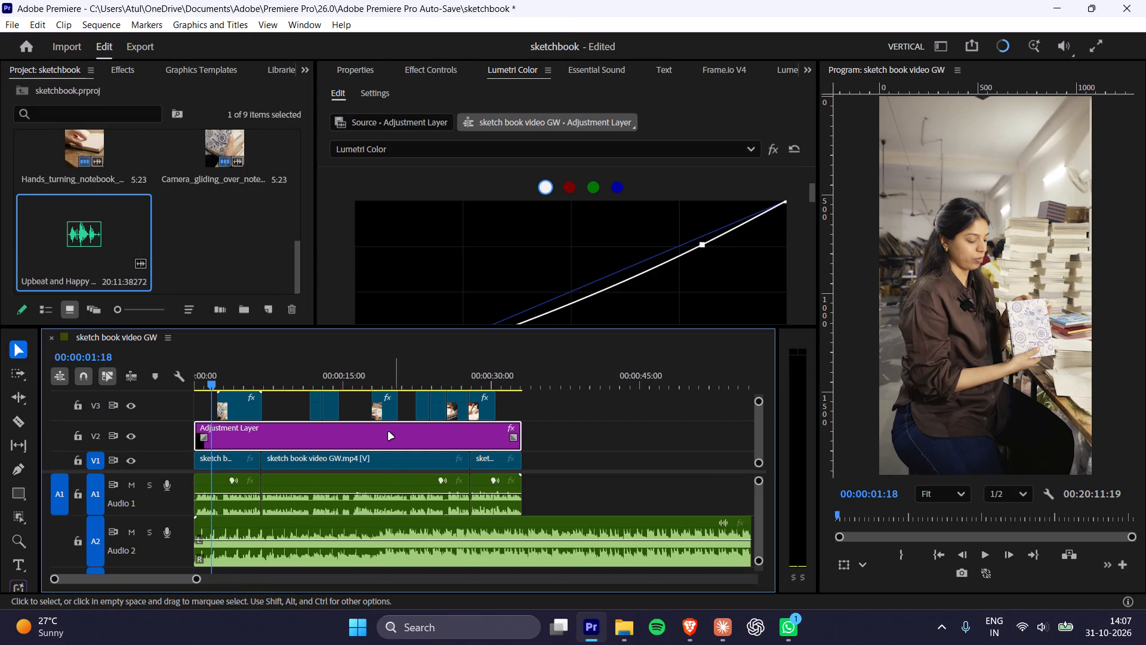
Lower the music clip's volume to -30.3 dB while listening to it under the video's speech.
{"action": "key", "text": "space"}
{"action": "key", "text": "space"}
{"action": "key", "text": "space"}
{"action": "left_click", "coordinate": [321, 532]}
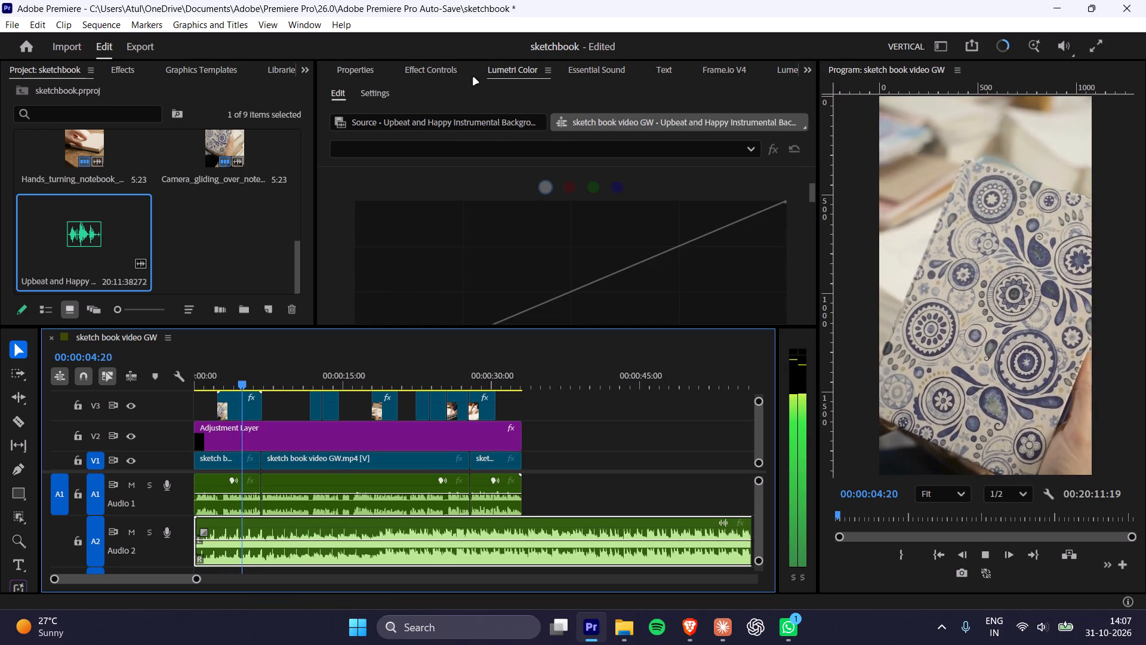
{"action": "left_click", "coordinate": [356, 72]}
{"action": "left_click_drag", "start_coordinate": [512, 164], "coordinate": [504, 166]}
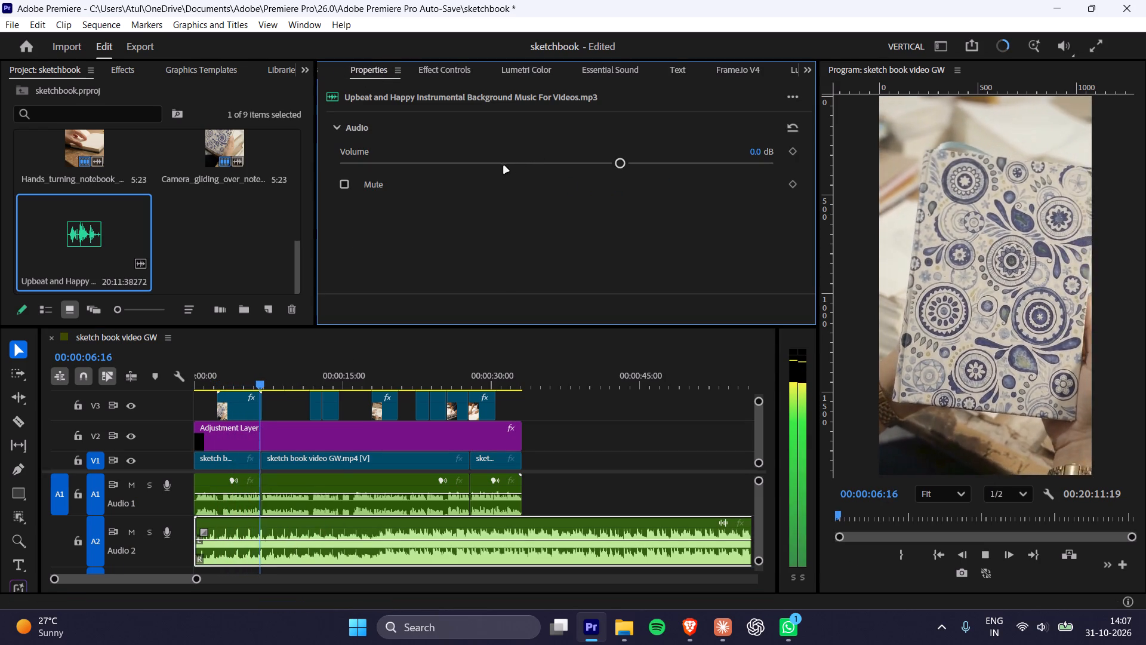
{"action": "left_click_drag", "start_coordinate": [504, 166], "coordinate": [471, 163]}
{"action": "left_click_drag", "start_coordinate": [469, 163], "coordinate": [445, 167]}
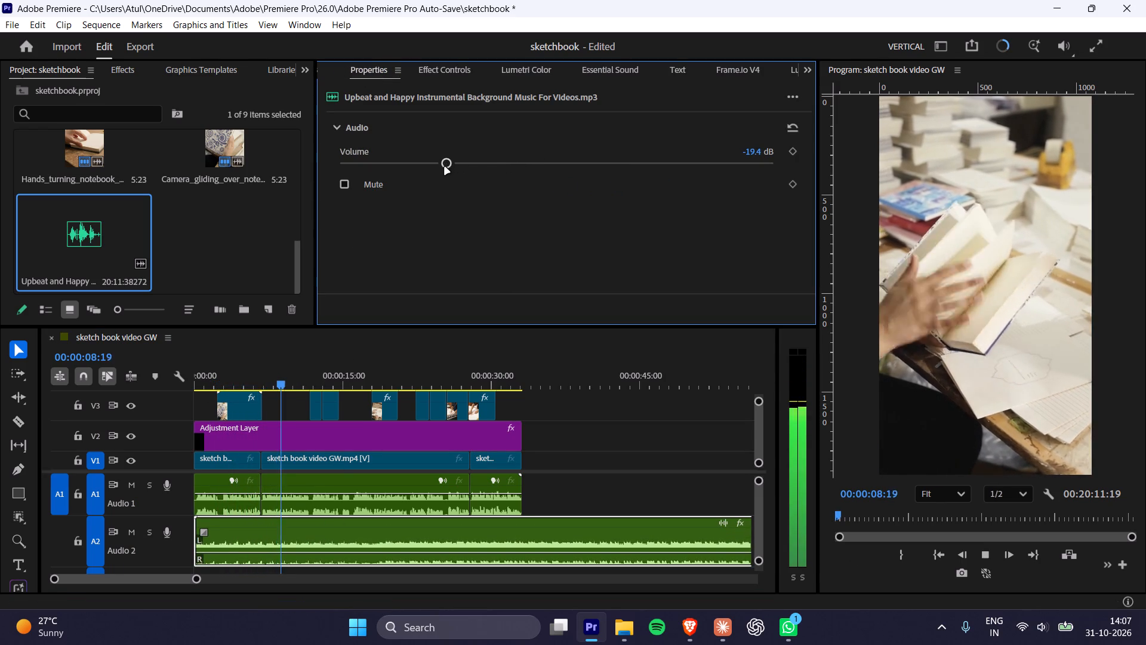
{"action": "left_click_drag", "start_coordinate": [445, 167], "coordinate": [429, 170]}
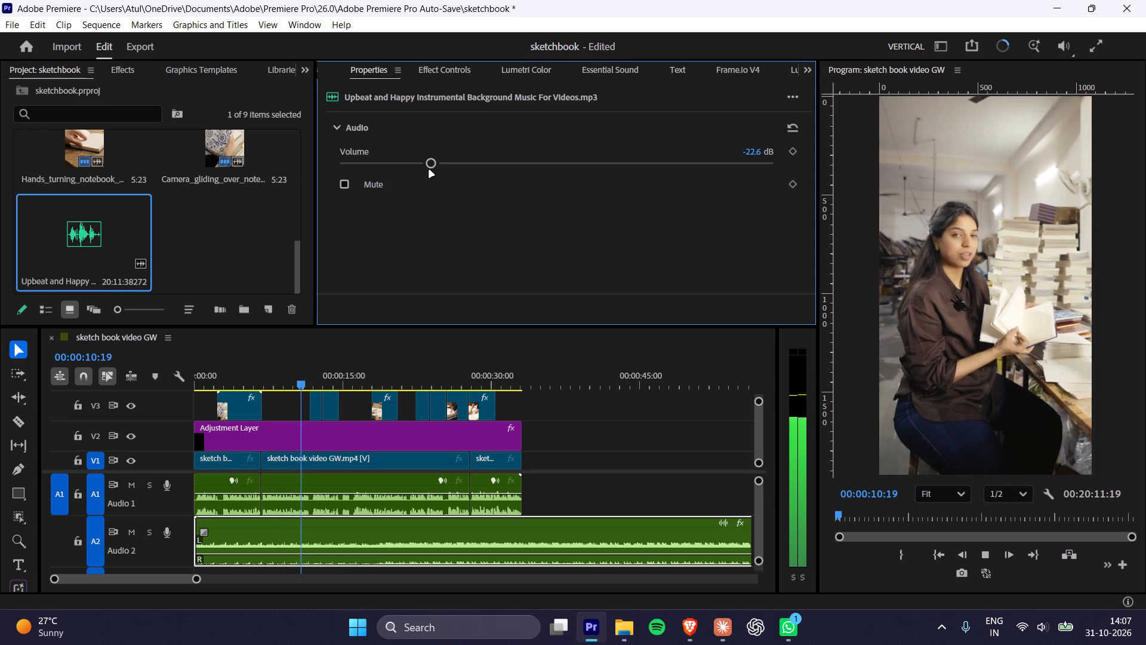
{"action": "left_click_drag", "start_coordinate": [420, 162], "coordinate": [403, 164]}
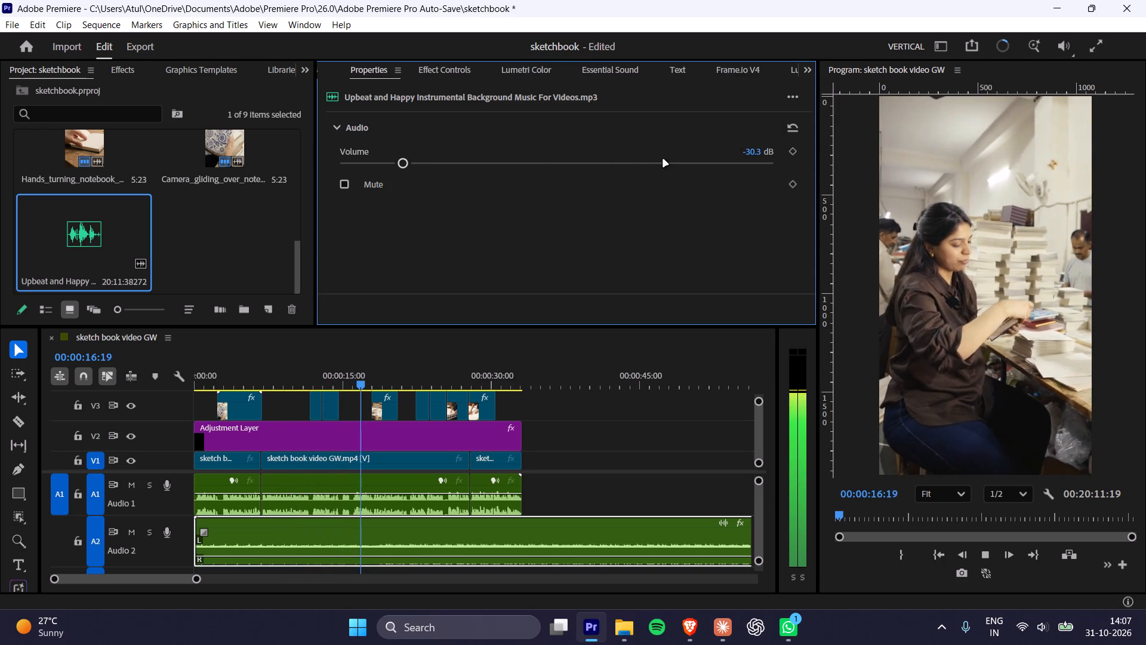
{"action": "key", "text": "space"}
Shift the music clip along Audio 2 so that it starts at about 18 seconds.
{"action": "left_click_drag", "start_coordinate": [568, 538], "coordinate": [717, 539]}
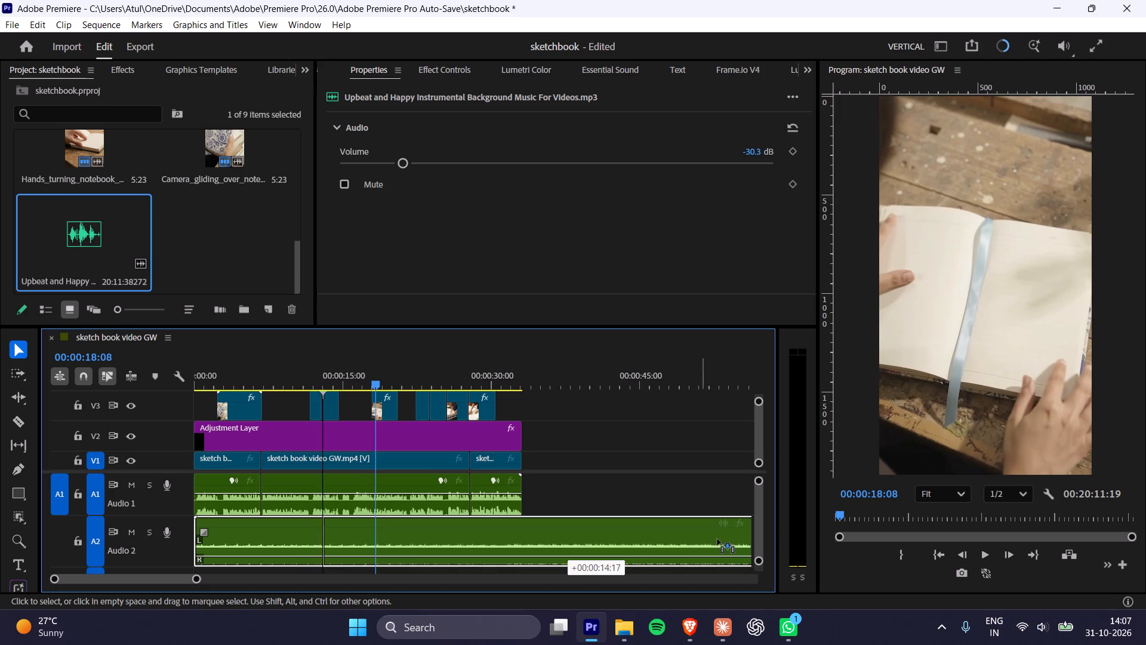
{"action": "left_click_drag", "start_coordinate": [717, 539], "coordinate": [730, 539]}
Listen to the music at several points beyond the end of the video, from about 0:39 to 1:04.
{"action": "left_click", "coordinate": [571, 371]}
{"action": "key", "text": "space"}
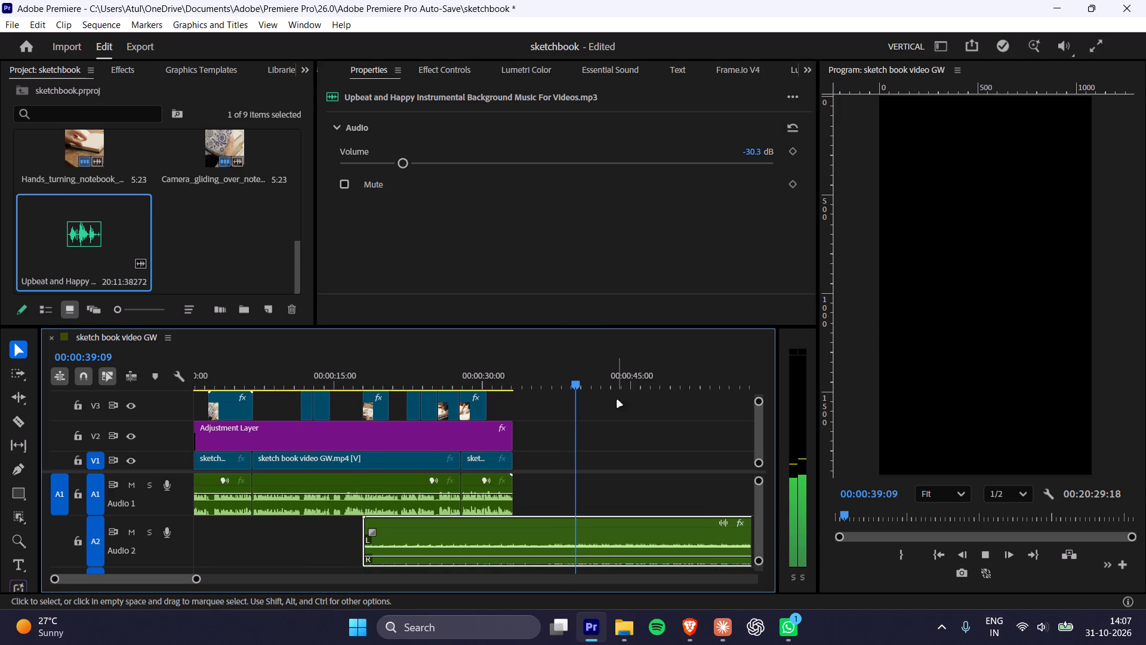
{"action": "scroll", "coordinate": [624, 471], "scroll_direction": "down", "scroll_amount": 5, "text": "alt"}
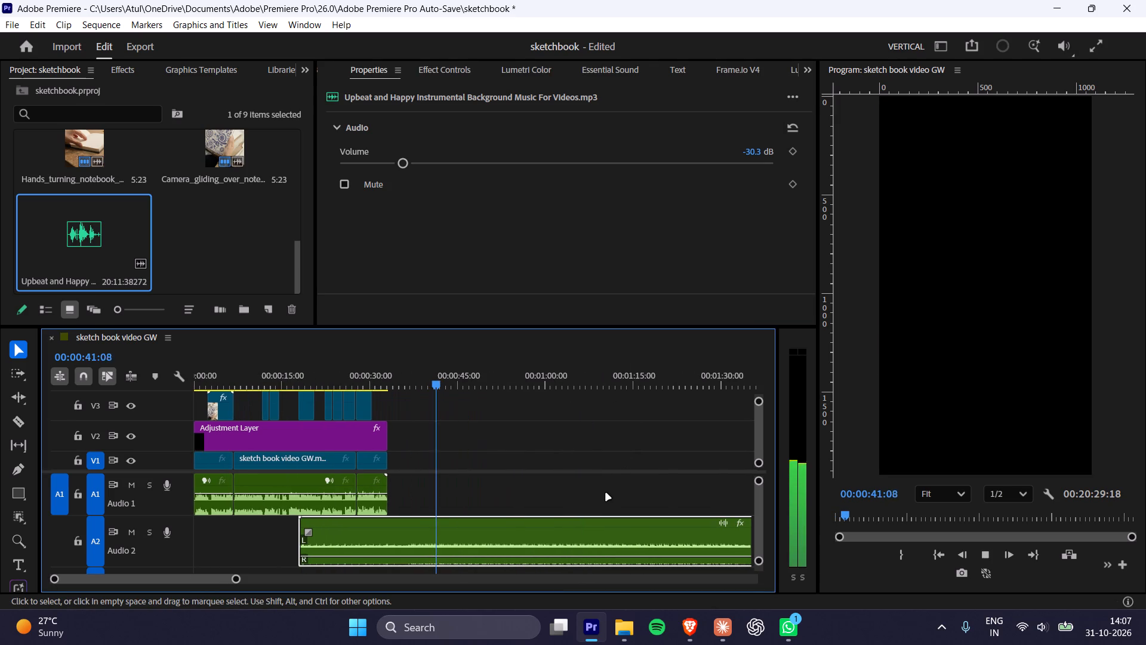
{"action": "left_click_drag", "start_coordinate": [453, 386], "coordinate": [473, 386]}
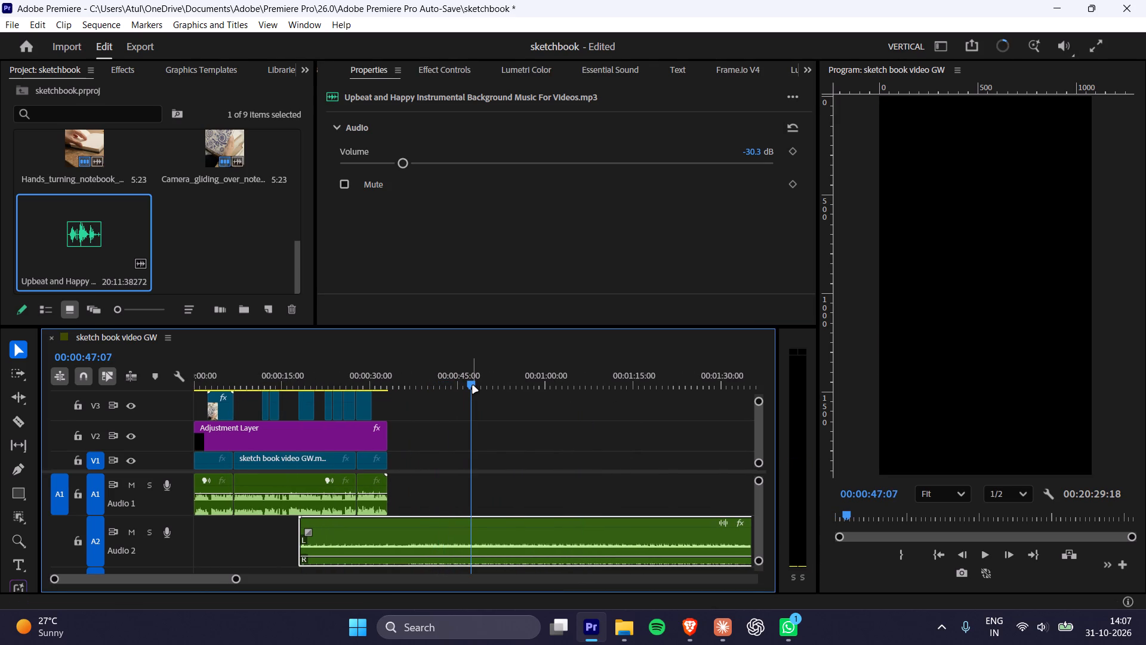
{"action": "key", "text": "space"}
{"action": "left_click", "coordinate": [500, 383]}
{"action": "key", "text": "space"}
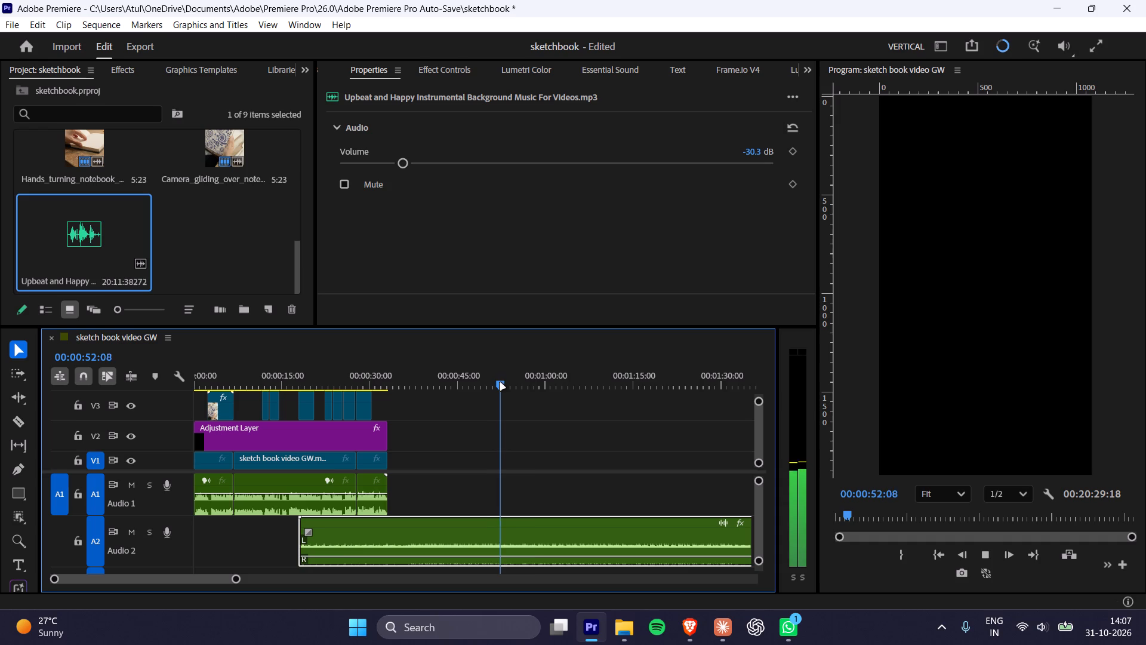
{"action": "left_click", "coordinate": [536, 387]}
{"action": "key", "text": "space"}
{"action": "left_click", "coordinate": [575, 386]}
{"action": "key", "text": "space"}
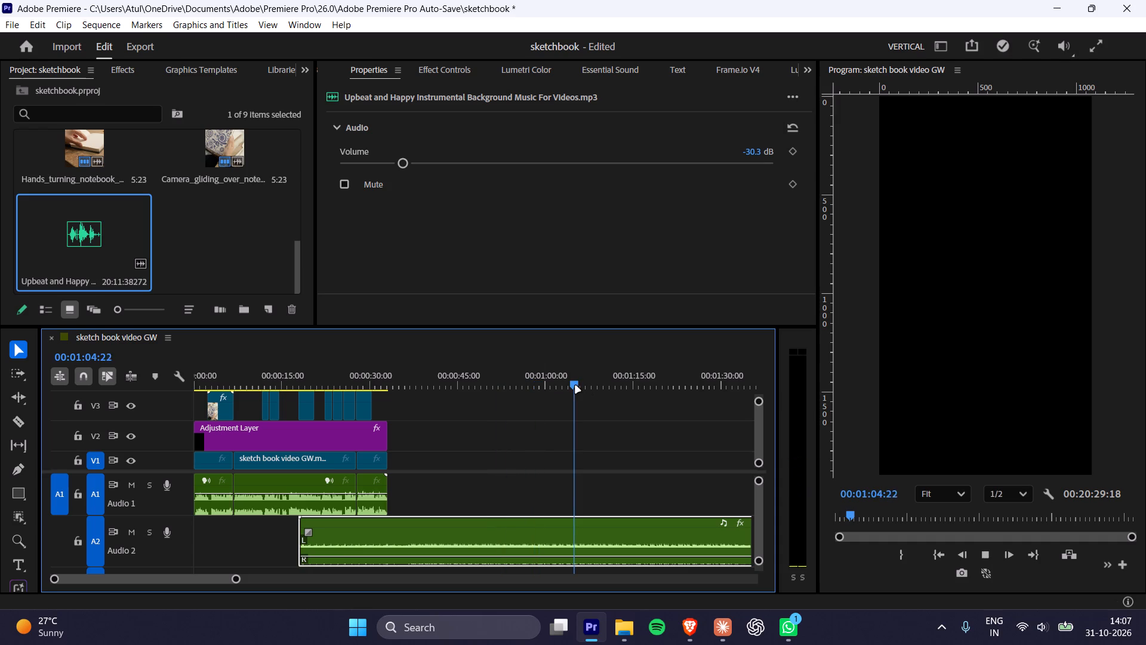
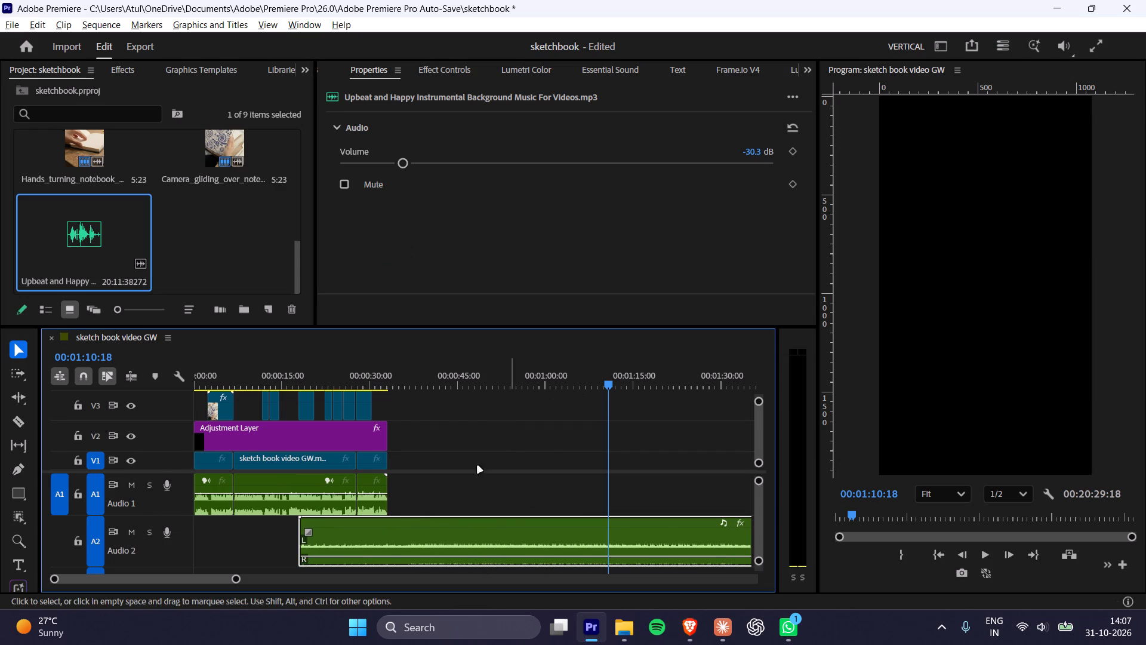
Move the music clip on Audio 2 back to the start of the sequence.
{"action": "left_click_drag", "start_coordinate": [429, 533], "coordinate": [282, 535]}
Find a fresh starting point in the music past two minutes, cut the clip at 00:02:10:17 and delete the part before it.
{"action": "left_click_drag", "start_coordinate": [664, 380], "coordinate": [769, 386]}
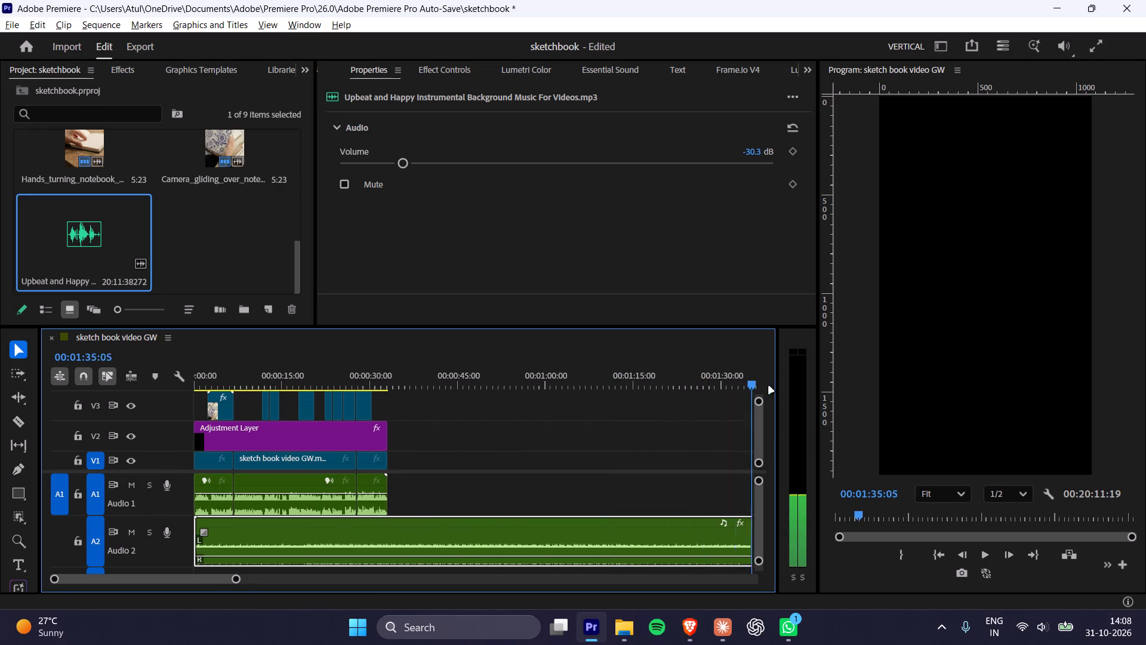
{"action": "left_click_drag", "start_coordinate": [769, 386], "coordinate": [705, 391]}
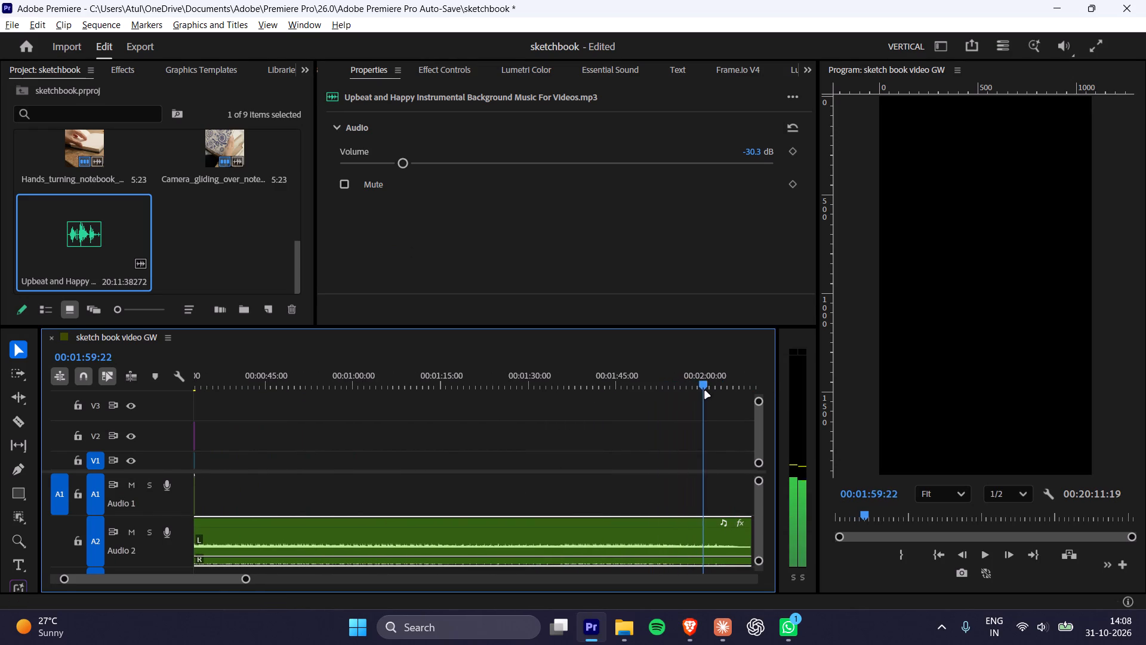
{"action": "left_click_drag", "start_coordinate": [705, 391], "coordinate": [720, 395]}
{"action": "key", "text": "space"}
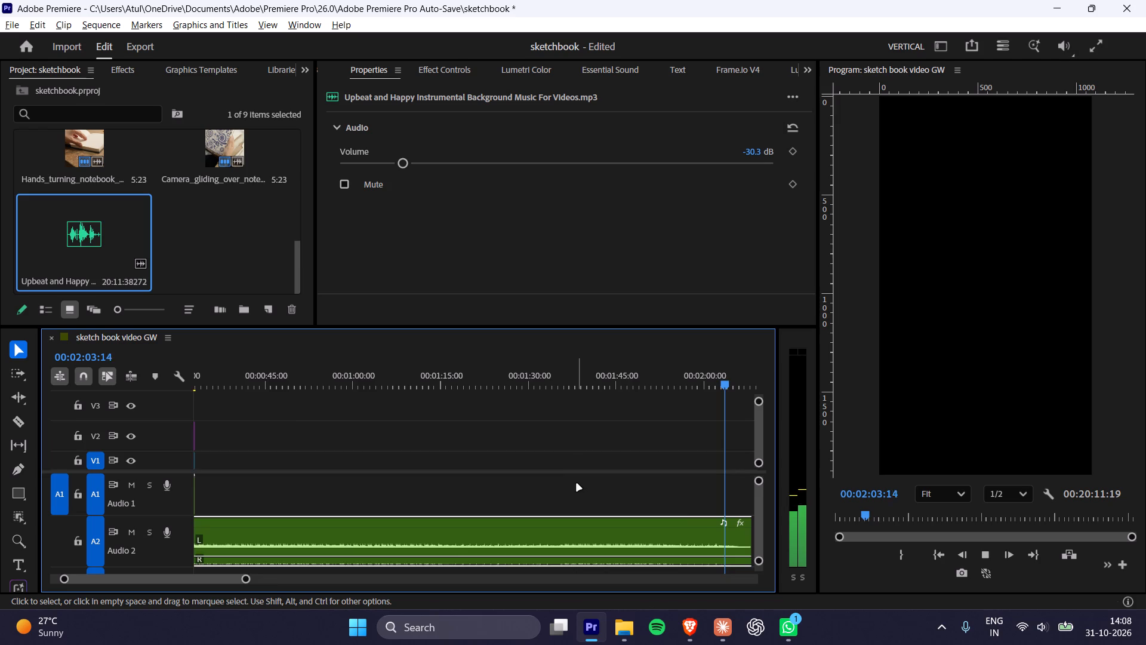
{"action": "scroll", "coordinate": [577, 484], "scroll_direction": "down", "scroll_amount": 9, "text": "alt"}
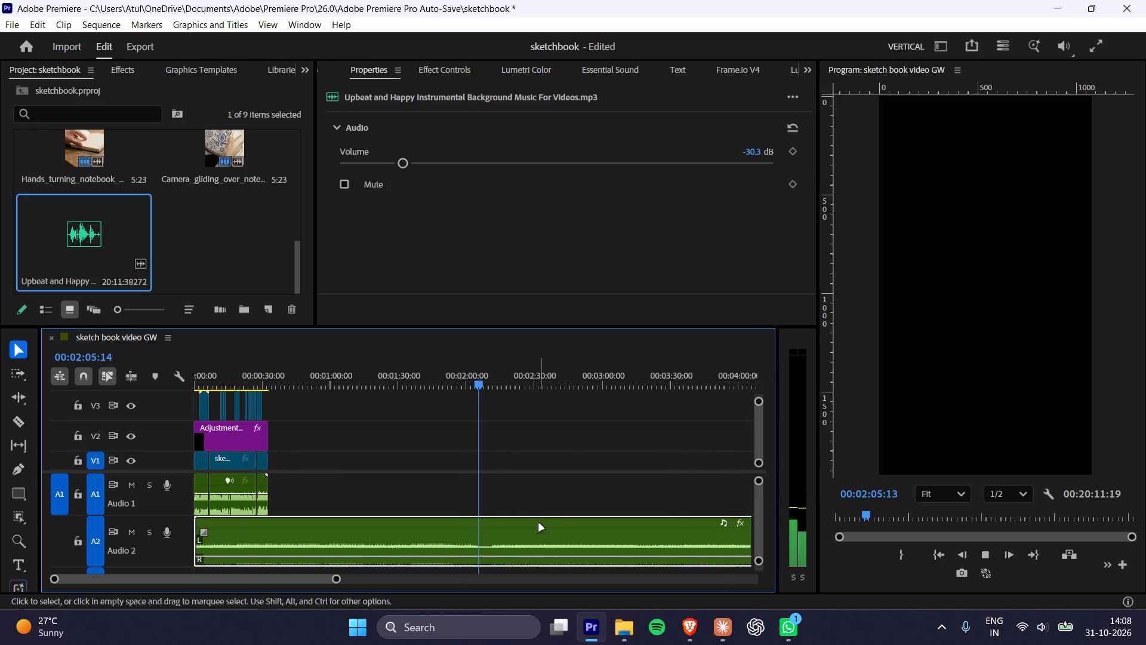
{"action": "scroll", "coordinate": [539, 524], "scroll_direction": "up", "scroll_amount": 16, "text": "alt"}
{"action": "scroll", "coordinate": [421, 517], "scroll_direction": "up", "scroll_amount": 2, "text": "alt"}
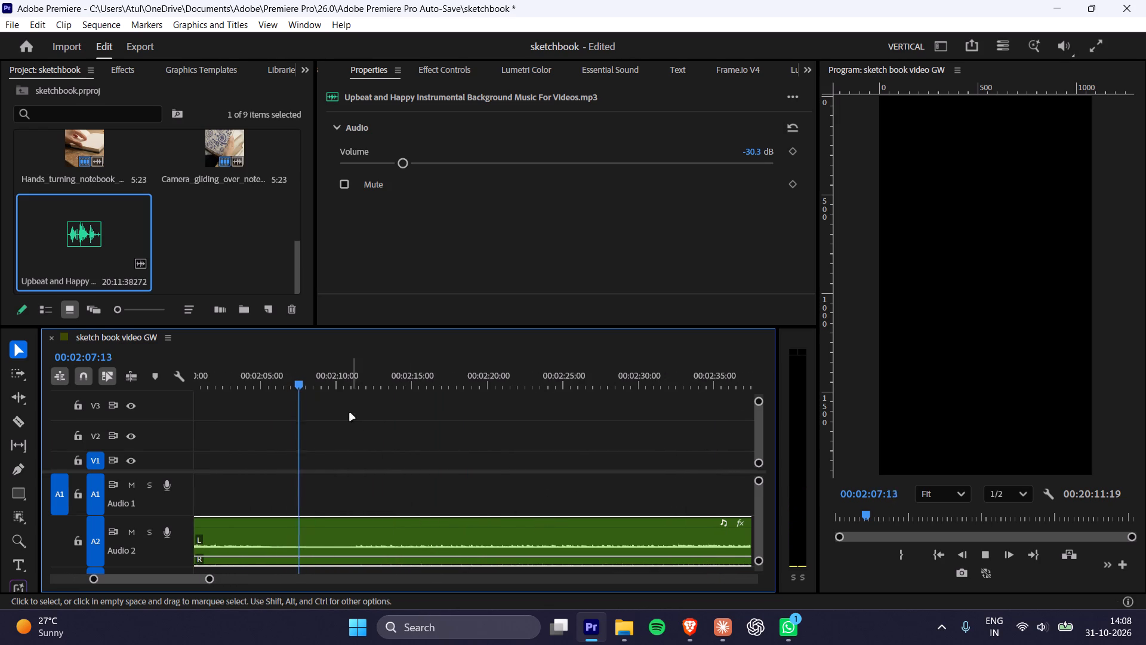
{"action": "left_click_drag", "start_coordinate": [322, 379], "coordinate": [349, 386]}
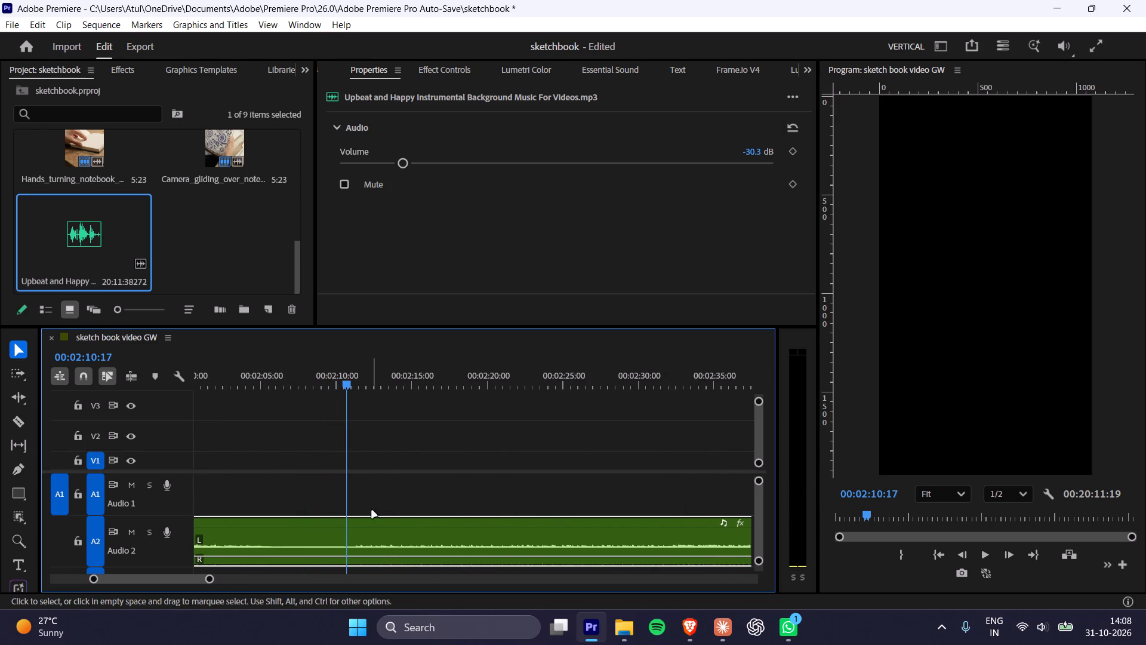
{"action": "left_click", "coordinate": [384, 526]}
{"action": "key", "text": "ctrl+b"}
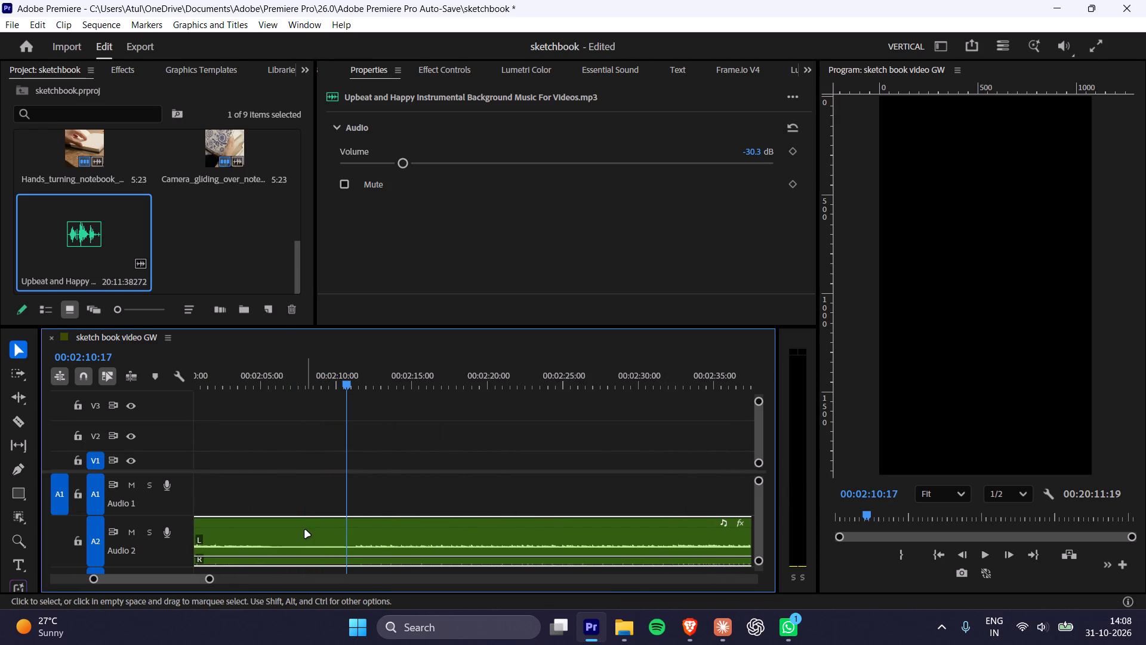
{"action": "left_click", "coordinate": [305, 530], "text": "ctrl"}
{"action": "key", "text": "ctrl+k"}
{"action": "left_click", "coordinate": [305, 530]}
{"action": "key", "text": "Delete"}
Move the remaining music clip along Audio 2 to the start of the sequence.
{"action": "key", "text": "space"}
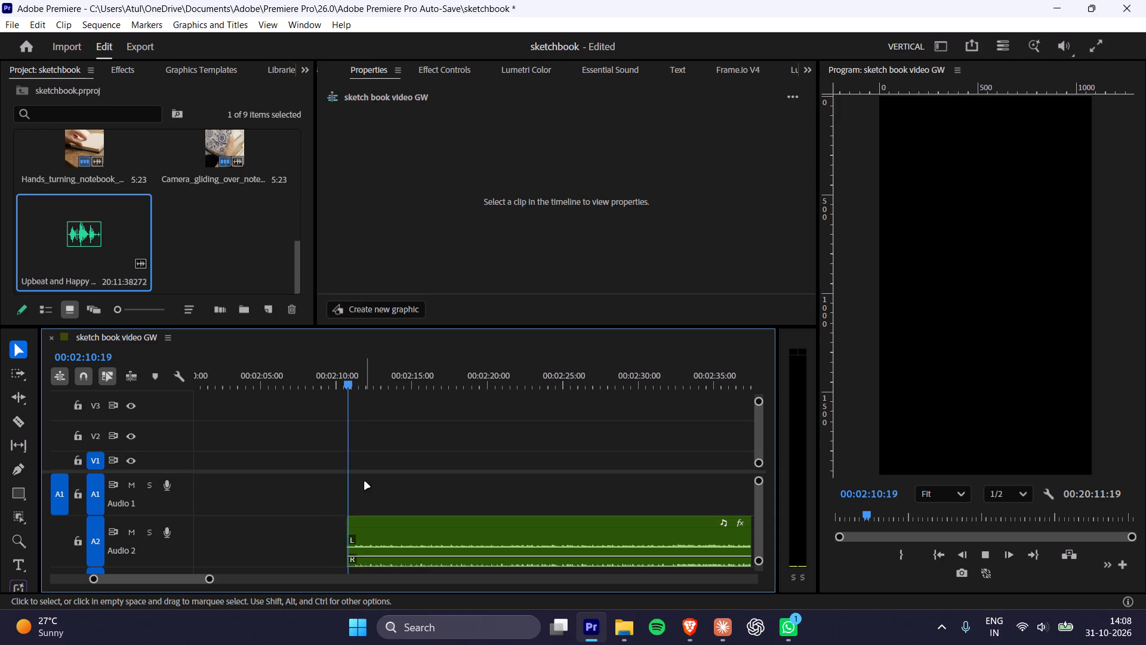
{"action": "scroll", "coordinate": [410, 524], "scroll_direction": "down", "scroll_amount": 12, "text": "alt"}
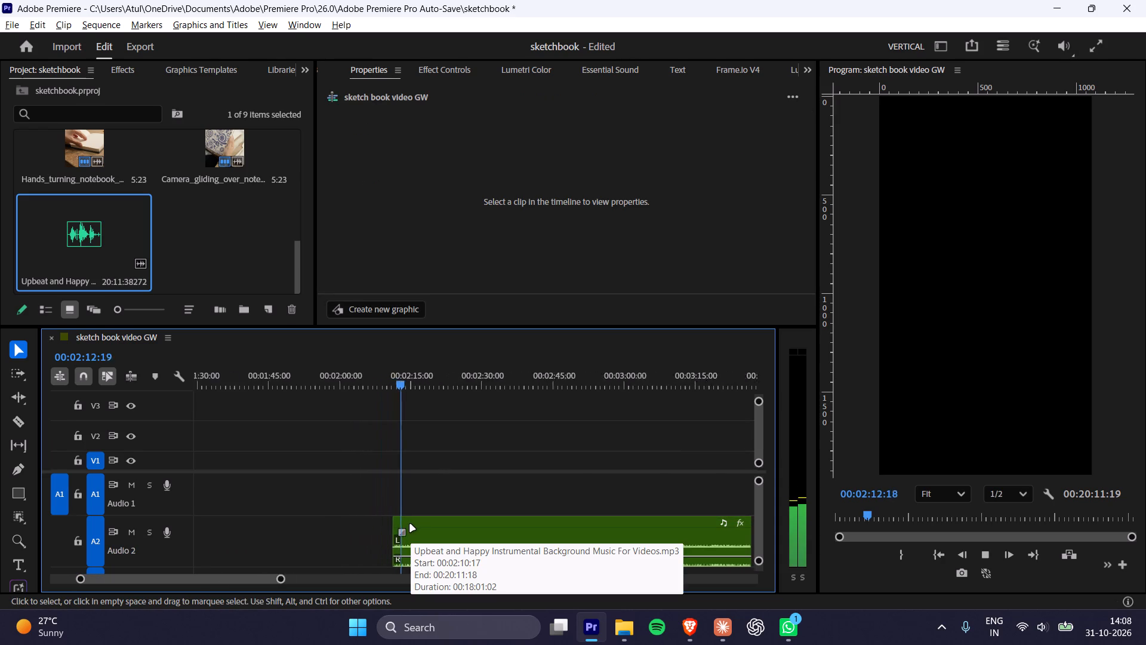
{"action": "scroll", "coordinate": [410, 524], "scroll_direction": "down", "scroll_amount": 13, "text": "alt"}
{"action": "left_click_drag", "start_coordinate": [440, 533], "coordinate": [242, 543]}
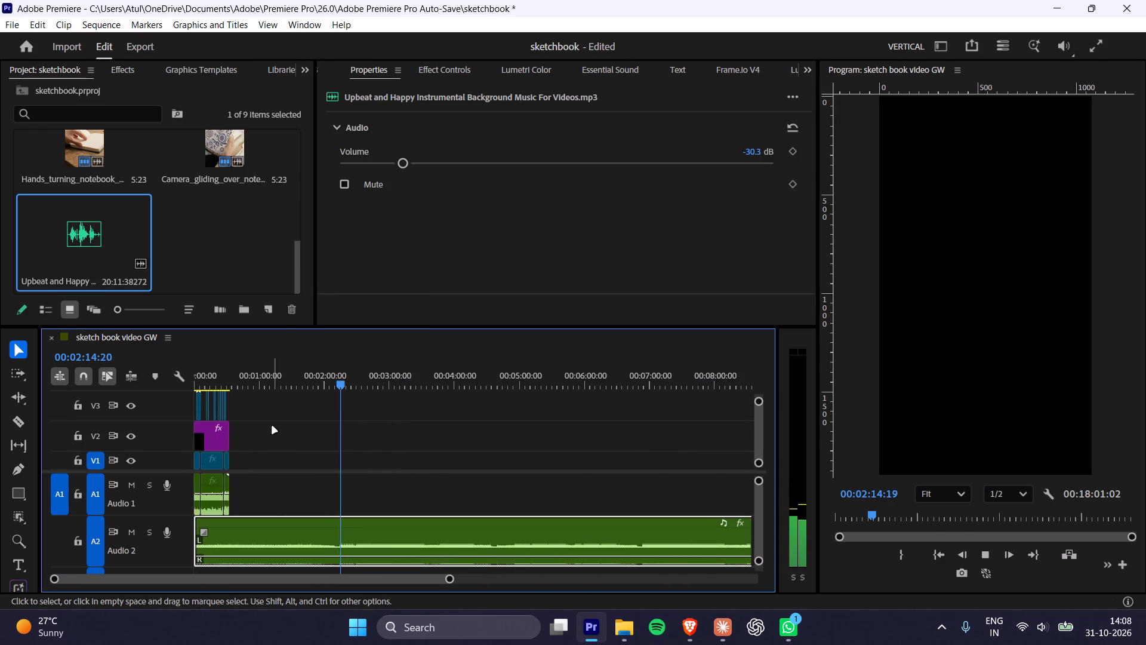
Play the first seconds of the video to check how the trimmed music sits under the speech.
{"action": "left_click_drag", "start_coordinate": [223, 373], "coordinate": [98, 382]}
{"action": "key", "text": "space"}
{"action": "scroll", "coordinate": [282, 486], "scroll_direction": "up", "scroll_amount": 3, "text": "alt"}
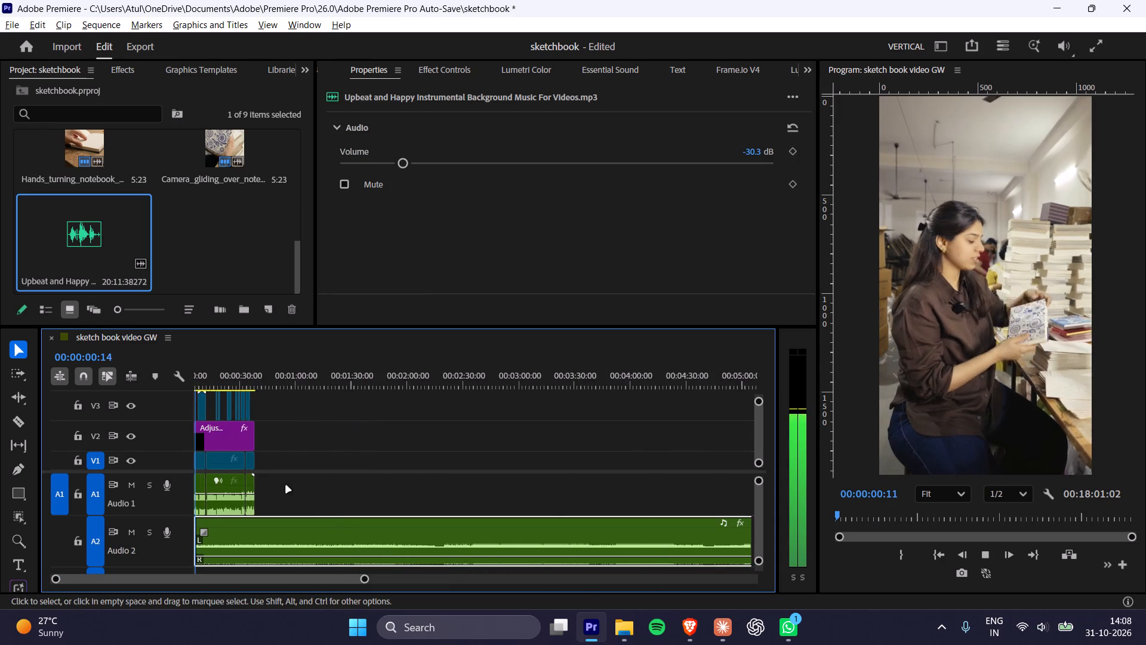
{"action": "scroll", "coordinate": [286, 486], "scroll_direction": "up", "scroll_amount": 20, "text": "alt"}
{"action": "left_click_drag", "start_coordinate": [215, 378], "coordinate": [211, 380]}
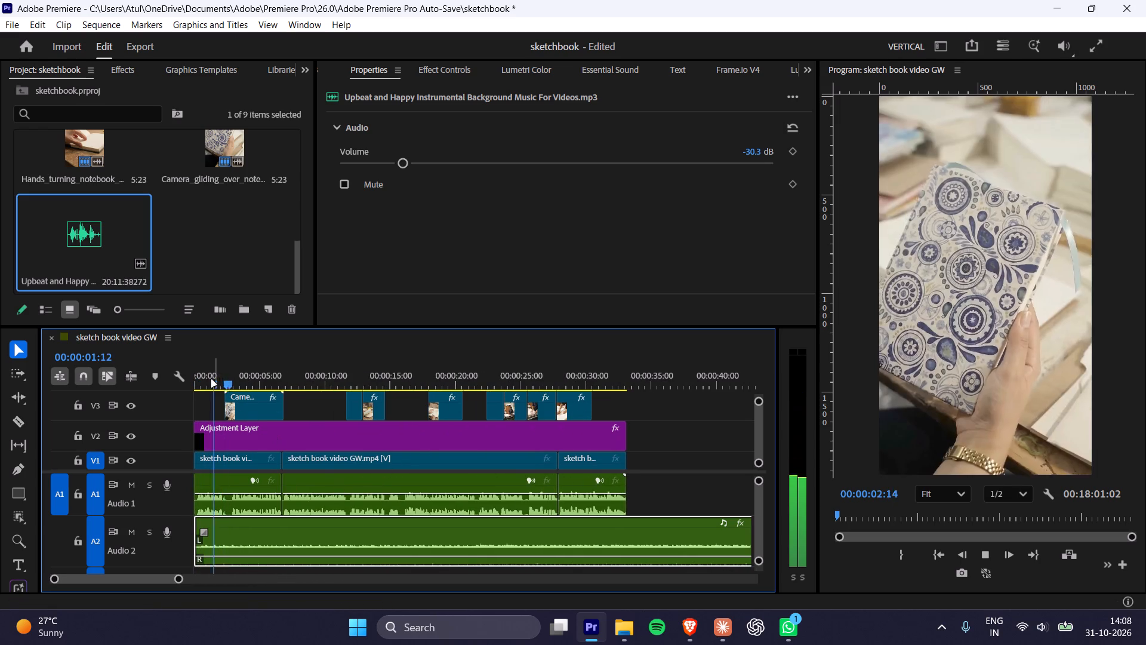
{"action": "left_click_drag", "start_coordinate": [211, 380], "coordinate": [104, 391]}
{"action": "key", "text": "space"}
{"action": "key", "text": "space"}
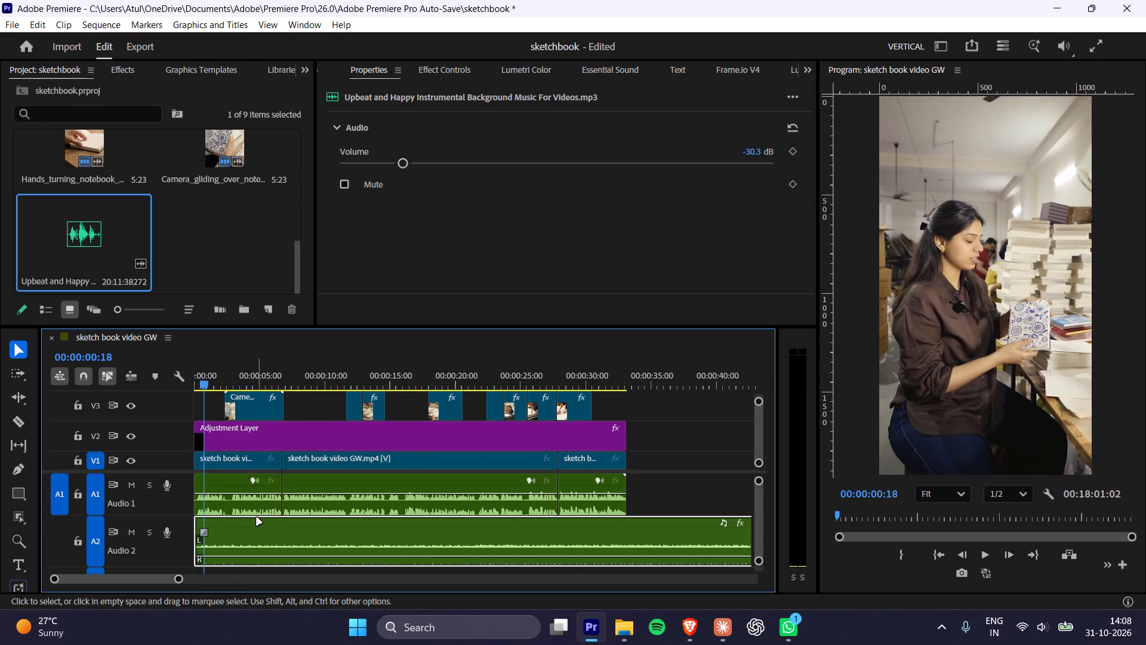
{"action": "key", "text": "space"}
{"action": "key", "text": "space"}
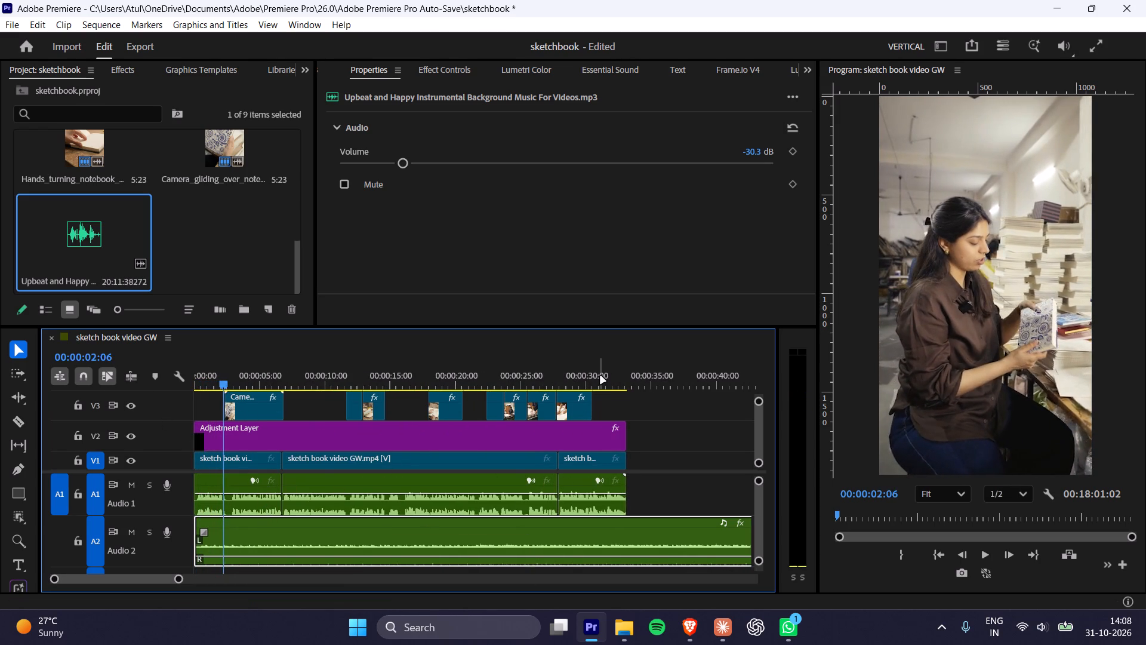
Play the video's closing seconds, up to about 0:33, to check how the music runs under the ending.
{"action": "left_click_drag", "start_coordinate": [600, 376], "coordinate": [627, 391]}
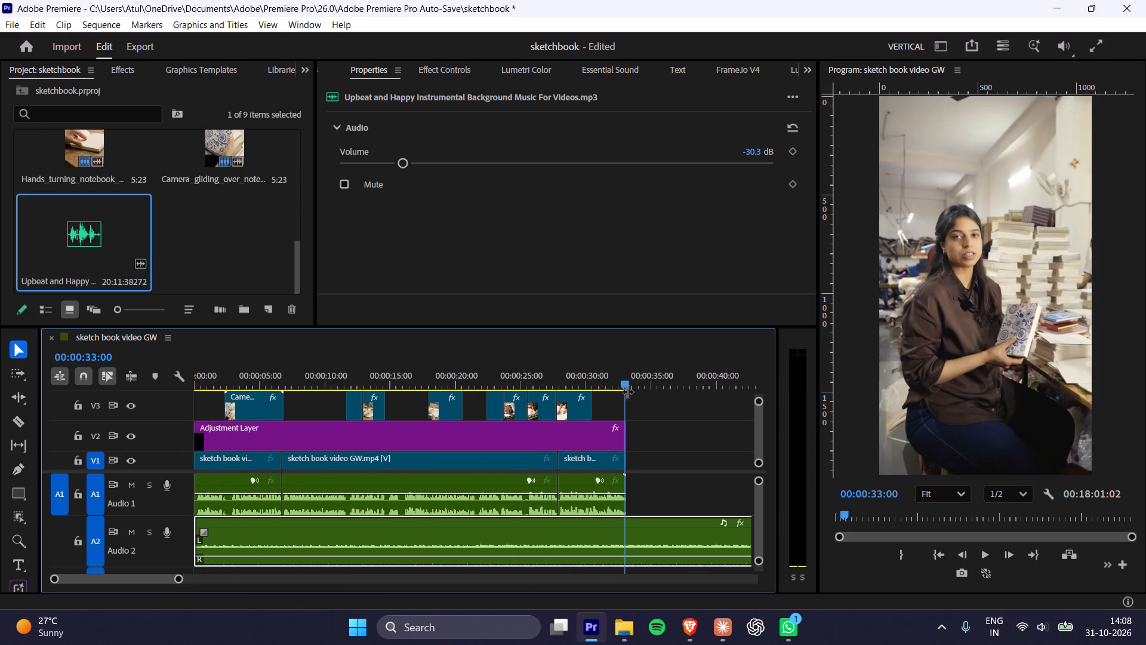
{"action": "left_click", "coordinate": [530, 381]}
{"action": "key", "text": "space"}
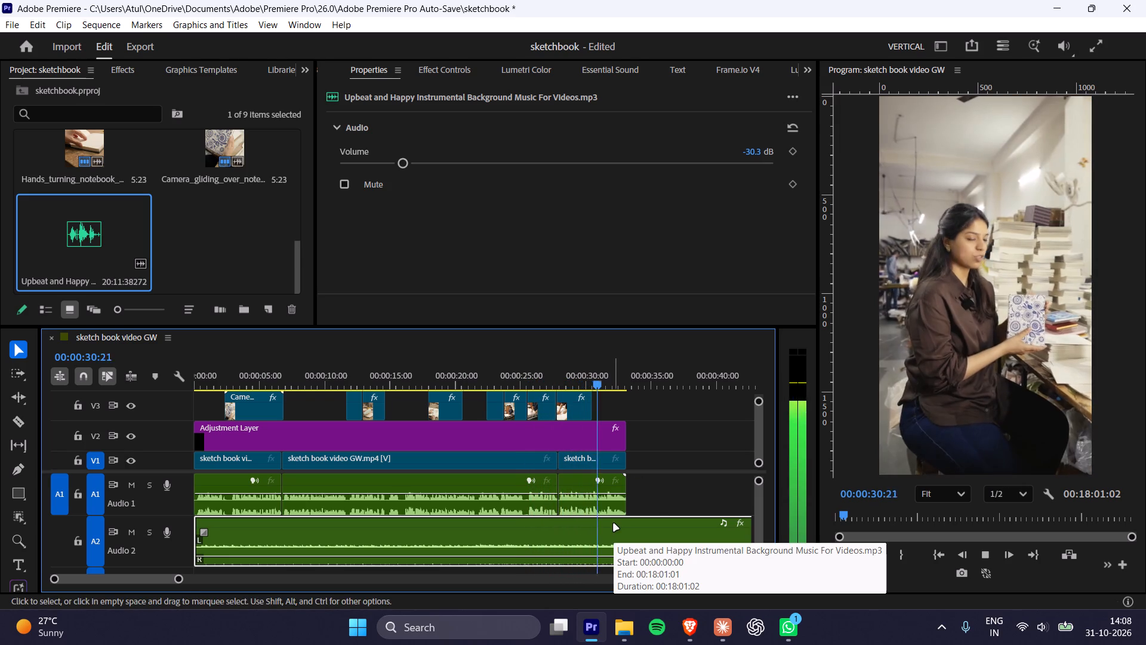
{"action": "key", "text": "space"}
{"action": "key", "text": "space"}
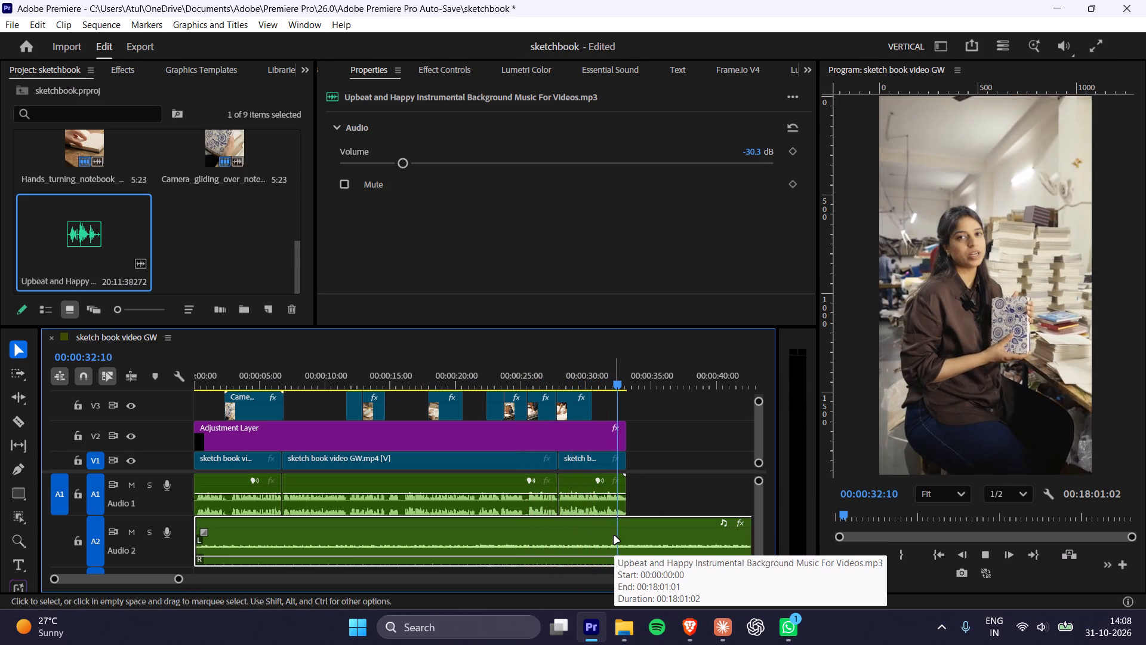
{"action": "key", "text": "space"}
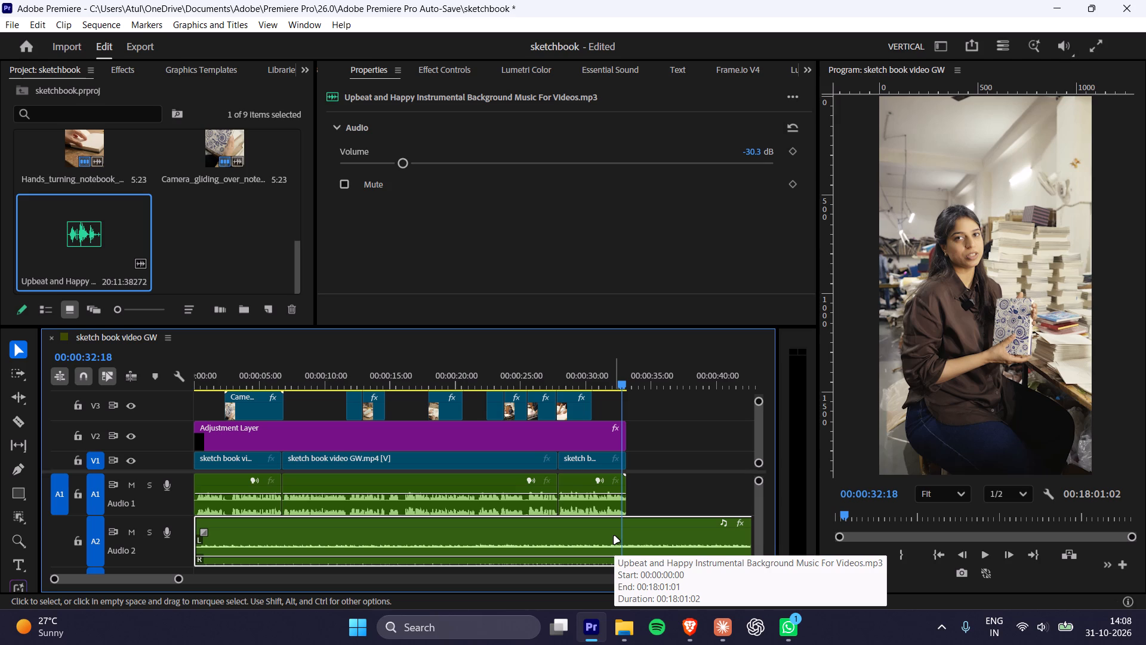